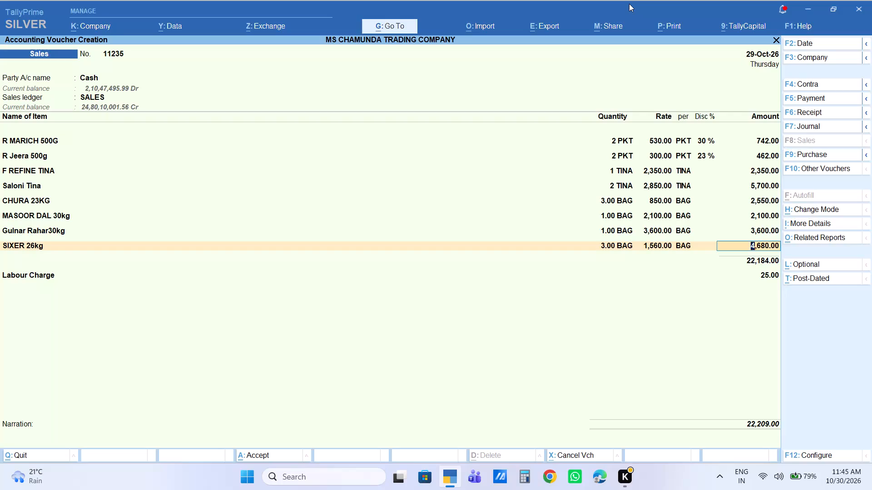
Complete the SIXER 26kg line of the sales voucher with the amount 4,680.00 and move on to a new item line.
key("Return")
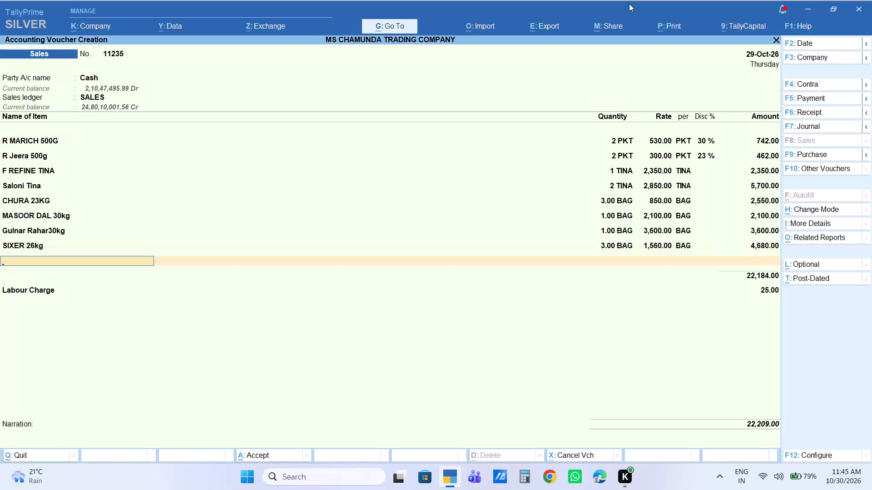
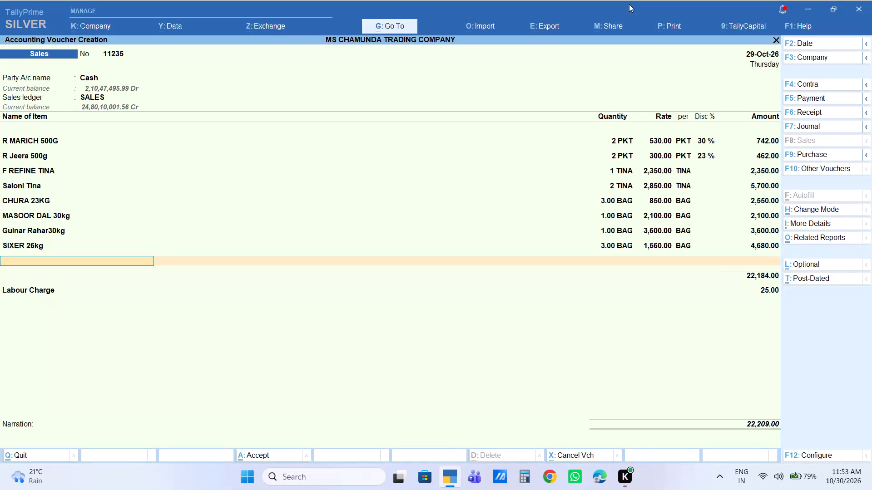
Save the completed cash sales voucher No. 11235 and leave voucher creation.
key("ctrl+a")
key("Escape")
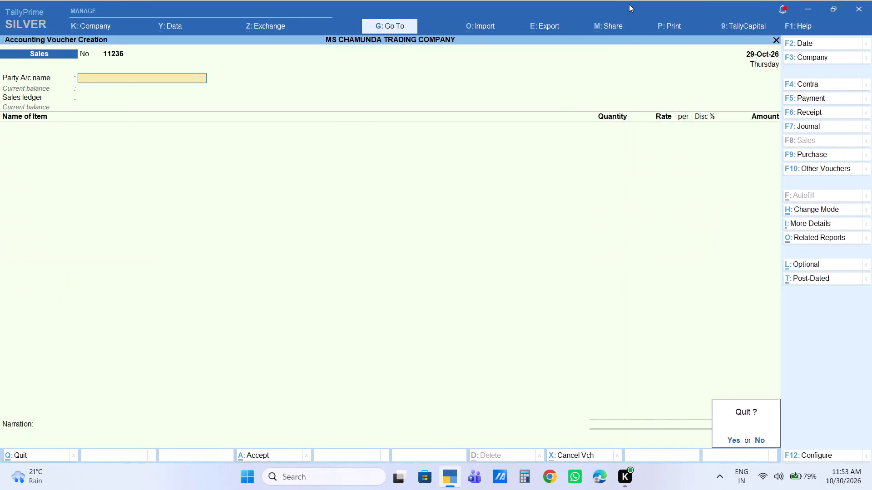
key("Escape")
Look up the stock item M Paneer Rs10 in the inventory books and examine its October vouchers.
type("DI")
key("Return")
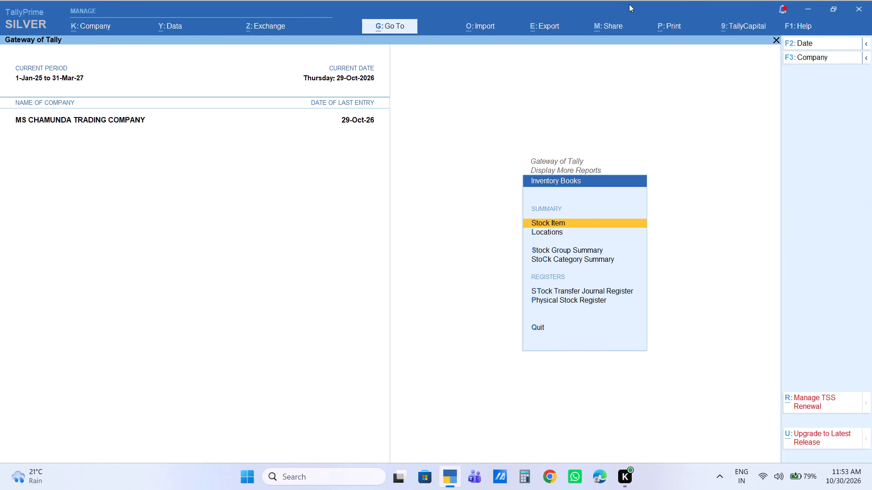
type("PANE")
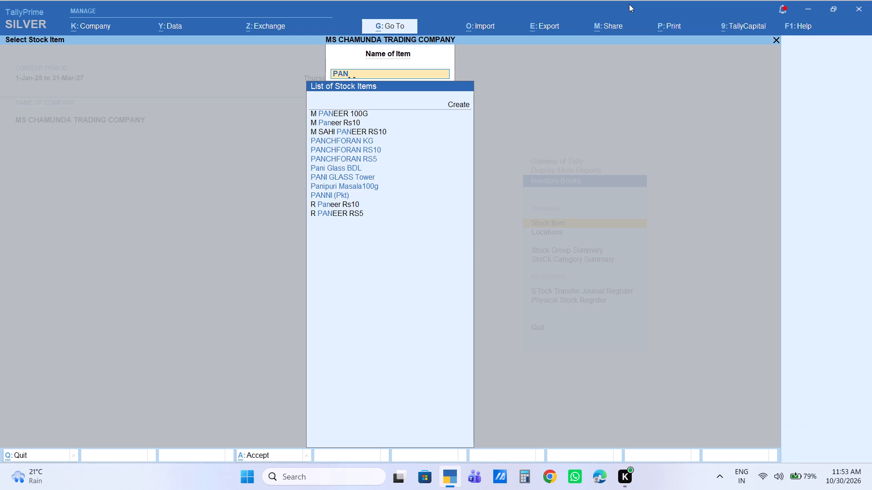
key("Down")
key("Down")
key("Return")
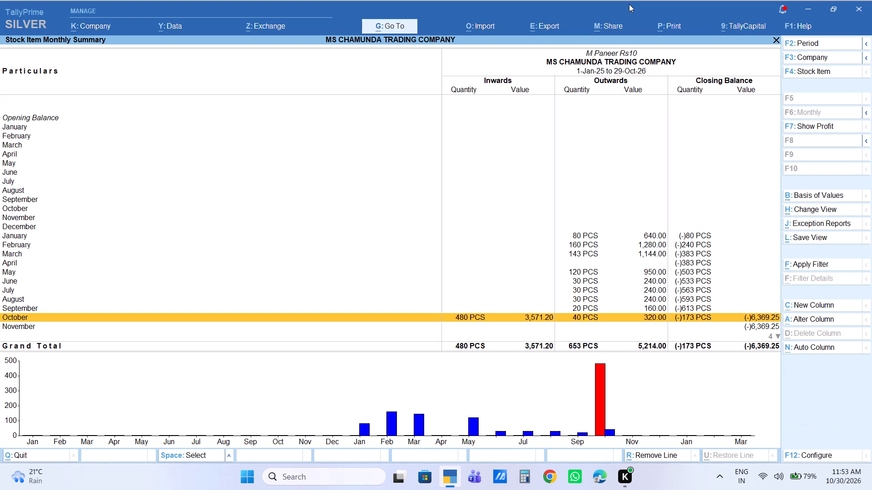
key("Return")
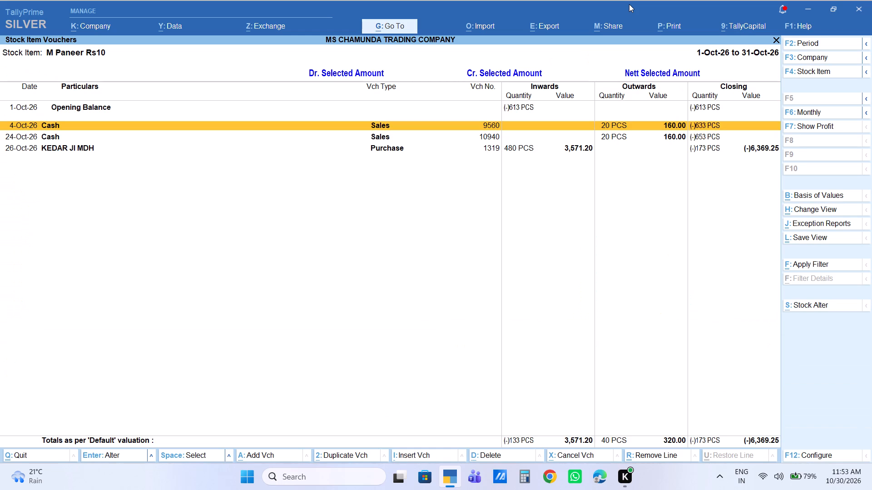
key("Escape")
key("Escape")
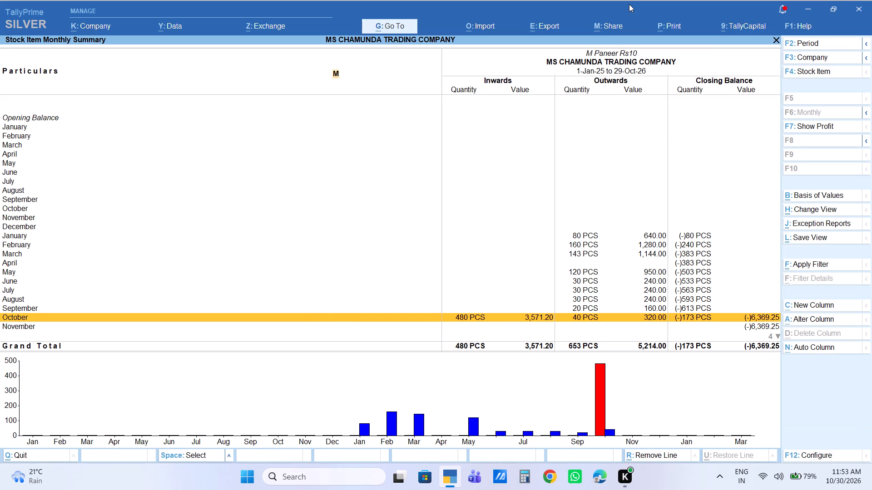
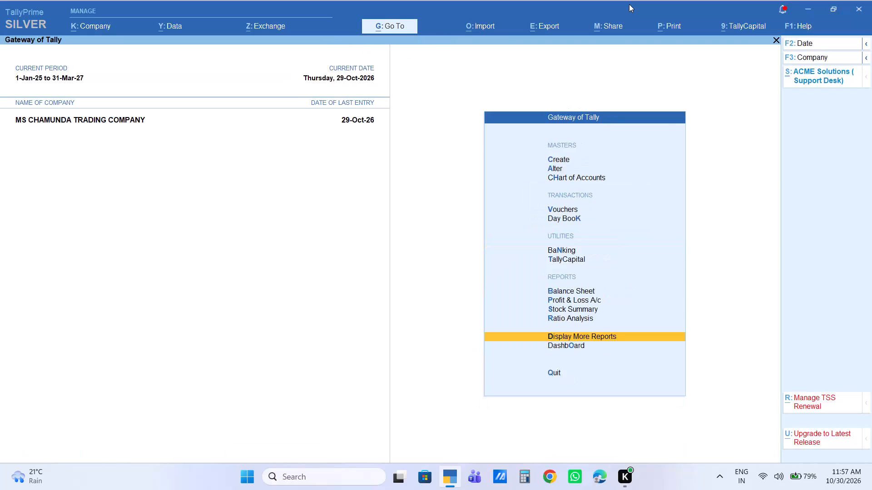
Open the cash sales voucher No. 11235 for alteration from the 29-Oct-26 Day Book.
key("Escape")
key("Escape")
key("Down")
key("Down")
key("Down")
key("Down")
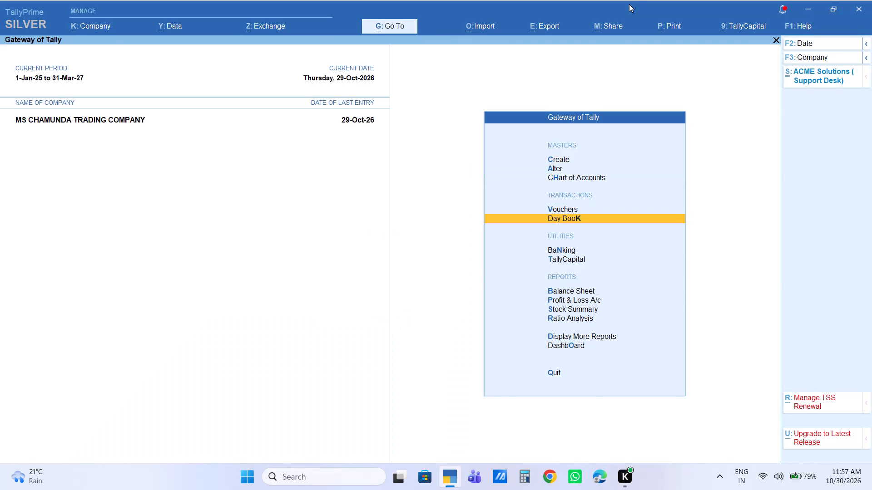
key("Return")
key("Down")
key("Down")
key("Down")
key("Down")
key("Down")
key("Down")
key("Down")
key("Down")
key("Down")
key("Down")
key("Down")
key("Down")
key("Down")
key("Down")
key("Down")
key("Down")
key("Down")
key("Down")
key("Down")
key("Down")
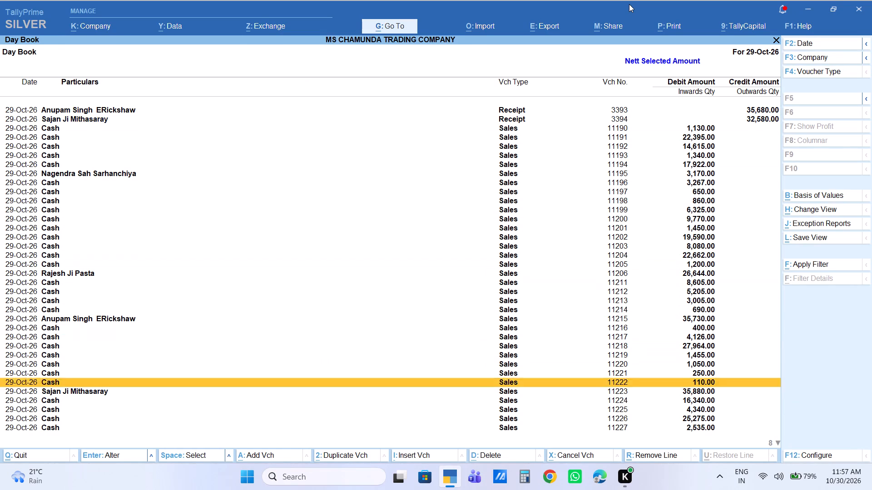
key("Return")
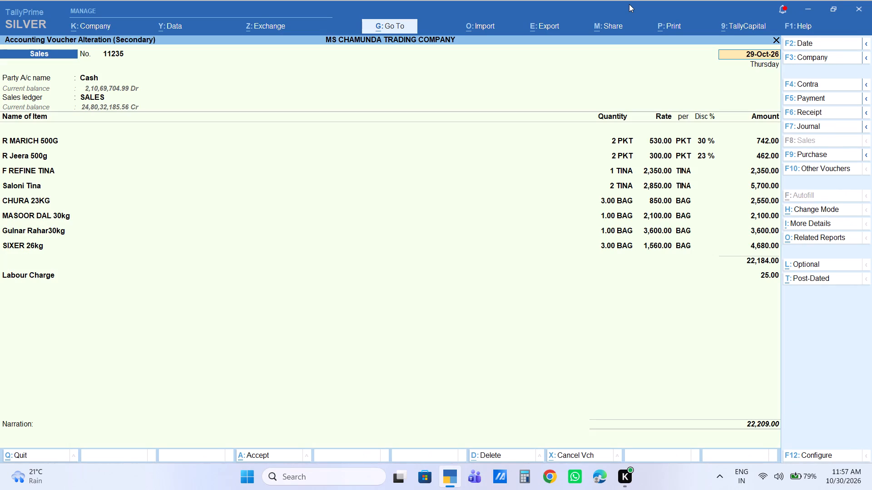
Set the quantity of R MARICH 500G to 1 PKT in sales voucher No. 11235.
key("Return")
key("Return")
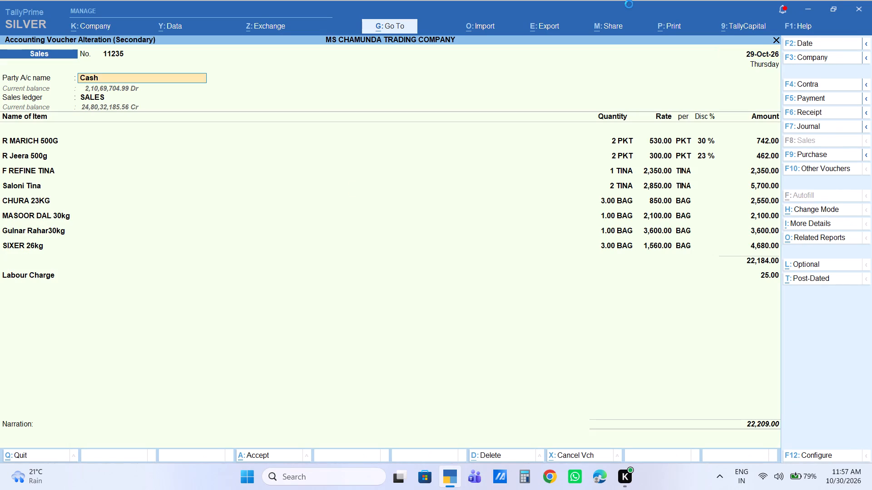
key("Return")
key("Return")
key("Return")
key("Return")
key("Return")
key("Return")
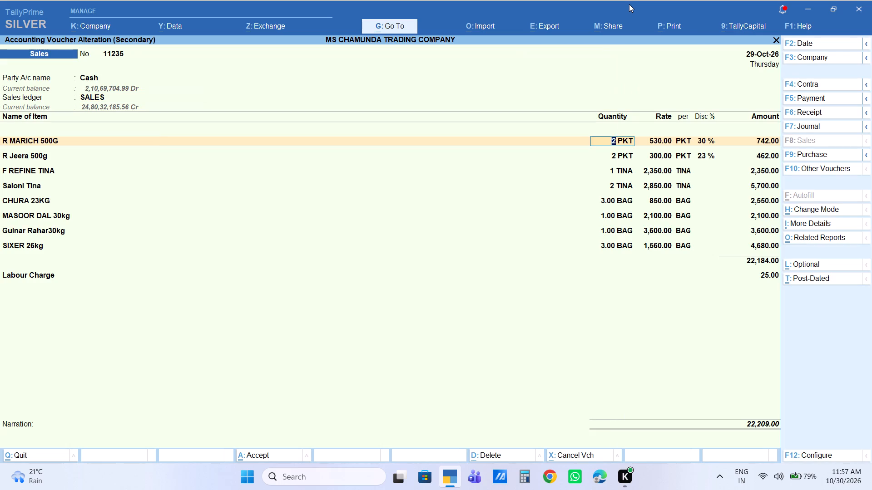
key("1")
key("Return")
Set the quantity of R MARICH 500G to 2 PKT.
key("BackSpace")
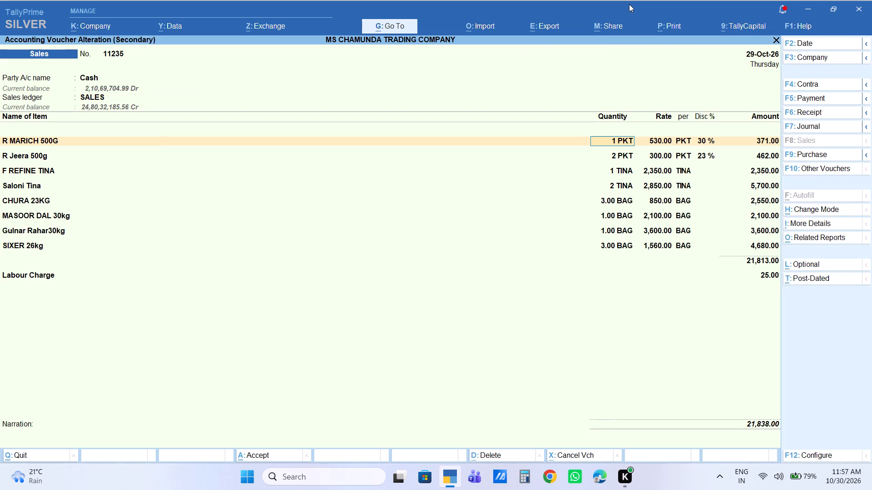
key("2")
key("Return")
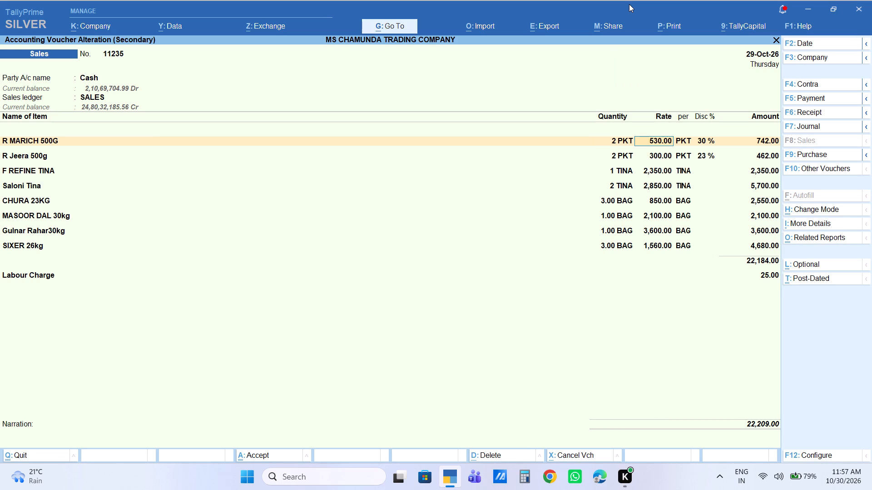
Keep the remaining item lines and Labour Charge as entered, accept sales voucher No. 11235 and leave the Day Book.
key("Return")
key("Return")
key("Return")
key("Return")
key("Return")
key("Return")
key("Return")
key("Return")
key("Return")
key("Return")
key("Return")
key("Return")
key("Return")
key("Return")
key("Return")
key("Return")
key("Return")
key("Return")
key("Return")
key("Return")
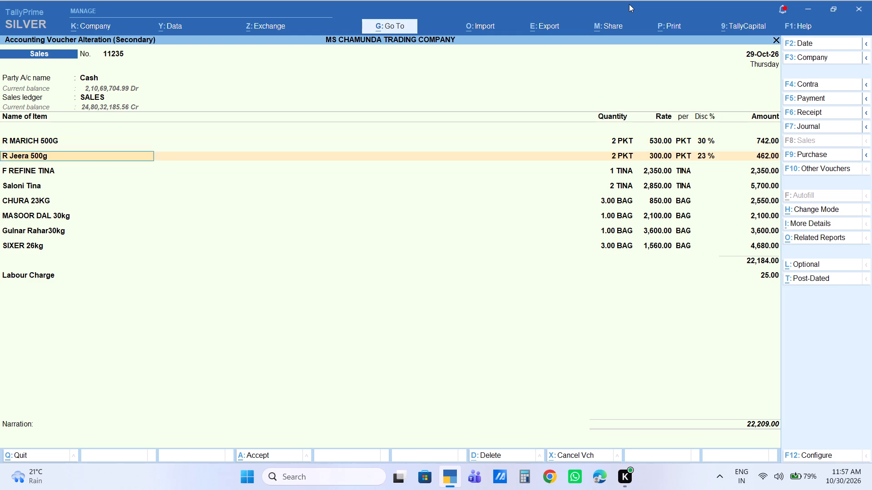
key("Return")
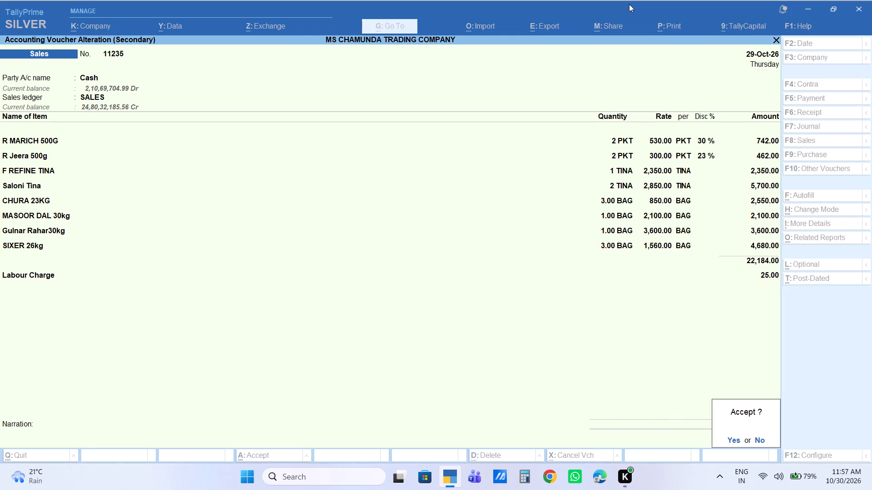
key("Escape")
Open voucher creation from the Gateway of Tally.
key("Up")
key("Return")
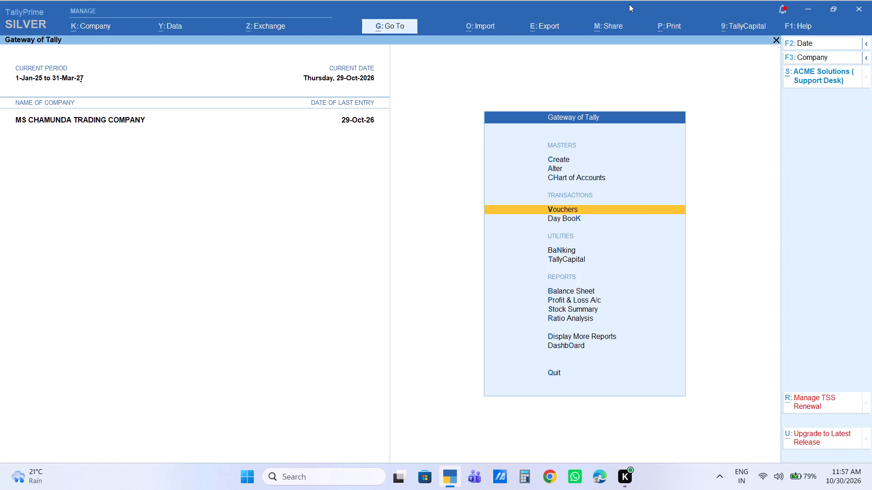
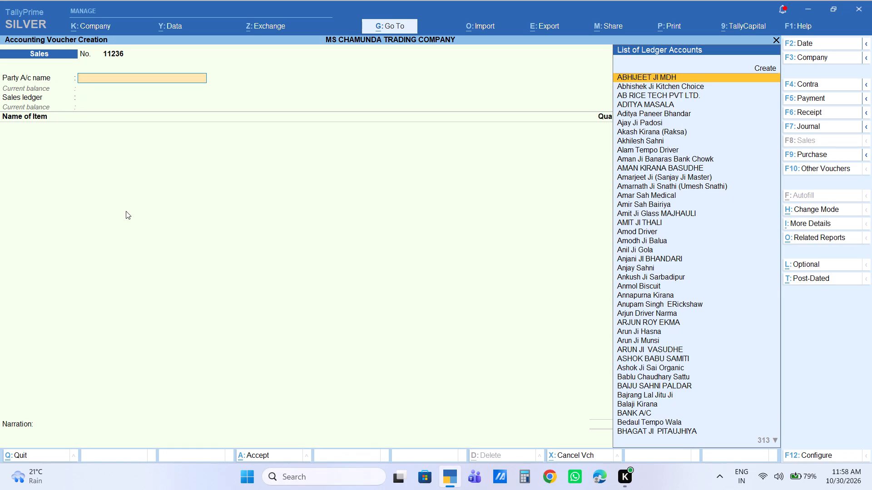
Set Cash as the party account of sales voucher No. 11236, with the Khewaipatti customer as buyer and SALES as sales ledger.
type("CAS")
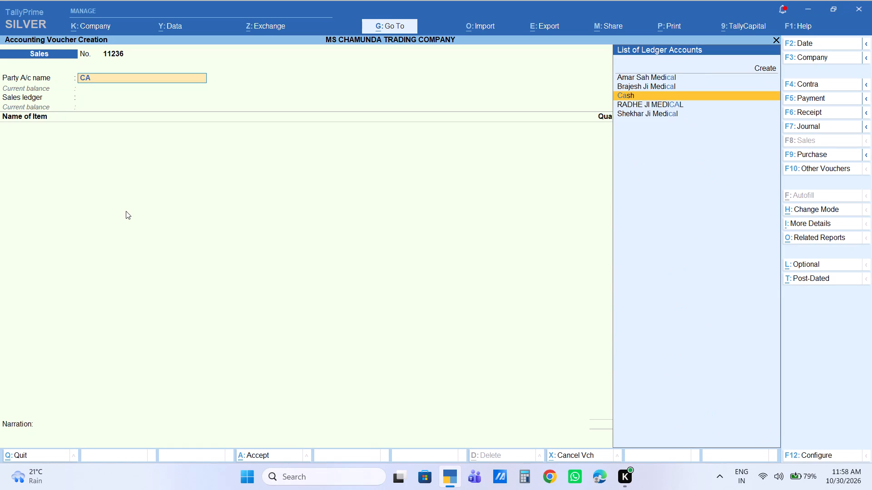
key("Return")
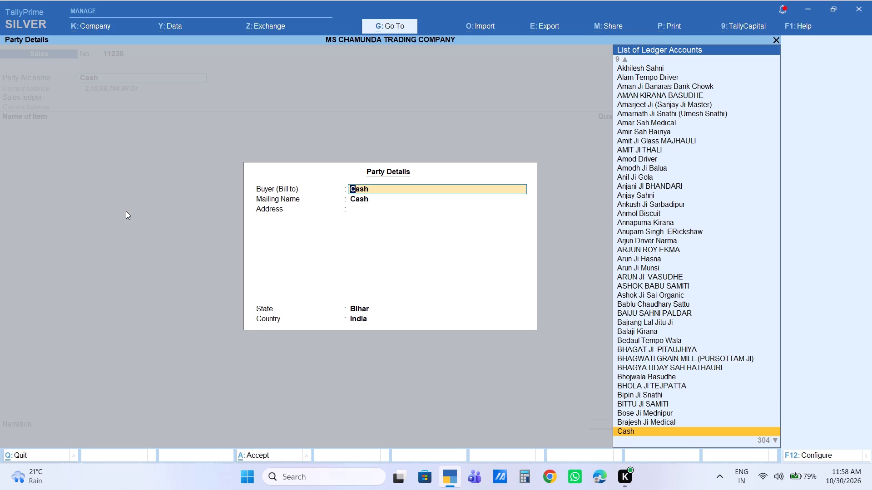
type("SAHI")
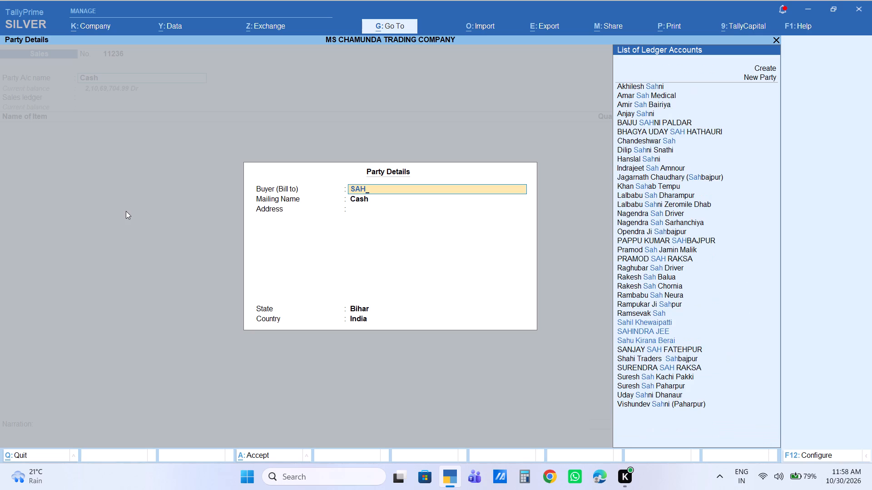
key("Down")
key("Return")
key("Return")
key("Return")
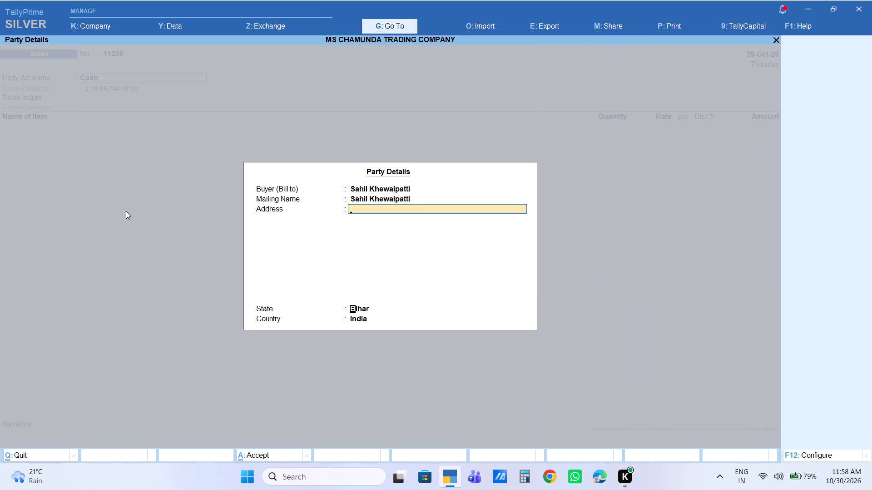
key("Return")
key("Return")
Add 3 peti of SALONI 1L PETI to the sales voucher, keeping the default rate of 3,050.00 per peti.
type("SALONI1")
key("Down")
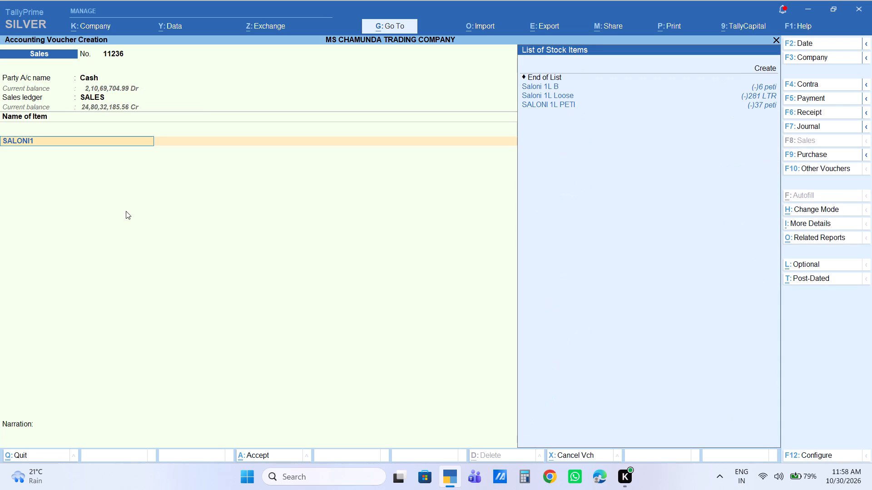
key("Down")
key("Down")
key("Return")
key("3")
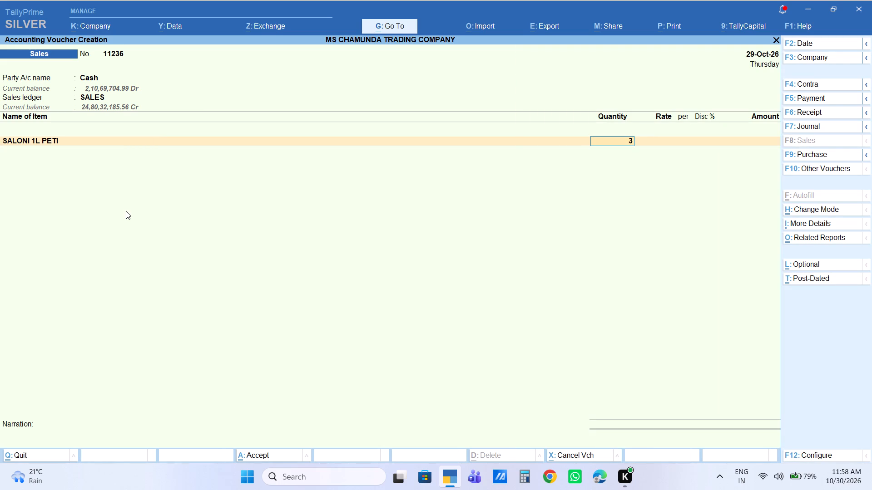
key("Return")
key("Return")
key("Return")
key("Return")
key("Return")
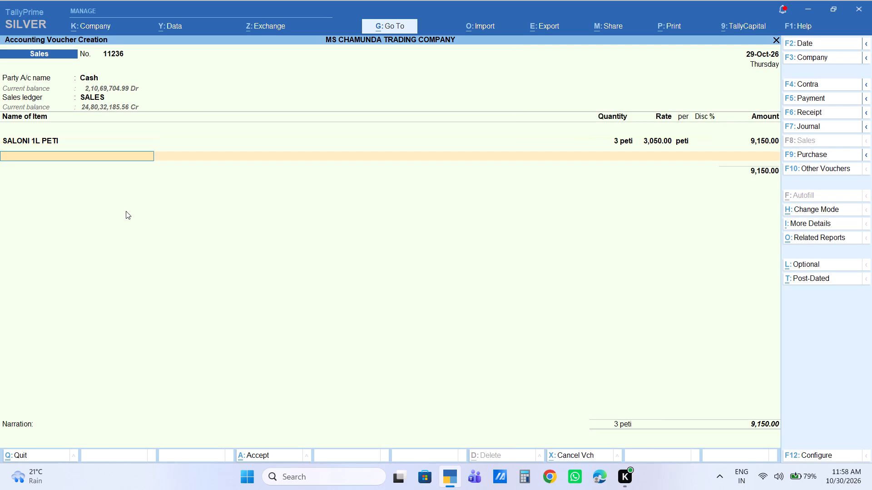
Add 3 peti of SALONI 500ML PETI, keeping the default rate of 3,450.00 per peti.
type("SALONI500")
key("Down")
key("Down")
key("Return")
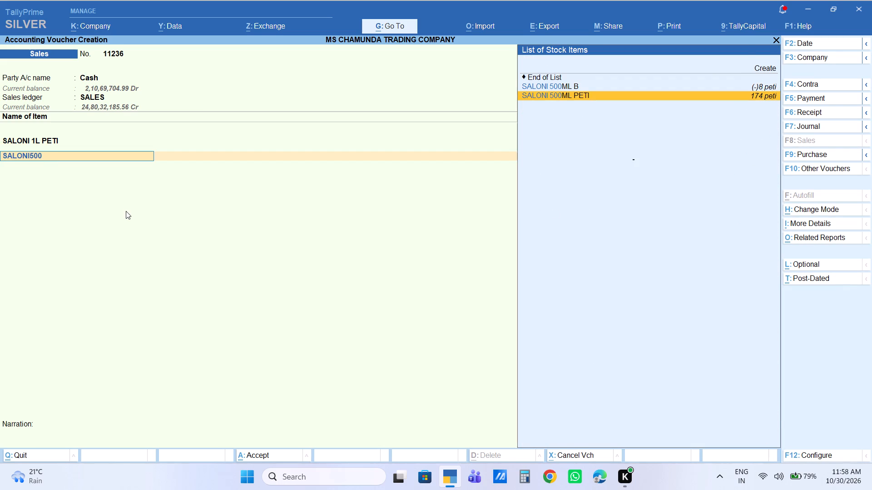
key("3")
key("Return")
key("Return")
key("Return")
key("Return")
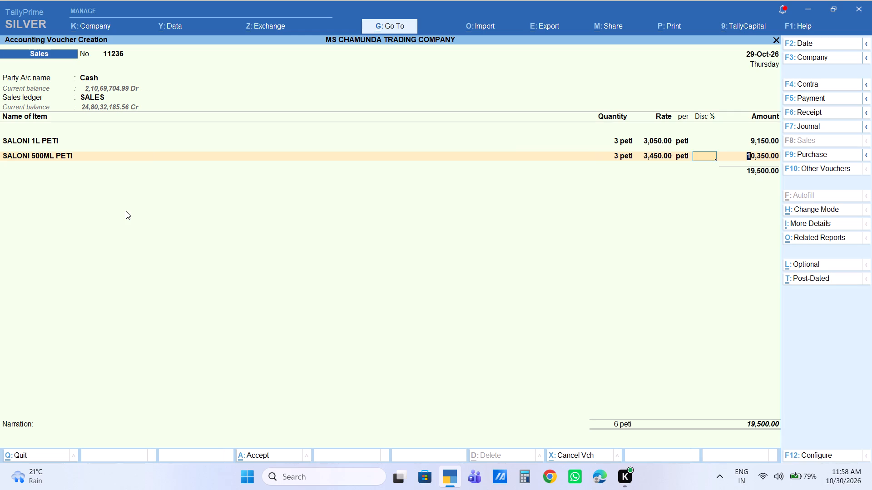
key("Return")
Add 3 peti of FORTUNE 1L PETI with an amount of 7,920.
type("FOR")
key("Down")
key("Down")
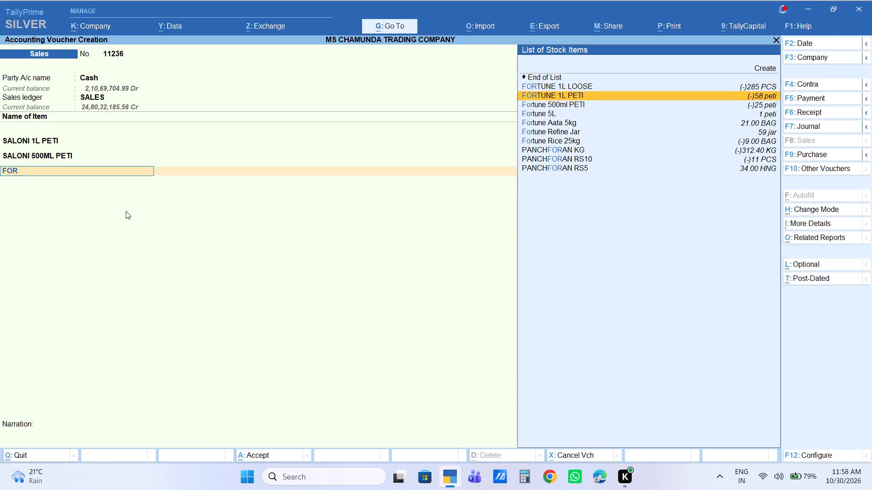
key("Return")
key("3")
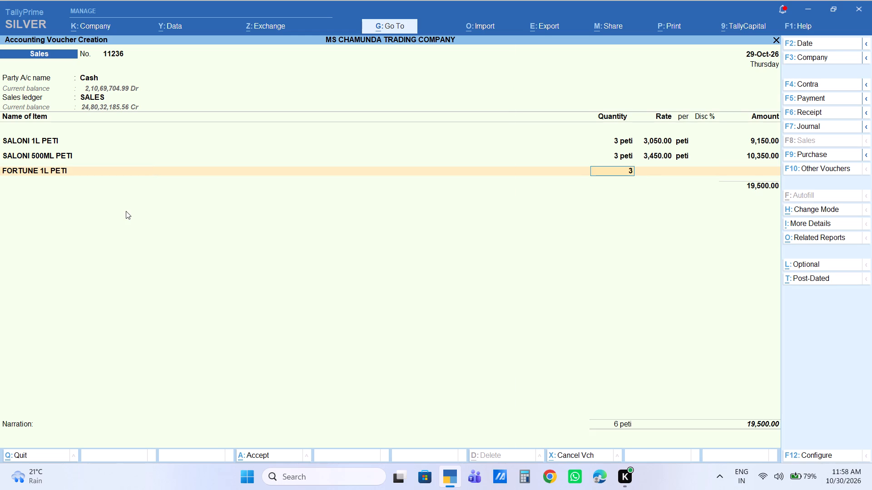
key("Return")
key("Return")
key("Return")
key("Return")
type("7920")
key("Return")
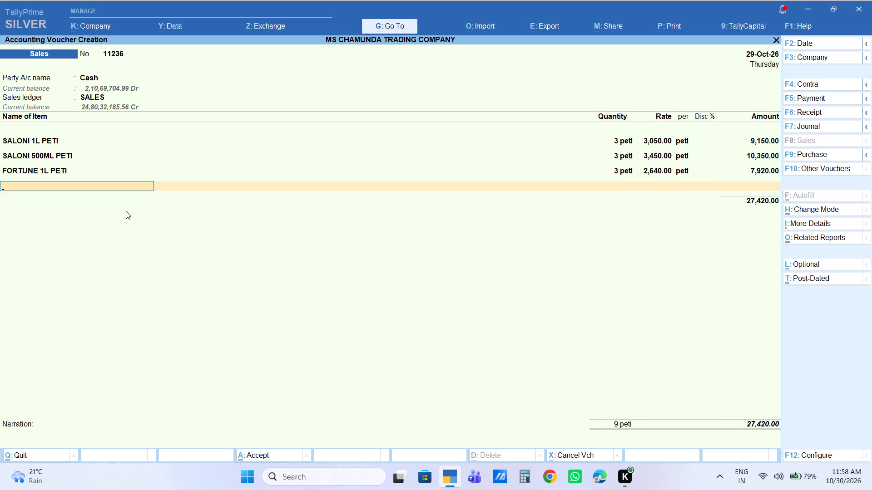
Add 2 peti of Fortune 500ml PETI with an amount of 4,080.
type("FORT")
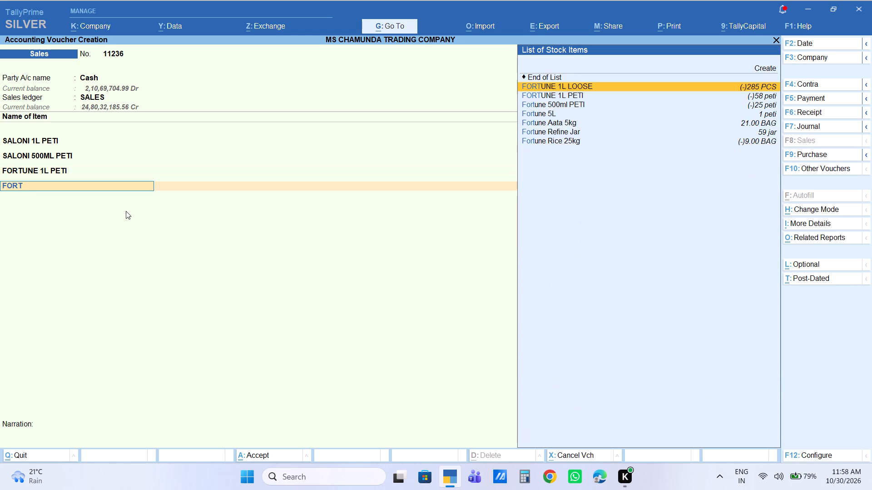
key("Down")
key("Down")
key("Down")
key("Return")
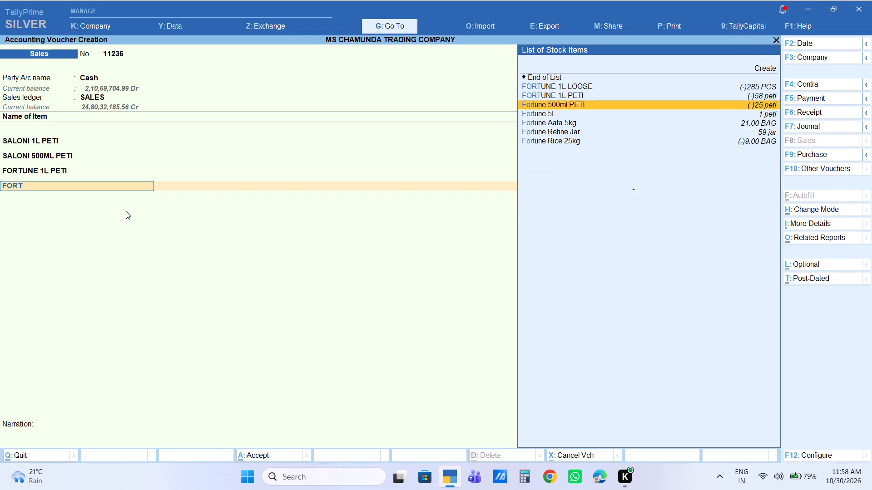
key("2")
key("Return")
key("Return")
key("Return")
key("Return")
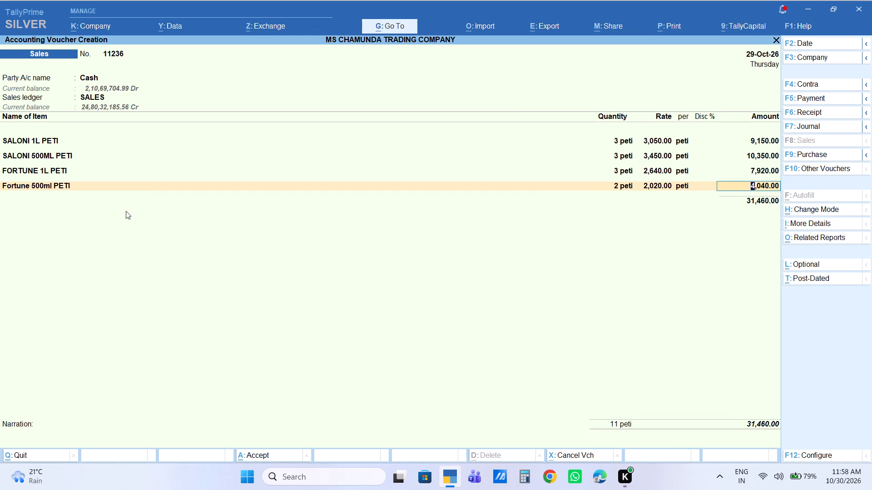
type("4080")
key("Return")
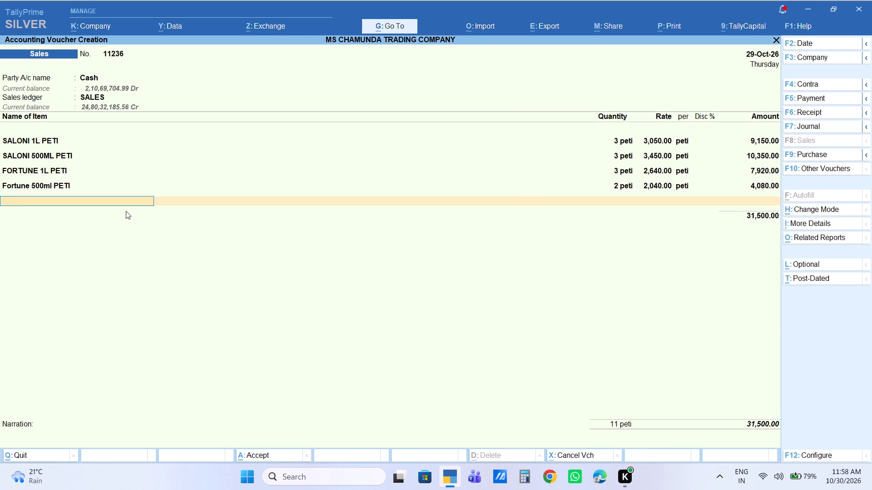
Add 1 peti of HATHI 500ML, keeping the default rate of 3,530.00 per peti.
type("HATHUI50")
key("Down")
key("Down")
key("Down")
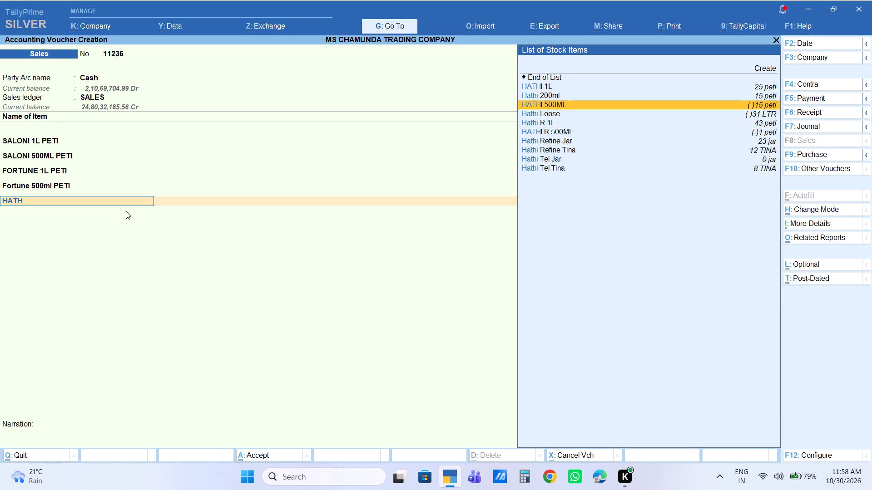
key("Return")
key("1")
key("Return")
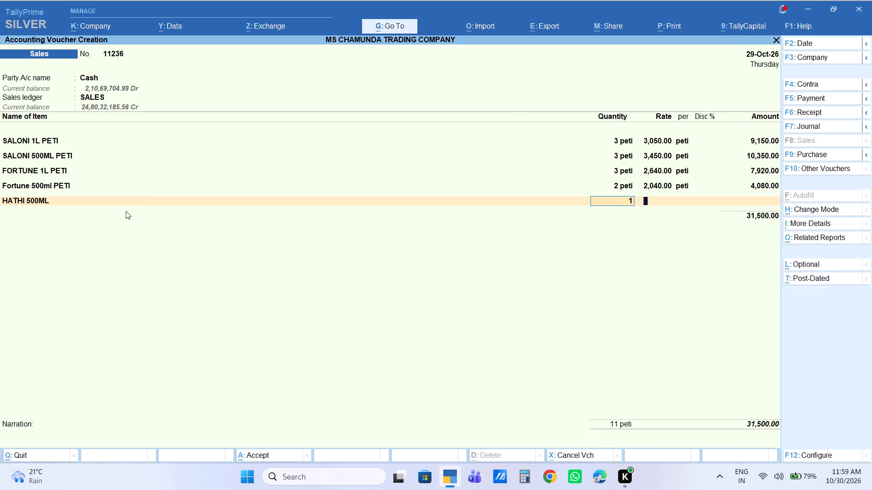
key("Return")
key("Return")
key("Return")
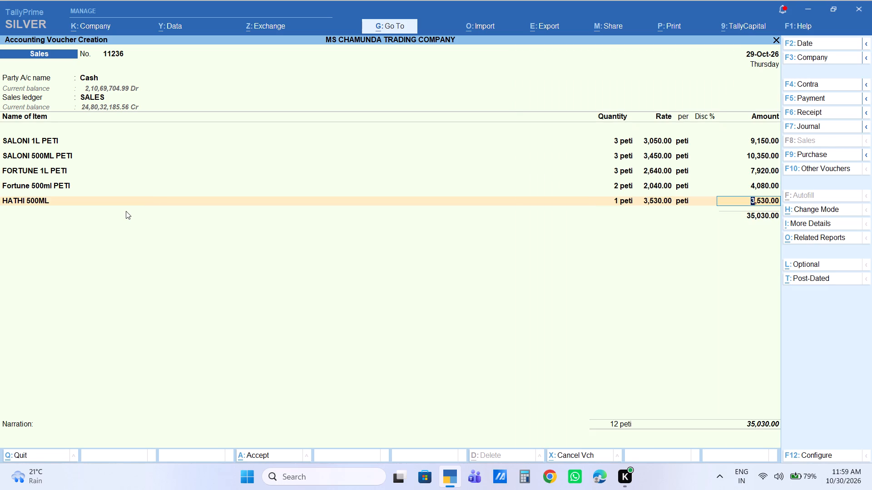
key("Return")
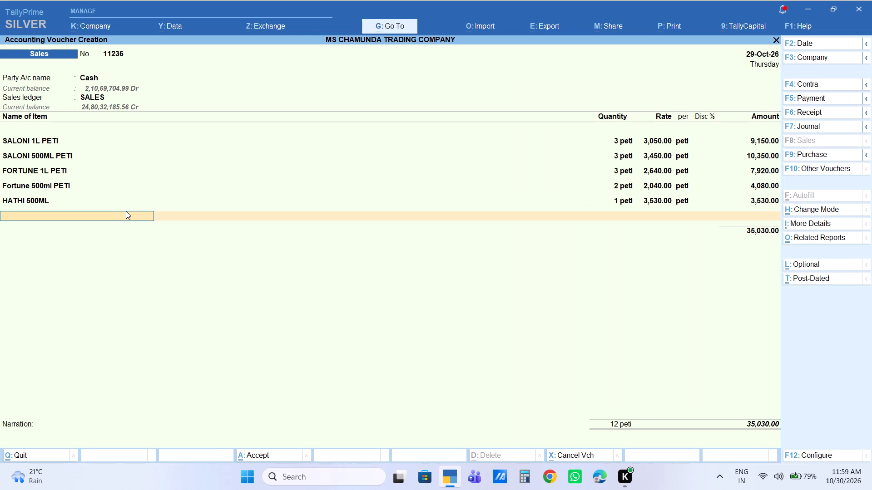
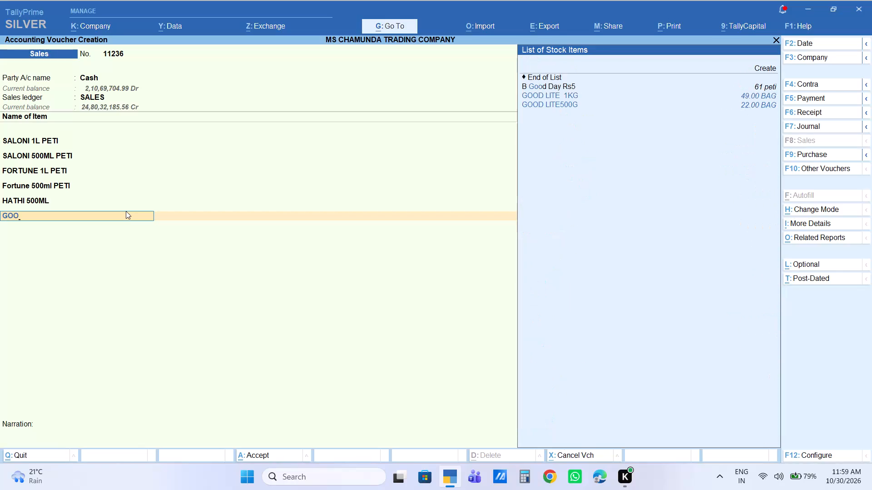
Add 5 bags of GOOD LITE 1KG with an amount of 975.
key("Down")
key("Return")
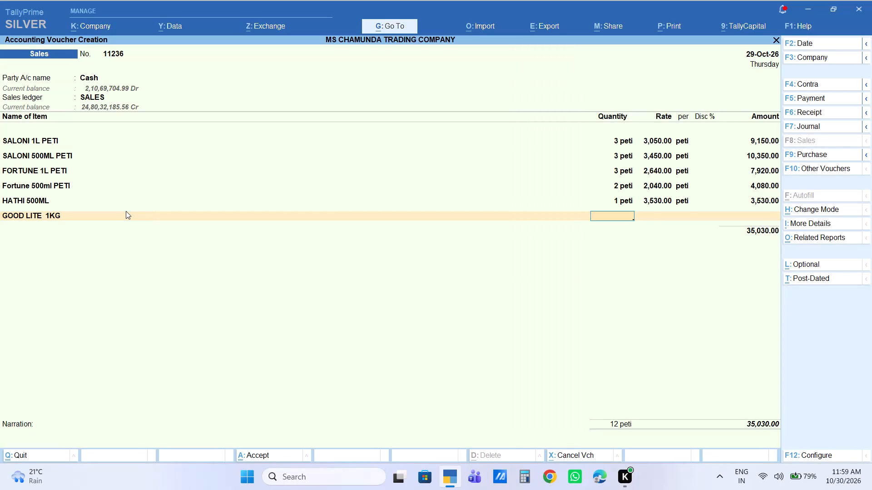
key("5")
key("Return")
key("Return")
key("Return")
key("Return")
type("975")
key("Return")
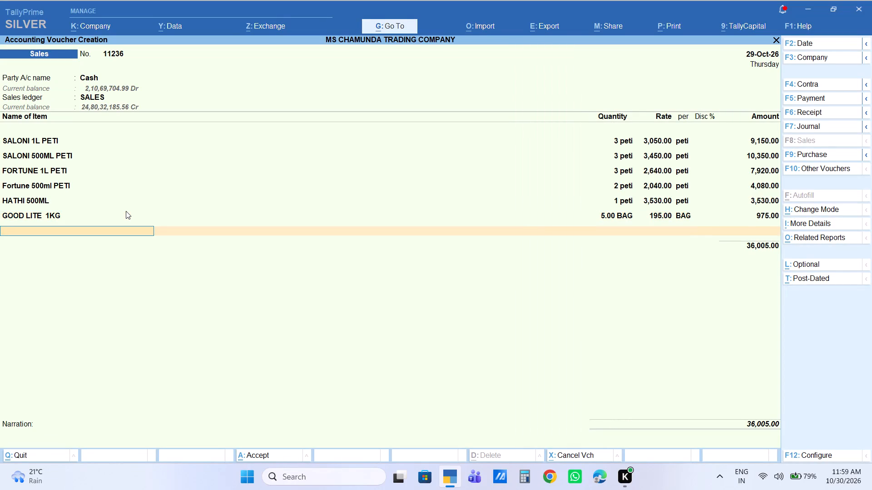
Add 5 bags of GOOD LITE500G with an amount of 1,025.
type("GOO")
key("Down")
key("Down")
key("Down")
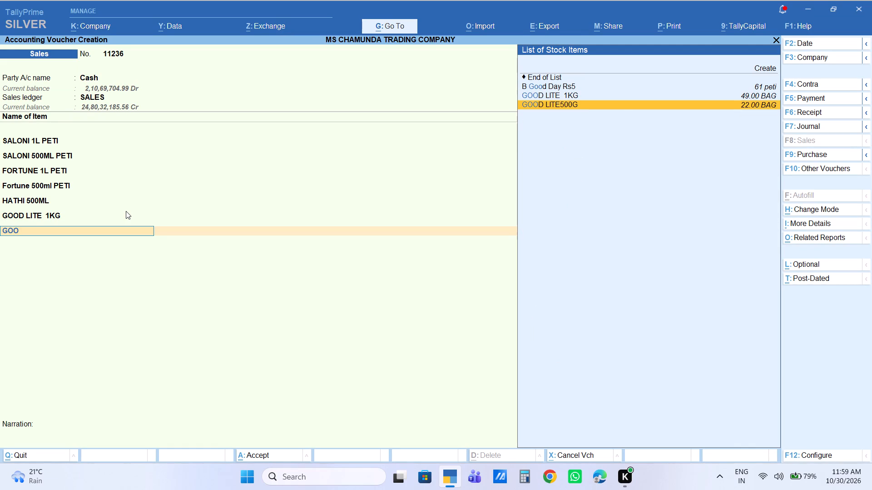
key("Return")
key("5")
key("Return")
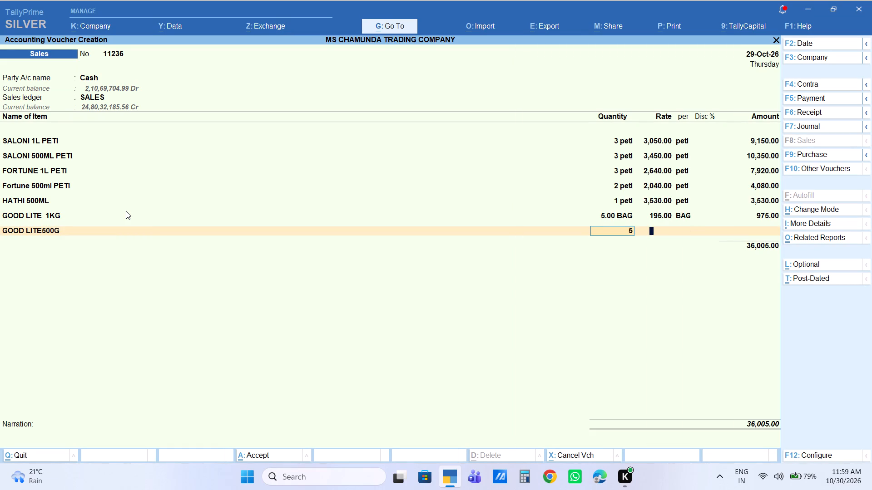
key("Return")
key("Return")
key("Return")
type("1025")
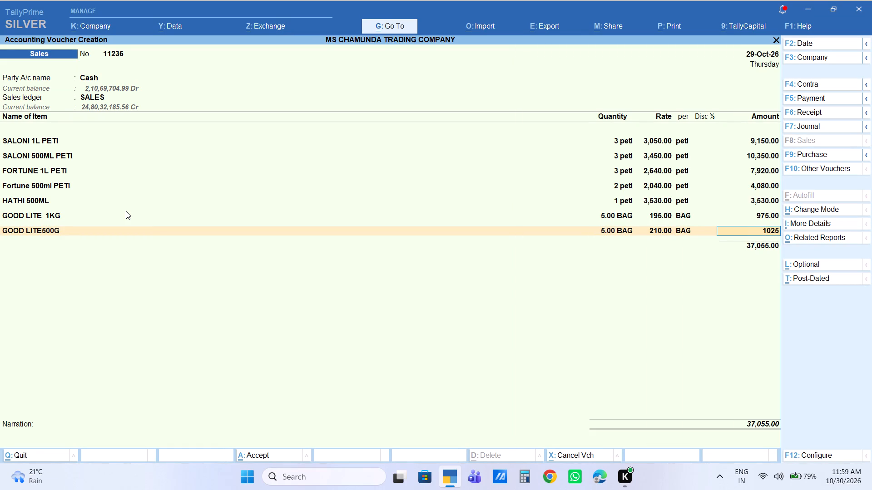
key("Return")
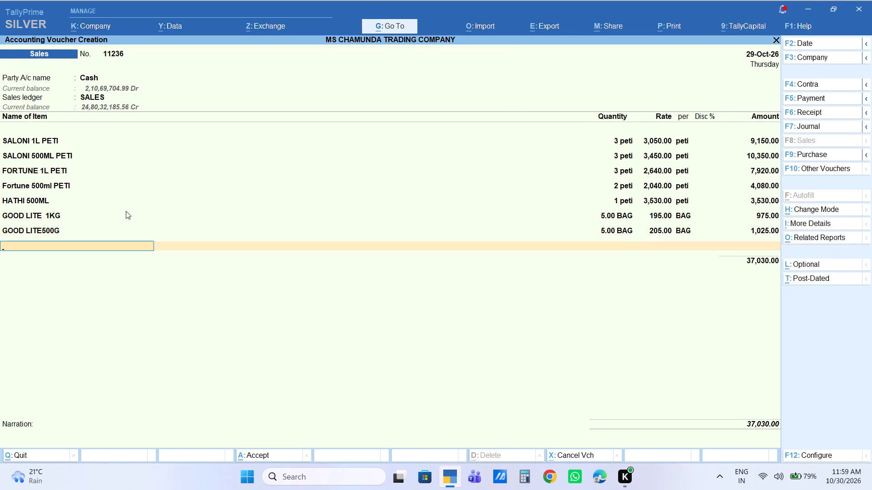
Add 3 bags of MASOOR DAL 30kg with an amount of 6,390.
type("MASOO")
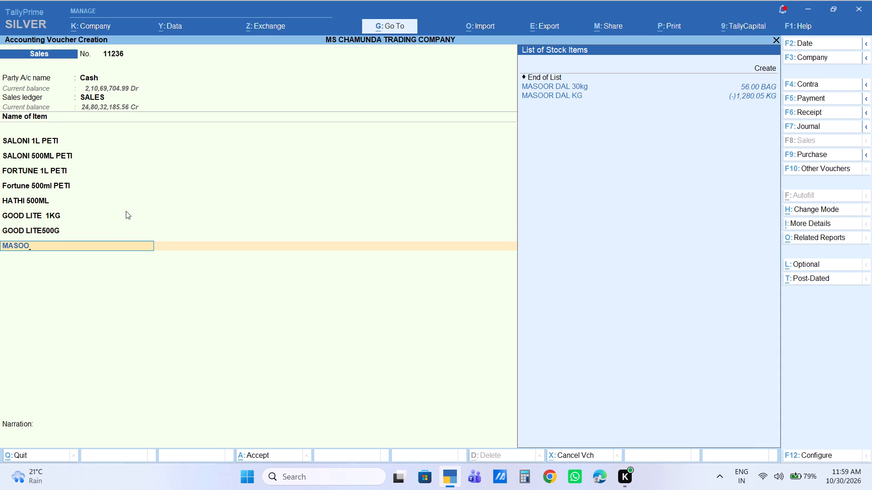
key("Down")
key("Return")
key("3")
key("Return")
key("Return")
key("Return")
key("Return")
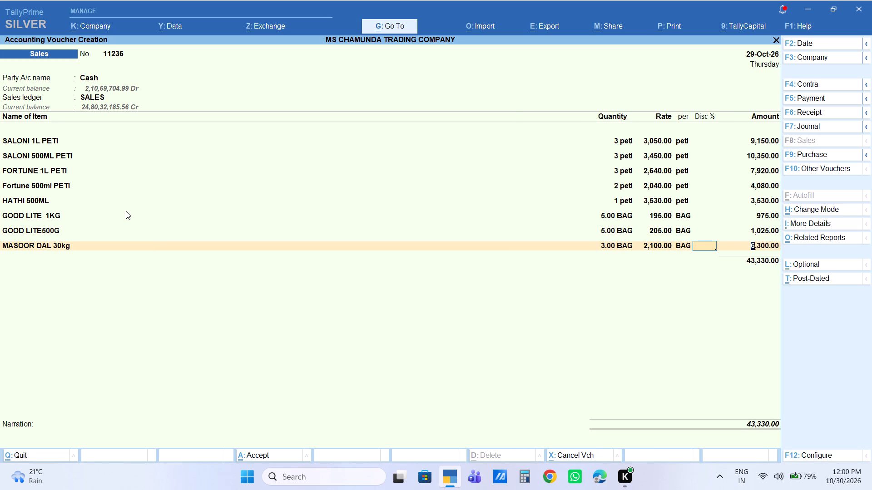
type("6390")
key("Return")
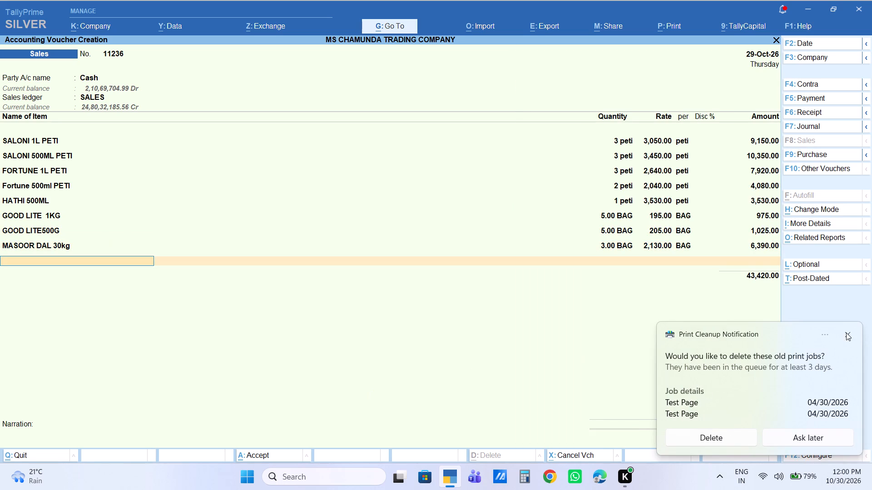
Dismiss the Print Cleanup Notification without deleting the old print jobs.
left_click(843, 332)
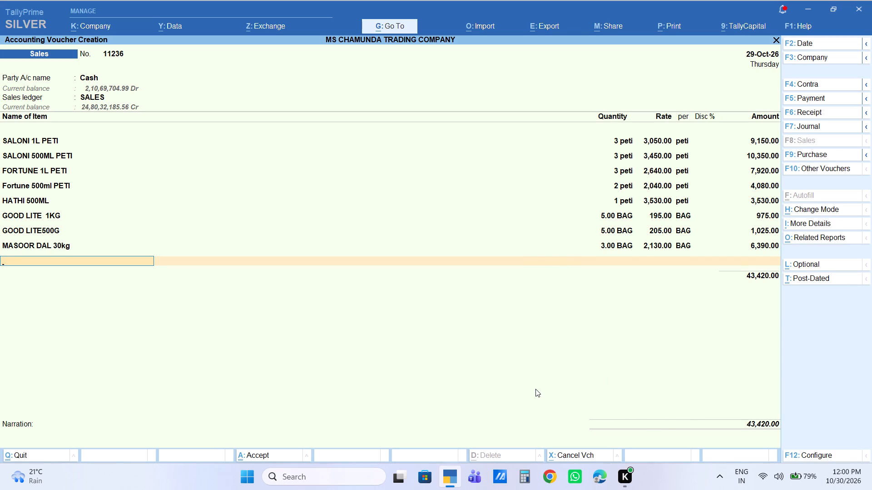
Add 3 kg of Jeera KG with an amount of 960.
type("JEE")
type("RA")
key("Down")
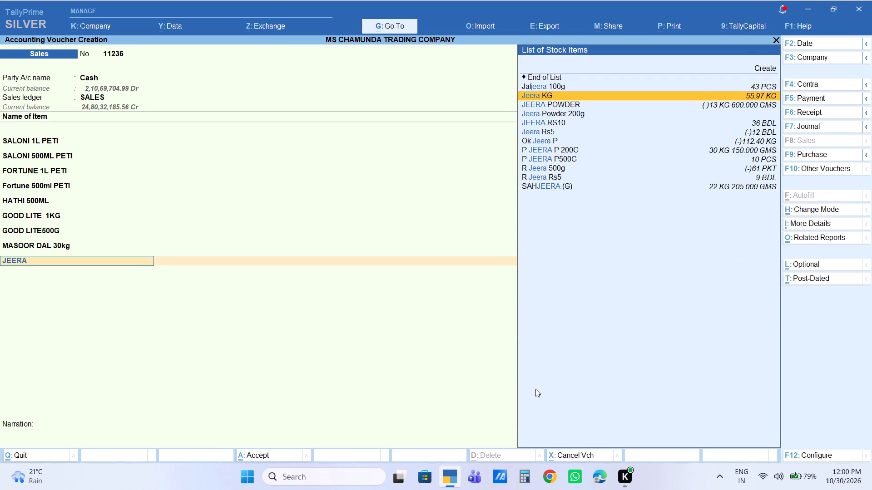
key("Return")
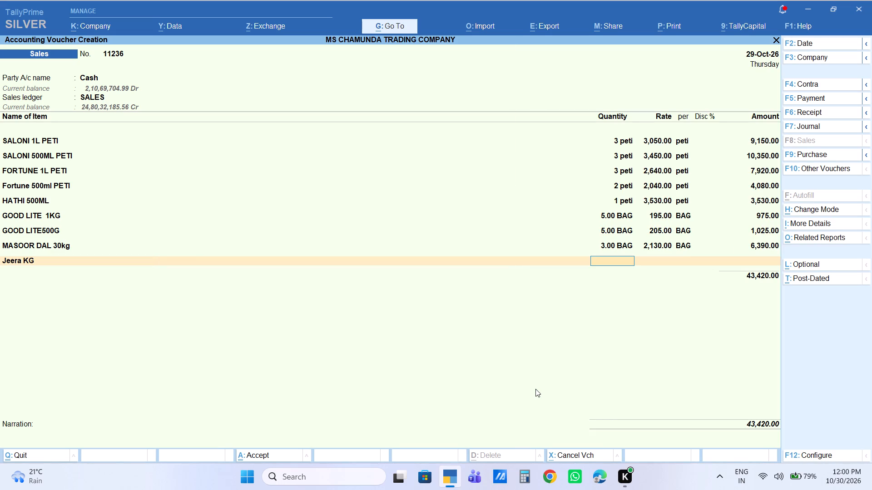
key("3")
key("Return")
key("Return")
key("Return")
key("Return")
type("960")
key("Return")
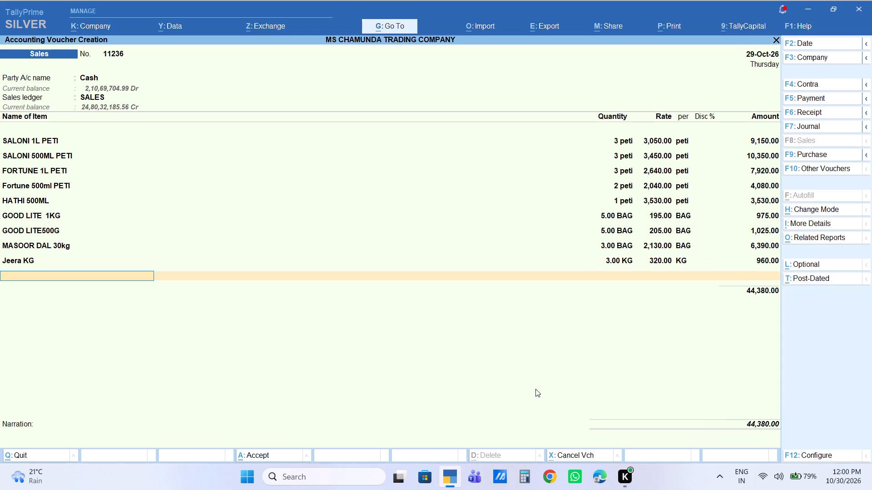
Add 0.25 kg (250 g) of Javitri (G) with an amount of 550.
type("JAVITR")
key("Down")
key("Return")
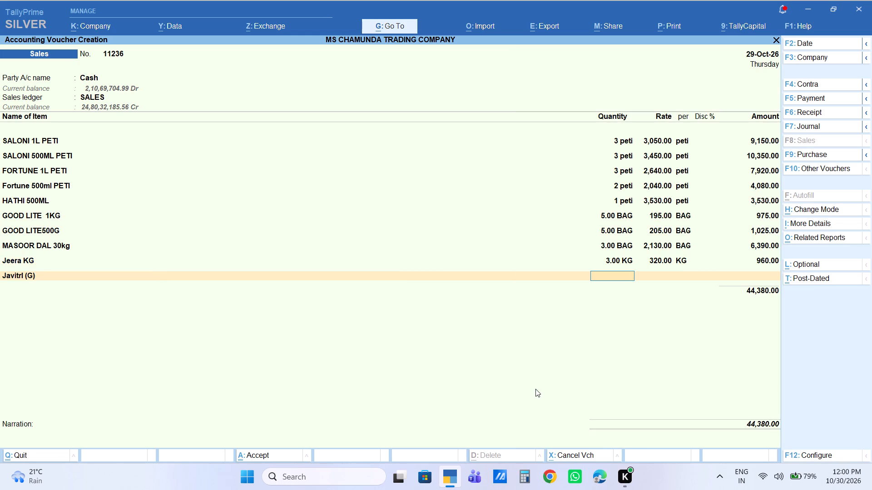
type(".25")
key("Return")
key("Return")
key("Return")
key("Return")
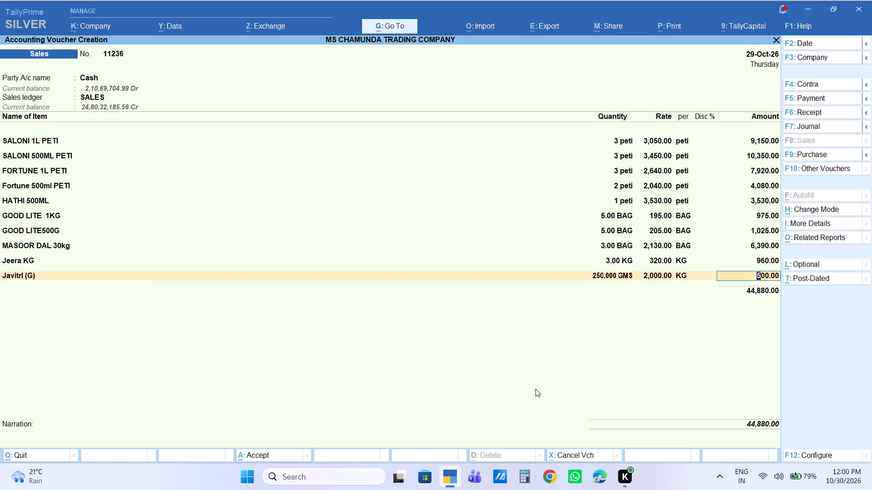
type("550")
key("Return")
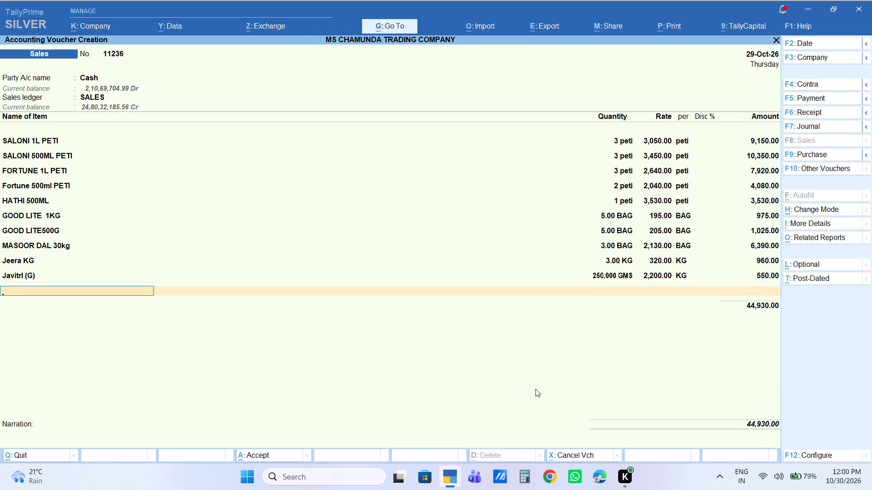
Add 0.5 kg (500 g) of Bari Elaichi (G), keeping the default rate of 2,000.00 per kg.
type("BARI")
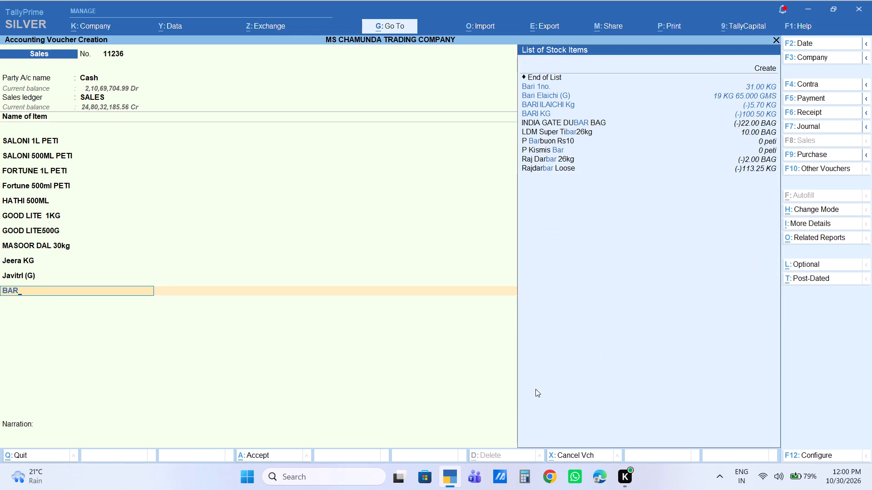
key("Down")
key("Down")
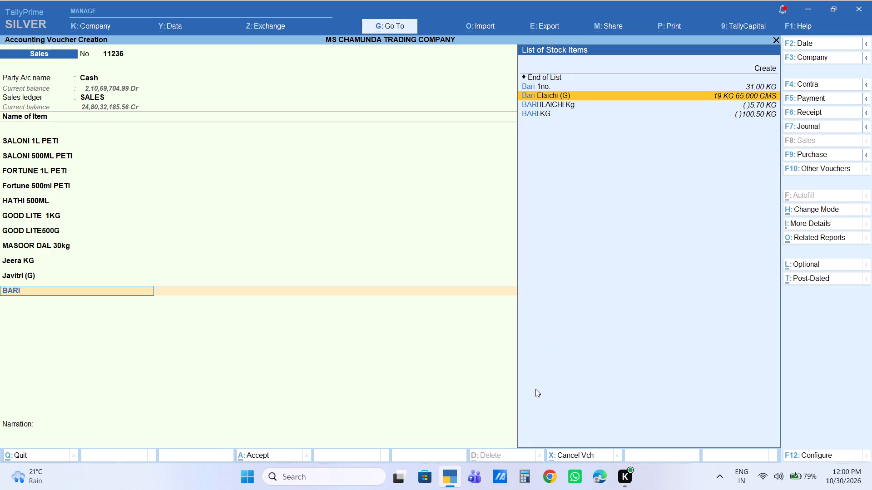
key("Return")
type(".5")
key("Return")
key("Return")
key("Return")
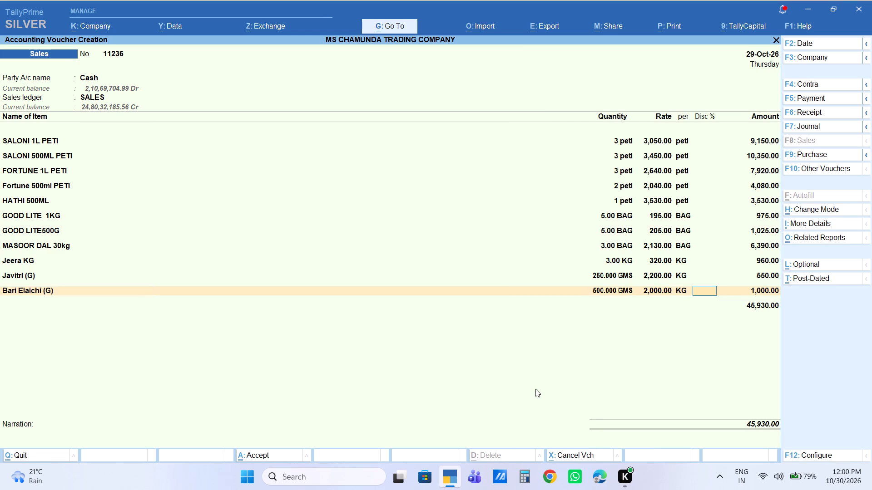
key("Return")
key("Return")
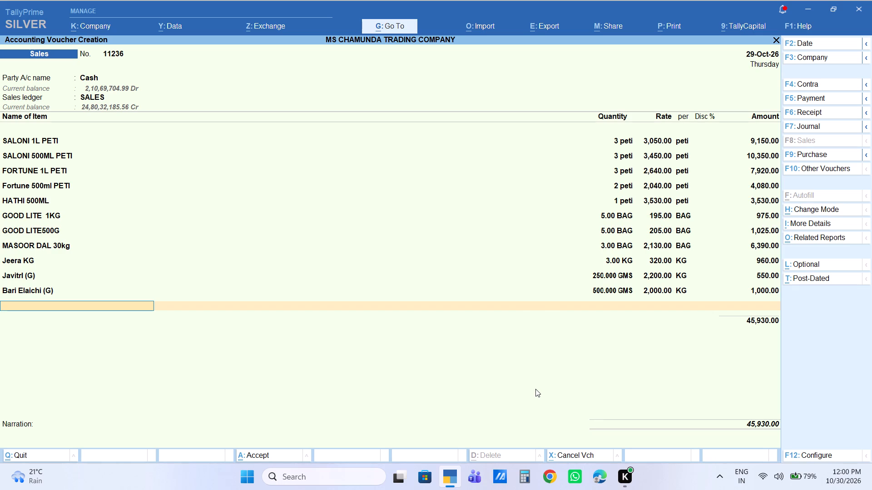
Add 0.25 kg (250 g) of Chhoti Elaichi (G) with an amount of 900.
type("CHHOT")
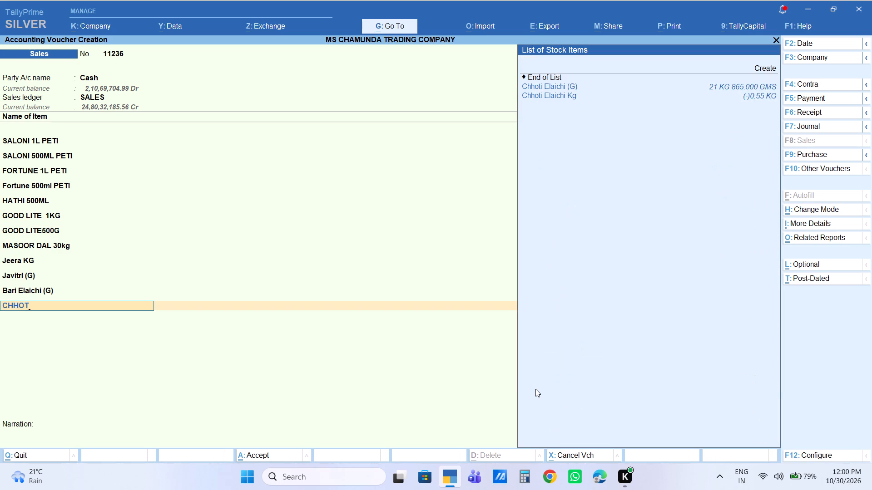
key("Down")
key("Return")
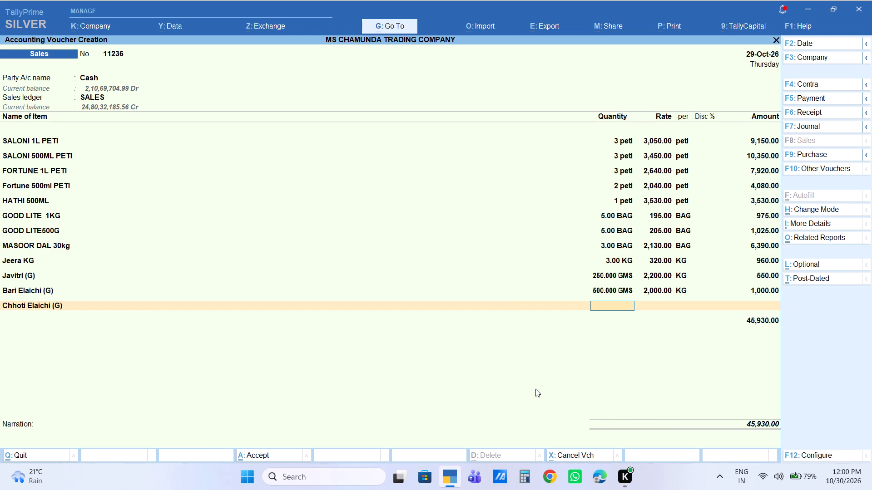
type(".25")
key("Return")
key("Return")
key("Return")
key("Return")
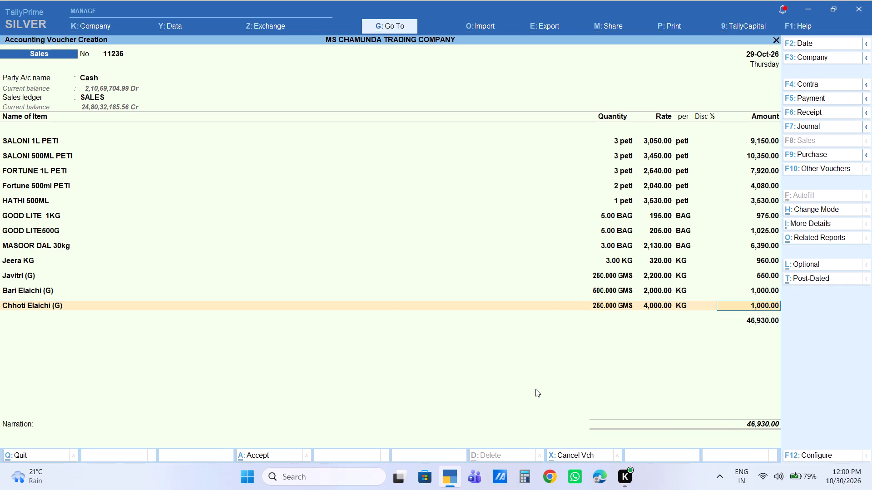
type("900")
key("Return")
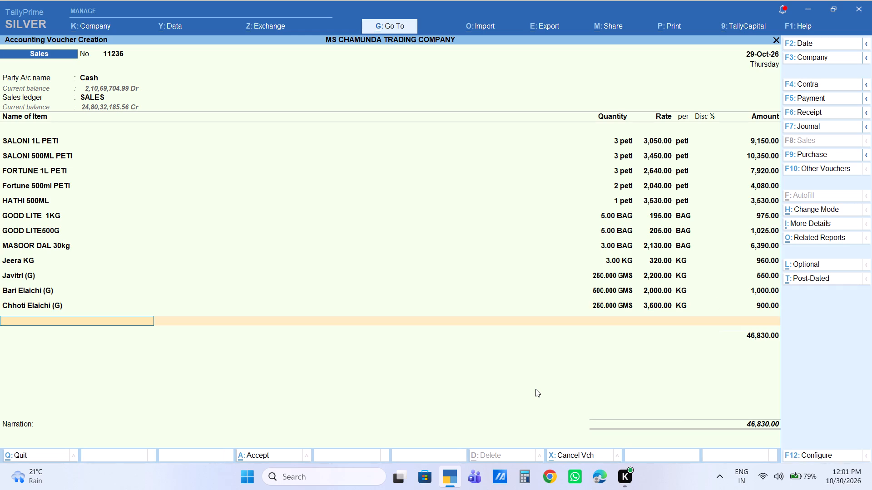
Add 1 kg of Dalchini Cigrette with an amount of 400.
type("DAK")
key("BackSpace")
type("LCHI")
key("Down")
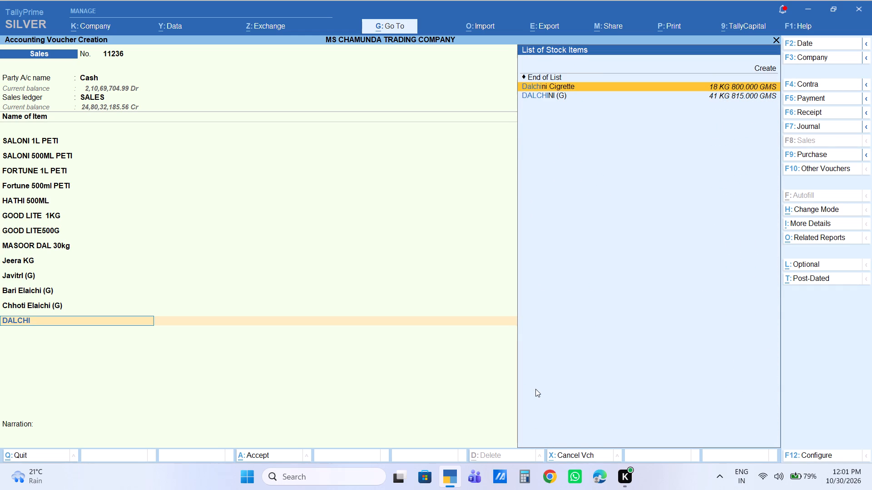
key("Return")
key("1")
key("Return")
key("Return")
key("Return")
key("Return")
type("400")
key("Return")
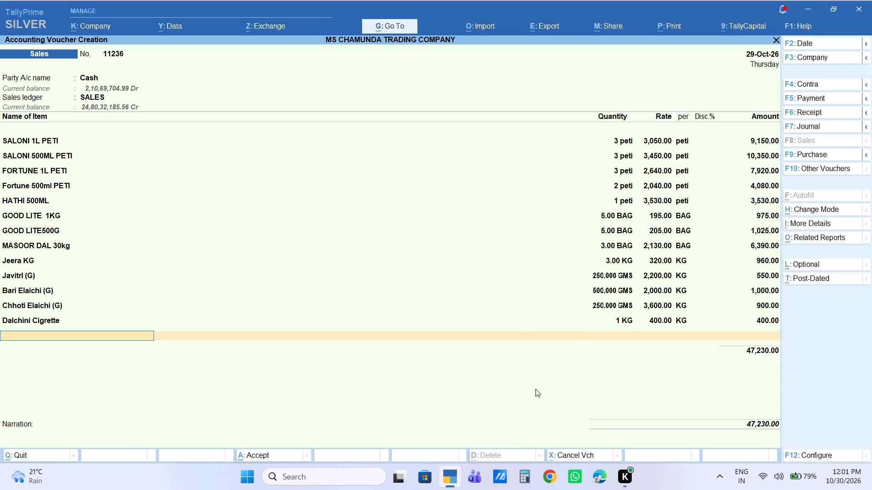
Add 0.1 kg (100 g) of LAUNG(G), keeping the default rate of 1,000.00 per kg.
type("LAUNG")
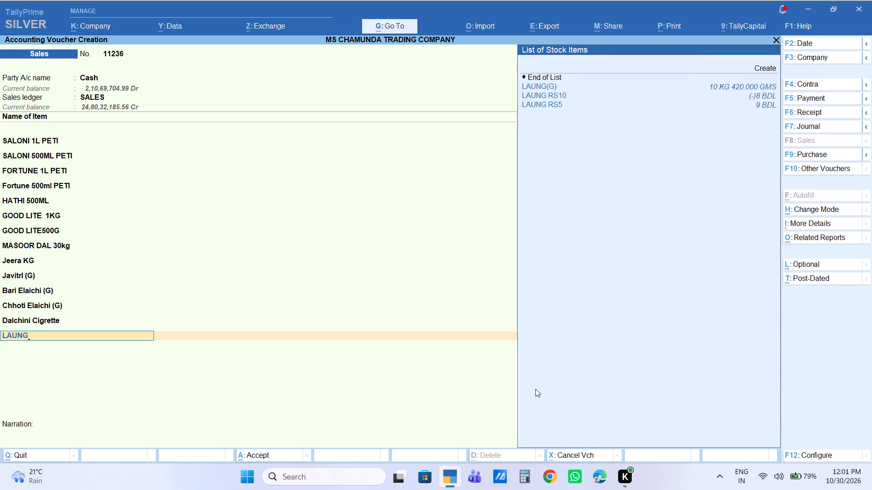
key("Down")
key("Return")
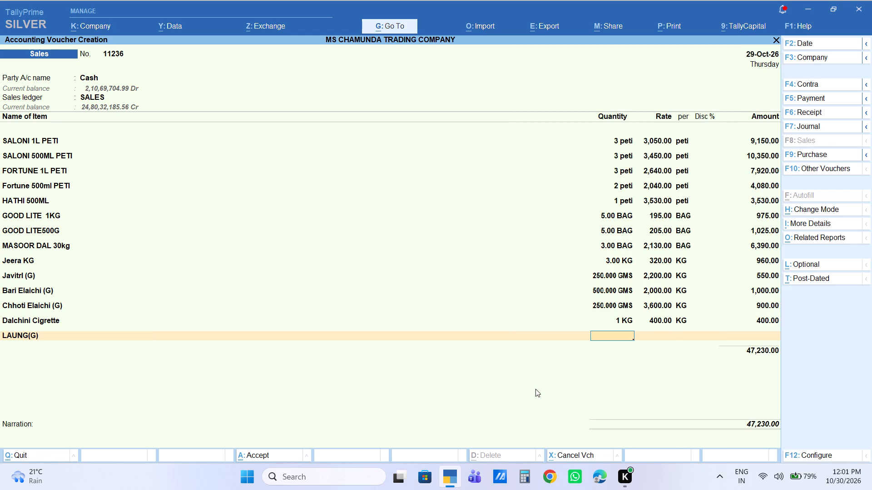
type(".1")
key("Return")
key("Return")
key("Return")
key("Return")
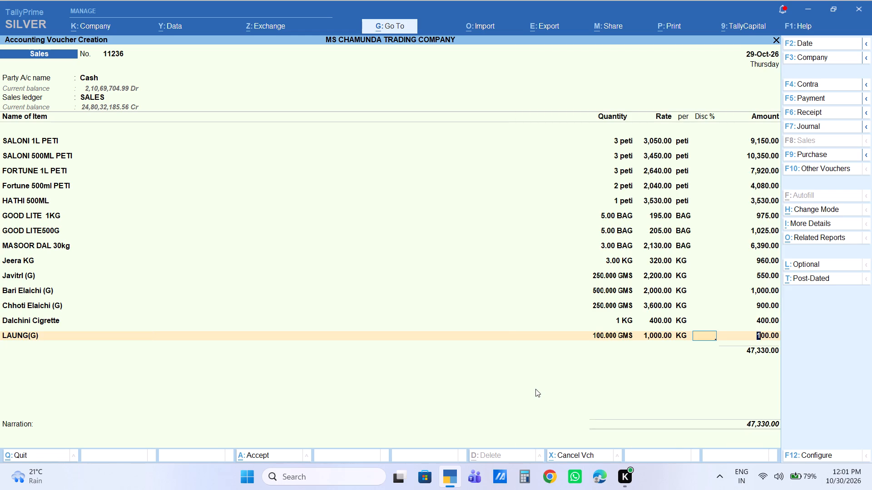
key("Return")
Search the stock items for PANE, look through the paneer entries, and clear the search without choosing one.
type("PANE")
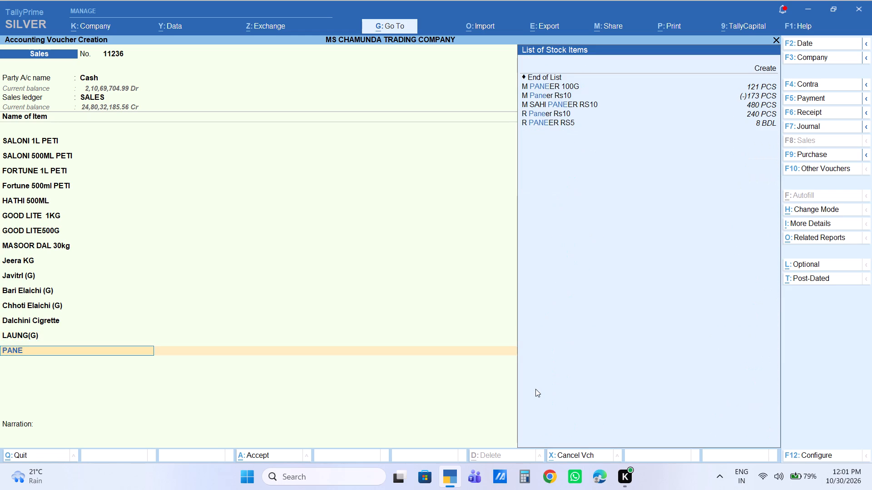
key("Down")
key("Down")
key("Down")
key("Down")
key("Down")
key("Down")
key("Down")
key("Down")
key("Down")
key("Down")
key("Down")
key("Down")
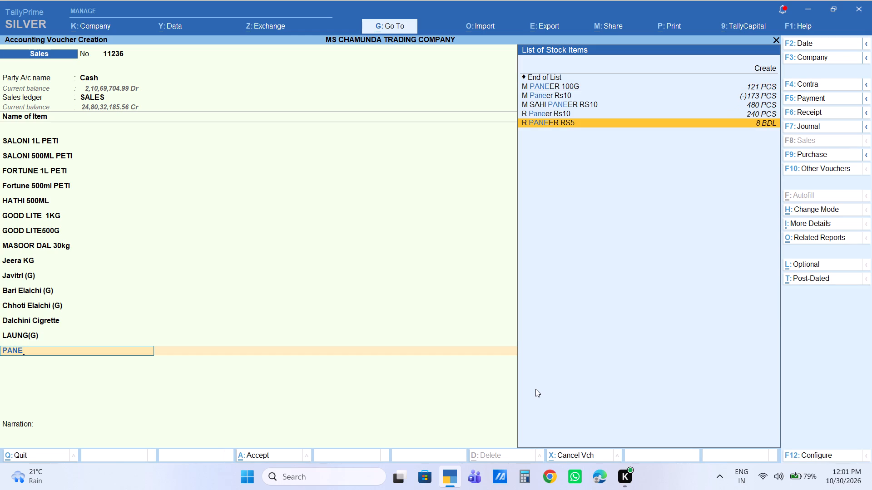
key("BackSpace")
key("BackSpace")
key("BackSpace")
key("BackSpace")
key("BackSpace")
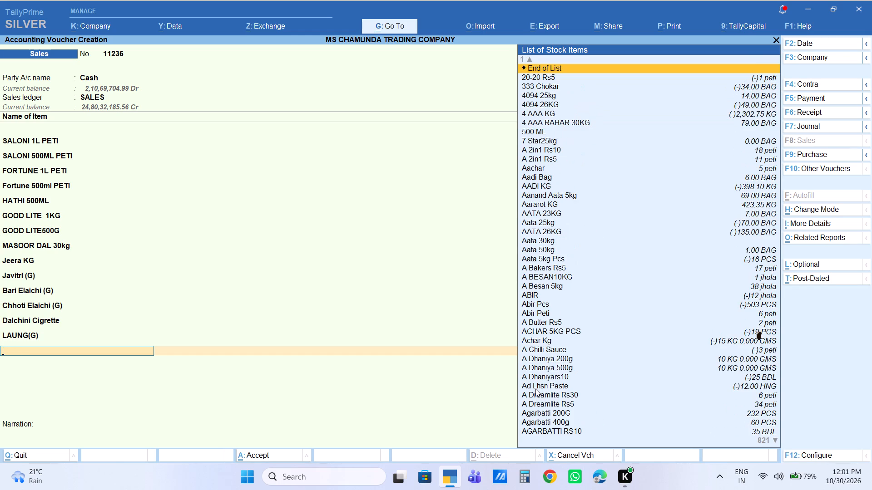
Add 5 kg of L MISHRI Cutting to the sales voucher, keeping the default rate of 70.00 per kg.
key("Return")
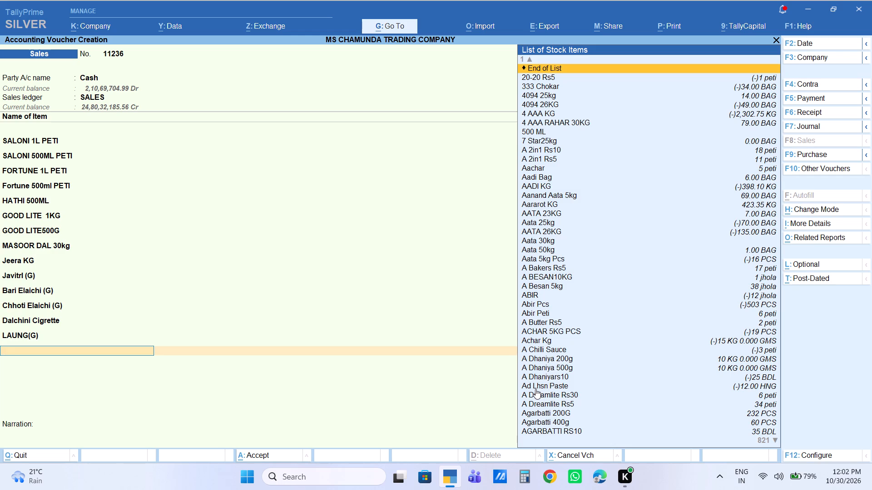
type("MI")
type("HSR")
key("Up")
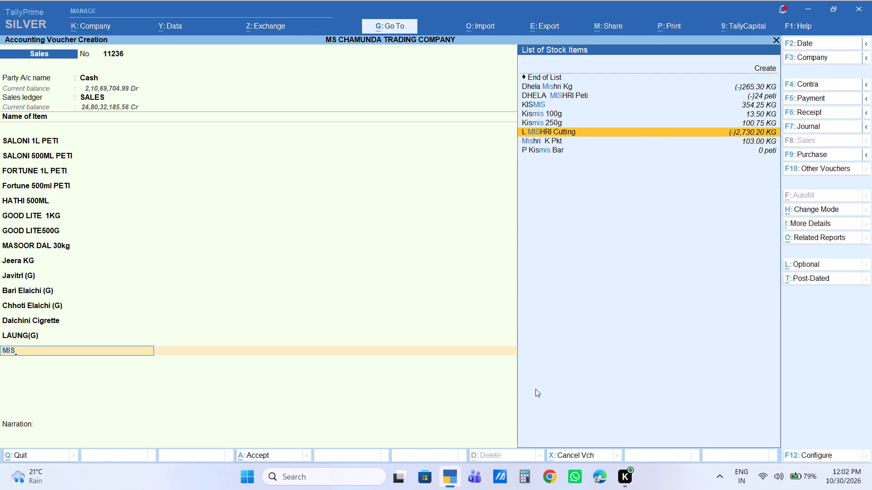
key("Return")
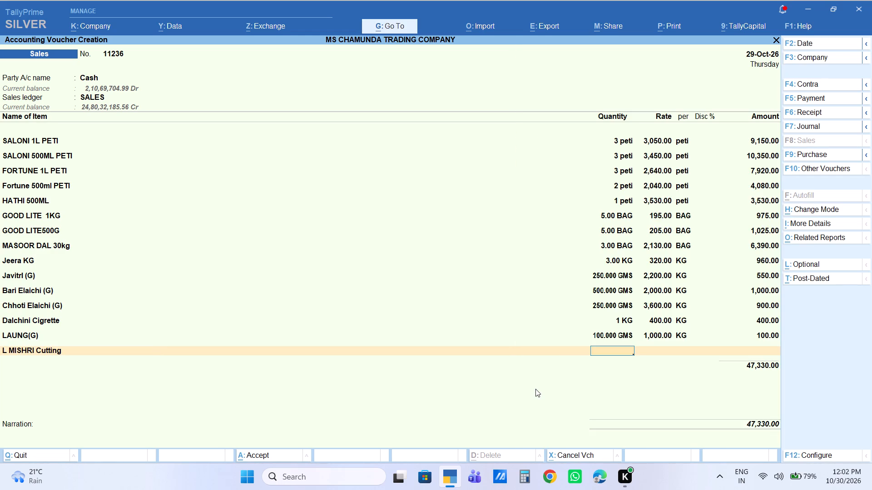
key("5")
key("Return")
key("Return")
key("Return")
key("Return")
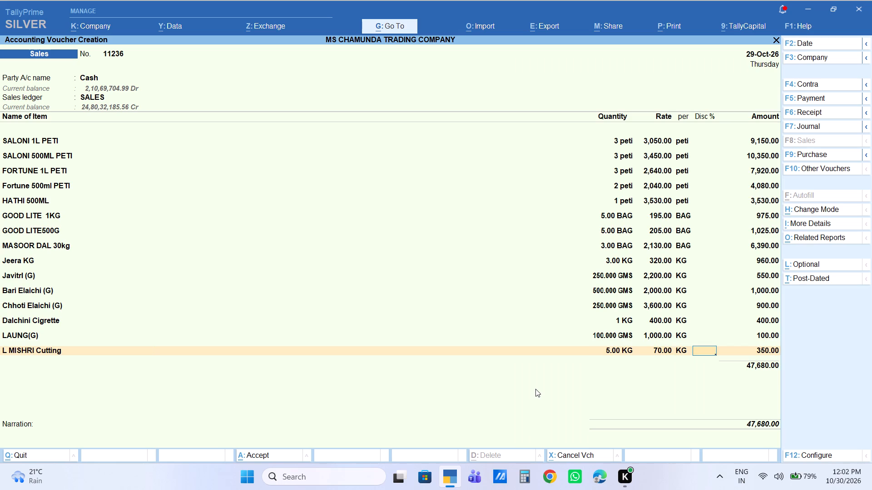
key("Return")
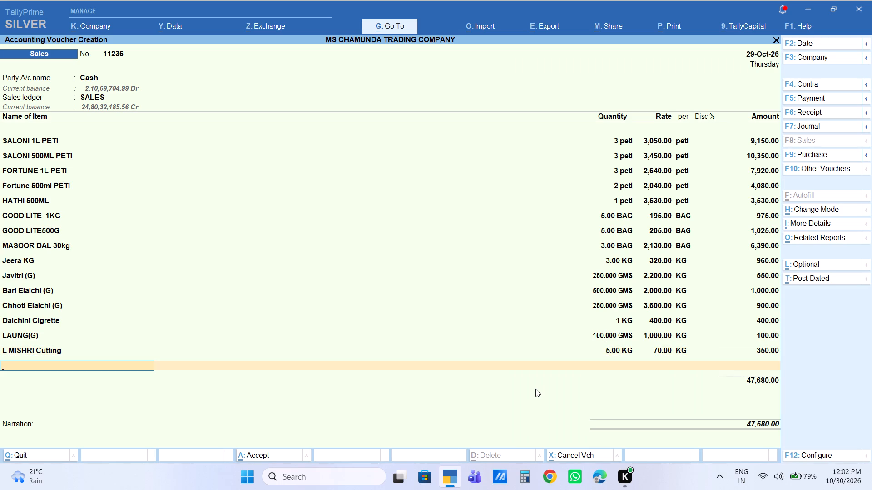
Add 0.25 kg (250 g) of SAHJEERA (G), keeping the default rate of 1,200.00 per kg.
type("SAHJE")
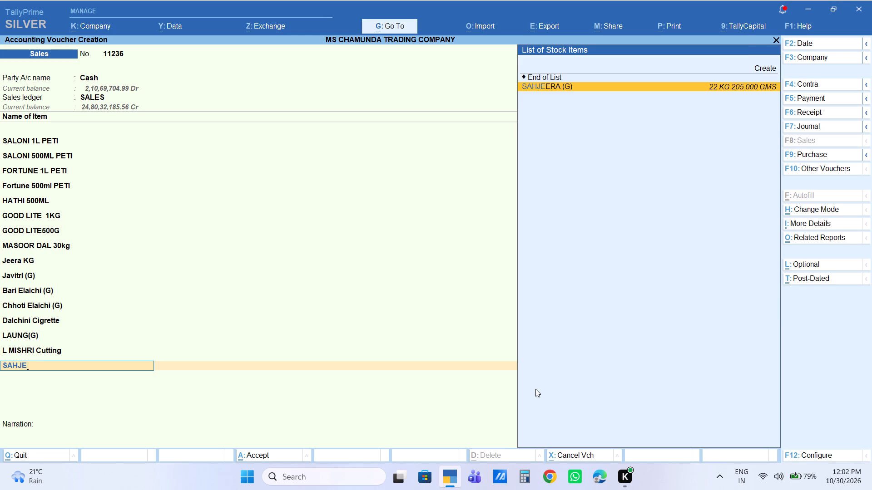
key("Return")
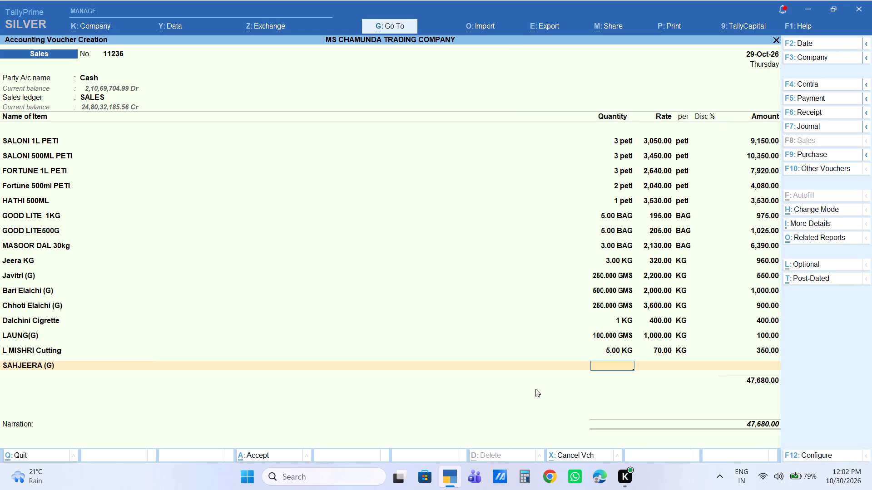
type(".25")
key("Return")
key("Return")
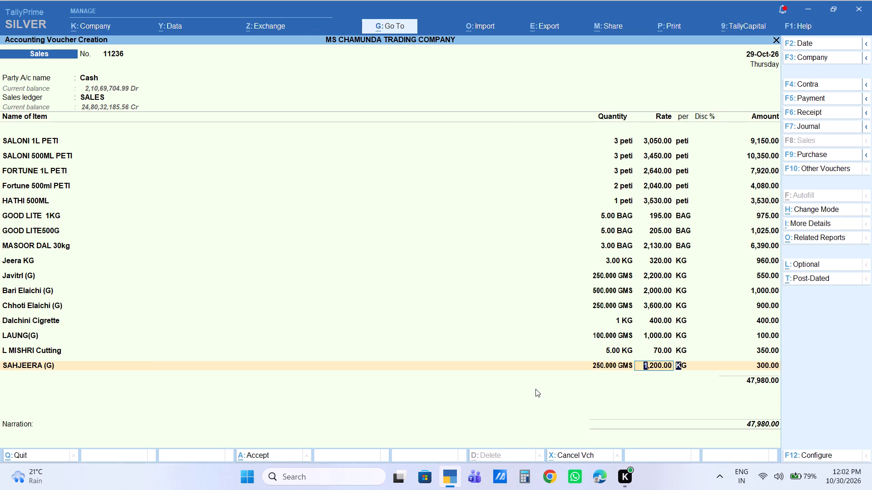
key("Return")
key("Return")
key("Return")
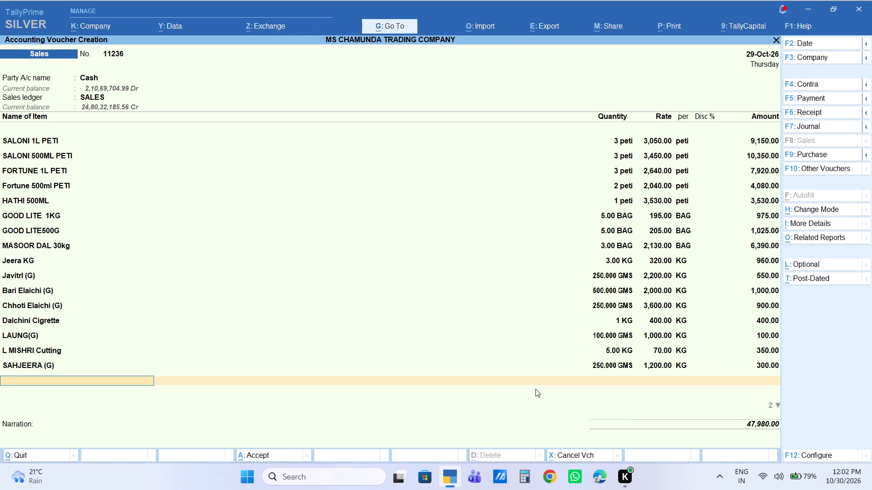
Add 1 bag of TATA Namak 1kg Bag, keeping the default rate of 1,360.00 per bag.
type("TATA NA")
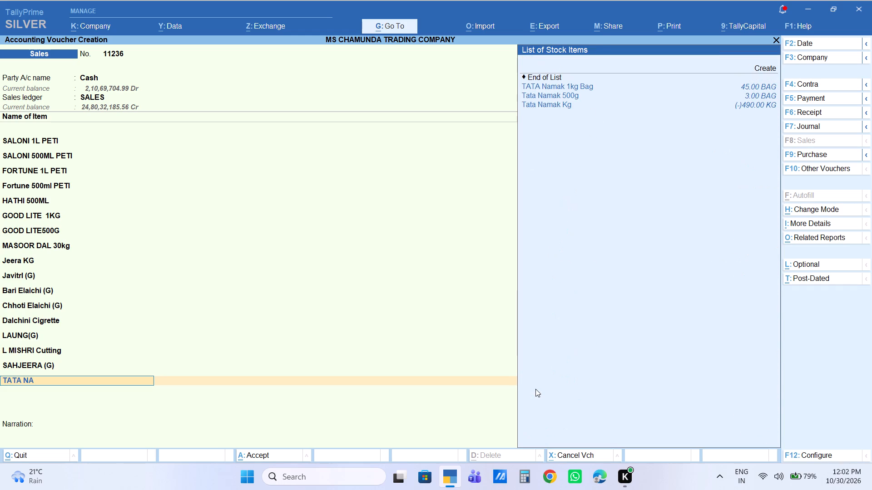
key("Down")
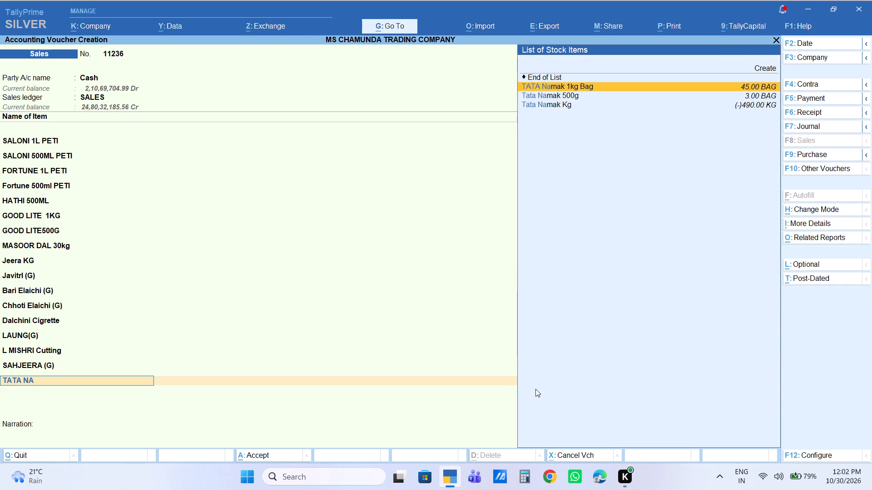
key("Return")
key("1")
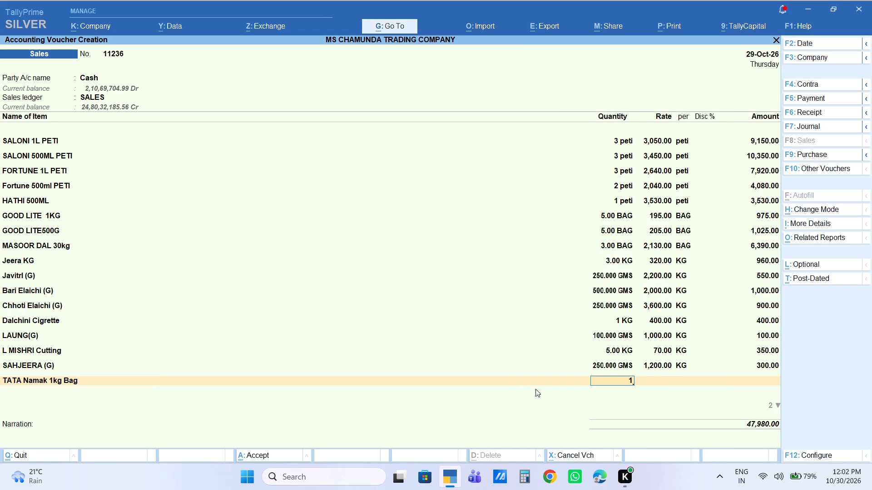
key("Return")
key("Return")
key("Return")
key("Return")
key("Return")
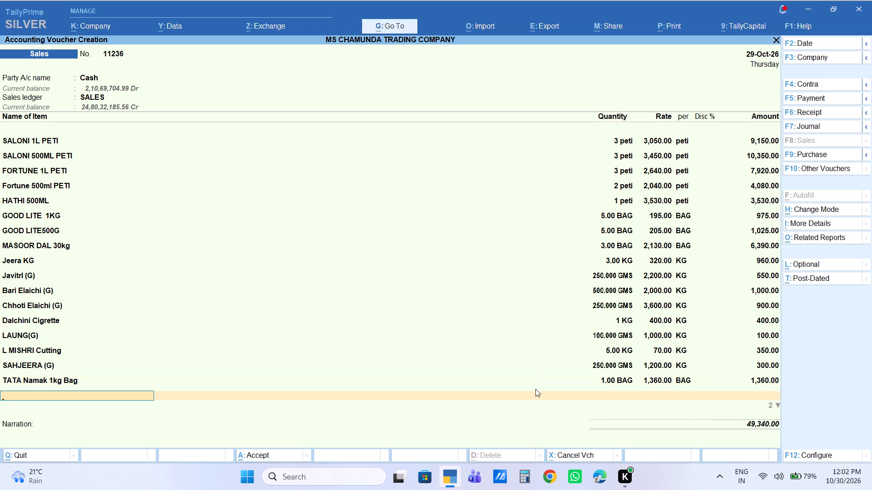
Add 2 bags of CHURA 23KG, keeping the default rate of 850.00 per bag.
type("CHU")
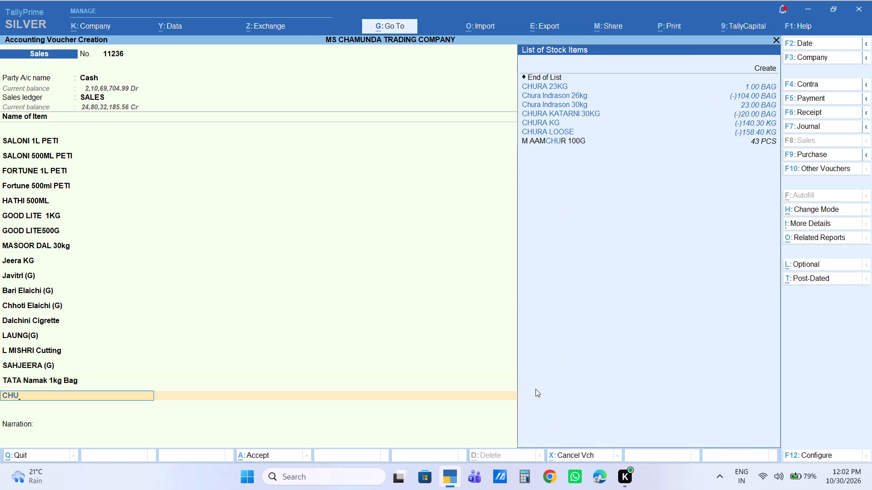
type("RA23")
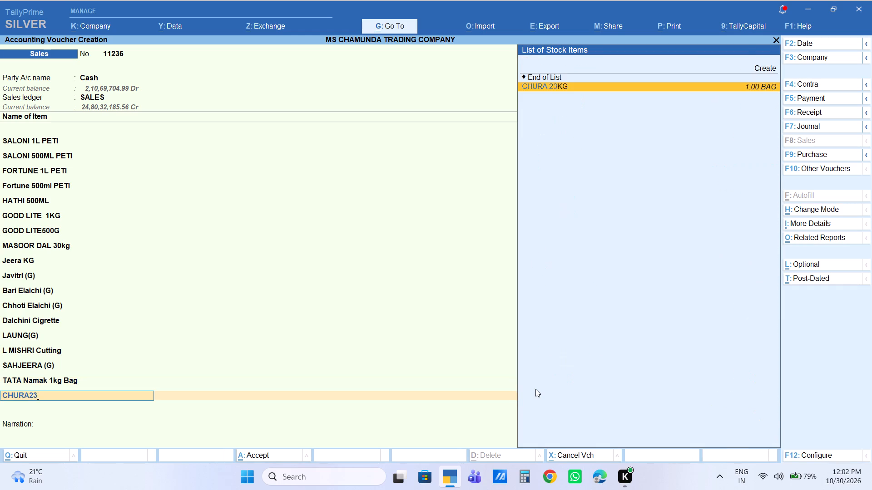
key("Return")
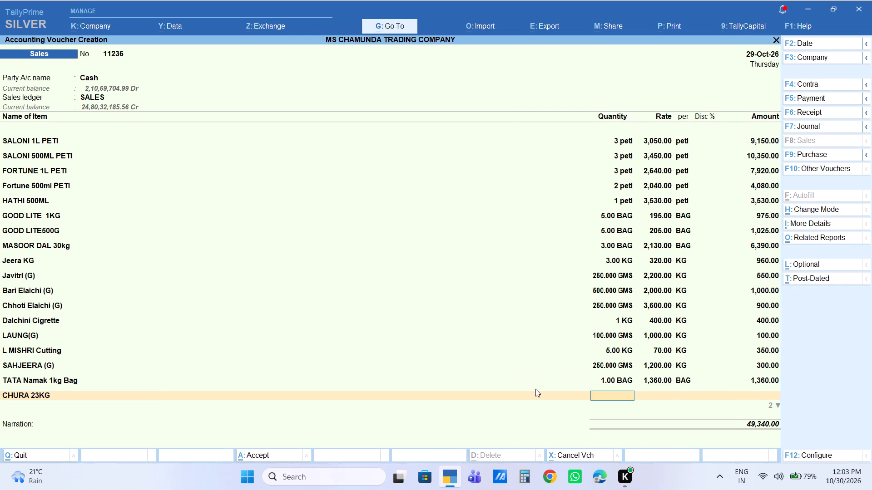
type("22")
key("BackSpace")
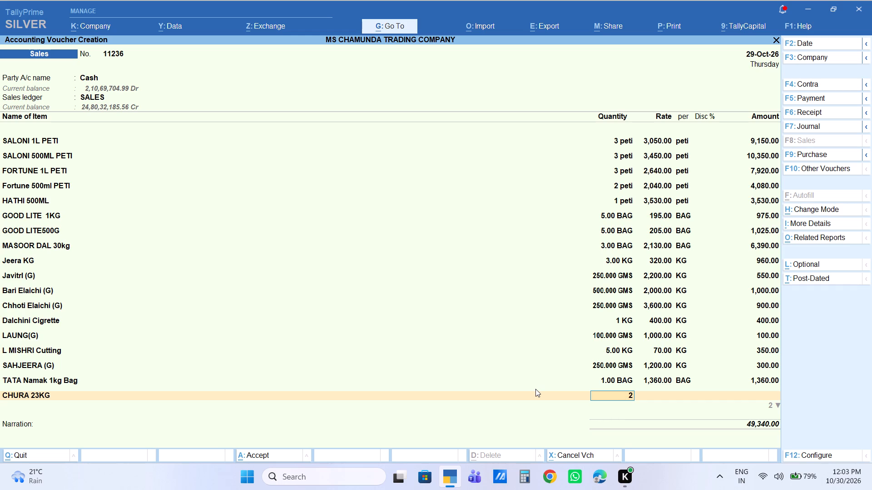
key("Return")
key("Return")
key("Return")
key("Return")
key("Return")
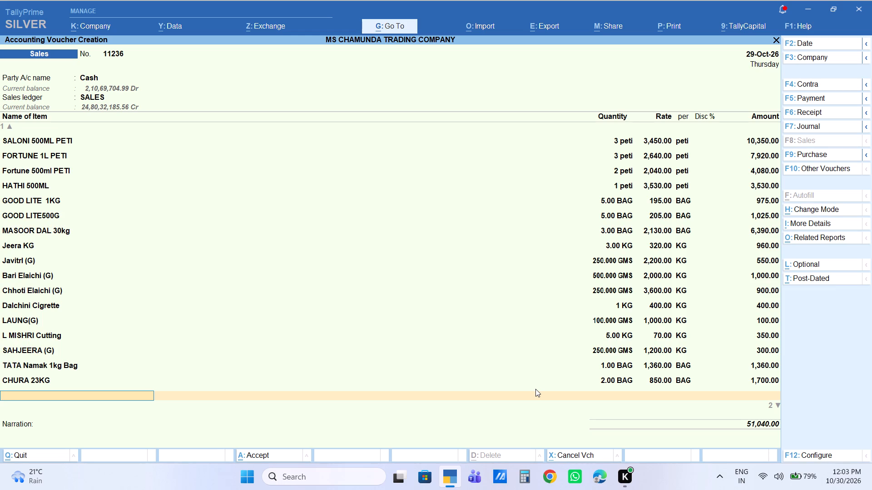
Add 1 peti of R CHILLI SISA, keeping the default rate of 360.00 per peti.
type("CHILLI")
key("Down")
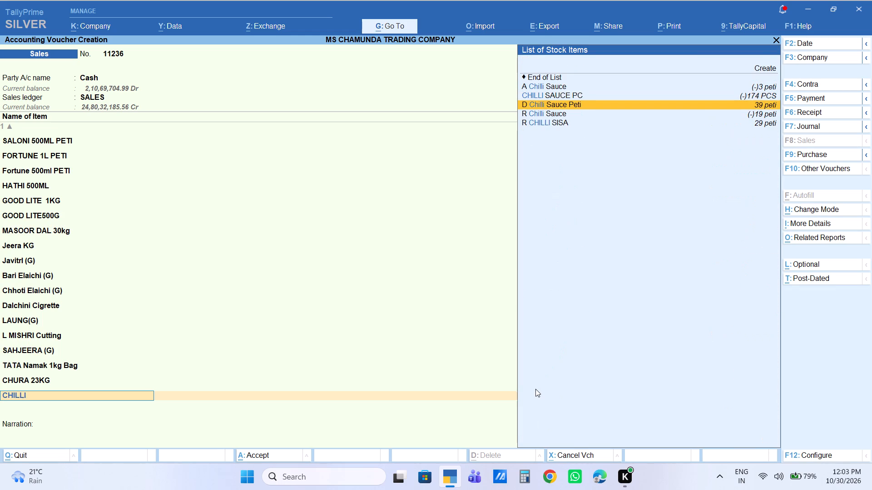
key("Down")
key("Down")
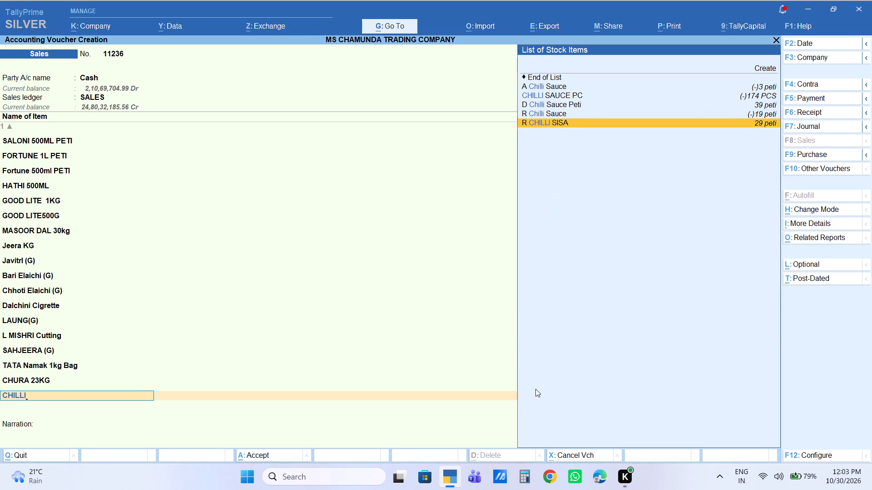
key("Return")
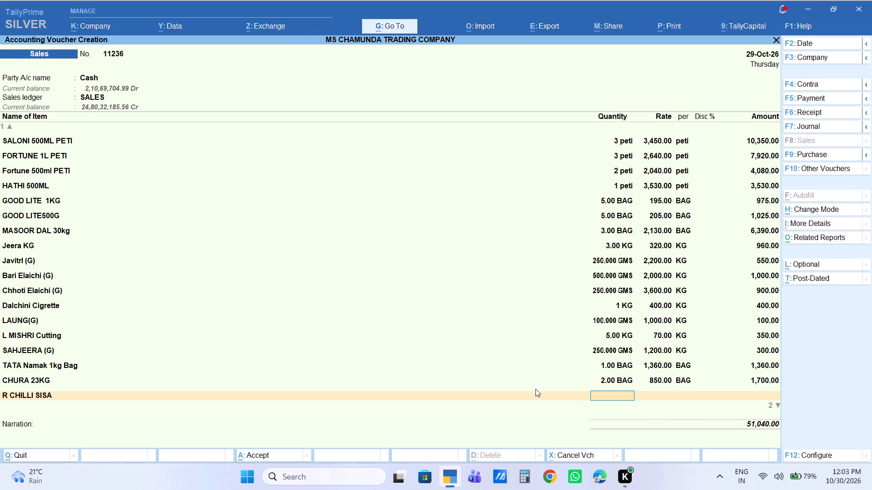
key("1")
key("Return")
key("Return")
key("Return")
key("Return")
key("Return")
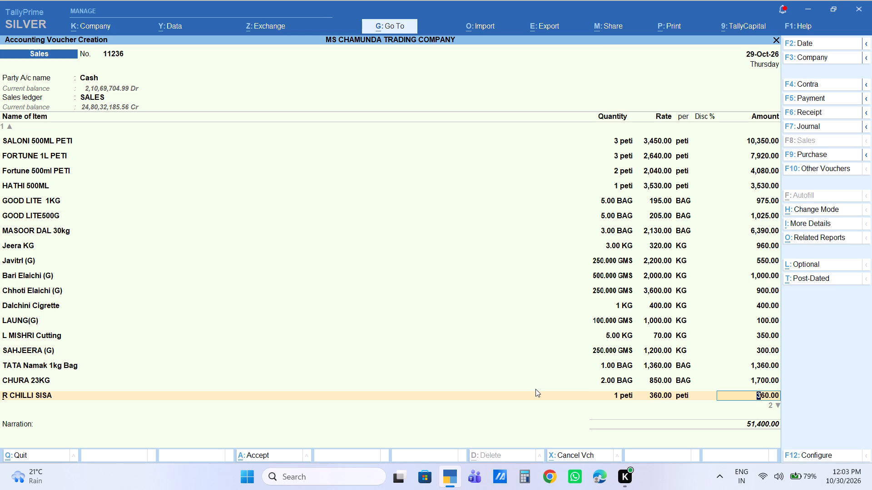
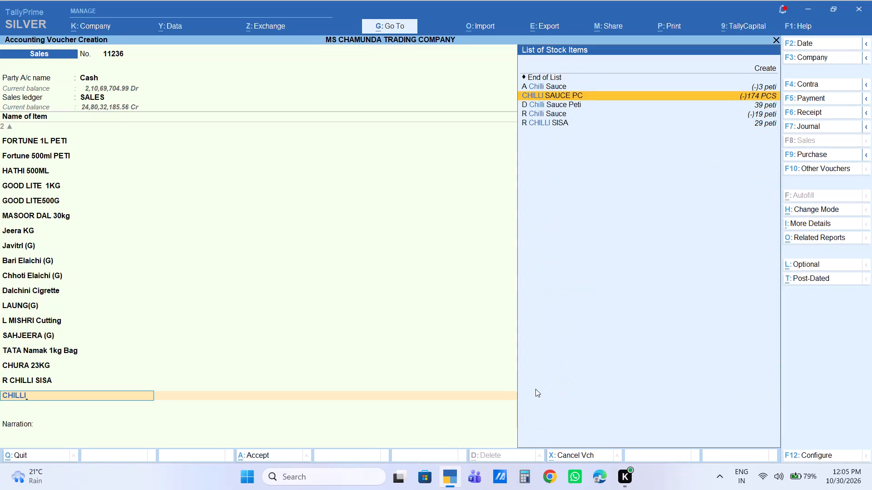
Add 2 pieces of CHILLI SAUCE PC, setting the line amount to 110.
key("Return")
key("2")
key("Return")
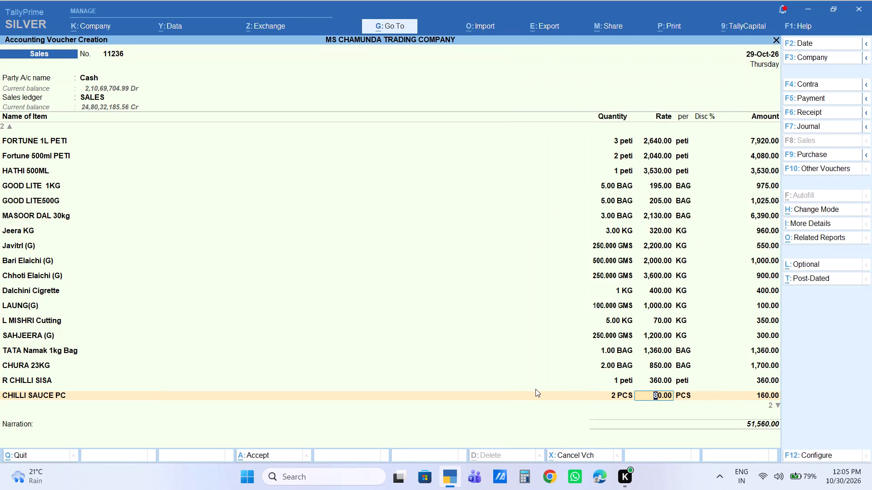
key("Return")
key("Return")
key("Return")
type("110")
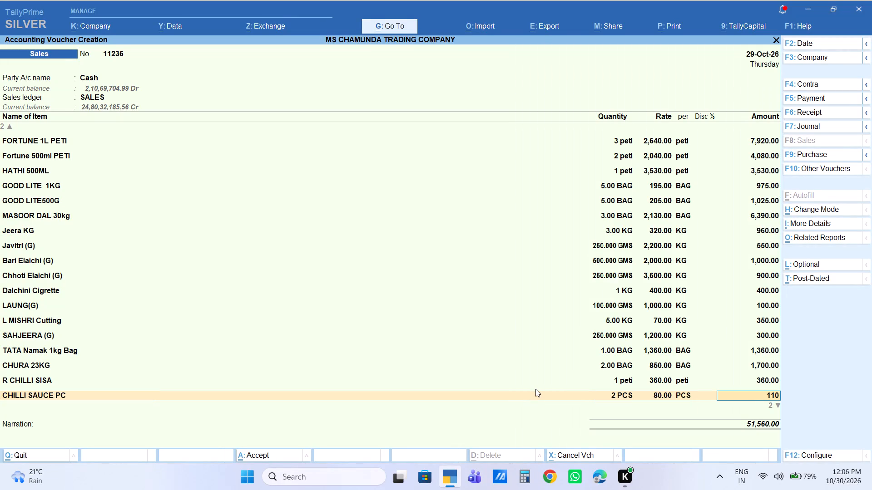
key("Return")
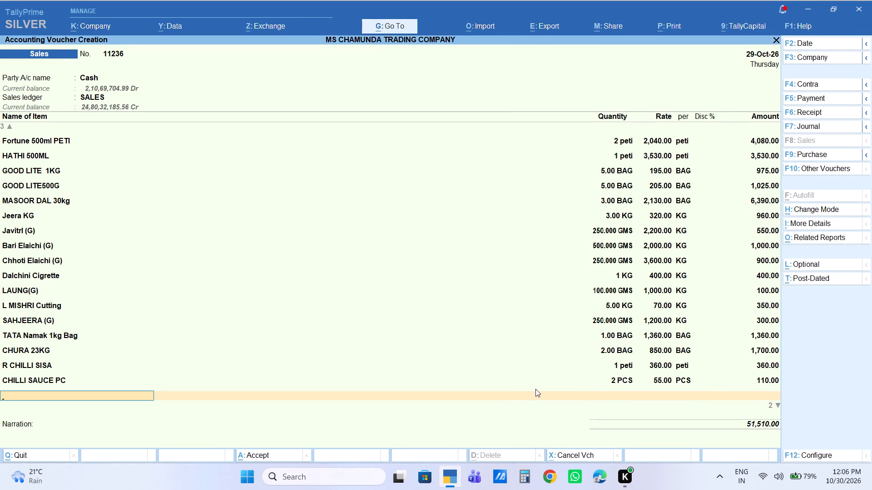
Add 2 bags of SIXER 26kg, keeping the default rate of 1,560.00 per bag.
type("SIXER")
key("Return")
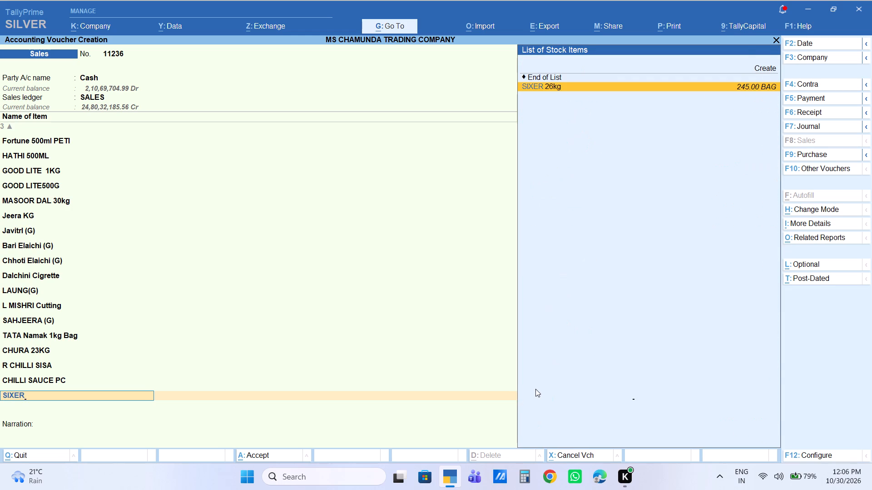
key("2")
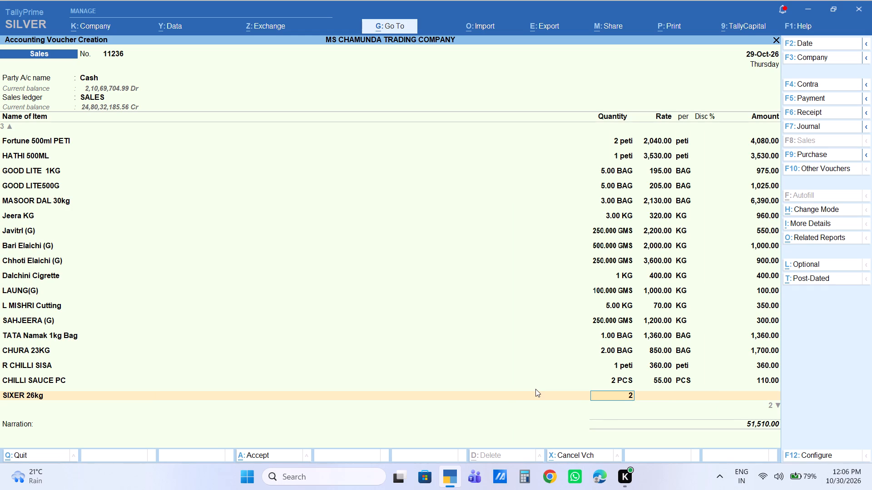
key("Return")
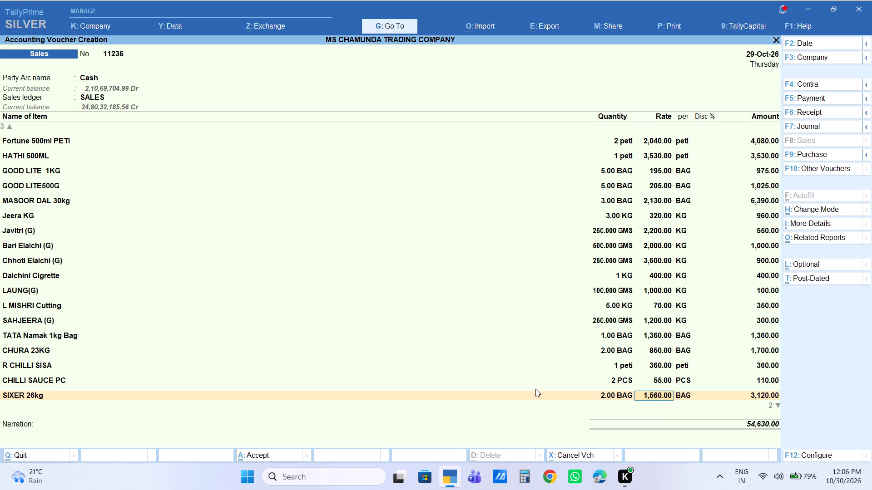
key("Return")
key("Return")
key("Return")
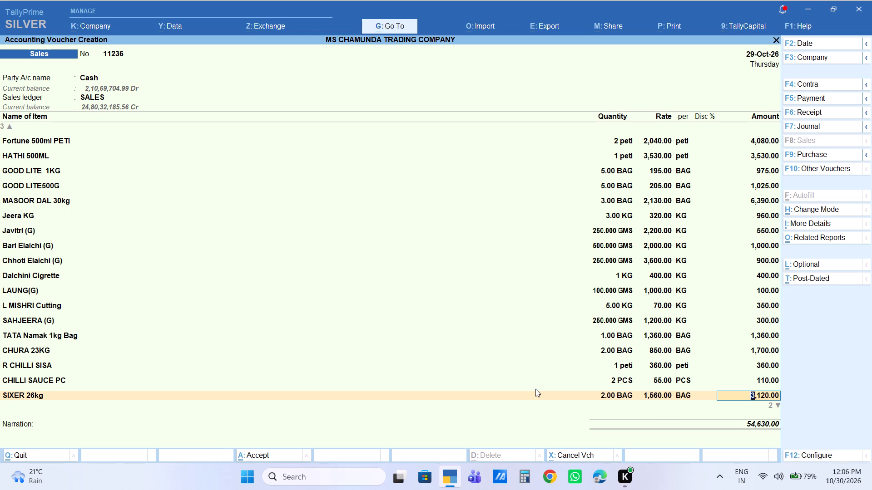
key("Return")
Add 0.25 kg (250 g) of Star Phool, setting the line amount to 150.
type("STAR")
key("Return")
type(".25")
key("Return")
key("Return")
key("Return")
key("Return")
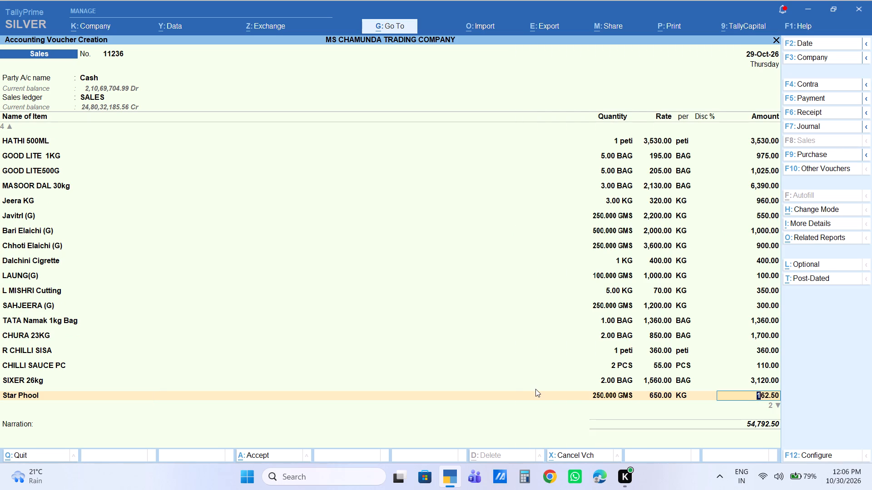
type("150")
key("Return")
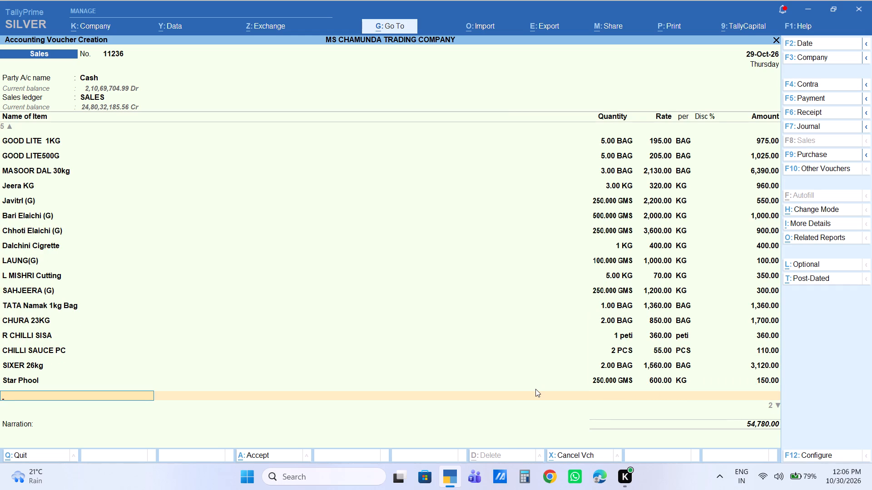
Add 5 bundles of R GARAM RS5 BdL, setting the line amount to 925.
type("R GARA")
key("Down")
key("Down")
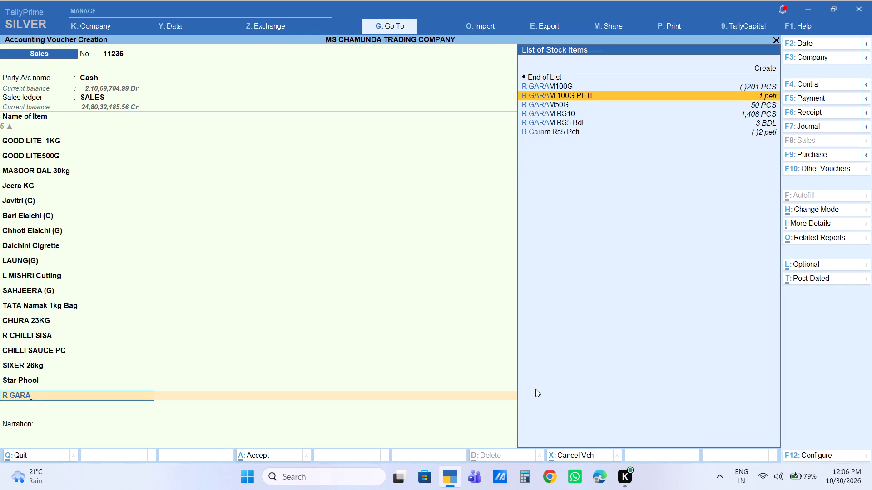
key("Down")
key("Down")
key("Down")
key("Down")
key("Up")
key("Return")
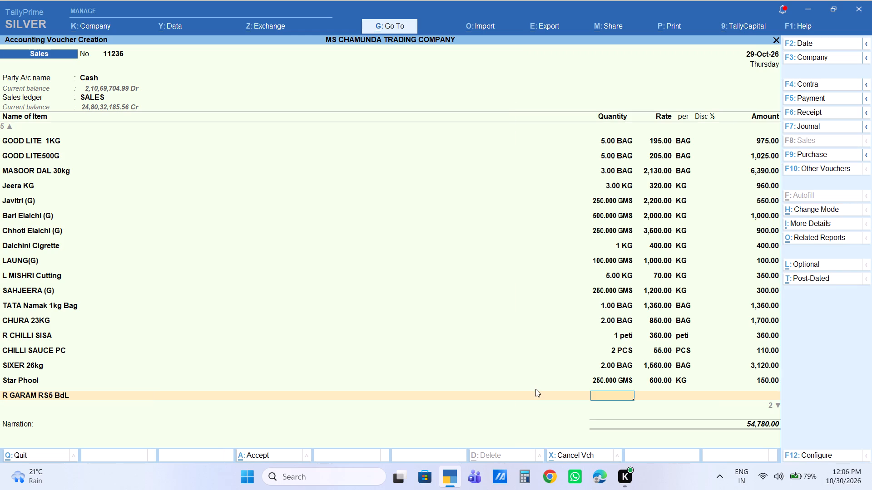
key("5")
key("Return")
key("Return")
key("Return")
key("Return")
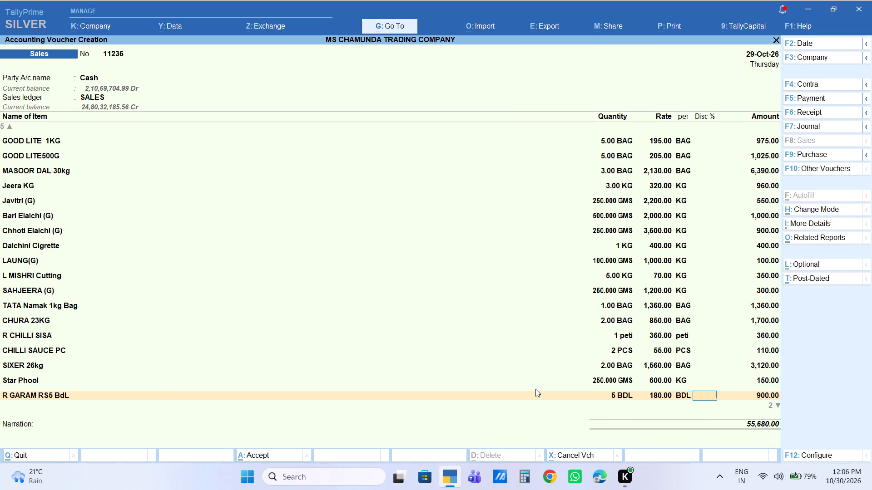
type("925")
key("Return")
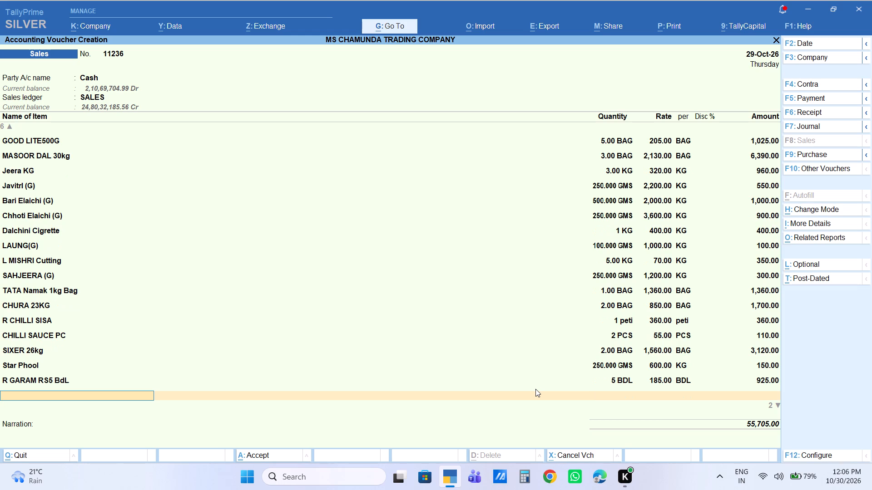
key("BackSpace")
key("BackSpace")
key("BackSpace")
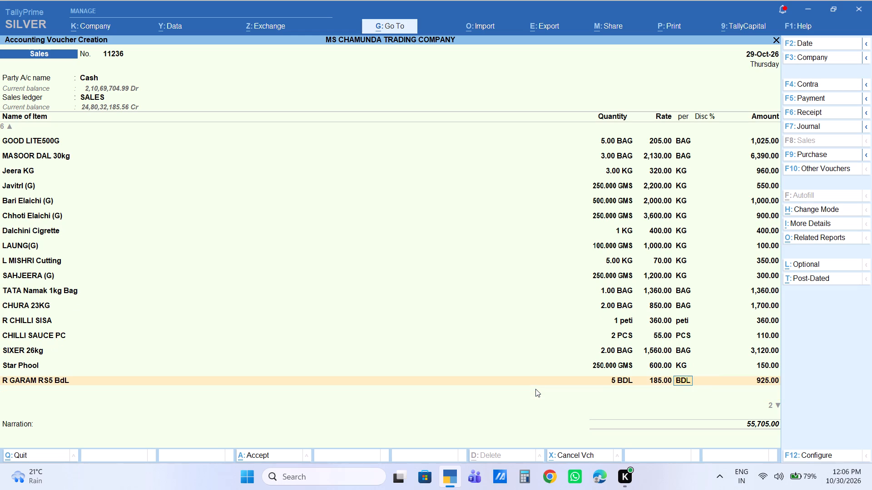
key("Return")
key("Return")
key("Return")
Add 5 bundles of R Meat Rs5 BDL, setting the line amount to 925.
type("R MEA")
key("Down")
key("Down")
key("Down")
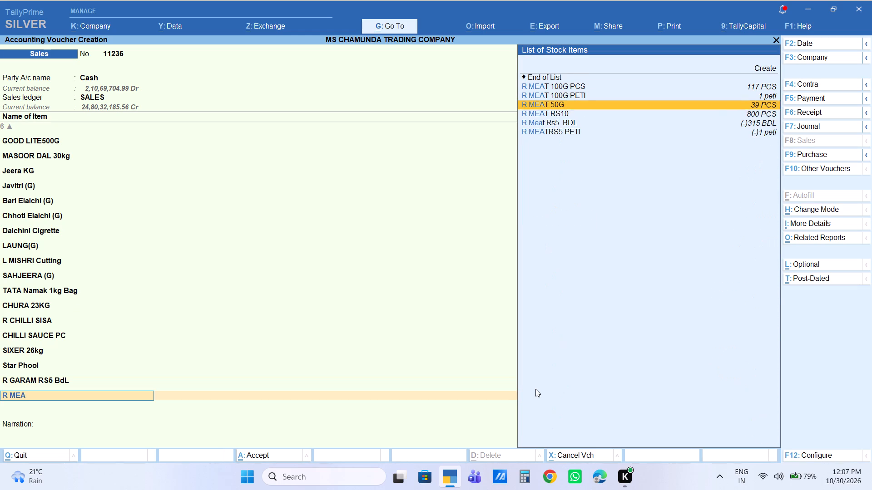
key("Down")
key("Down")
key("Down")
key("Up")
key("Return")
key("5")
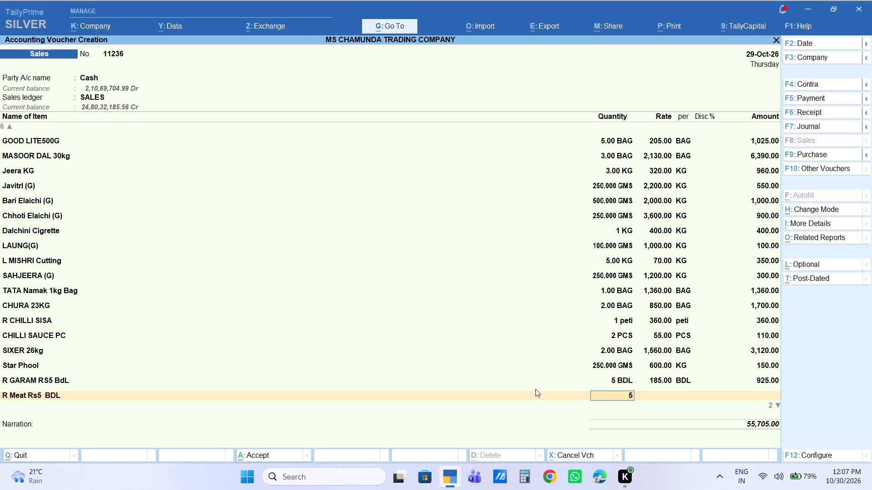
key("Return")
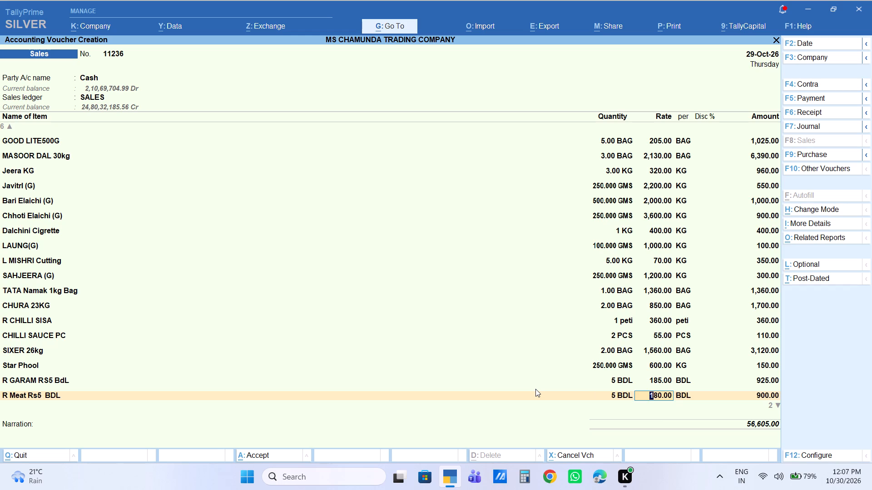
key("Return")
key("Return")
key("Return")
type("925")
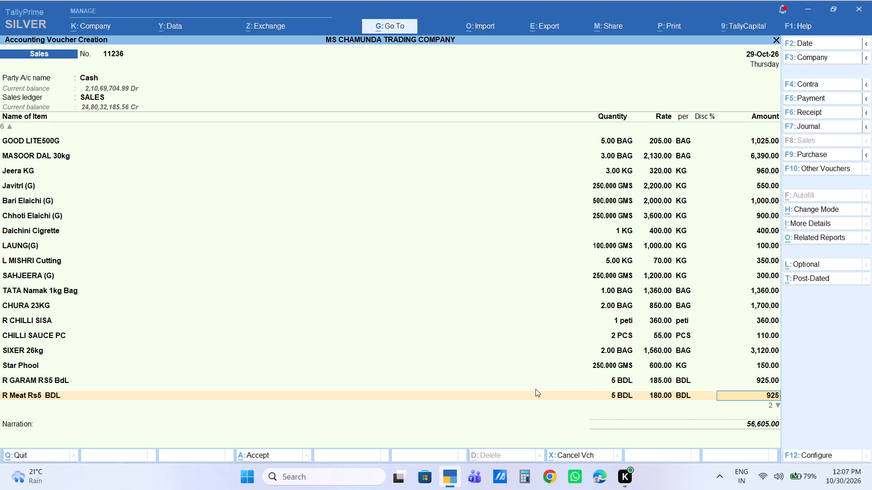
key("Return")
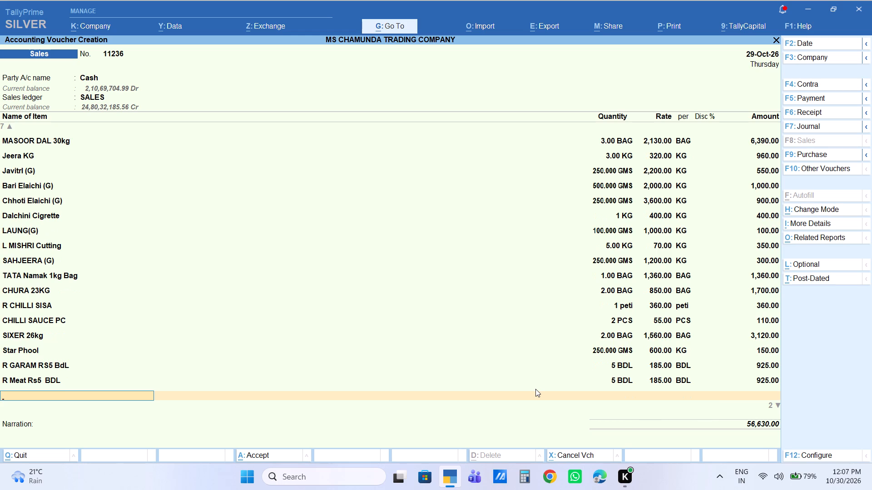
Add 1 tina of Telephone Tina, keeping the default rate of 2,300.00 per tina.
type("TELEP")
key("Down")
key("Down")
key("Down")
key("Down")
key("Down")
key("Down")
key("Down")
key("Down")
key("Down")
key("Down")
key("Return")
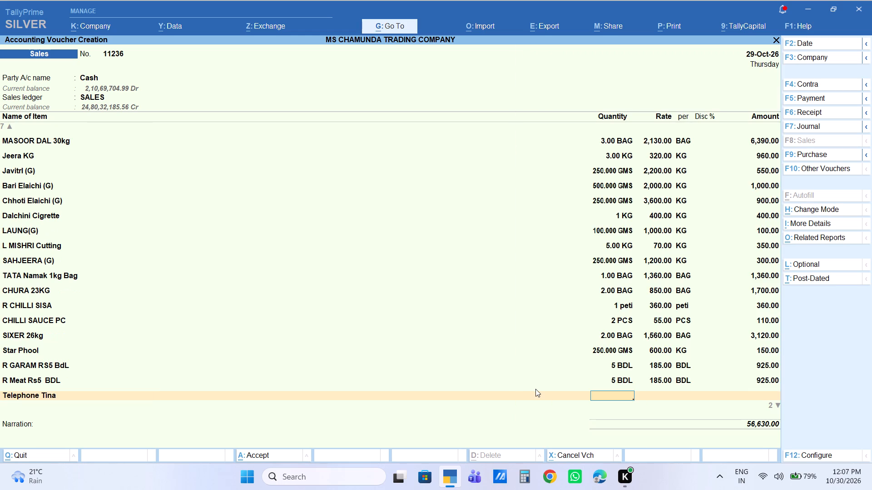
key("1")
key("Return")
key("Return")
key("Return")
key("Return")
key("Return")
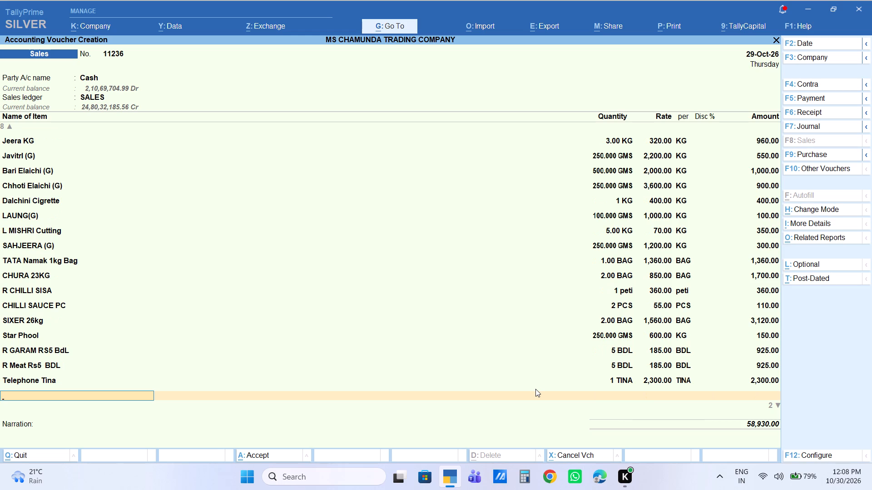
Add 10 pieces of Custard 100g, setting the line amount to 450.
type("CUSTA")
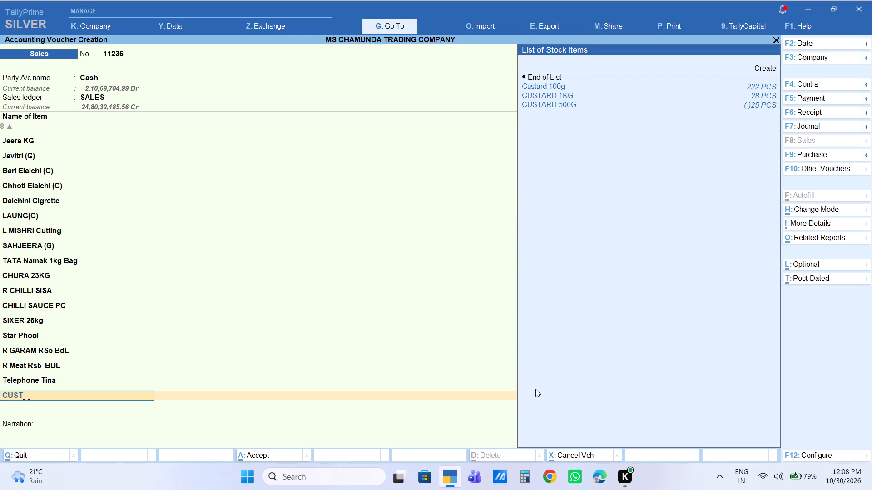
key("Down")
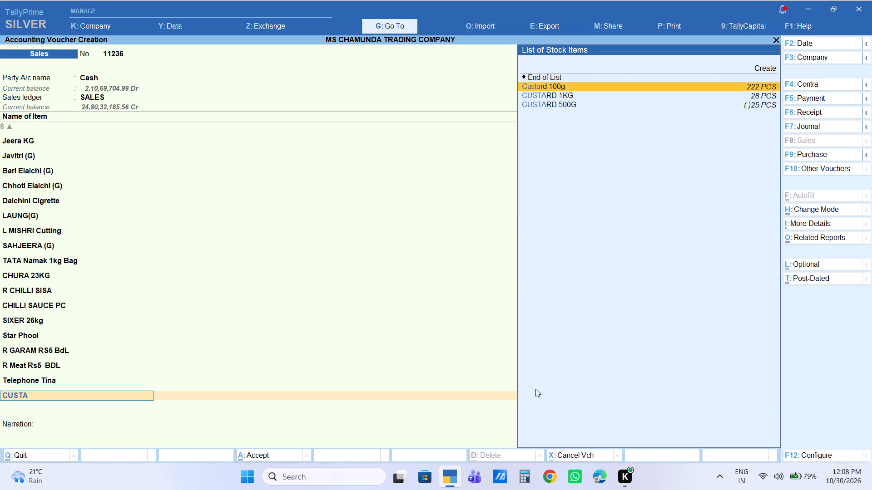
key("Return")
type("10")
key("Return")
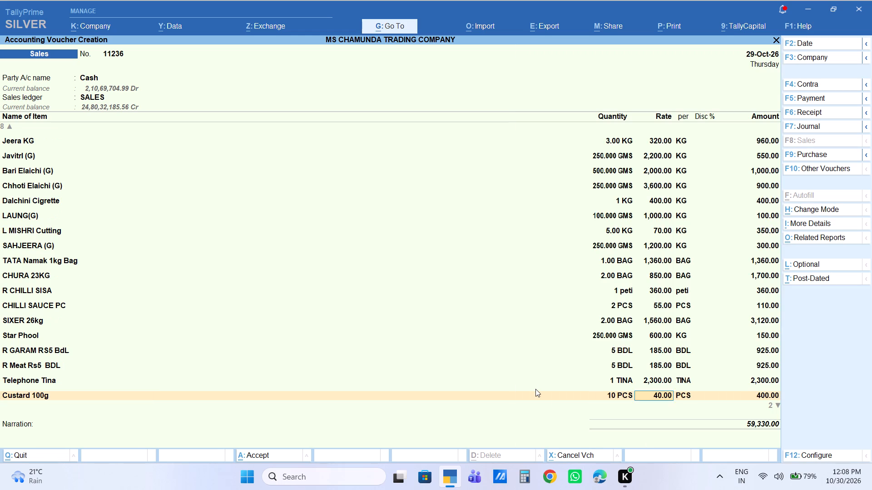
key("Return")
key("Return")
key("Return")
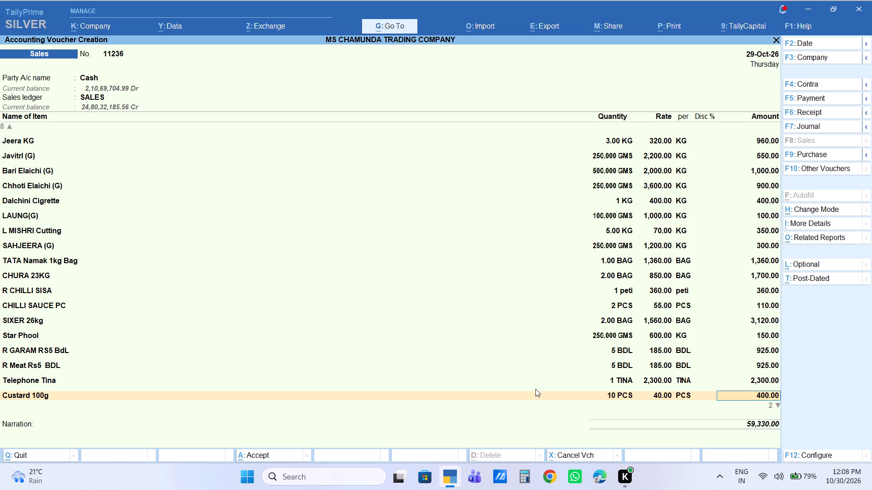
type("450")
key("Return")
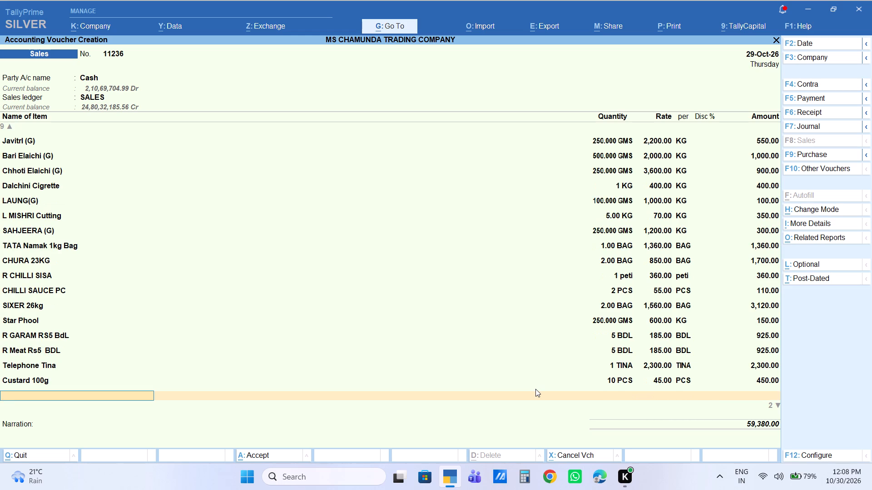
Add 60 pieces of M BIRYANI RS10', keeping the default rate of 8.00 per piece.
type("M BIRYA")
key("Return")
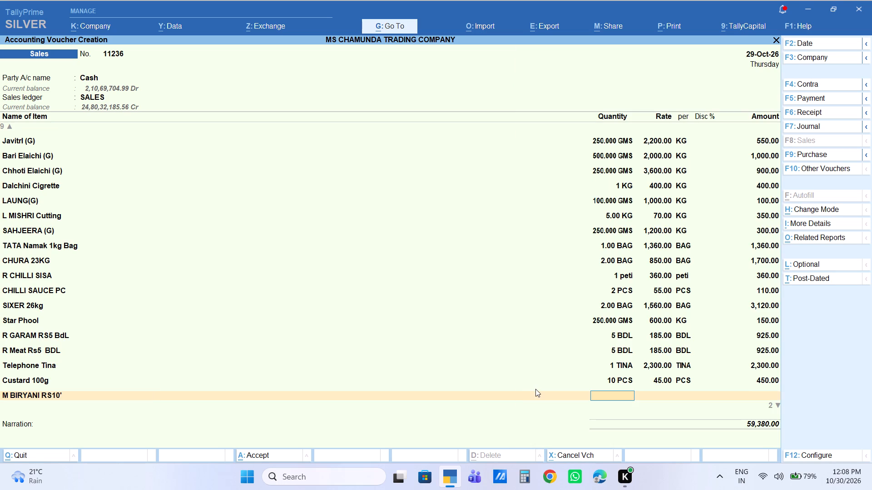
type("60")
key("Return")
key("Return")
key("Return")
key("Return")
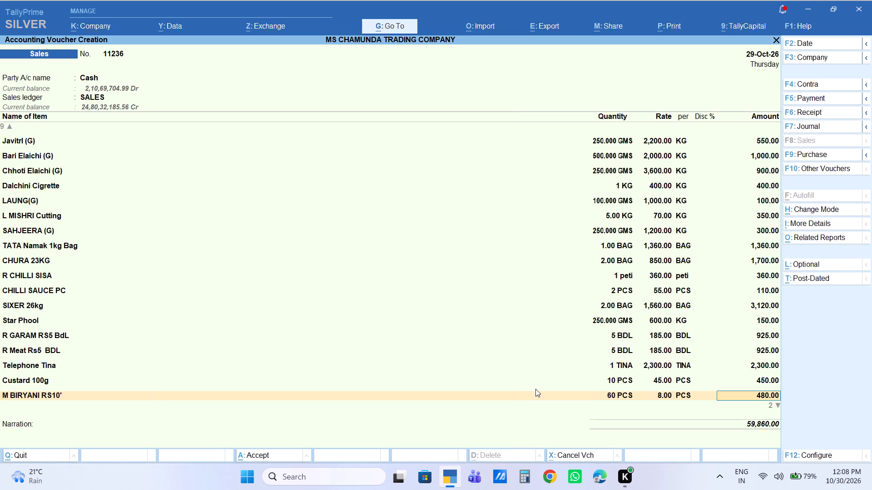
key("Return")
Add 2 kg of MARICH, keeping the default rate of 850.00 per kg.
type("MARICH")
key("Down")
key("Return")
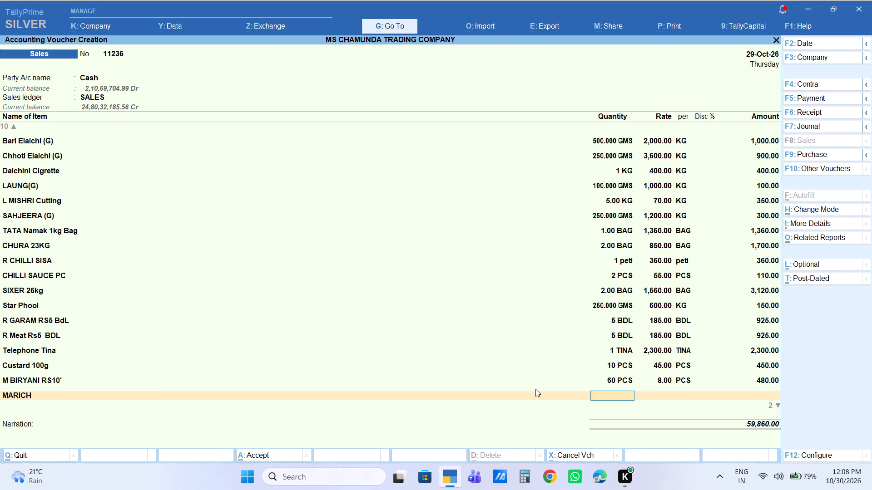
key("2")
key("Return")
key("Return")
key("Return")
key("Return")
key("Return")
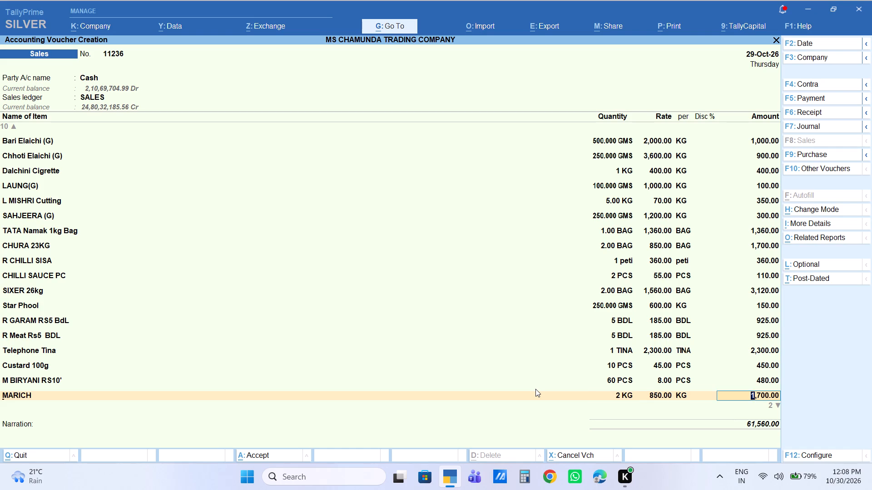
End the item list and add a Labour Charge of 100 to the voucher.
key("Return")
type("LA")
key("Return")
key("Return")
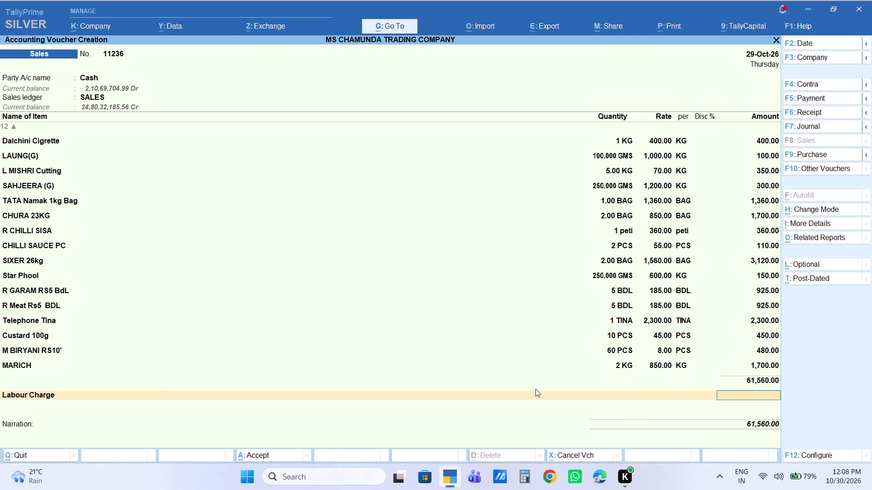
type("100")
key("Return")
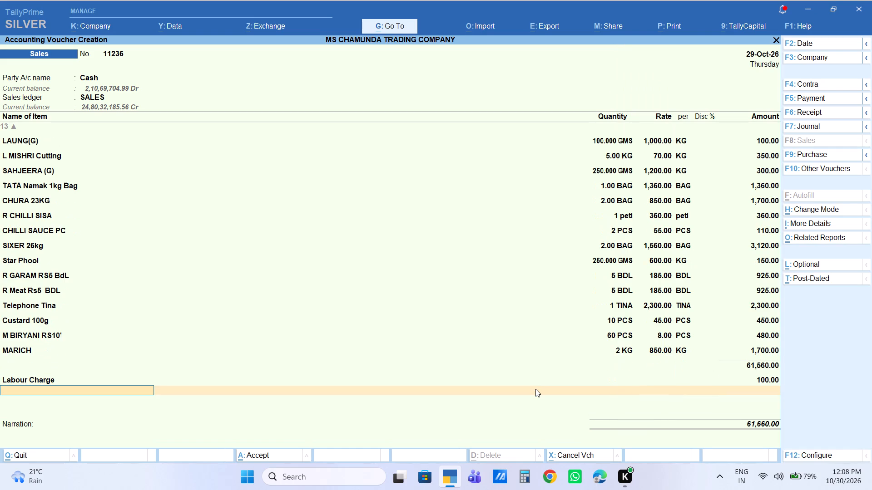
Return to the item list and add 2 bags of CHINI SF 50kg, keeping the default rate of 3,000.00 per bag.
key("BackSpace")
key("BackSpace")
key("BackSpace")
key("BackSpace")
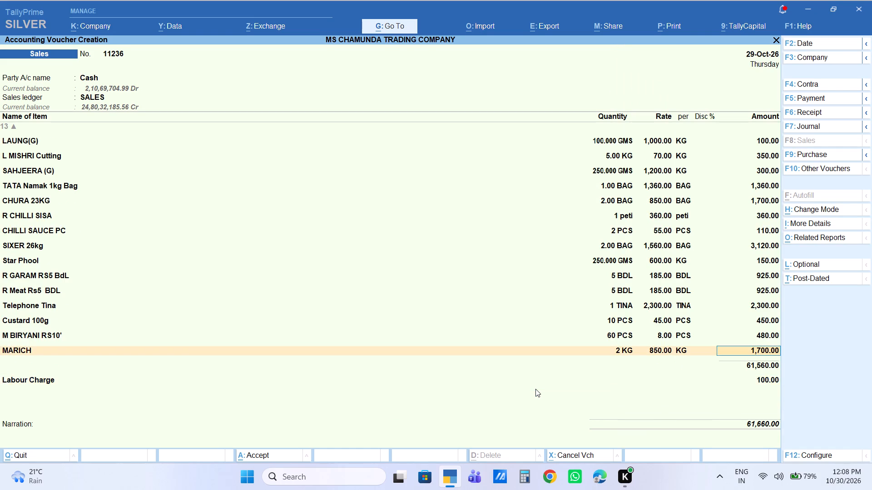
key("Return")
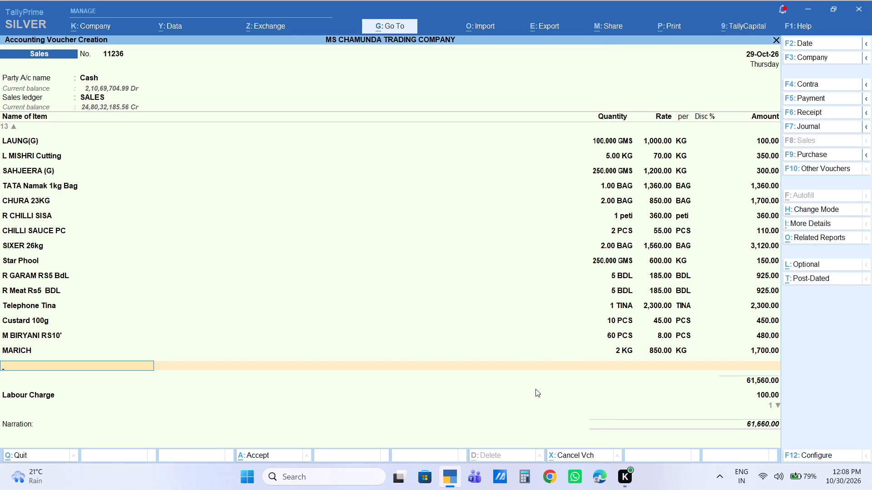
type("SF")
key("Return")
key("2")
key("Return")
key("Return")
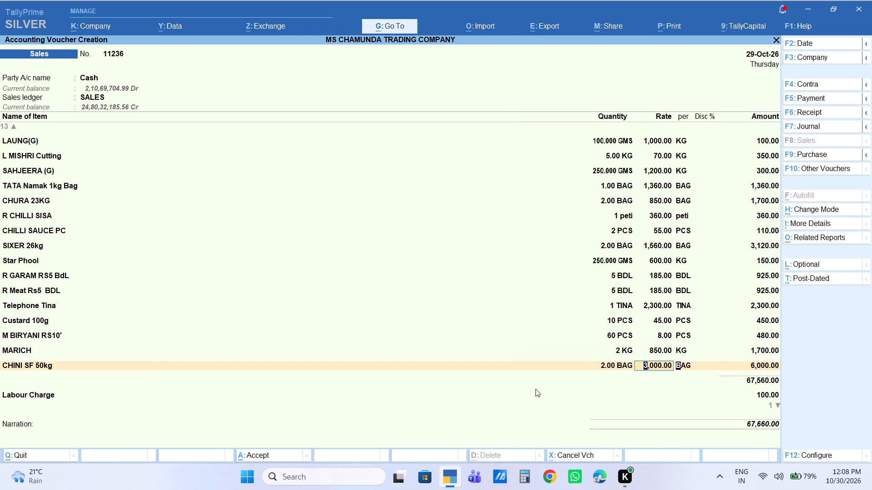
key("Return")
key("Return")
key("Return")
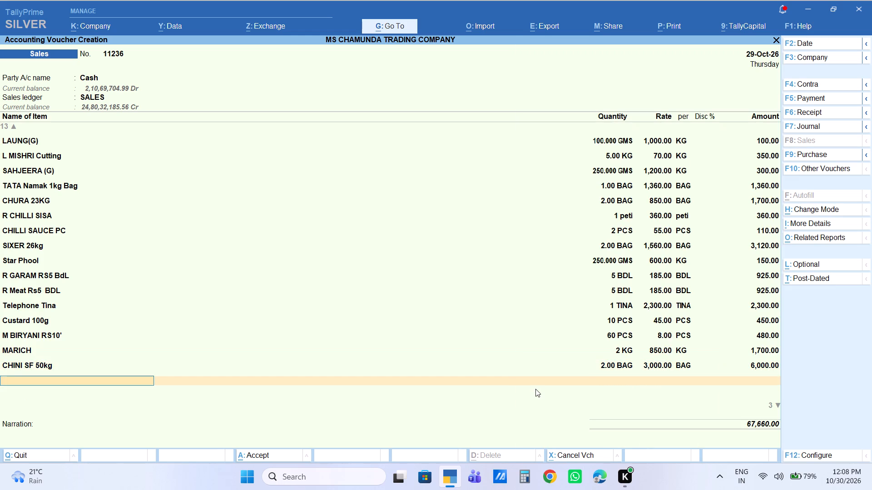
Add 40 kg of LAHSUN B, keeping the default rate of 110.00 per kg.
type("LAHS")
key("Down")
key("Down")
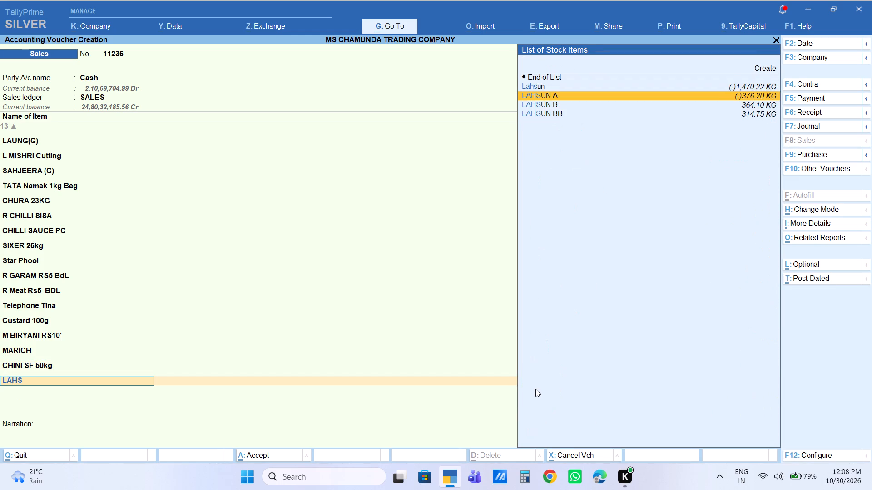
key("Down")
key("Return")
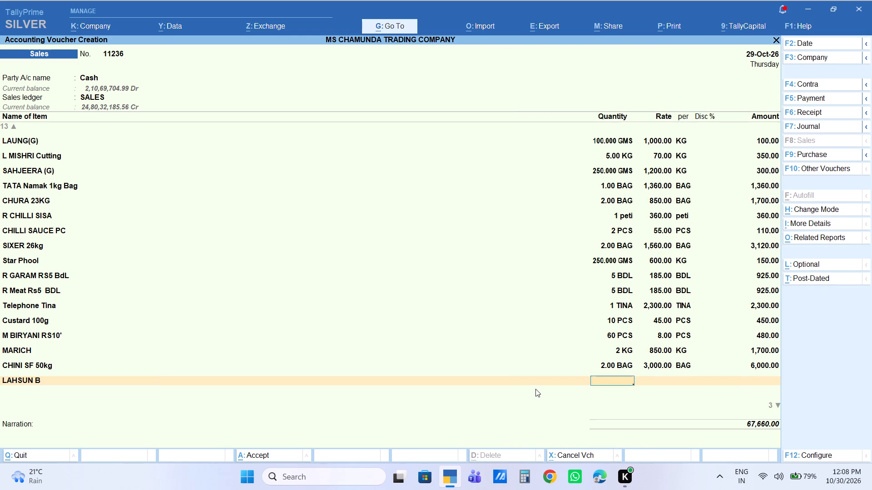
type("40")
key("Return")
key("Return")
key("Return")
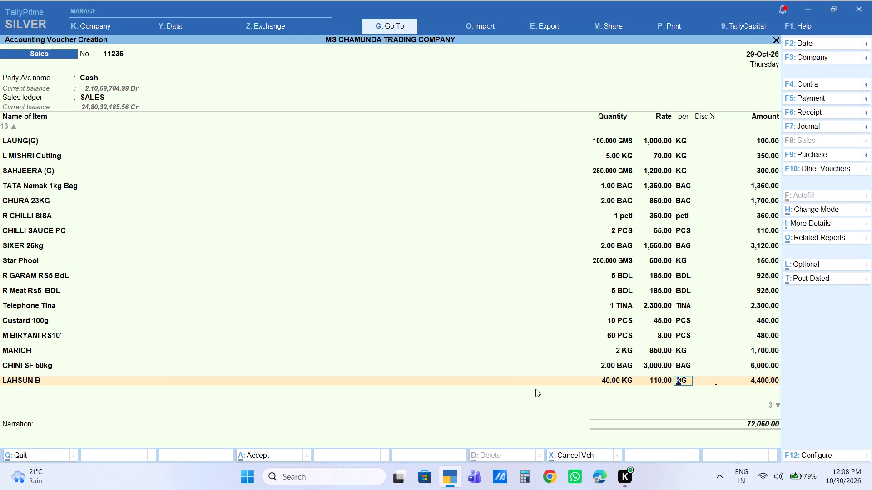
key("Return")
key("Return")
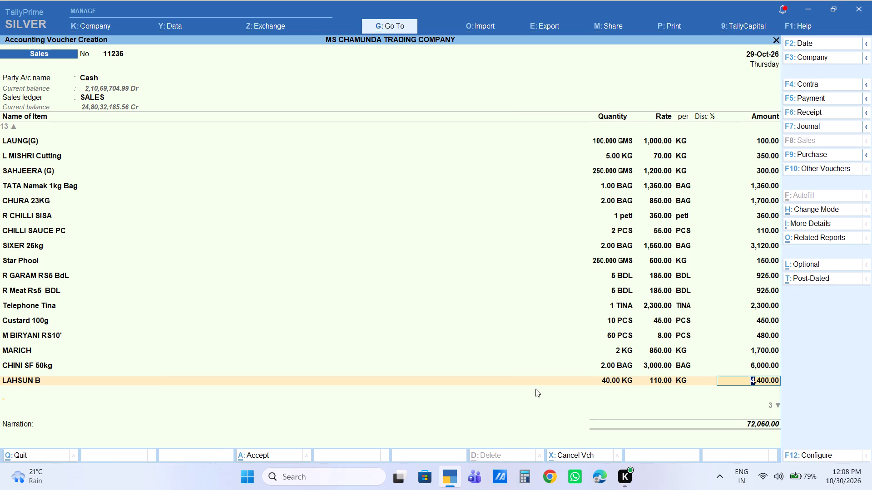
Add 8 bags of Rajkanya 25kg, keeping the default rate of 1,100.00 per bag.
type("RAJKA")
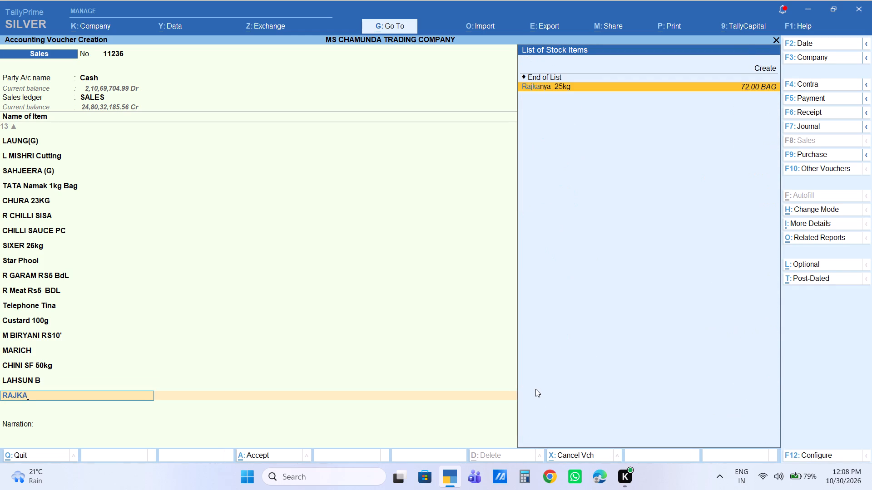
key("Return")
key("8")
key("Return")
key("Return")
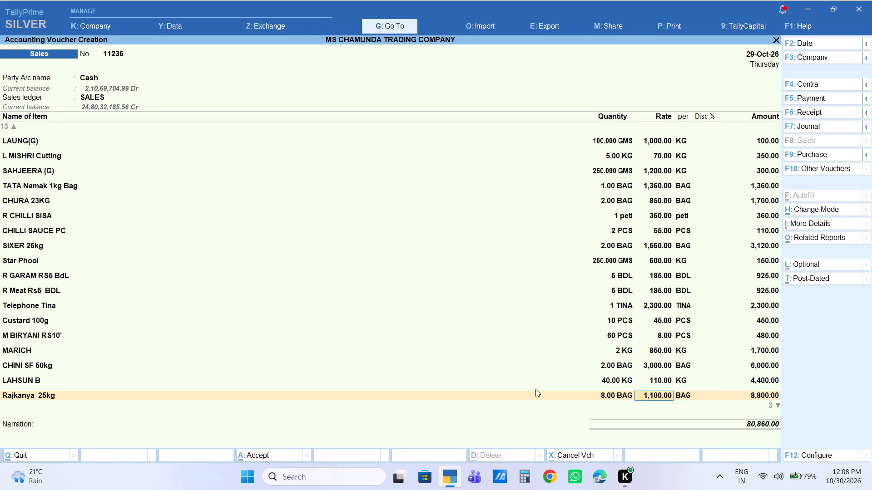
key("Return")
key("Return")
key("Return")
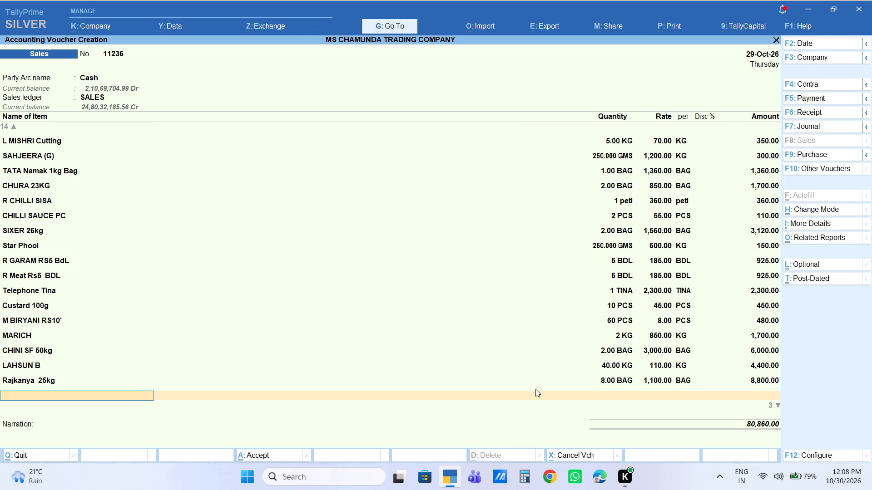
Add 8 bags of BUDHA BHOG 25KG, setting the line amount to 6880.
type("BUDHA")
key("Return")
key("8")
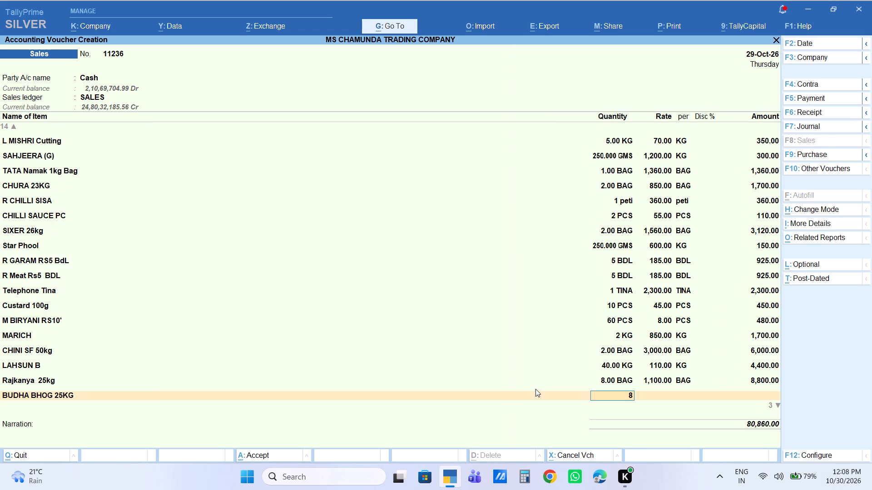
key("Return")
key("Return")
key("Return")
key("Return")
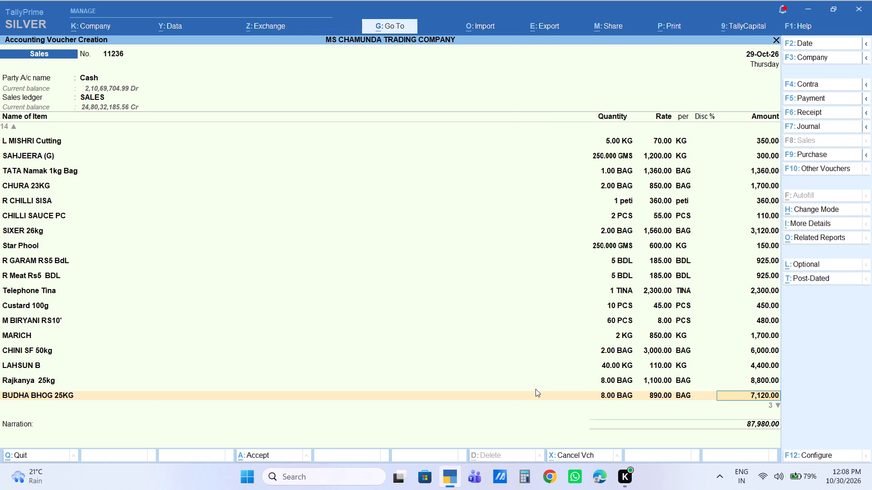
type("6880")
key("Return")
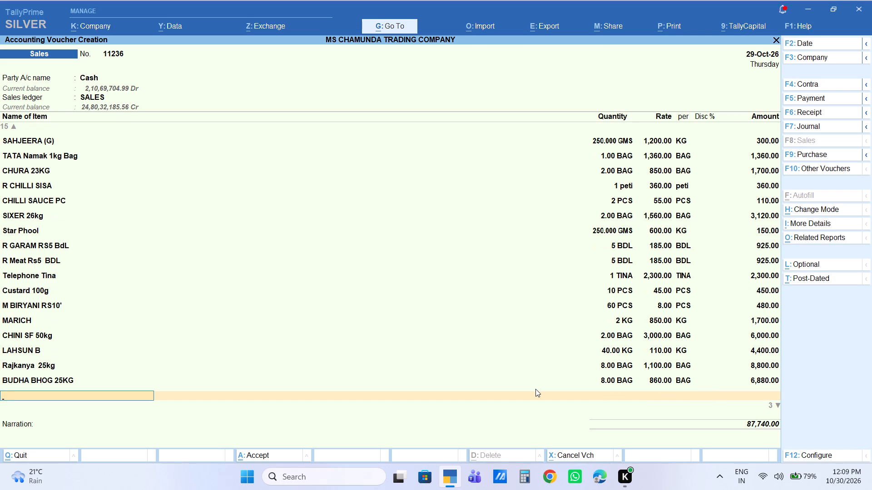
End the item list and set the voucher's Labour Charge to 144.
key("Return")
key("Return")
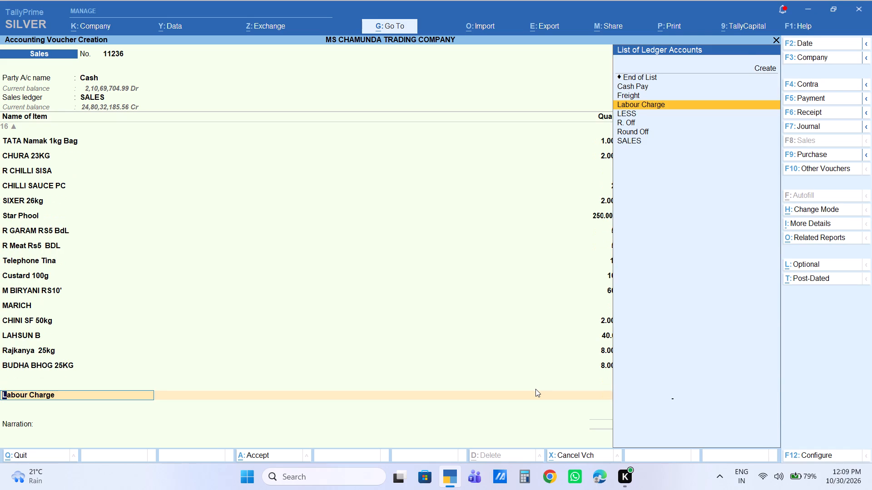
key("Return")
type("144")
key("Return")
key("Return")
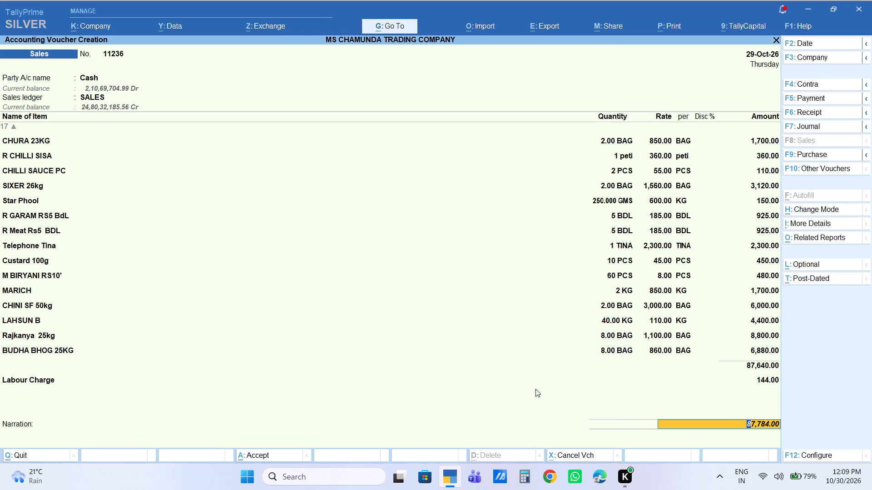
Leave the narration blank and save sales voucher No. 11236.
key("Return")
key("Return")
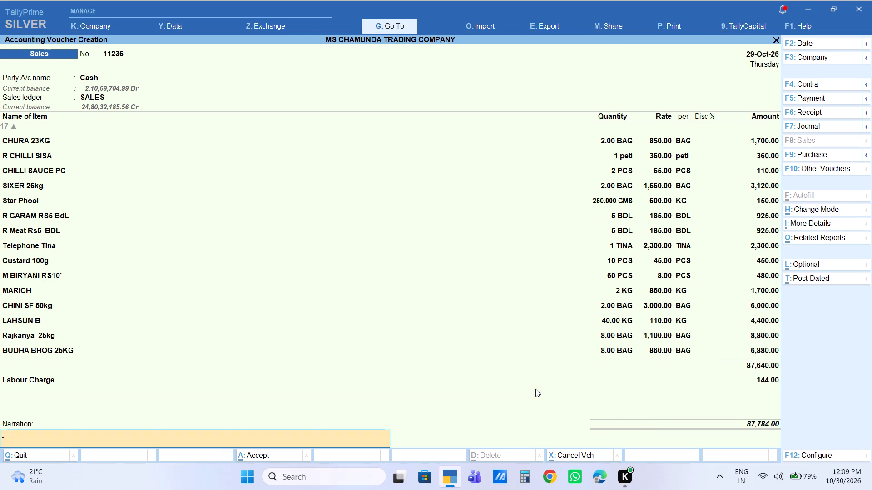
key("Return")
key("Return")
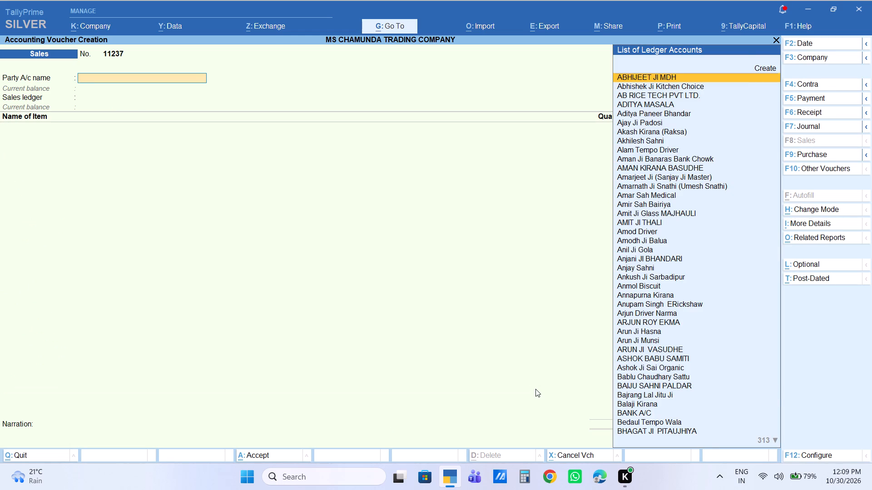
Leave voucher entry and open the stock item monthly summary for Star Phool.
key("Escape")
key("Escape")
type("DI")
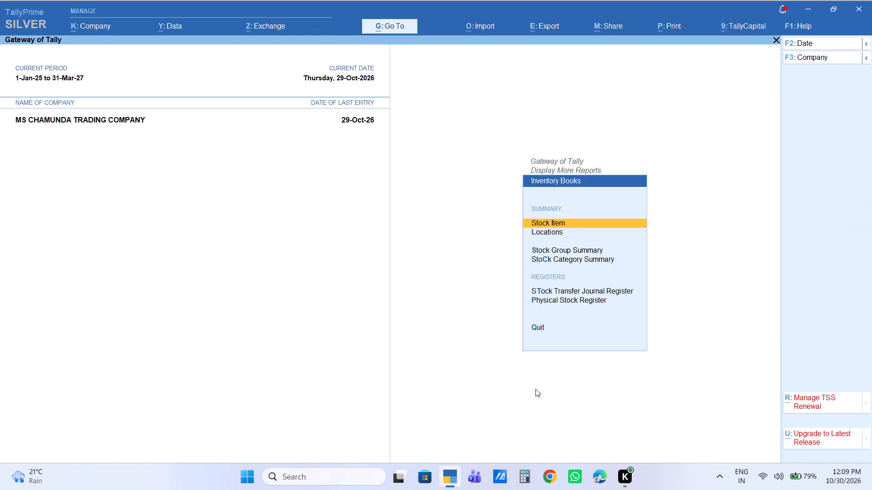
key("Return")
type("STAR")
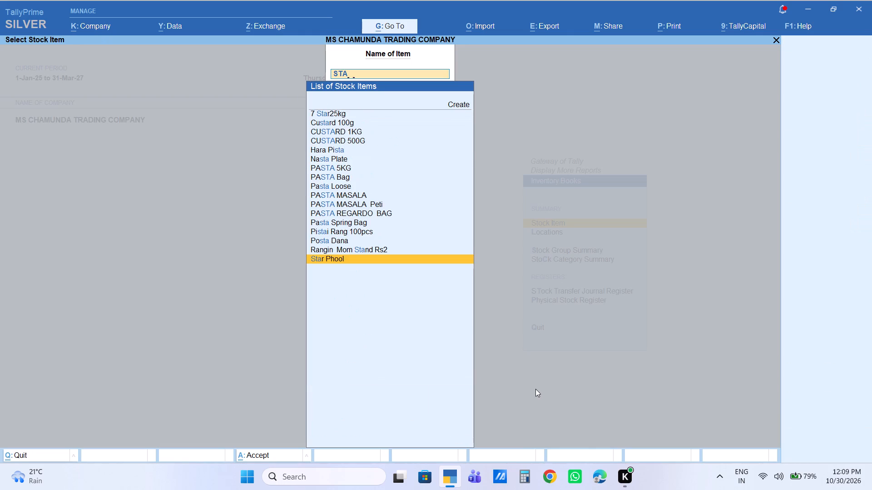
key("Return")
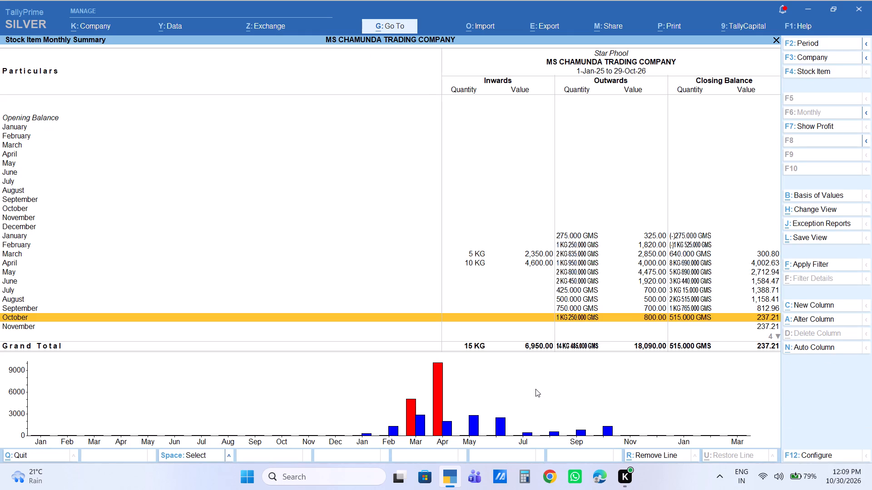
Open the April 2026 vouchers for Star Phool.
key("Up")
key("Up")
key("Up")
key("Up")
key("Up")
key("Up")
key("Return")
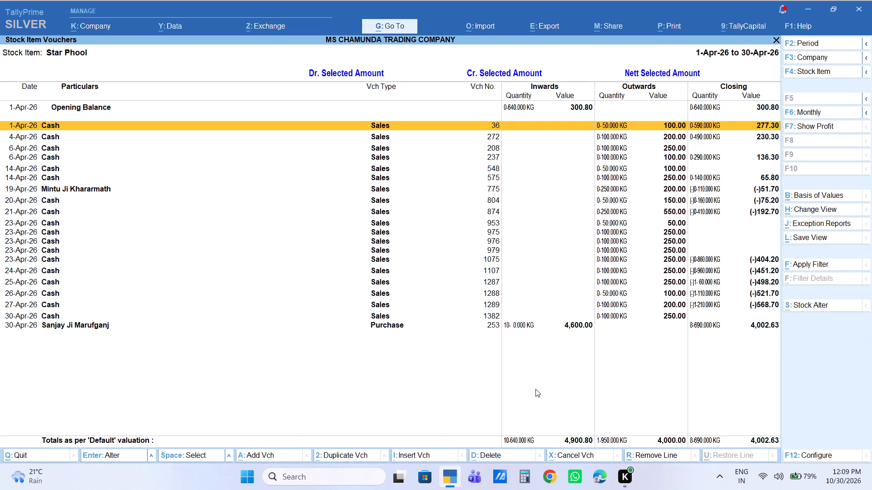
Open purchase voucher No. 253 dated 30-Apr-26 to check Star Phool's purchase details, and return to the Gateway of Tally.
key("Down")
key("Down")
key("Down")
key("Down")
key("Down")
key("Down")
key("Down")
key("Down")
key("Down")
key("Down")
key("Down")
key("Down")
key("Down")
key("Down")
key("Down")
key("Down")
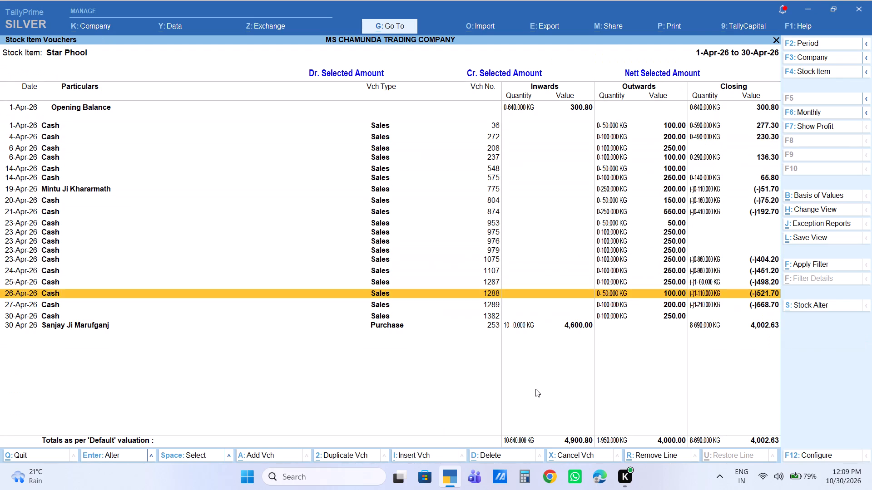
key("Down")
key("Down")
key("Down")
key("Return")
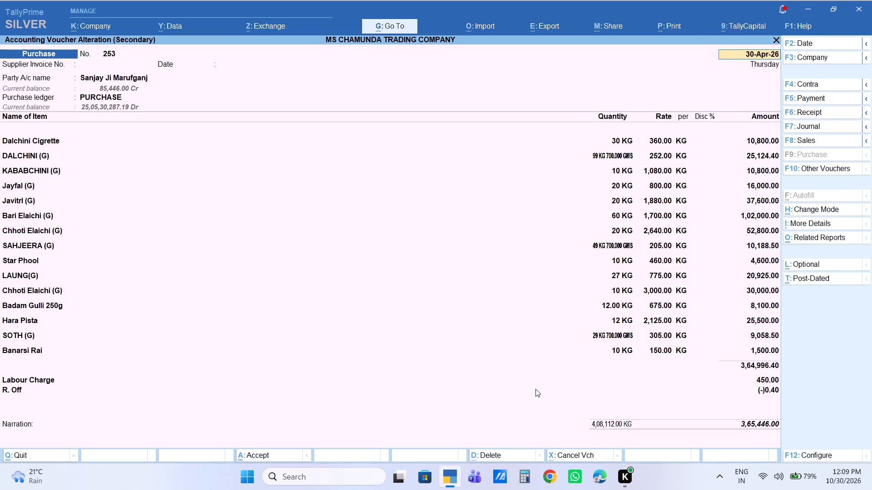
key("Escape")
key("Escape")
key("Escape")
key("Escape")
key("Escape")
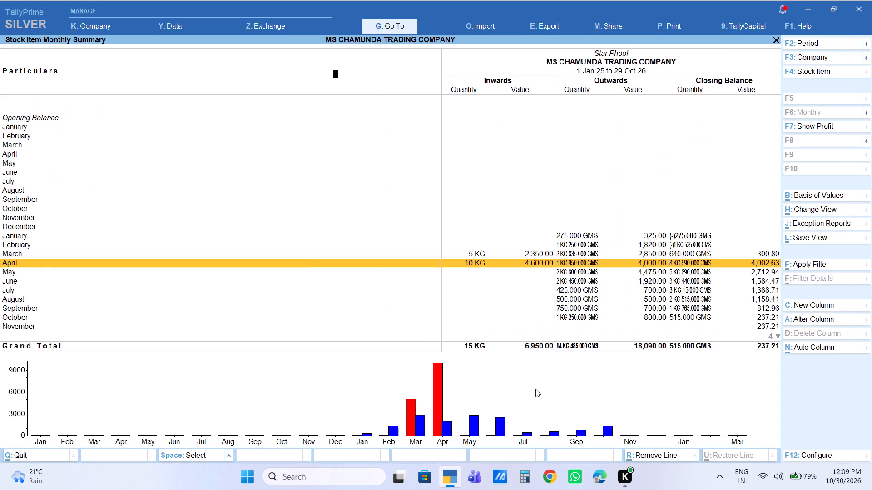
key("Escape")
key("Escape")
key("Escape")
key("Escape")
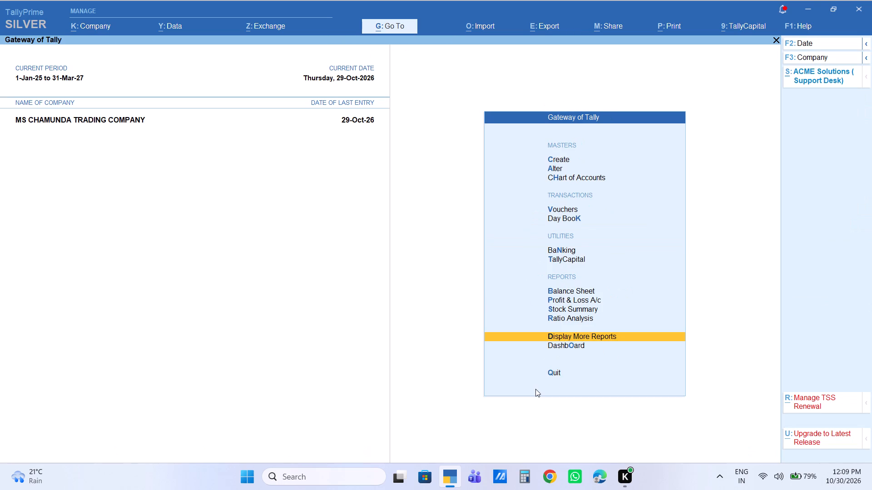
Reopen voucher entry from the Gateway of Tally.
key("Up")
key("Up")
key("Up")
key("Up")
key("Up")
key("Up")
key("Up")
key("Up")
key("Return")
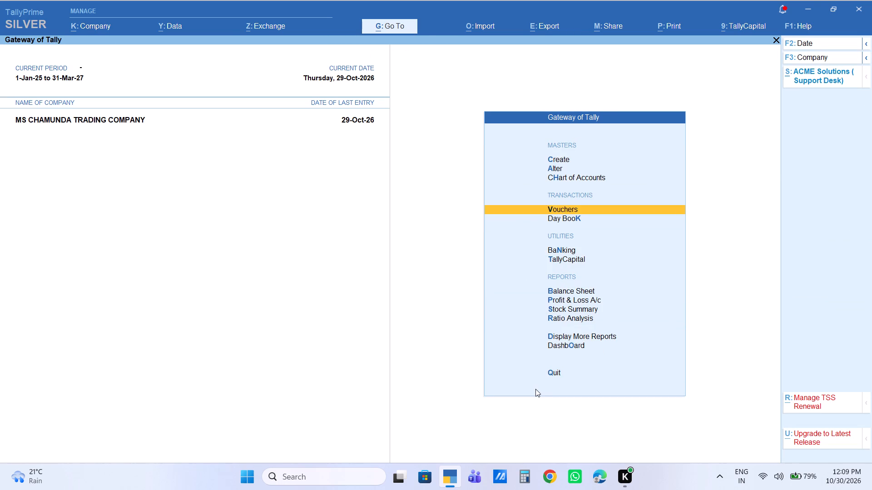
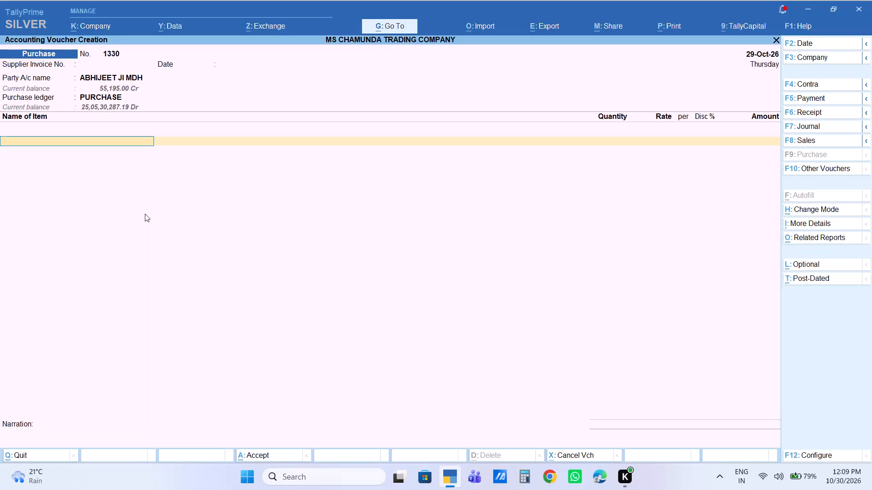
Start a sales voucher with Cash as the party account and SALES as the sales ledger.
key("F8")
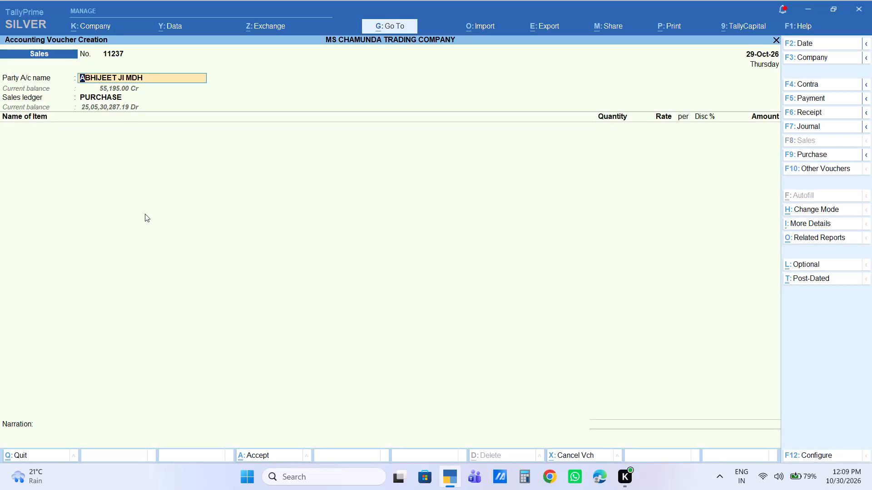
type("CAS")
key("Return")
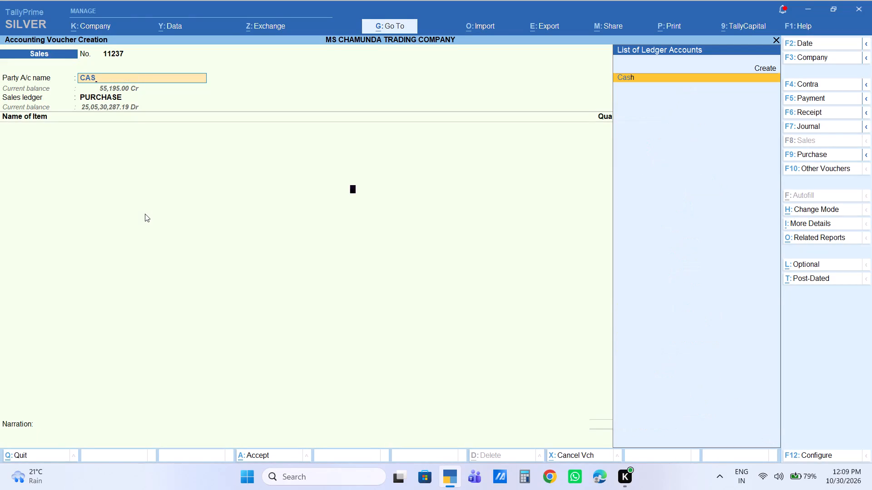
key("Return")
key("Return")
key("Return")
key("Return")
key("Return")
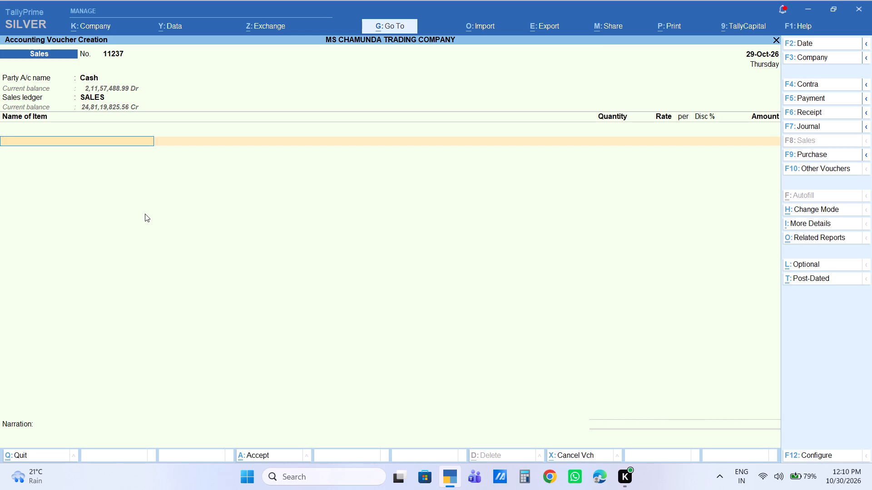
Add 1 bag of Surf Excel Rs10 Bag to the voucher at the rate of 1,030.00.
type("SURF")
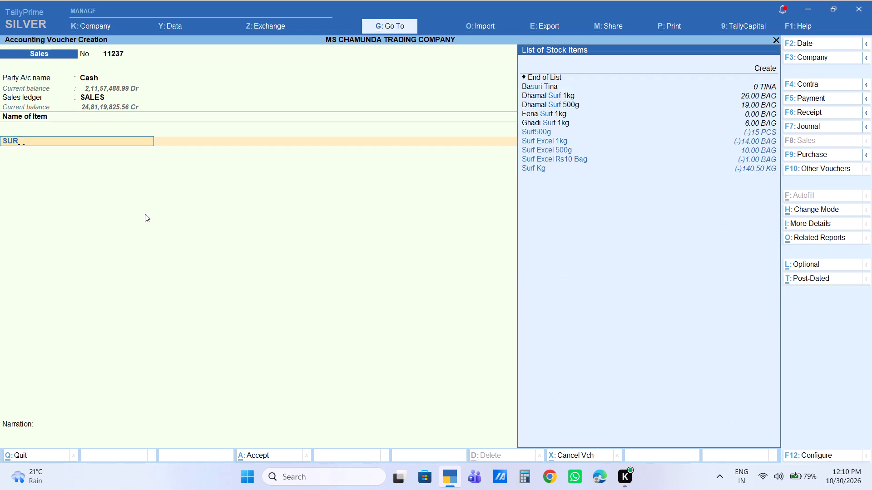
key("Down")
key("Down")
key("Down")
key("Down")
key("Return")
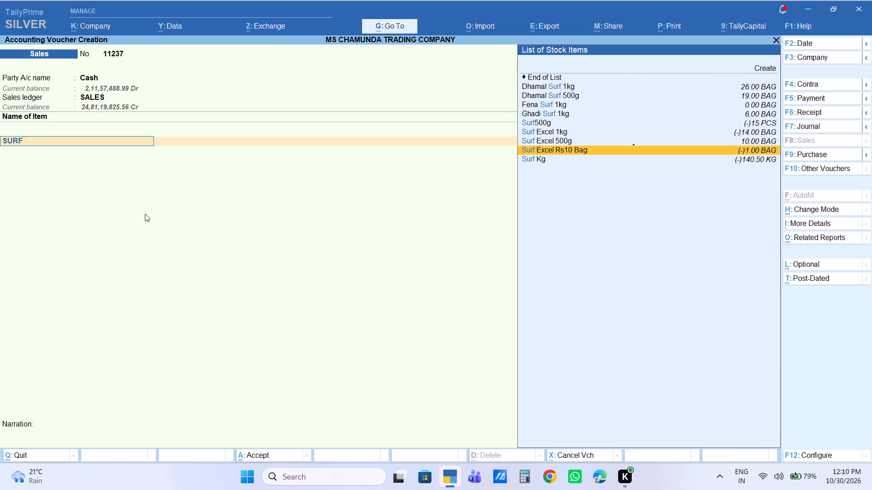
key("1")
key("Return")
key("Return")
key("Return")
key("Return")
key("Return")
key("Return")
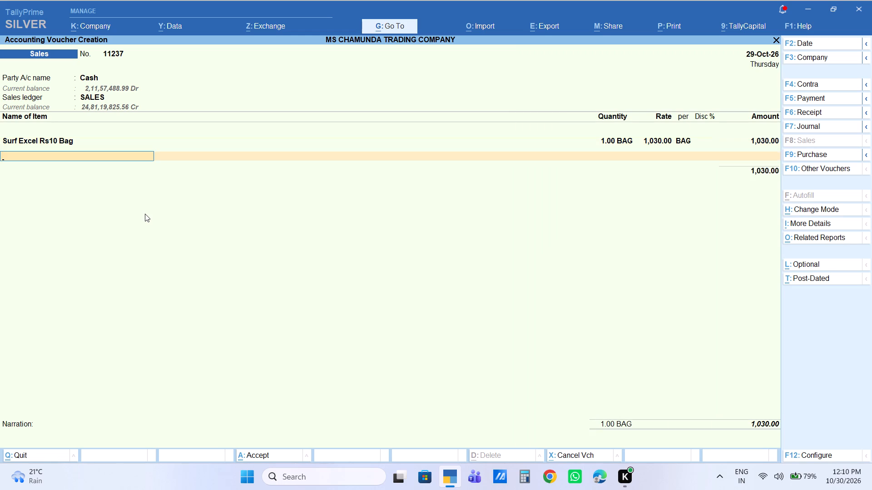
End the item list and save sales voucher No. 11237 without a narration.
key("Return")
key("Return")
key("Return")
key("Return")
Set up sales voucher No. 11238 with Cash as the party account and SALES as the sales ledger.
type("CAS")
key("Return")
key("Return")
key("Return")
key("Return")
key("Return")
key("Return")
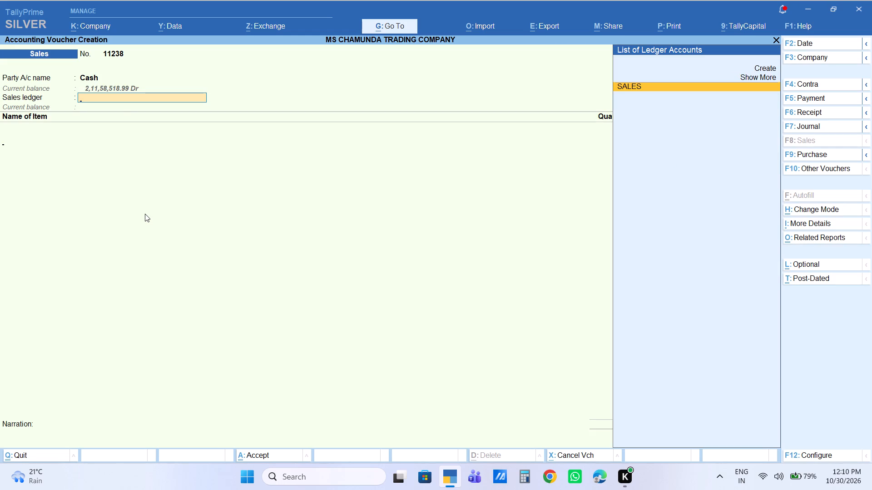
Add 1 bag of KK REGULAR 26KG to the voucher at the rate of 1,300.00.
type("KK")
key("Return")
key("1")
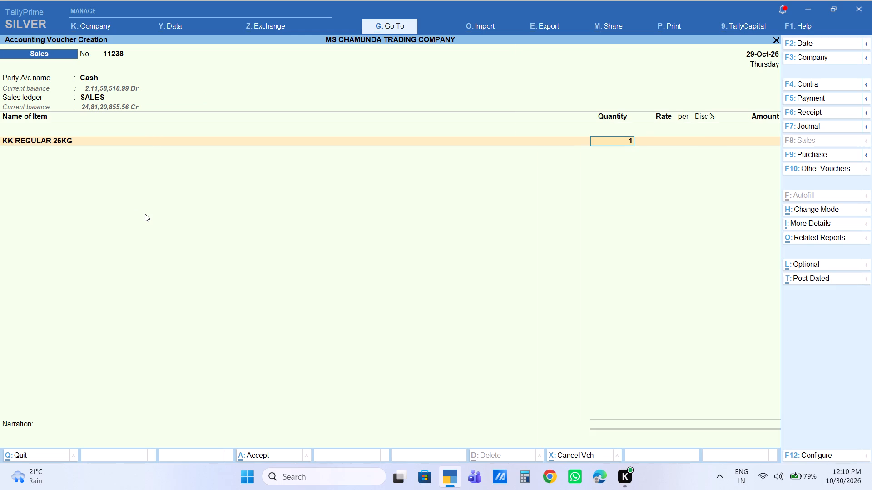
key("Return")
key("Return")
key("Return")
key("Return")
key("Return")
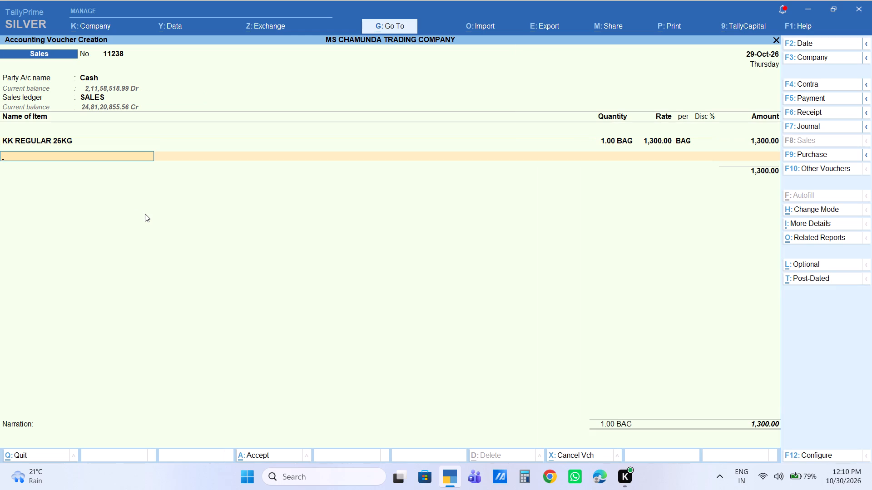
Add 10 KG of the stock item CHINI KG to the voucher at the rate of 60.00.
type("CHINI")
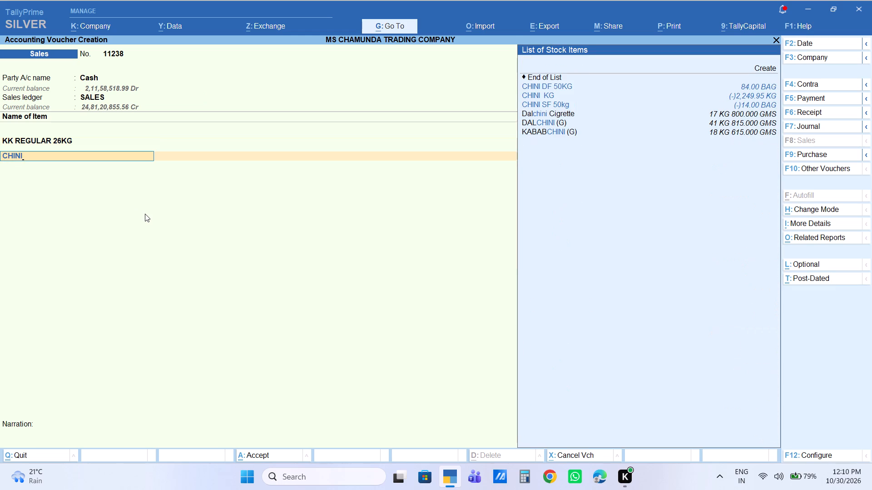
key("Down")
key("Down")
key("Return")
type("10")
key("Return")
key("Return")
key("Return")
key("Return")
key("Return")
End the item list and save sales voucher No. 11238 without a narration.
key("Return")
key("Return")
key("Return")
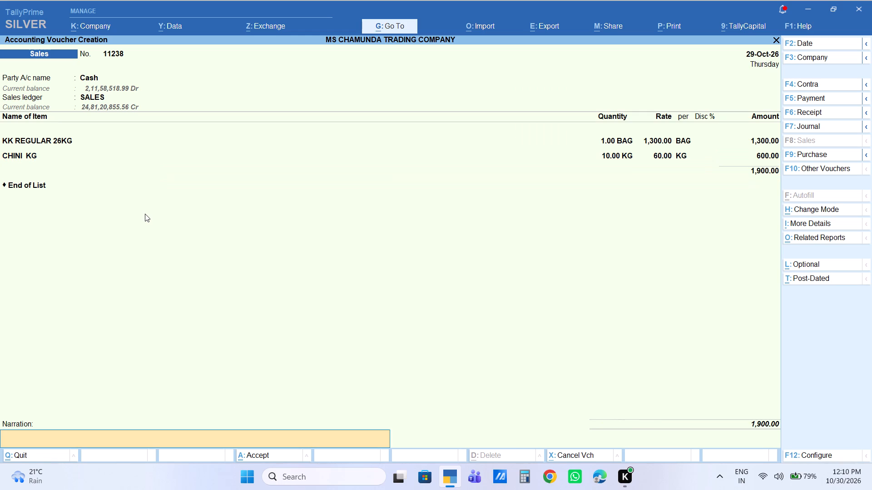
key("Return")
key("Return")
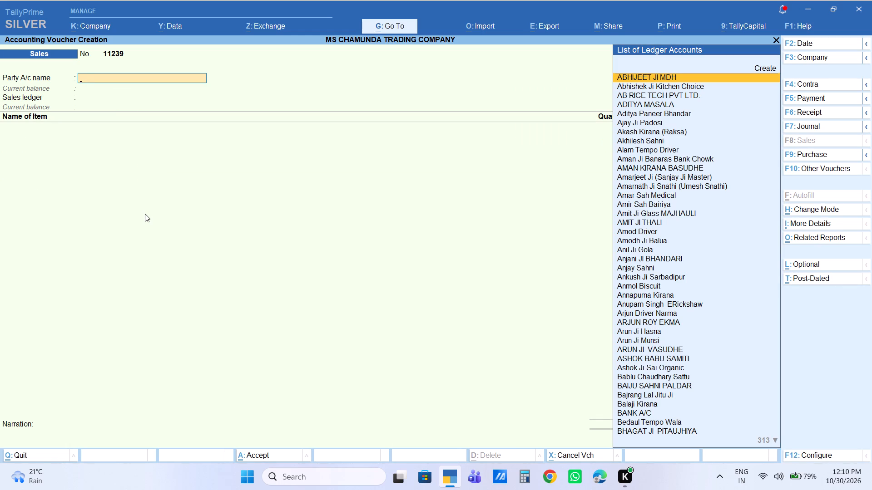
Set up sales voucher No. 11239 with Cash as party, the Ganjbazar ledger matching "NAGE" as buyer, and SALES as sales ledger.
type("CAS")
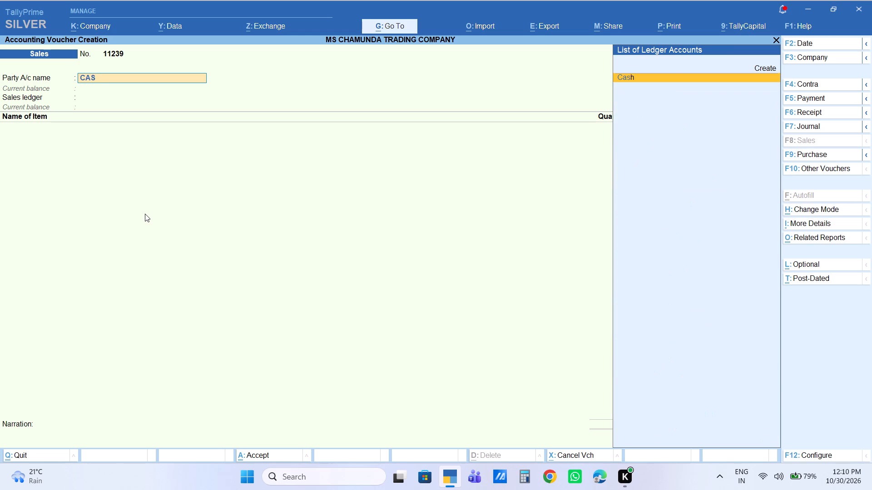
key("Return")
type("NAGE")
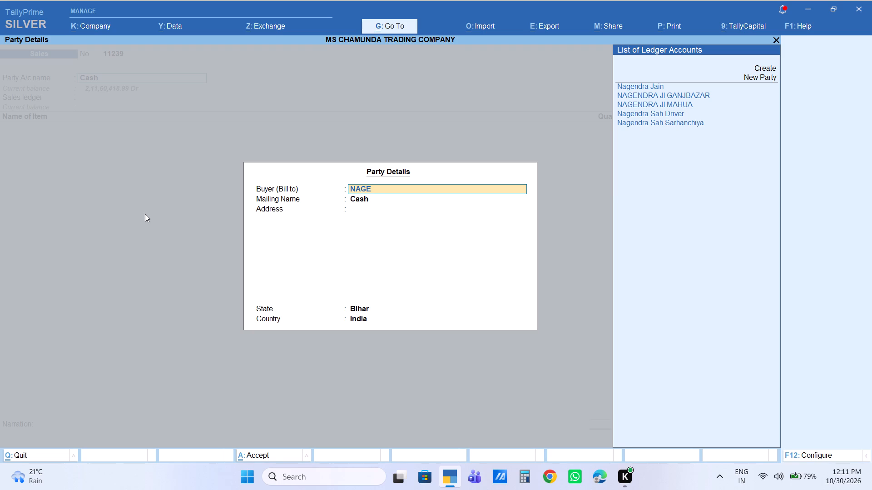
key("Down")
key("Down")
key("Return")
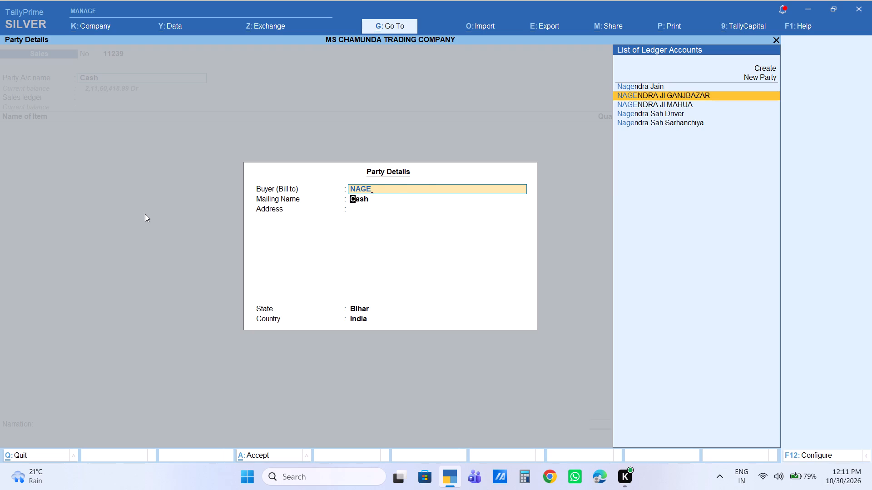
key("Return")
key("Return")
key("Return")
key("Return")
key("Return")
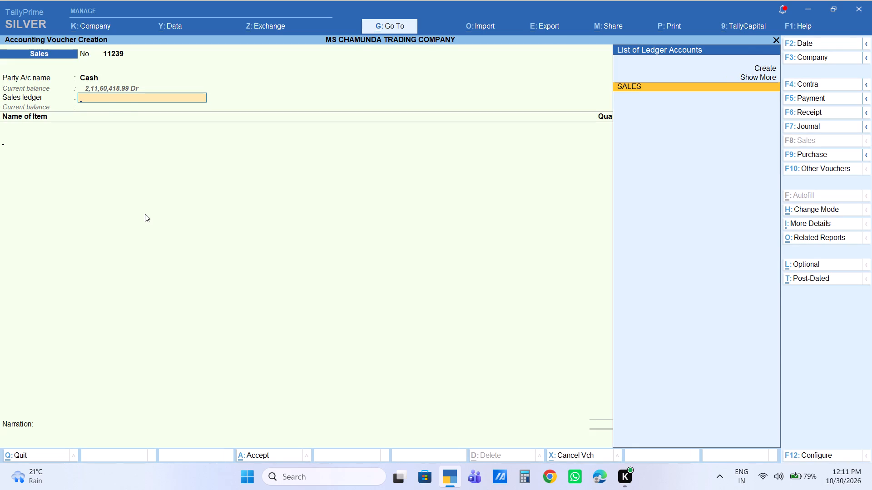
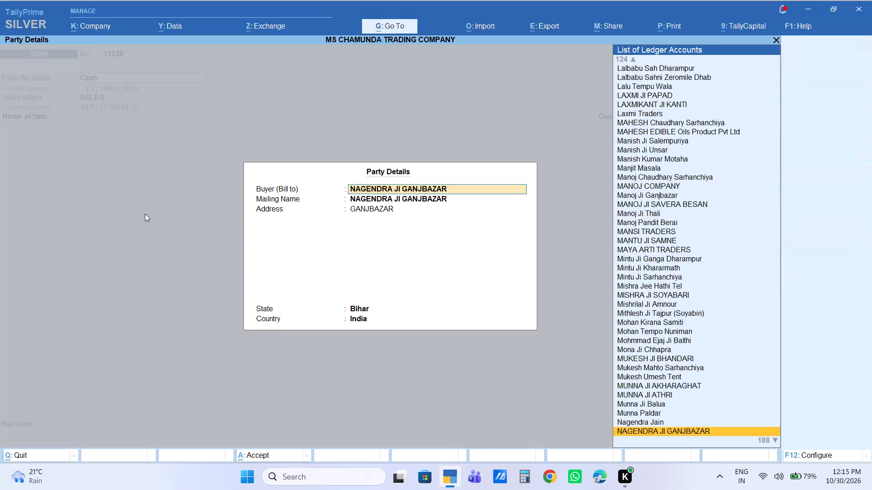
Accept the buyer's party details and SALES as the sales ledger for voucher No. 11239.
key("Return")
key("Return")
key("Return")
key("Return")
key("Return")
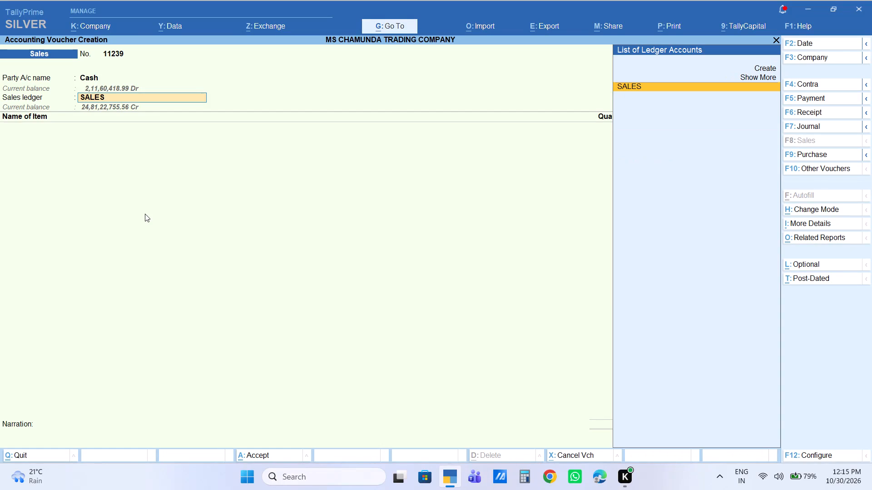
key("Return")
Add 1 peti of Excel Sabun Rs10 to the voucher at the rate of 1,275.00.
type("EXCE")
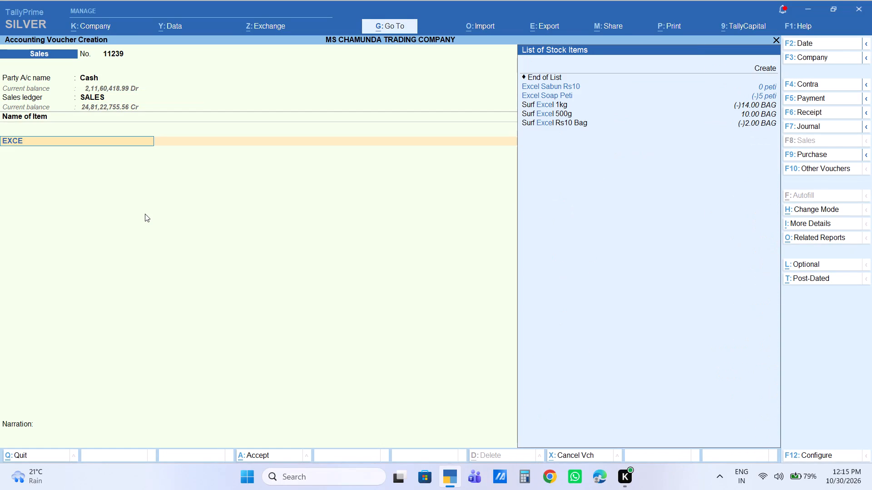
key("Down")
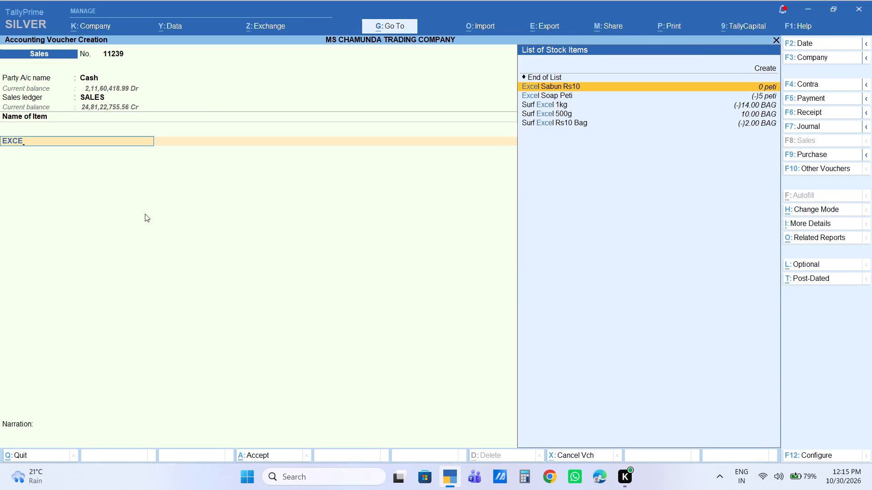
key("Return")
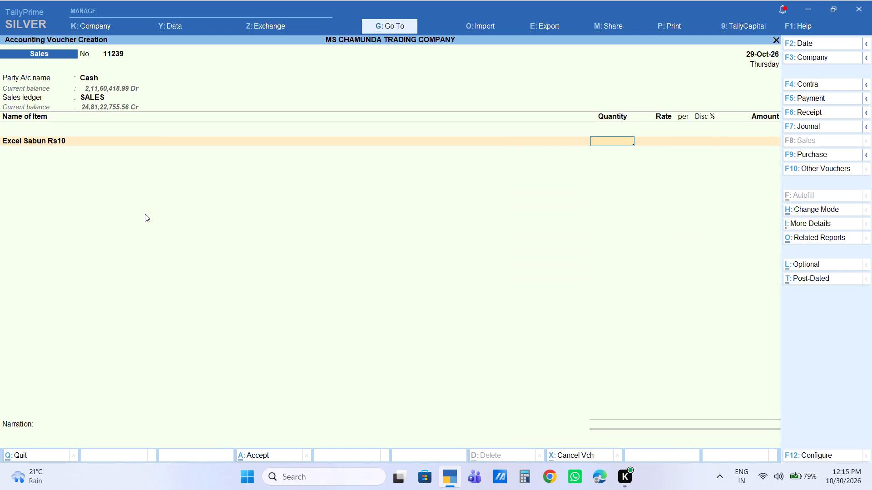
key("1")
key("Return")
key("Return")
key("Return")
key("Return")
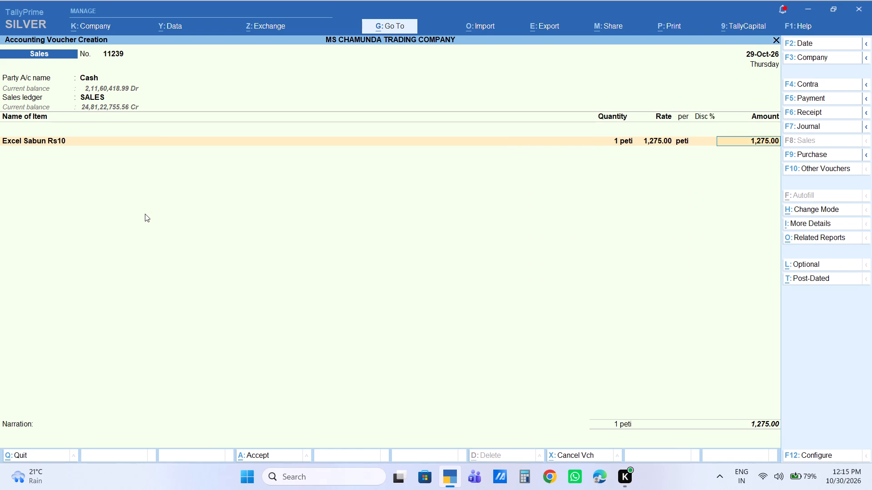
key("Return")
Add 2 bags of MAIDA LV to the voucher at the rate of 1,580.00.
type("MAIDA")
key("Down")
key("Down")
key("Down")
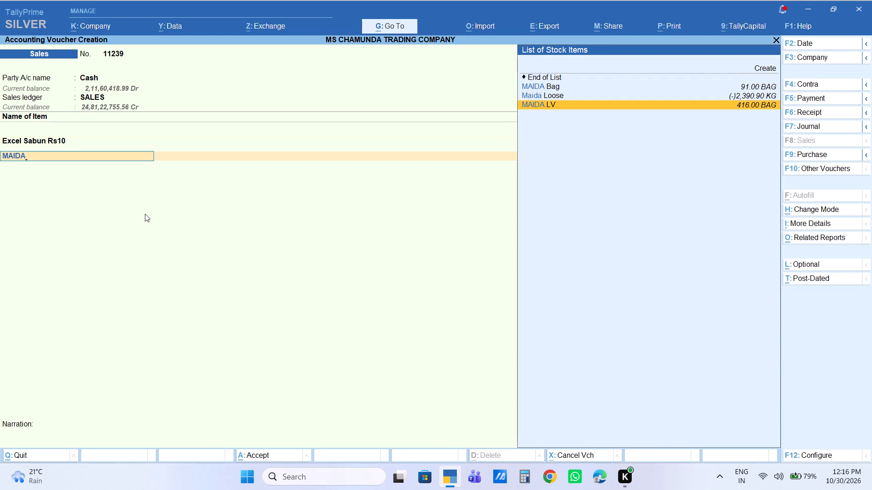
key("Return")
key("2")
key("Return")
key("Return")
key("Return")
key("Return")
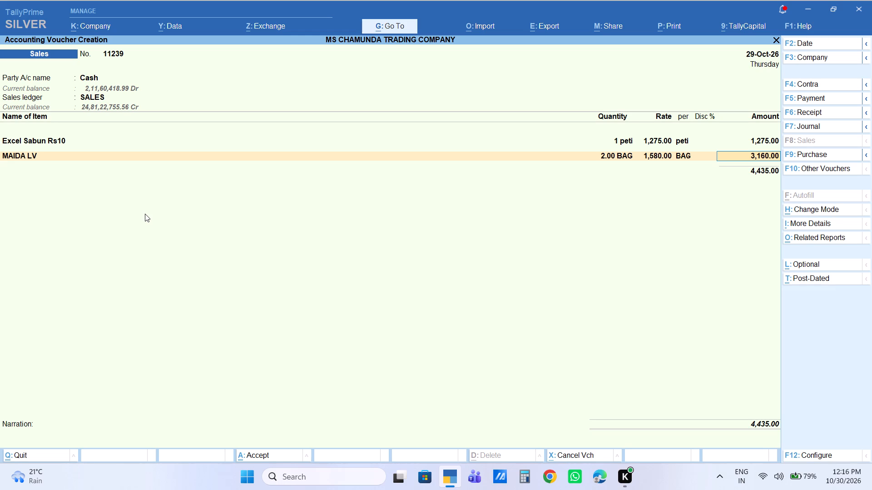
Re-enter the amount of the MAIDA LV line as 3,160.
key("2")
key("Return")
key("Return")
key("Return")
key("BackSpace")
key("BackSpace")
key("BackSpace")
key("BackSpace")
key("BackSpace")
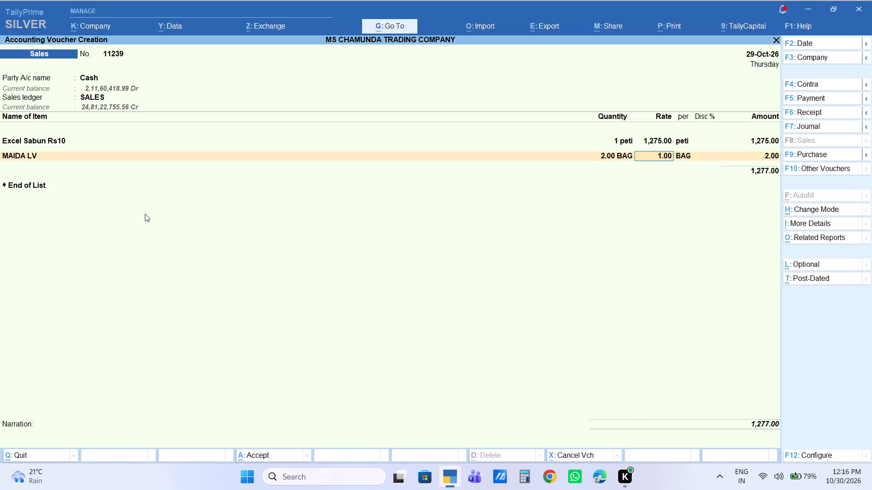
key("Return")
key("Return")
key("Return")
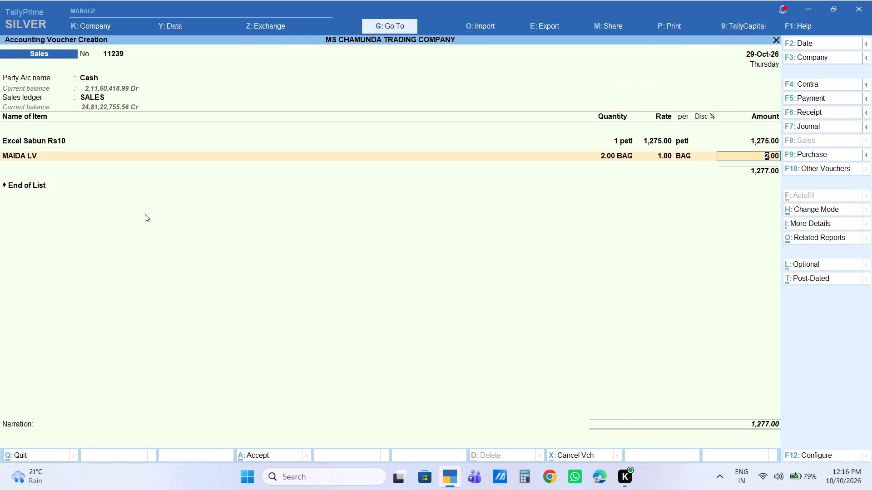
type("3160")
key("Return")
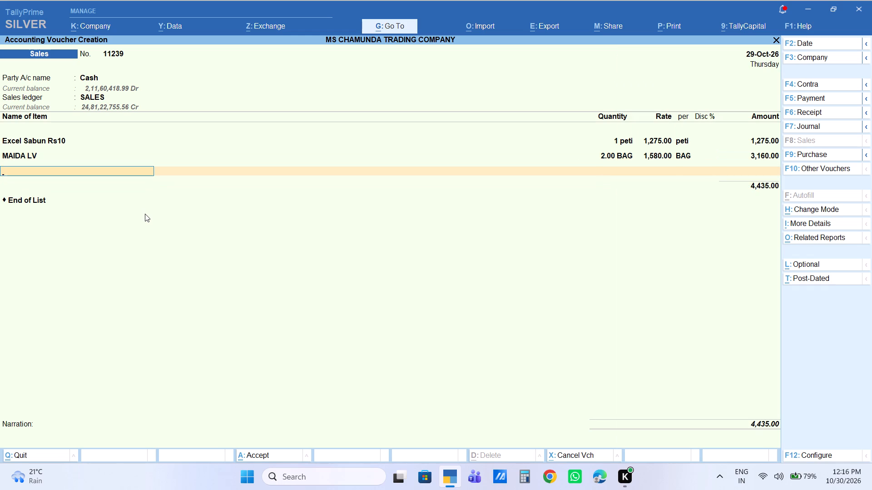
Add 1 bag of Aanand Aata 5kg to the voucher at the rate of 1,050.00.
type("AATA")
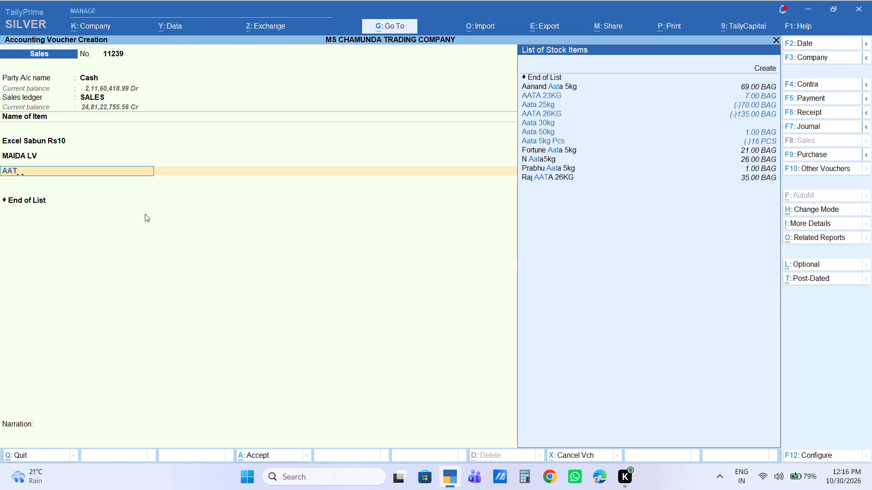
key("5")
key("Down")
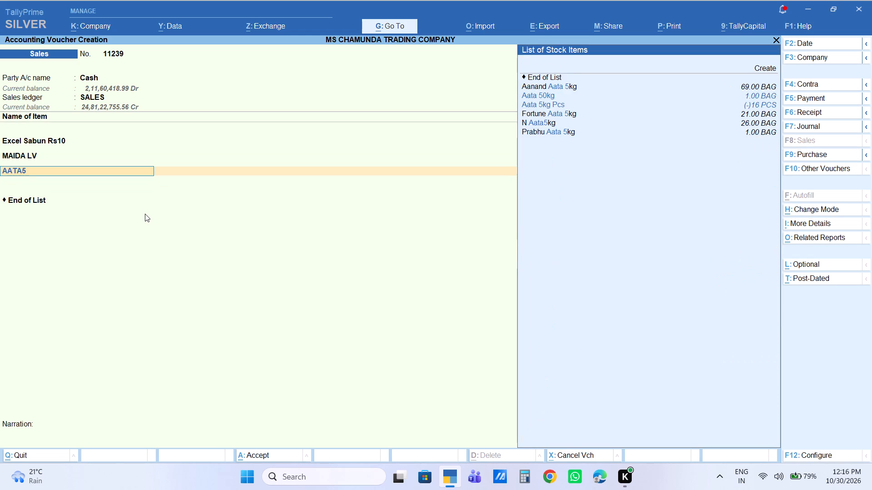
key("Up")
key("Return")
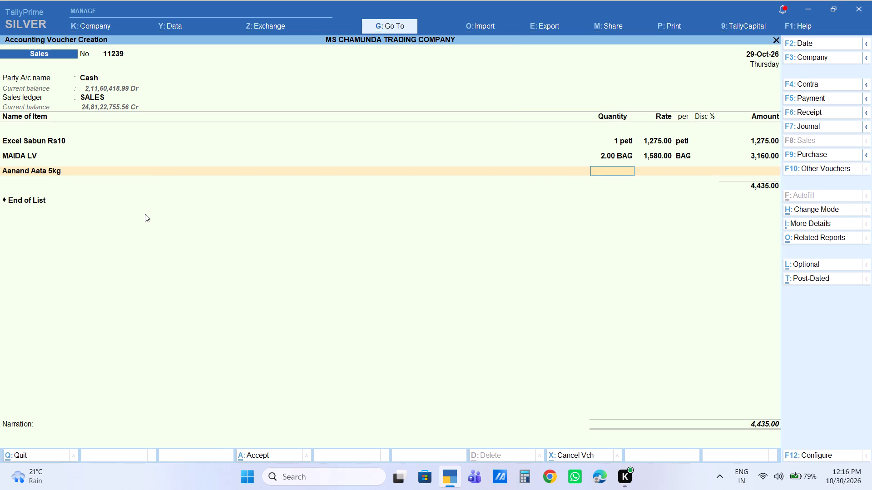
key("1")
key("Return")
key("Return")
key("Return")
key("Return")
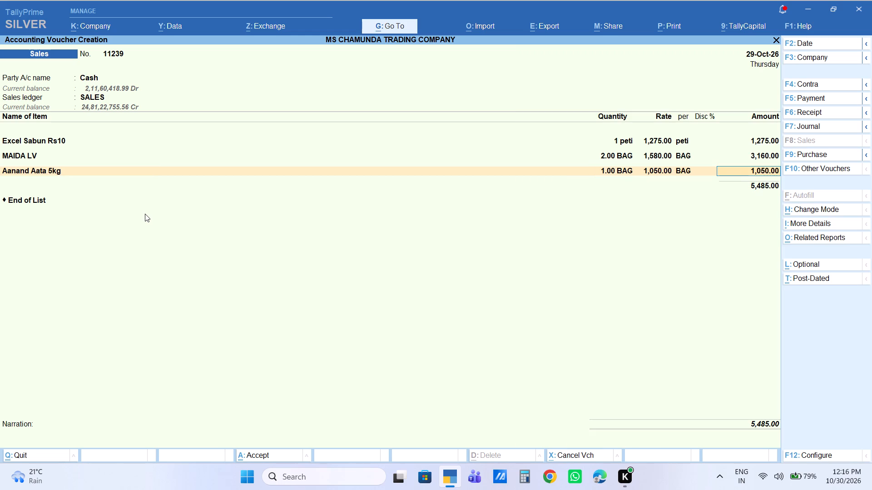
key("Return")
Add 1 bag of CHINI SF 50kg to the voucher at the rate of 3,000.00.
type("SF")
key("Return")
key("1")
key("Return")
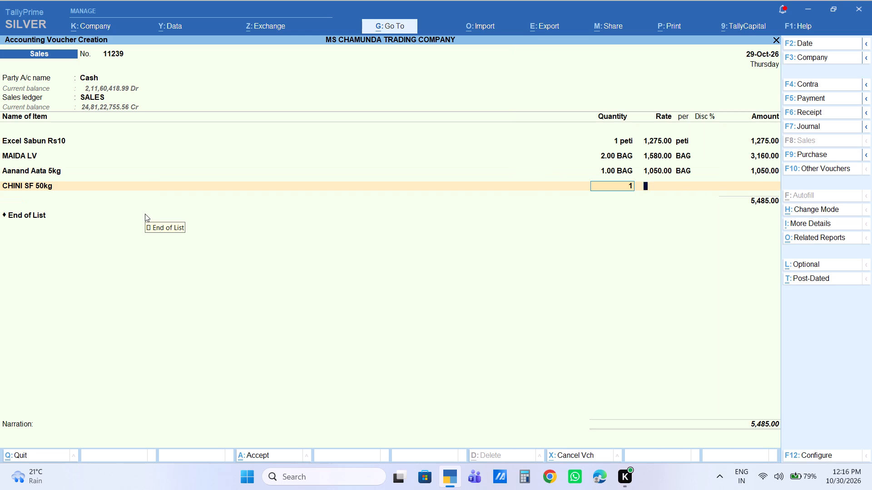
key("Return")
key("Return")
key("Return")
key("Return")
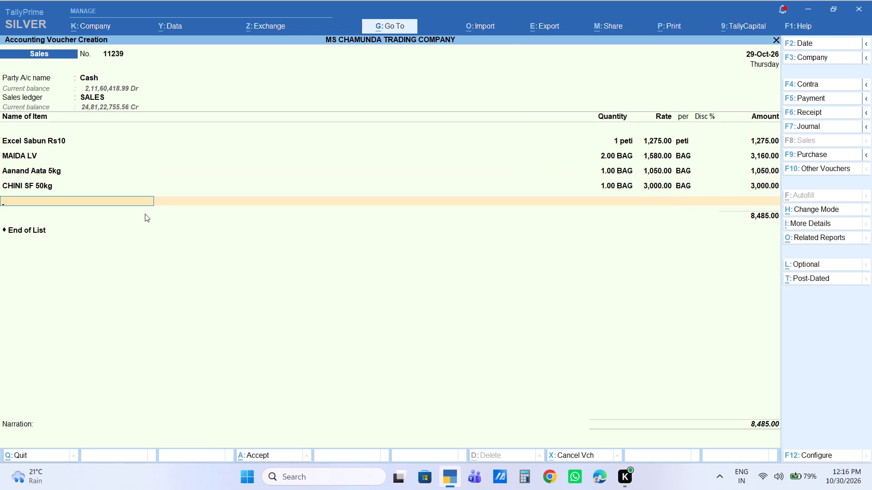
End the item list and add a Labour Charge of 15 to the voucher.
key("Return")
type("LA")
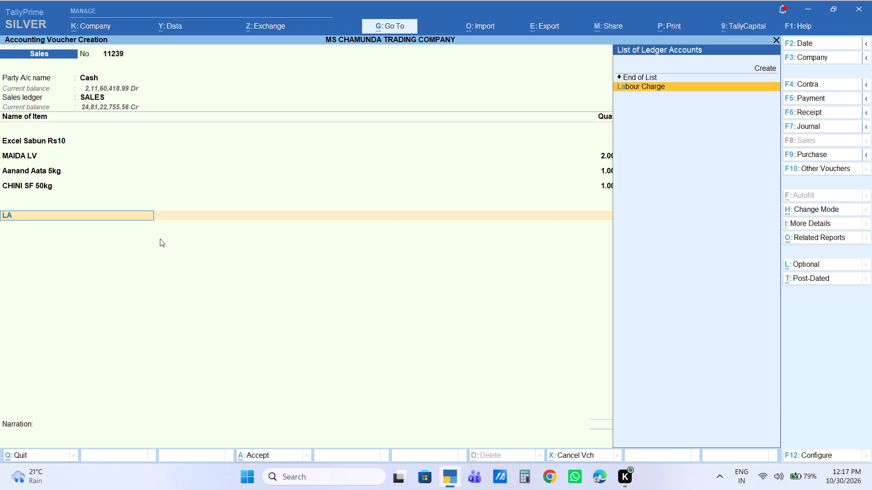
key("Return")
key("Return")
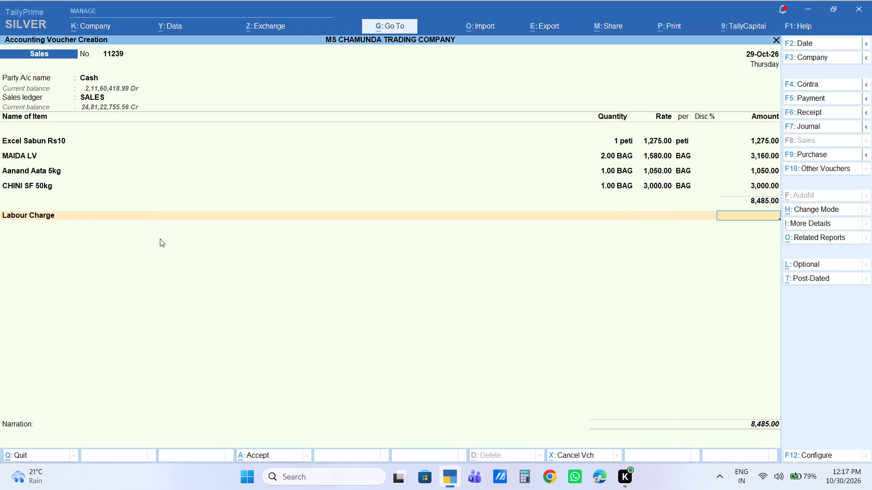
type("15")
key("Return")
Save sales voucher No. 11239 without a narration.
key("Return")
key("Return")
key("Return")
key("Return")
key("Return")
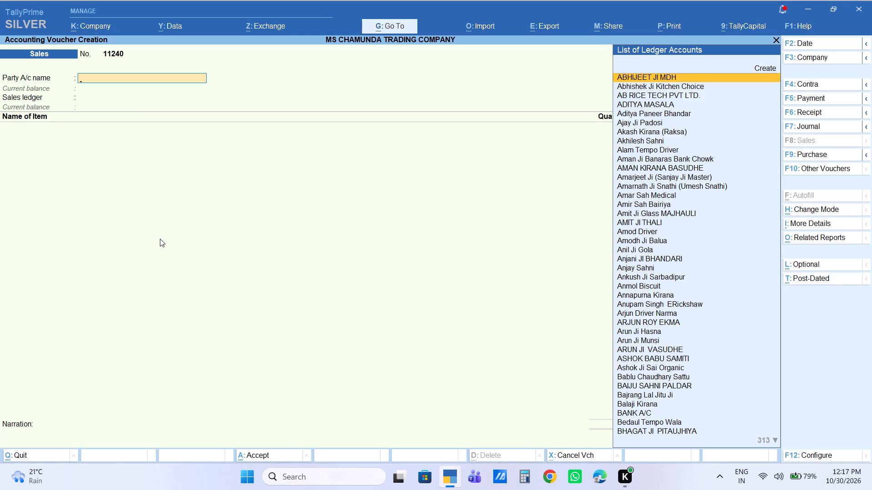
Set the date of sales voucher No. 11240 to 30-10-2026.
key("F2")
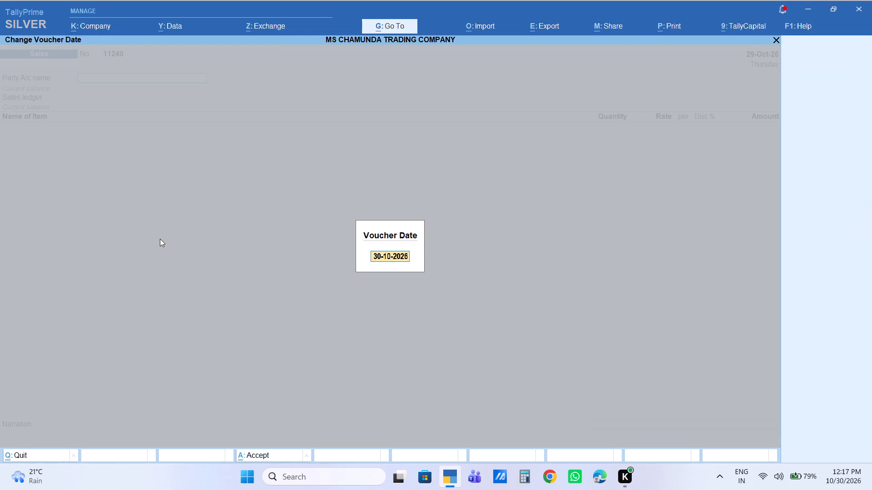
key("Return")
Set up voucher No. 11240 with Cash as party, the ERickshaw ledger matching "ANUPA" as buyer, and SALES as sales ledger.
type("CA")
key("Return")
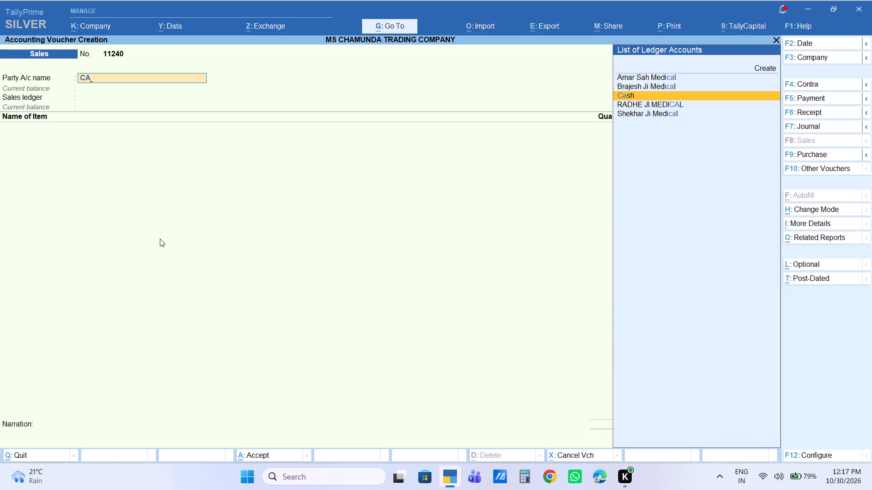
type("ANUPA")
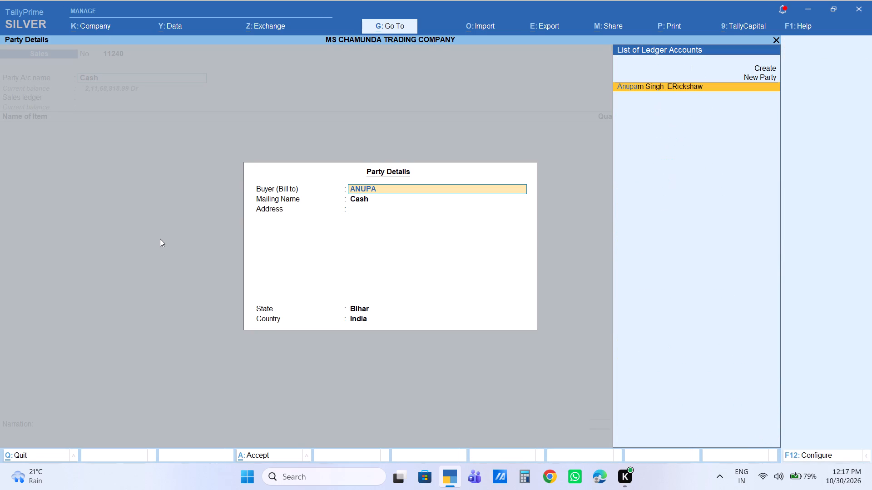
key("Return")
key("Return")
key("Return")
key("Return")
key("Return")
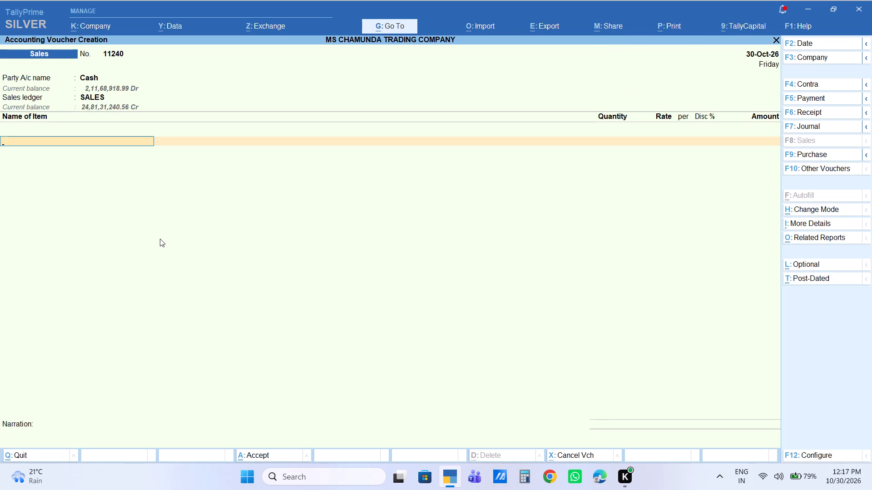
Add 2 bags of Raj AATA 26KG to the voucher at the rate of 850.00.
type("RA")
type("JAA")
key("Return")
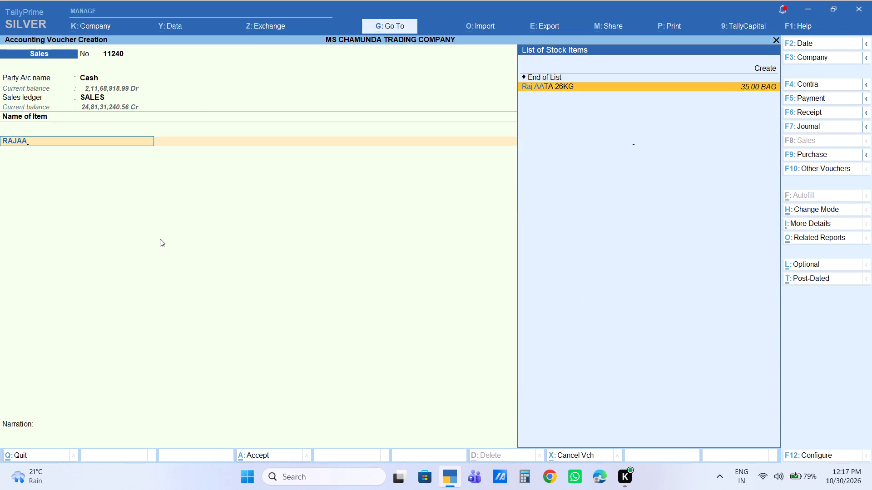
key("2")
key("Return")
key("Return")
key("Return")
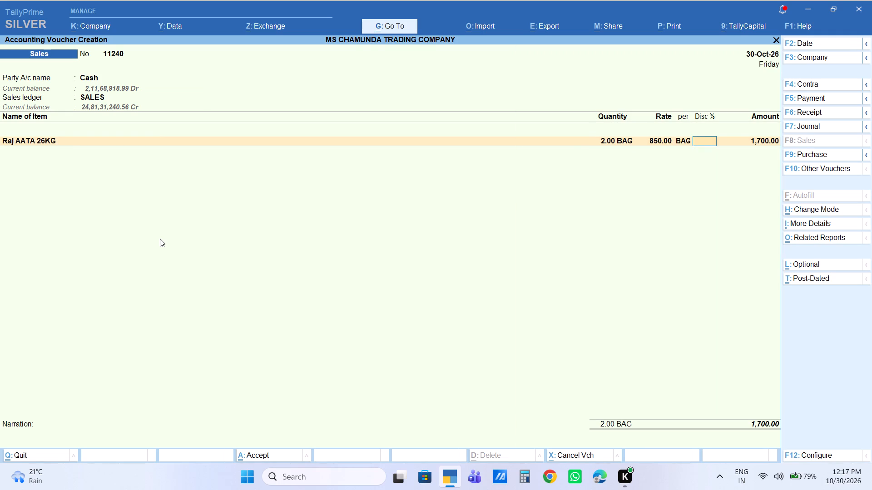
key("Return")
key("Return")
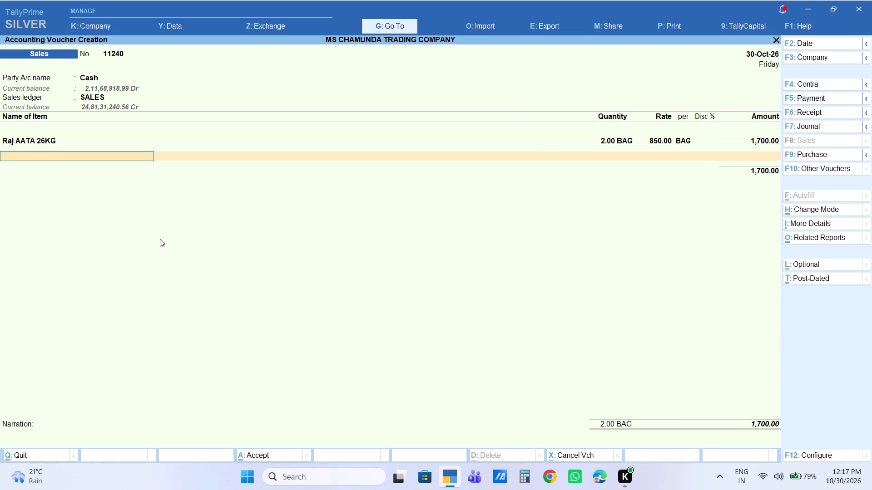
Add 0.5 KG of the stock item Jmain KG to the voucher at the rate of 240.00.
type("JMAI")
key("Down")
key("Return")
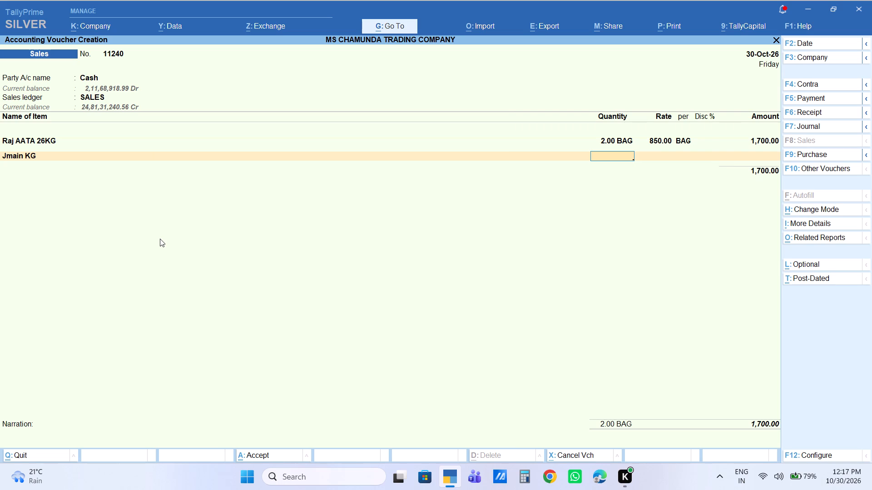
type(".5")
key("Return")
key("Return")
key("Return")
key("Return")
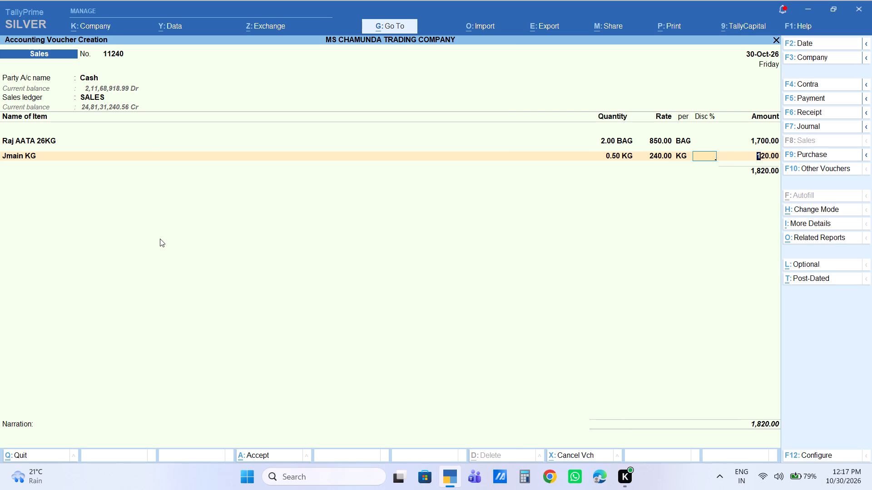
key("Return")
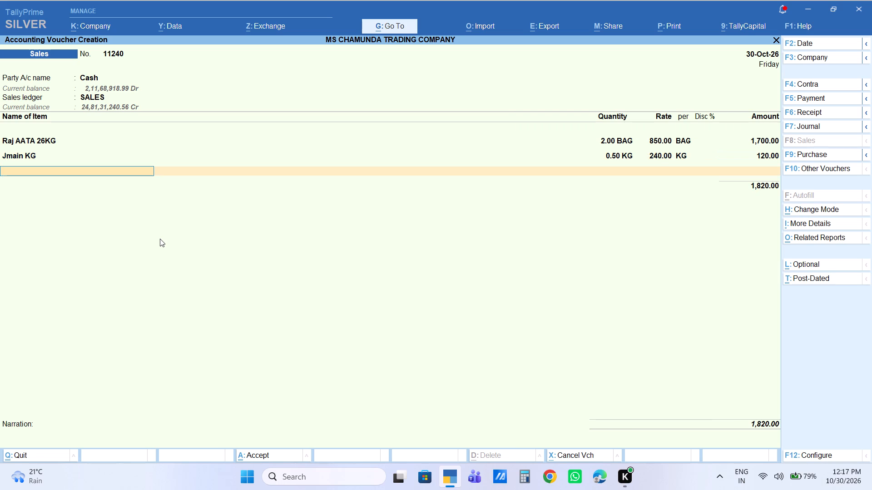
Add 1 BDL of the stock item NUTRELLA RS10 to the voucher at the rate of 380.00.
type("NU")
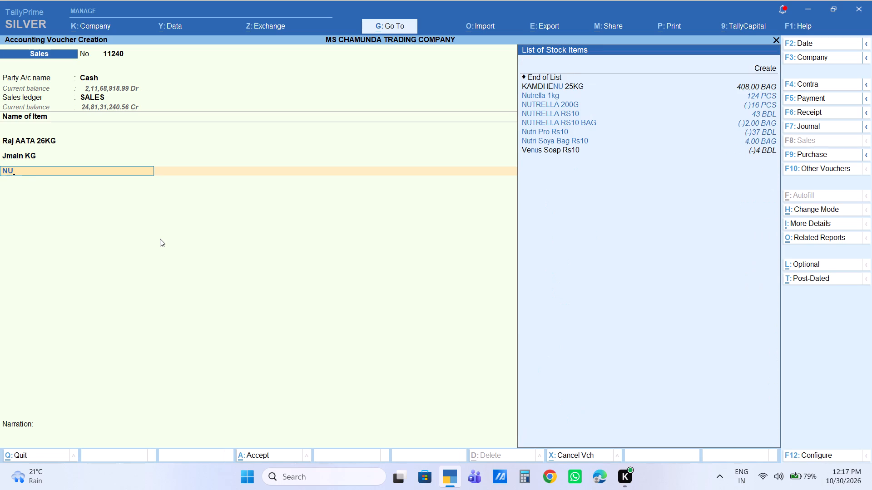
type("TRE")
key("Down")
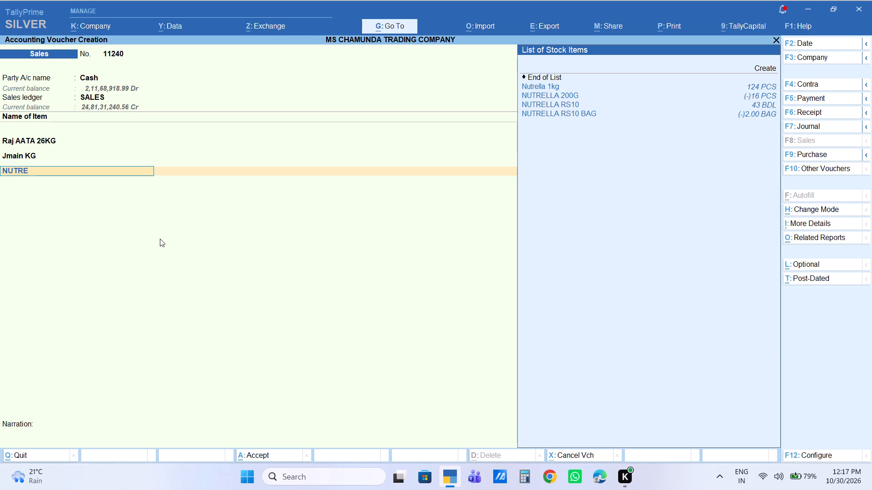
key("Down")
key("Down")
key("Down")
key("Return")
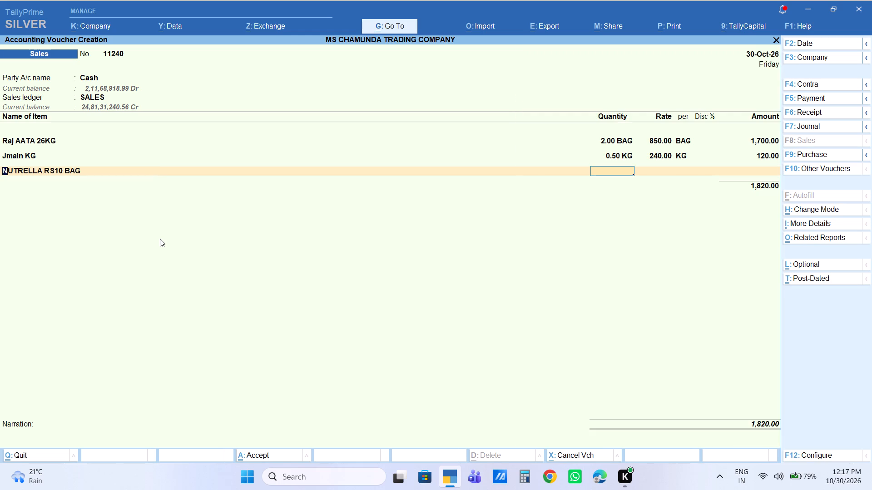
key("BackSpace")
key("Up")
key("Return")
key("1")
key("Return")
key("Return")
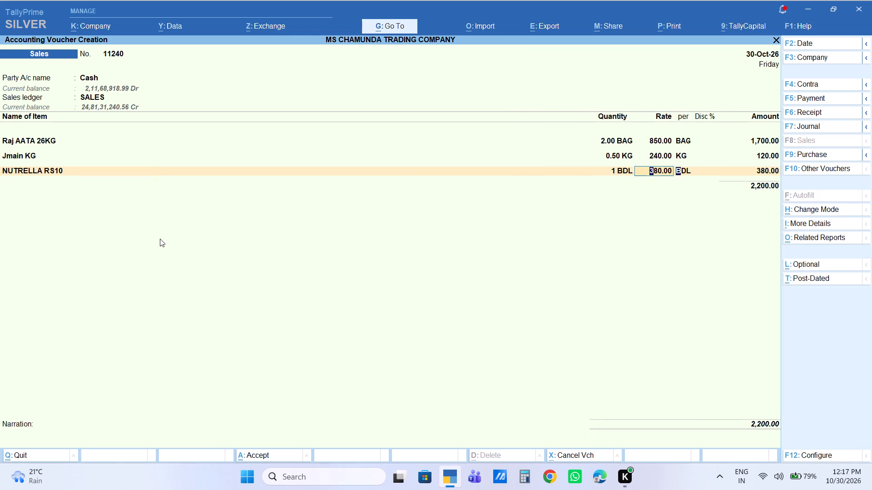
key("Return")
key("Return")
key("Return")
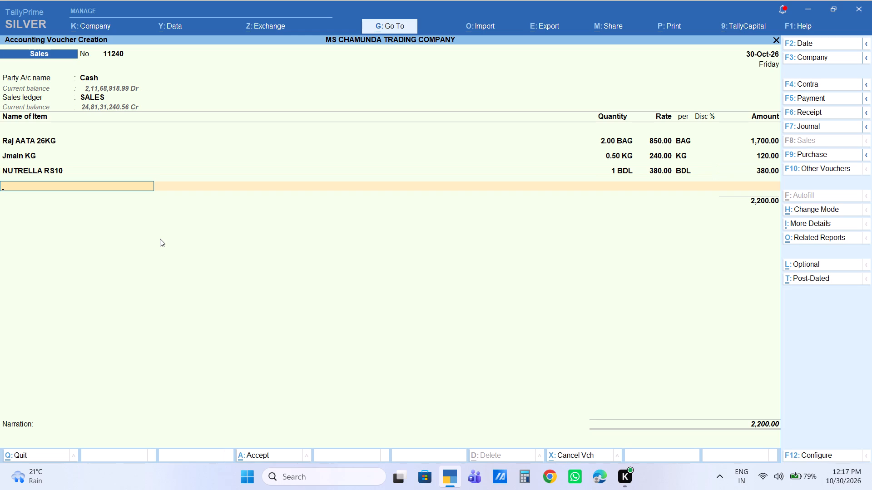
Add 2 BDL of the stock item R PANEER RS5 to the voucher at the rate of 180.00.
type("R PANE")
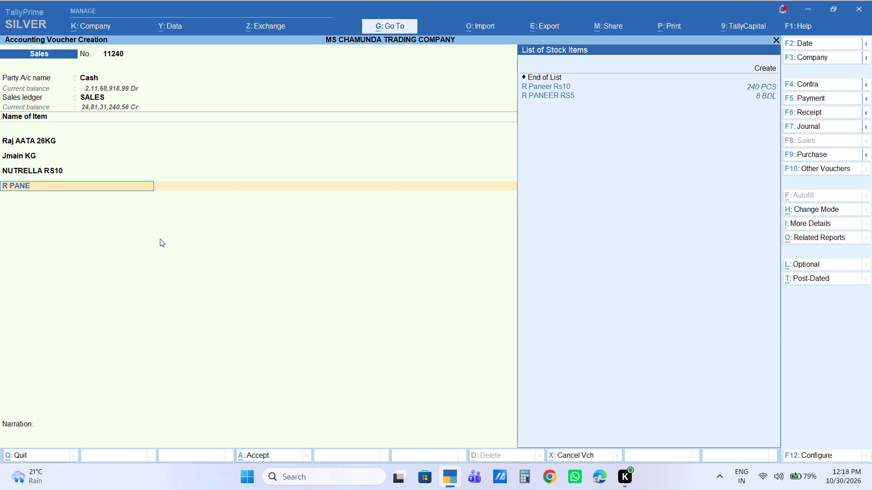
key("Down")
key("Down")
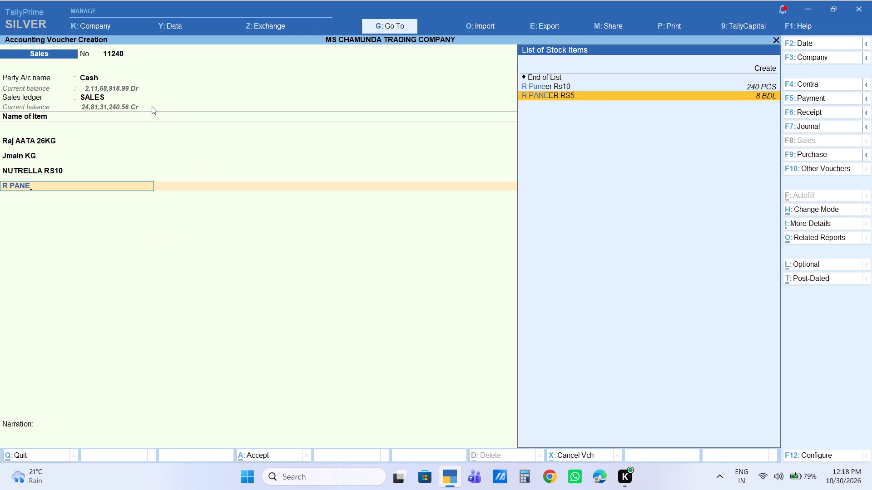
key("Return")
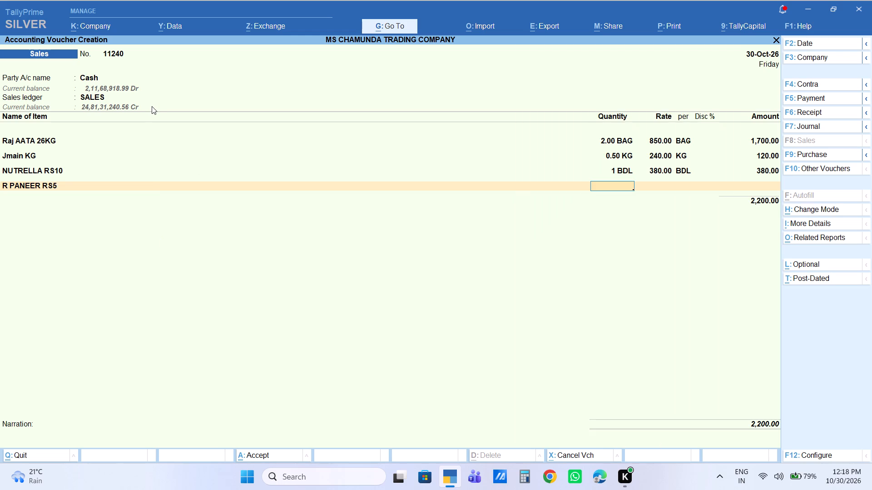
key("2")
key("Return")
key("Return")
key("Return")
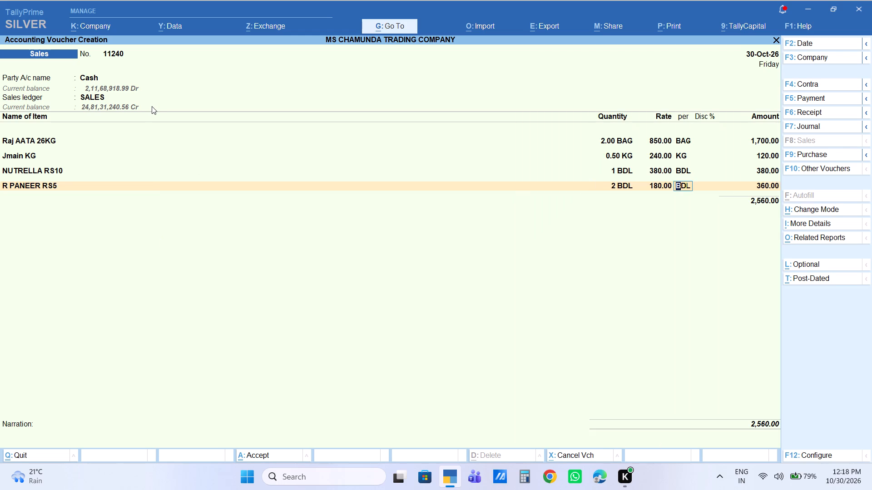
key("Return")
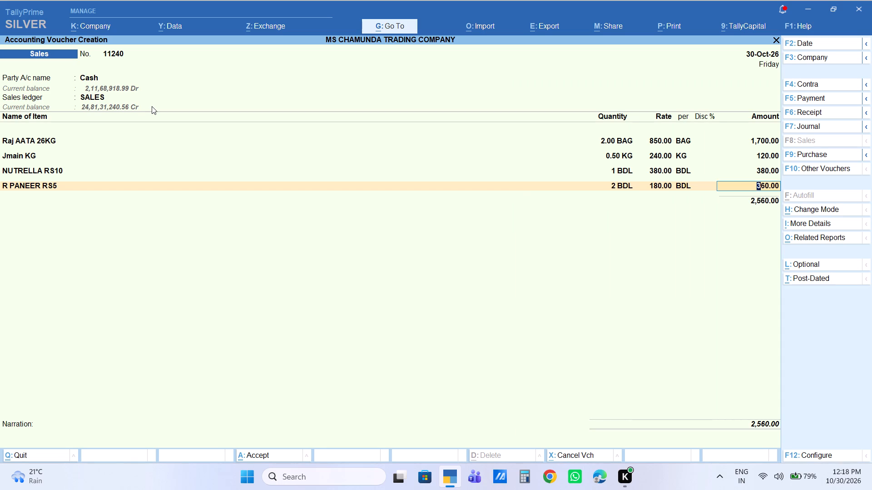
key("Return")
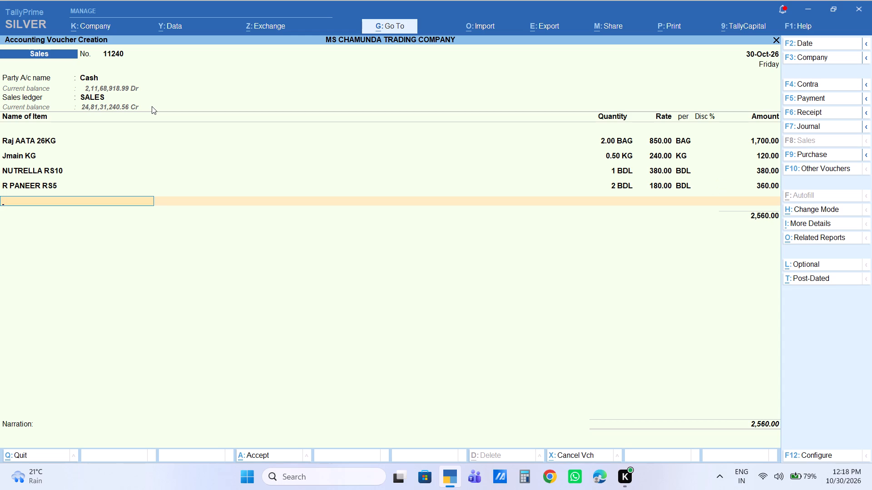
Enter 2 PCS of the stock item M Chicken Rs10 on a new voucher line at the rate of 8.00.
type("M CHCI")
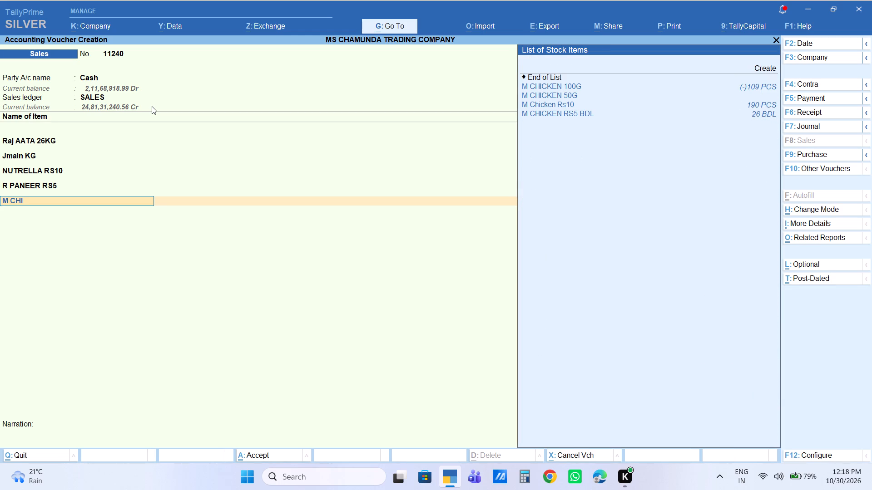
key("Down")
key("Down")
key("Down")
key("Return")
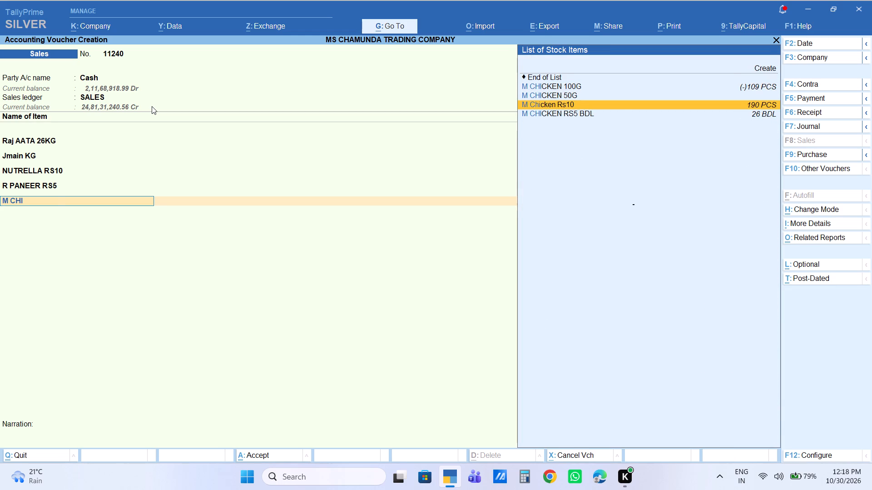
type("23")
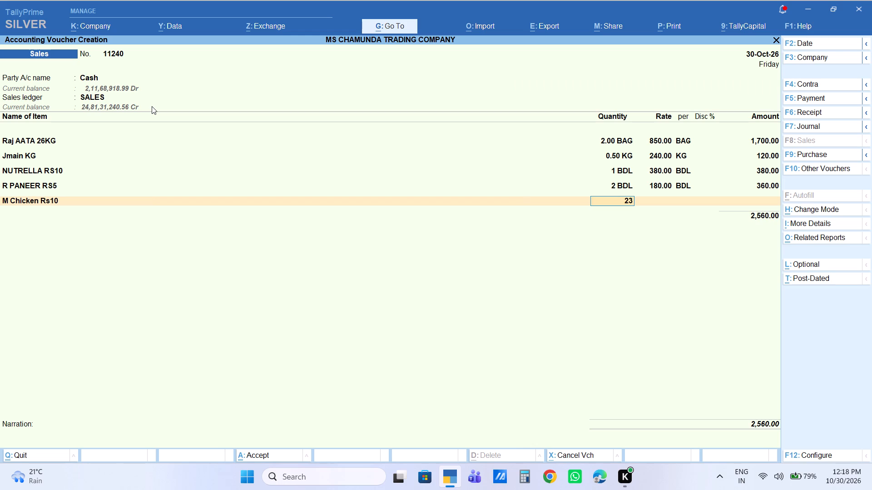
key("BackSpace")
key("Return")
key("Return")
key("Return")
key("Return")
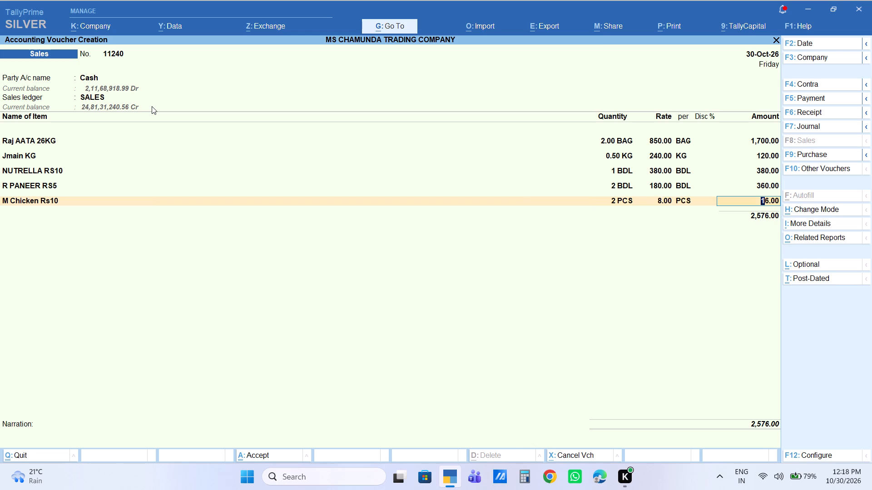
Replace M Chicken Rs10 on the current line with M CHICKEN RS5 BDL and set its rate to 180.00.
key("BackSpace")
key("BackSpace")
key("BackSpace")
key("BackSpace")
key("BackSpace")
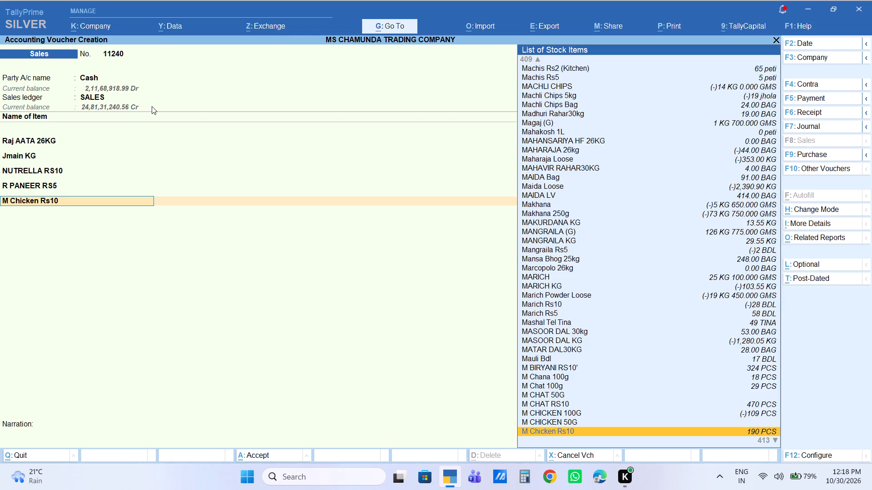
key("Down")
key("Return")
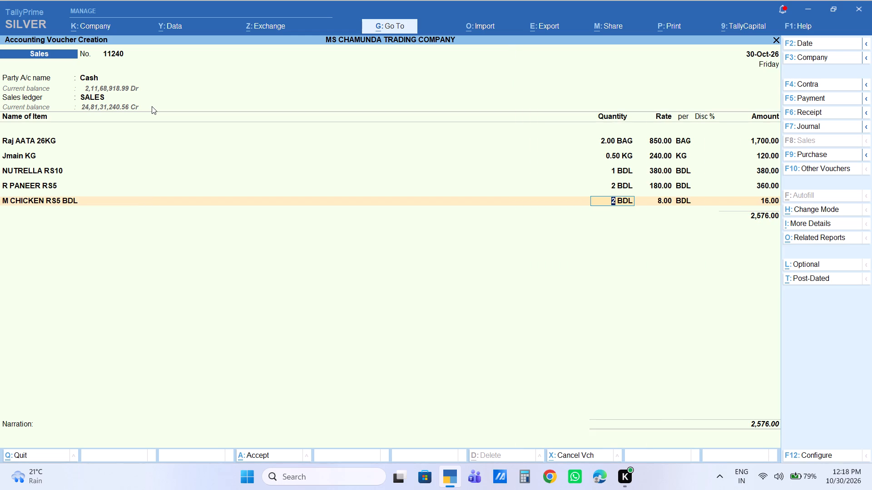
key("Return")
key("Return")
key("Return")
key("BackSpace")
key("BackSpace")
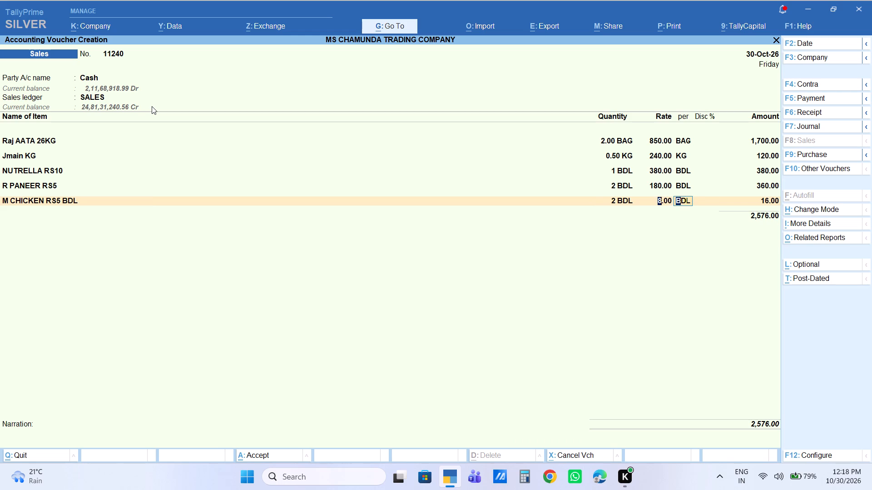
type("180")
key("Return")
key("Return")
key("Return")
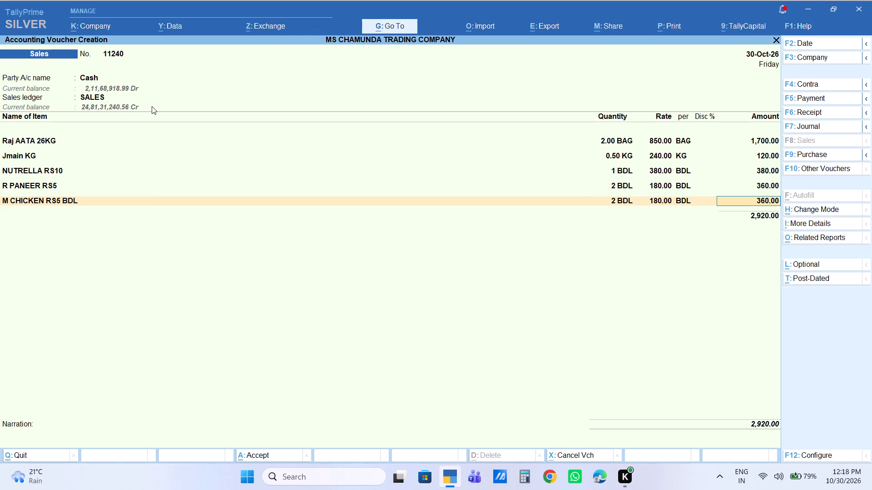
key("Return")
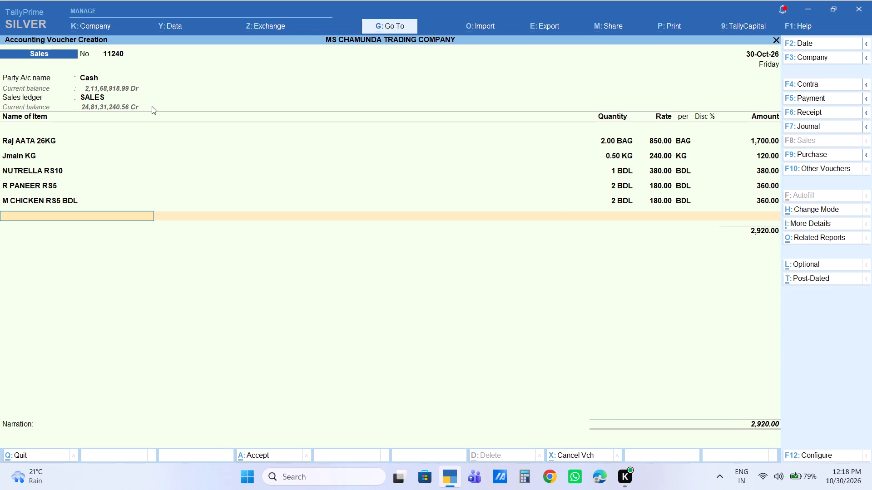
Add 2 BDL of the stock item R Meat Rs5 BDL to the voucher with an amount of 360.
type("R MEA")
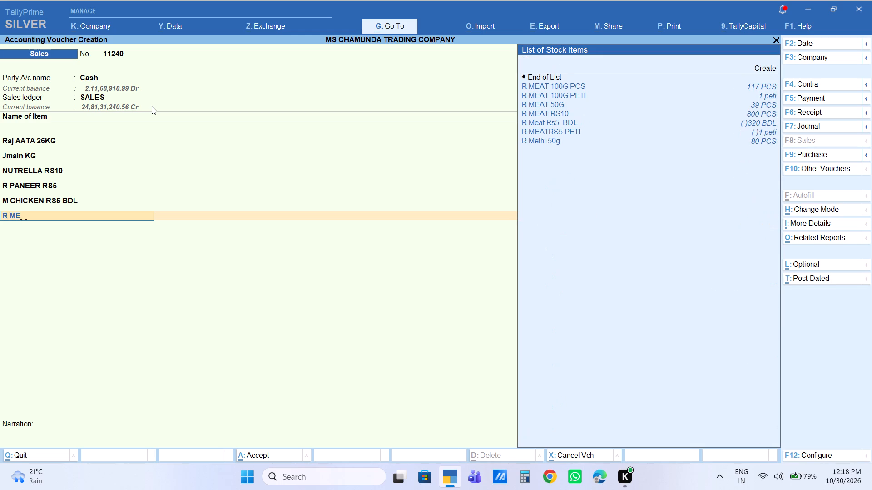
key("Down")
key("Down")
key("Down")
key("Down")
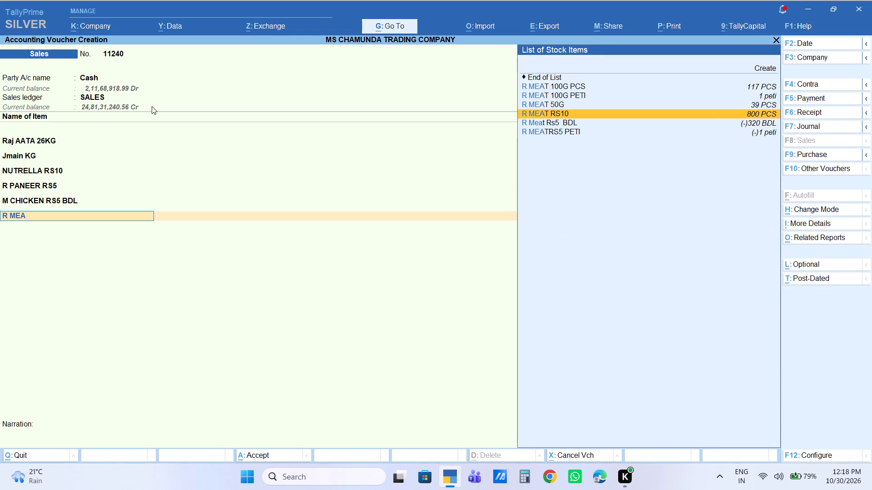
key("Down")
key("Down")
key("Up")
key("Return")
key("2")
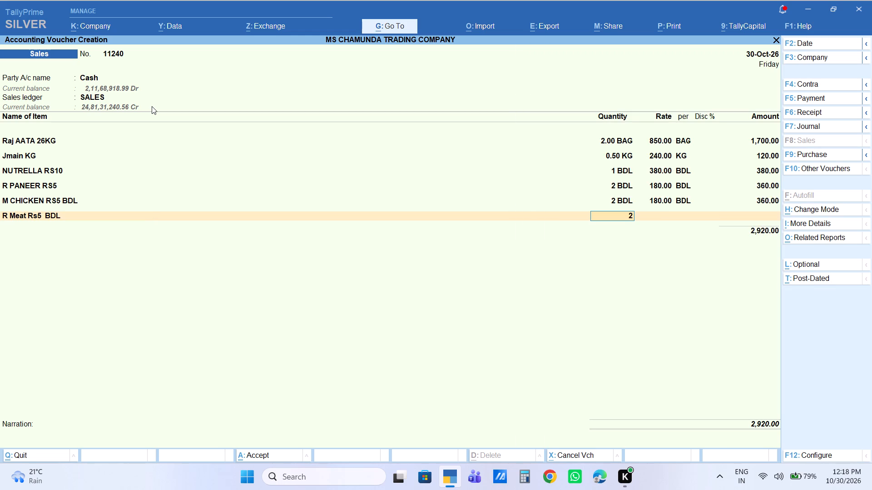
key("Return")
key("Return")
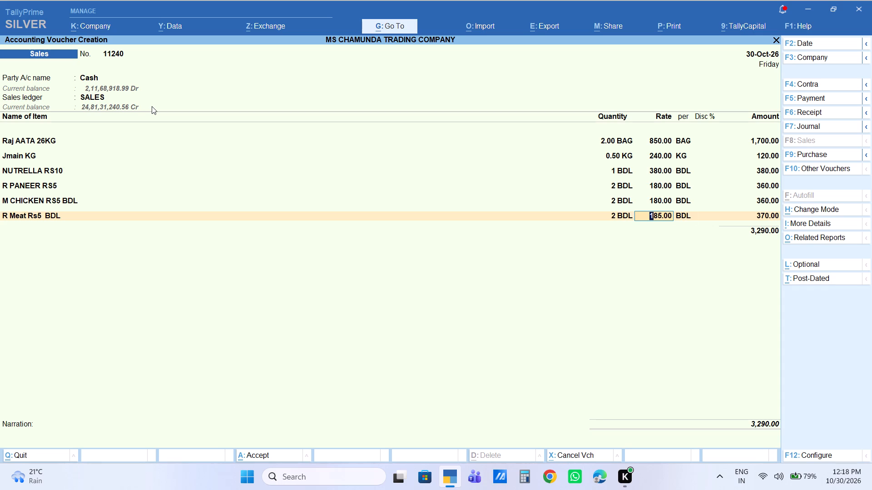
key("Return")
key("Return")
key("3")
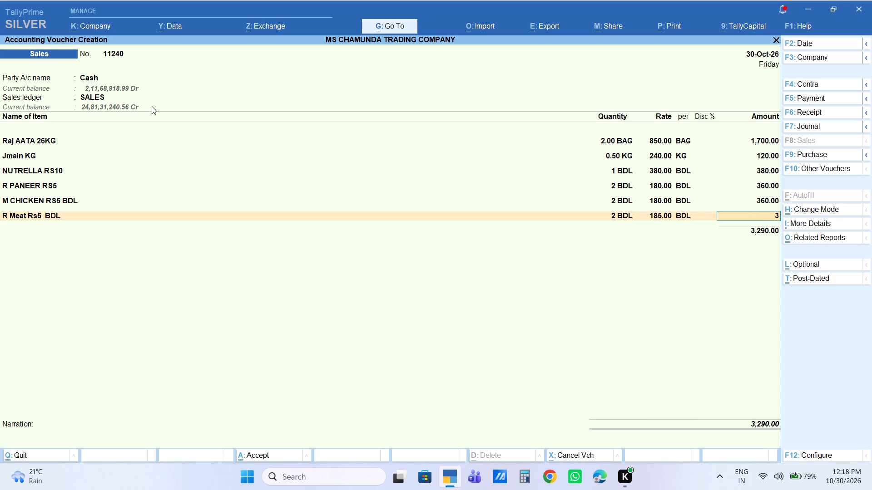
type("60")
key("Return")
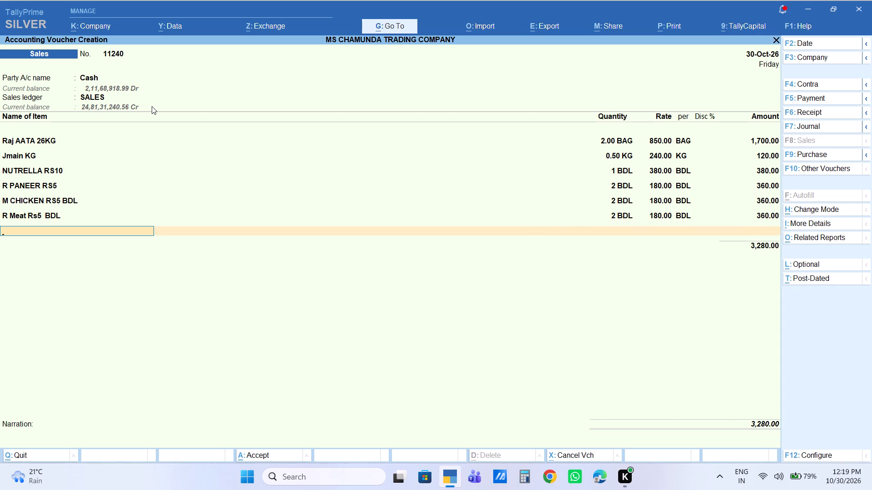
Add 2 BDL of the stock item KITCHEN HALDI RS10 to the voucher with an amount of 280.
type("KITVCHE")
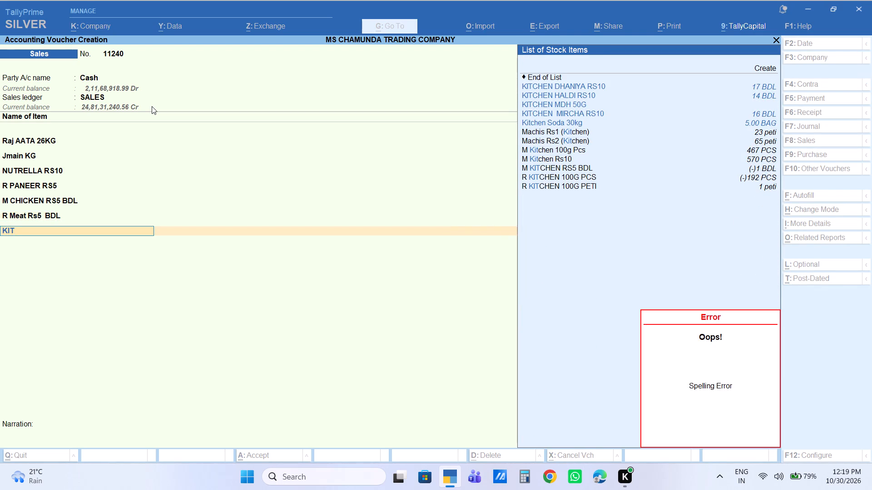
key("Down")
key("Down")
key("Down")
key("Up")
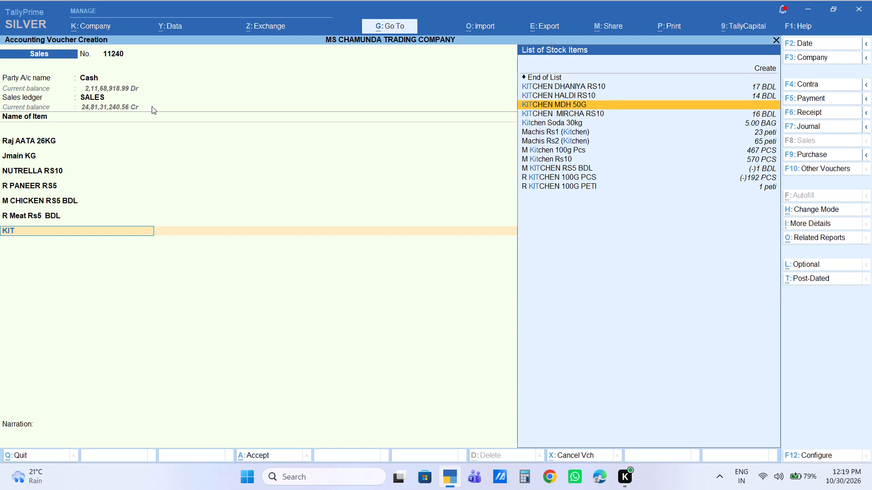
key("Return")
key("2")
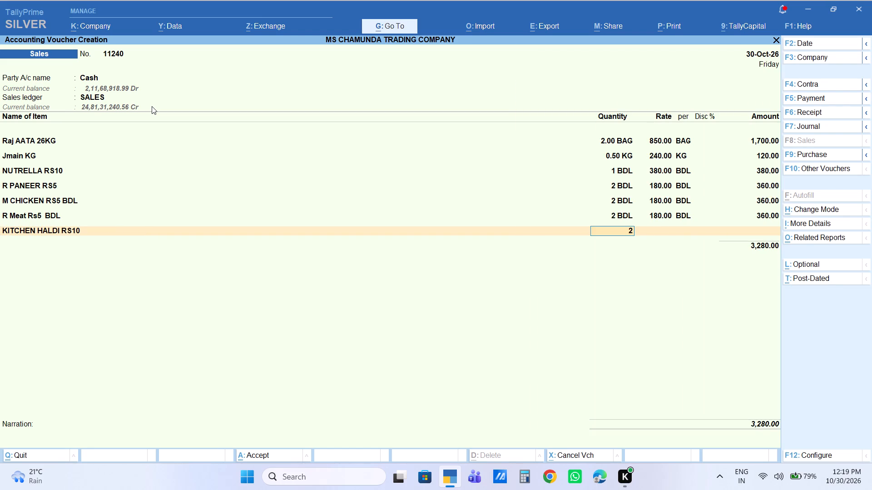
key("Return")
key("Return")
key("Return")
key("Return")
key("Return")
key("BackSpace")
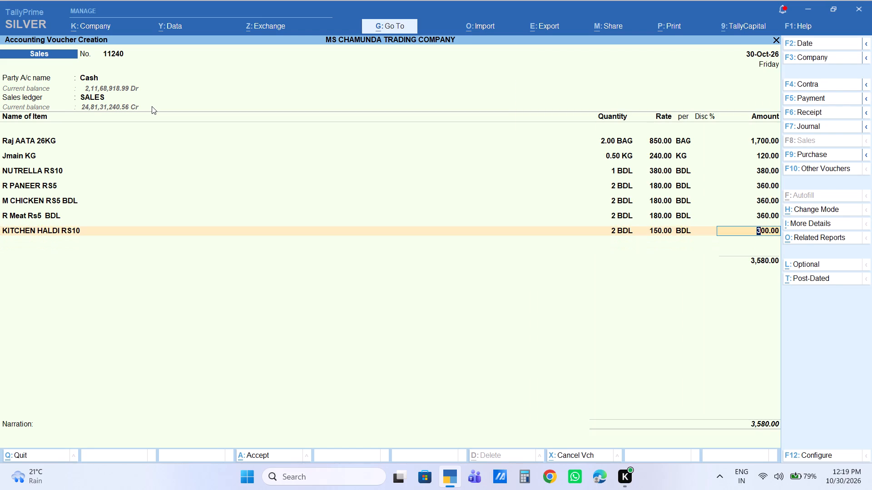
type("280")
key("Return")
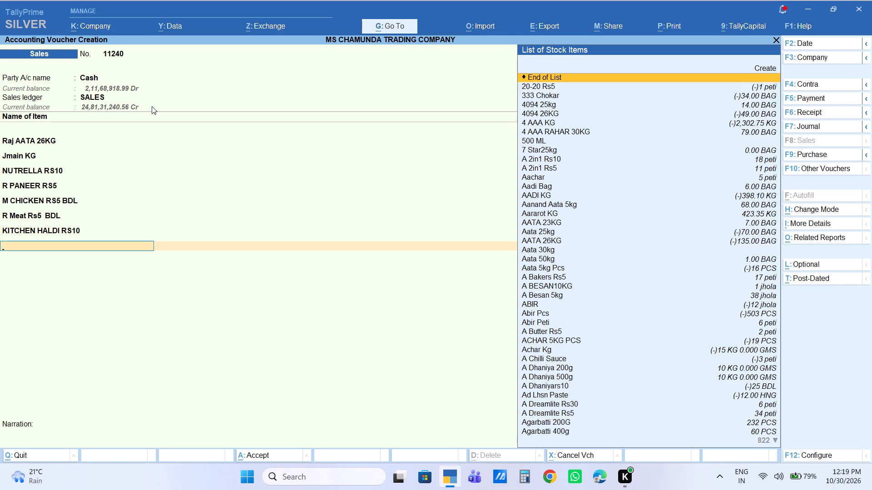
Add 2 BDL of the stock item KITCHEN MIRCHA RS10 to the voucher at the rate of 140.00.
type("KITCHE")
key("Down")
key("Down")
key("Down")
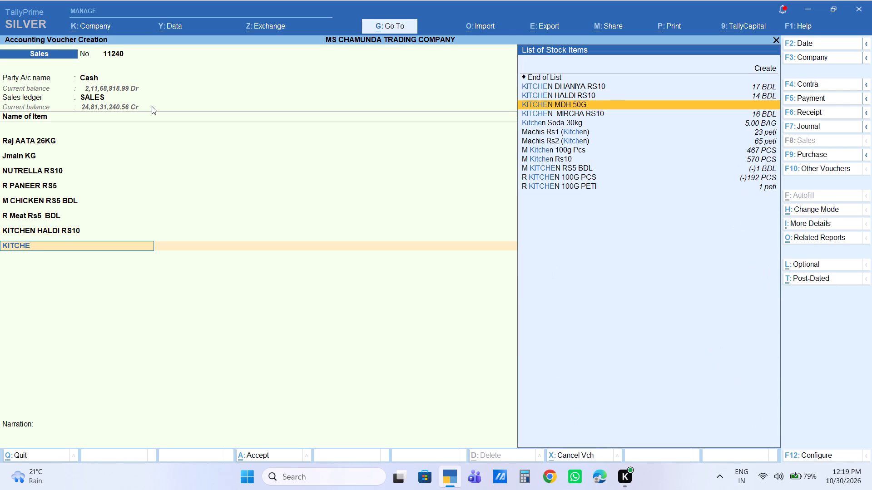
key("Up")
key("Down")
key("Down")
key("Return")
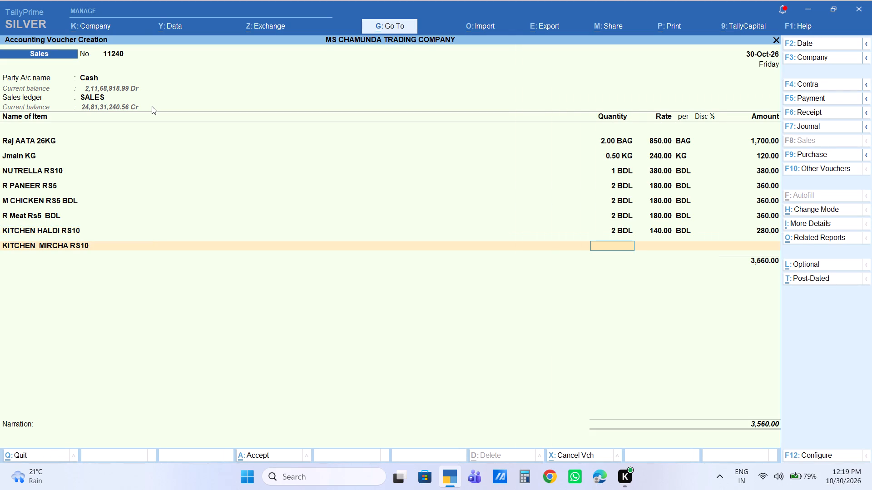
key("2")
key("Return")
key("Return")
key("Return")
key("Return")
key("Return")
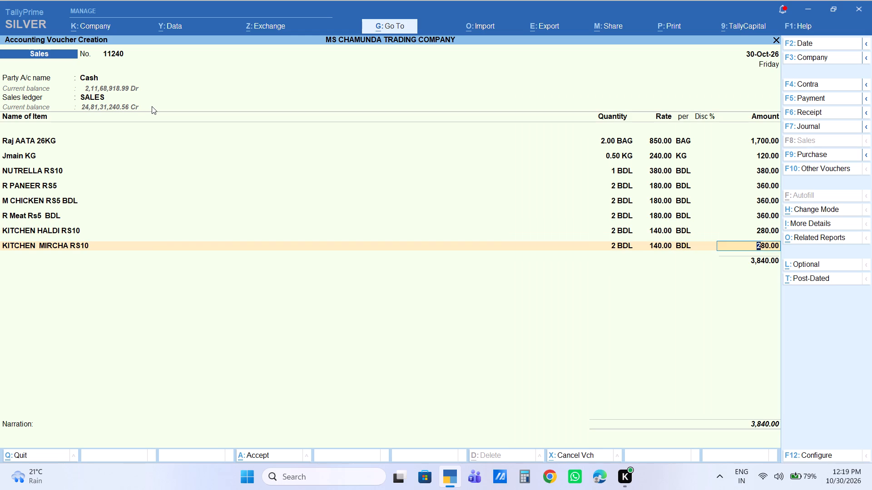
Add 2 BDL of the stock item KITCHEN DHANIYA RS10 to the voucher at the rate of 140.00.
type("KITCHE")
key("Down")
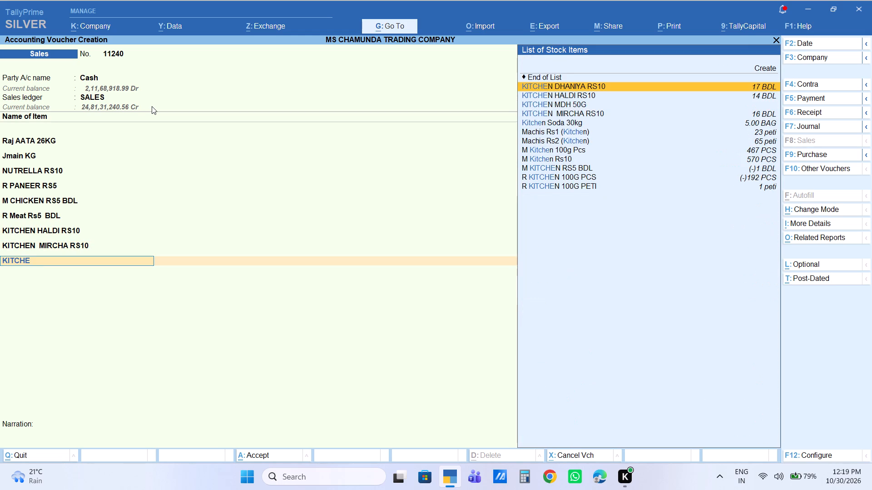
key("Return")
key("1")
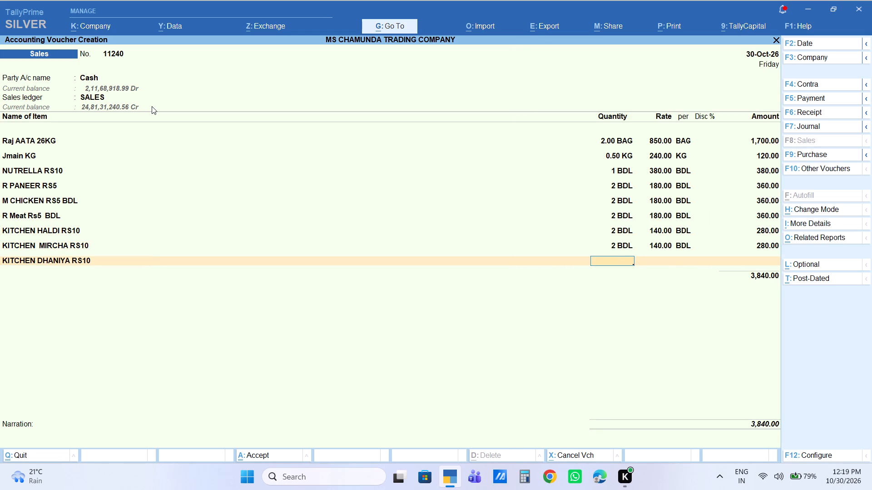
key("BackSpace")
key("2")
key("Return")
key("Return")
key("Return")
key("Return")
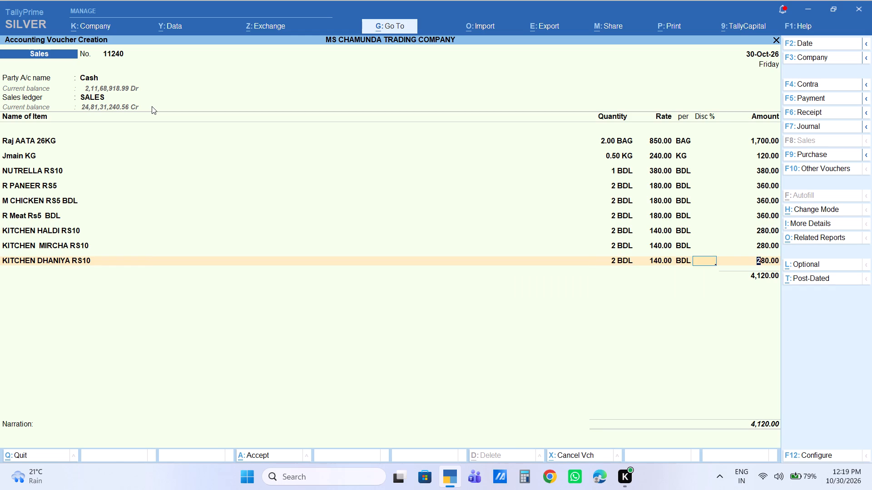
key("Return")
Add 4 BDL of the stock item R Meat Rs5 BDL on a new line at the rate of 185.00.
type("R")
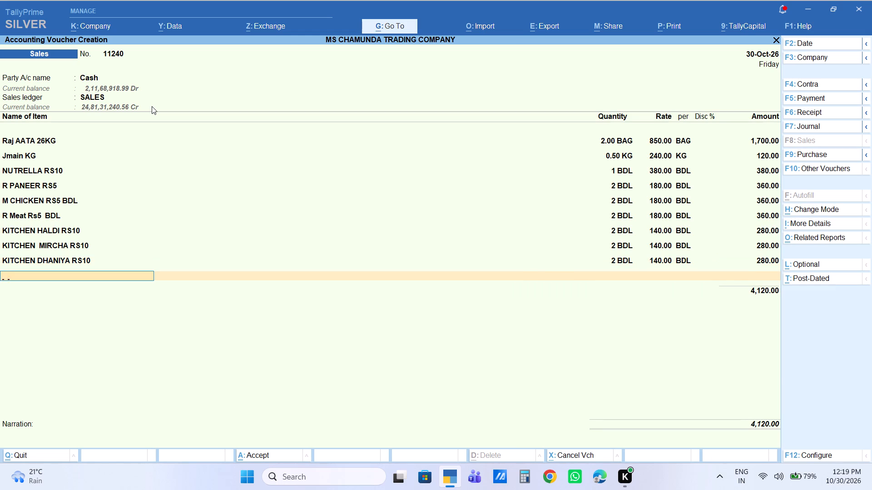
key("space")
type("MEA")
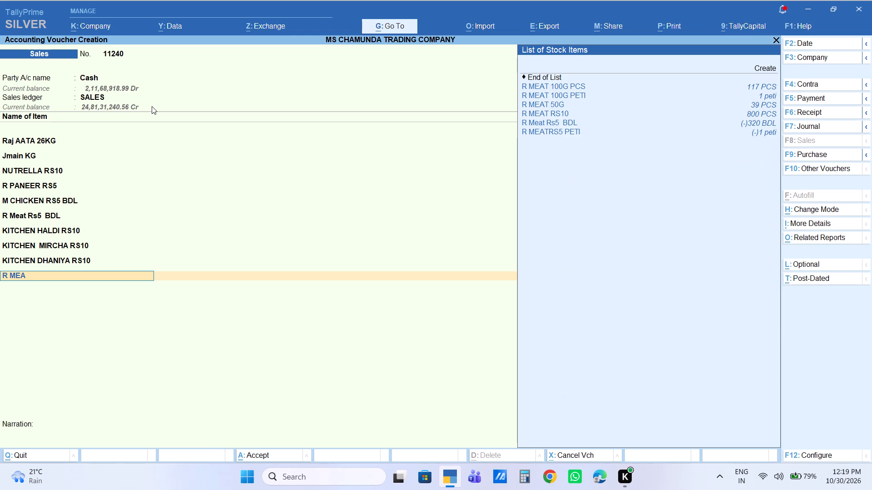
key("t")
key("Down")
key("Down")
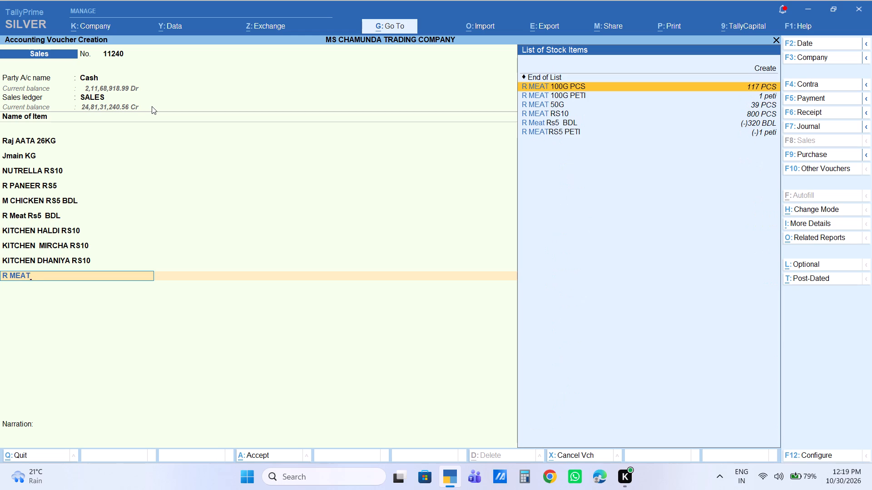
key("Down")
key("Down")
key("Down")
key("Return")
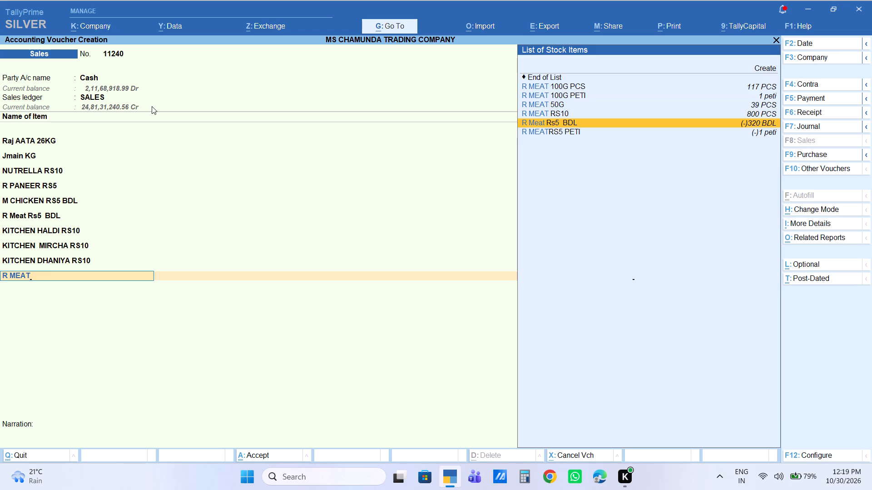
key("4")
key("Return")
key("Return")
key("Return")
key("Return")
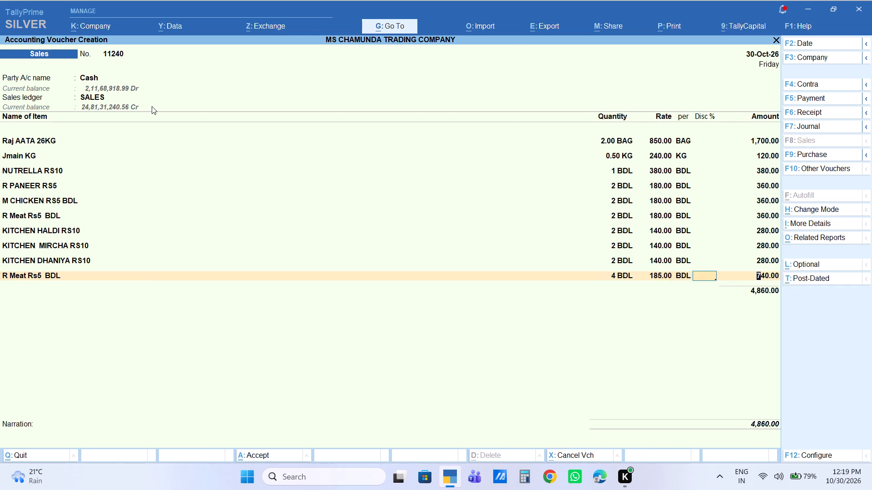
Replace R Meat Rs5 BDL on the line above KITCHEN HALDI RS10 with M MEAT RS5, quantity 2 HNG, rate 235.
key("BackSpace")
key("BackSpace")
key("BackSpace")
key("Up")
key("Up")
key("Up")
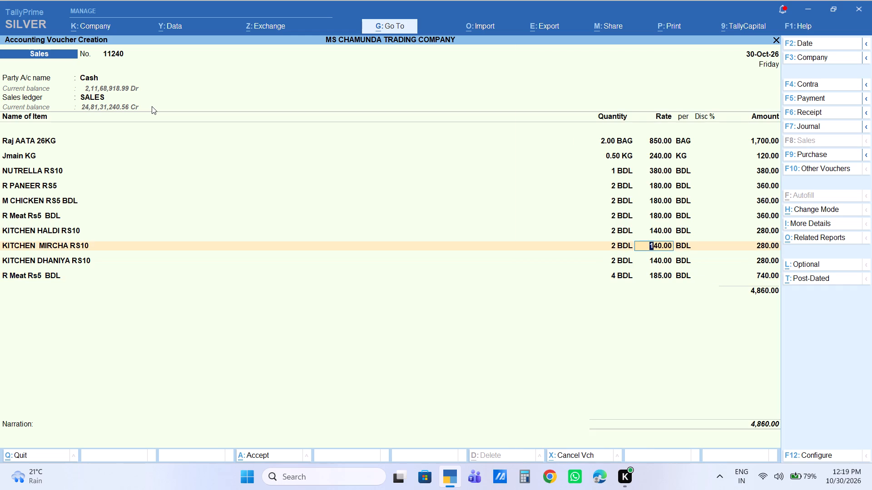
key("Up")
key("BackSpace")
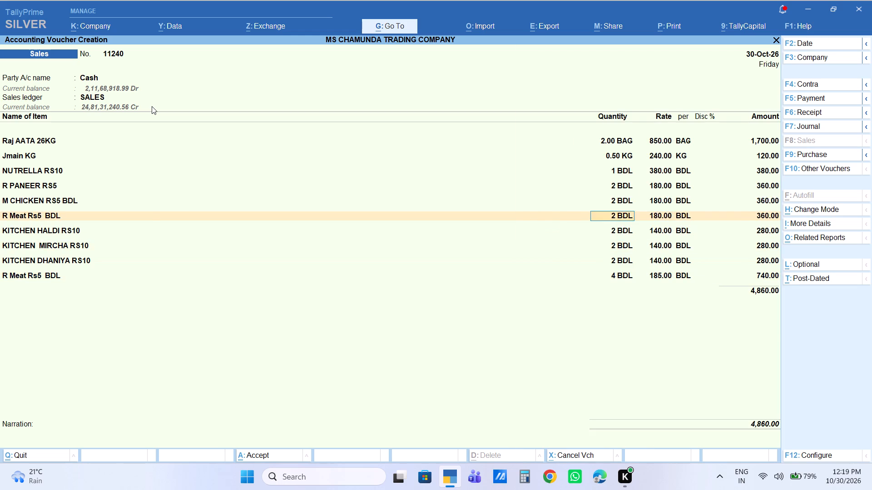
key("BackSpace")
key("BackSpace")
key("Return")
type("M ME")
key("Down")
key("Down")
key("Down")
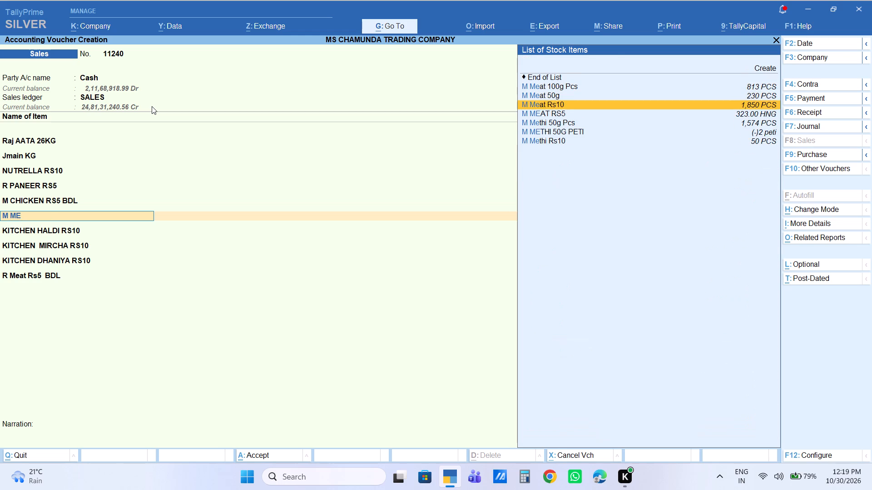
key("Down")
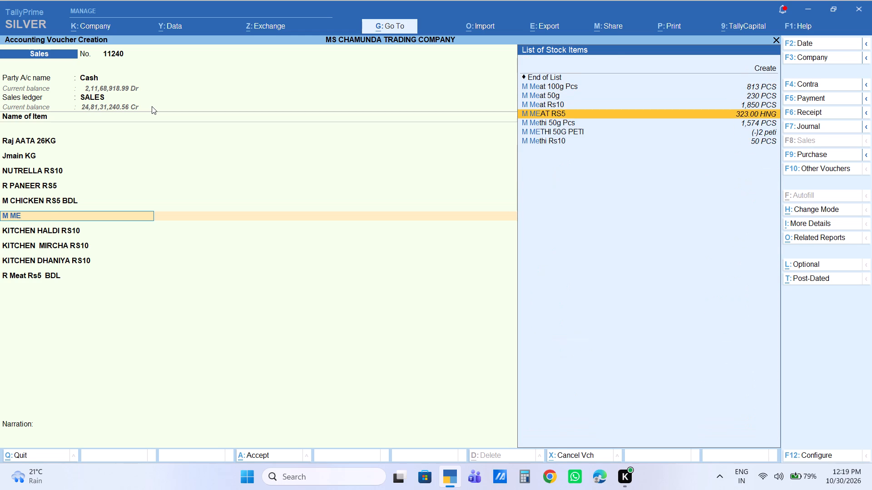
key("Return")
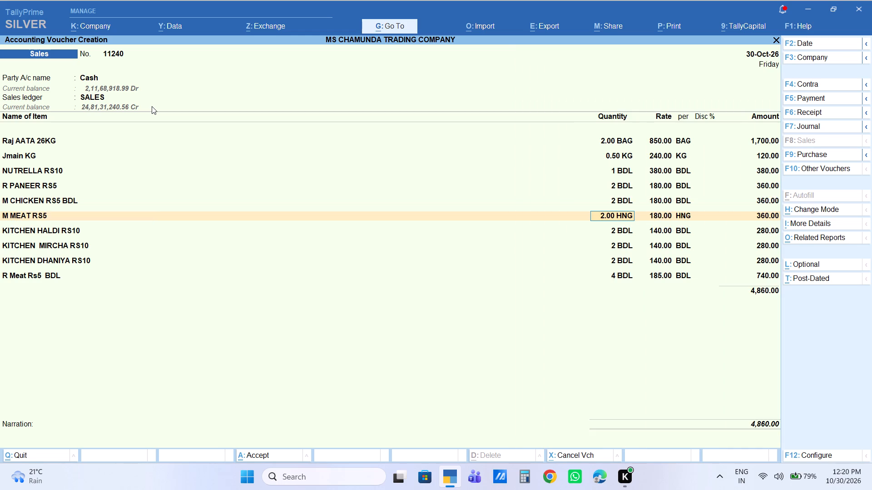
key("2")
key("Return")
type("235")
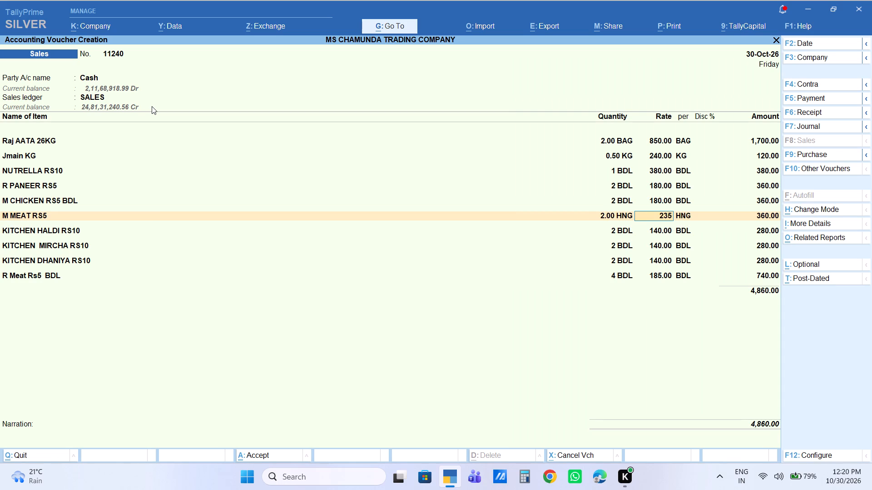
key("Return")
key("Return")
key("Return")
key("Return")
Add 2 KG of the stock item F Besan200g on a new line after R Meat Rs5 BDL at the rate of 125.00.
key("Return")
key("Return")
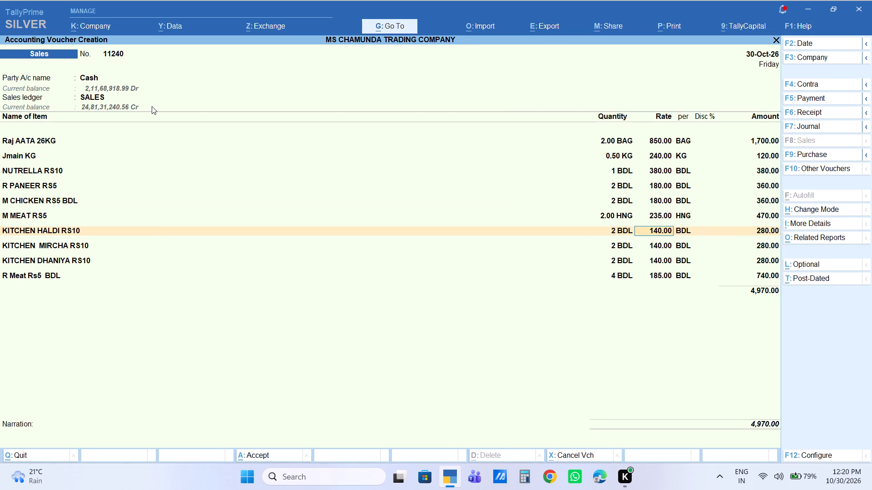
key("Return")
key("BackSpace")
key("Down")
key("Down")
key("Down")
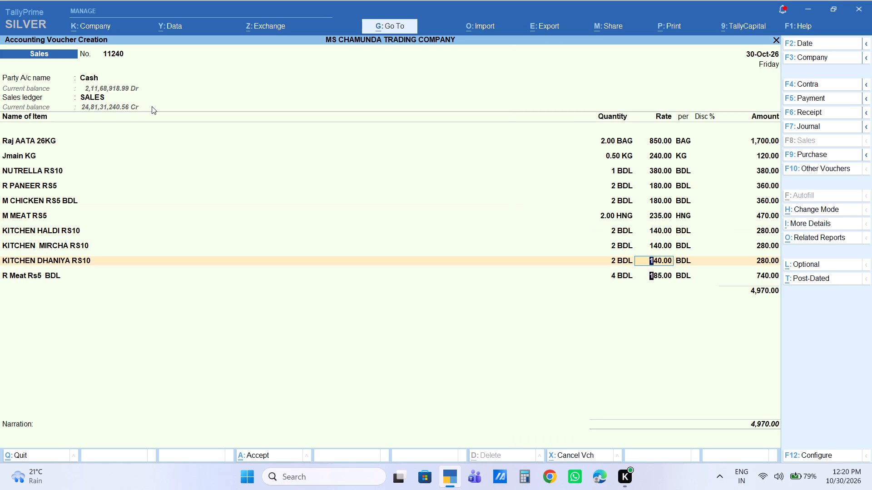
key("Return")
key("Return")
key("Return")
key("Return")
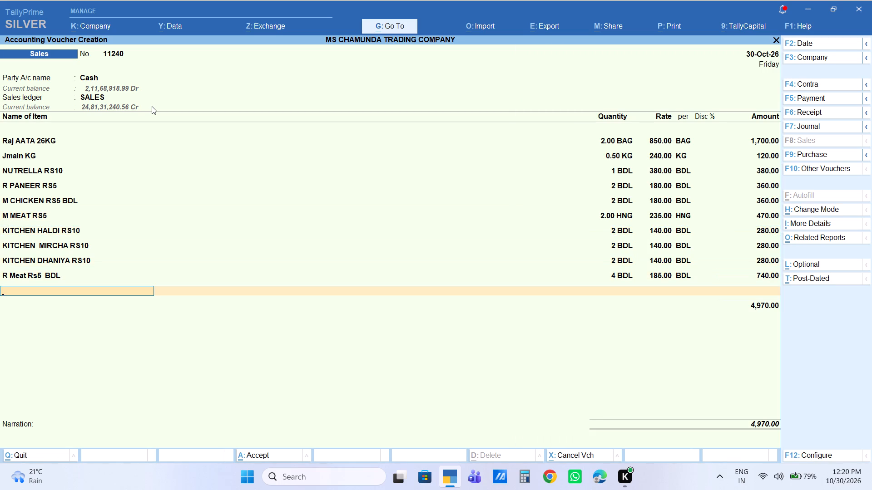
type("F BE")
key("Left")
key("Down")
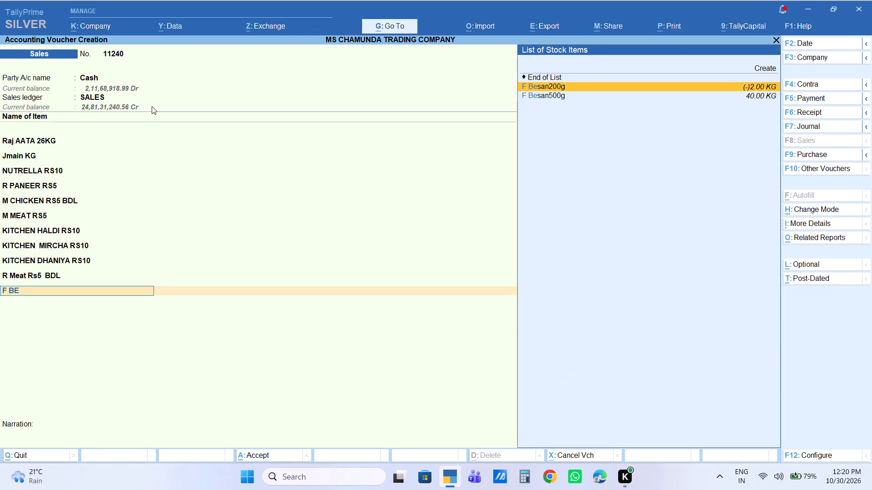
key("Return")
key("2")
key("Return")
key("Return")
key("Return")
key("Return")
key("Return")
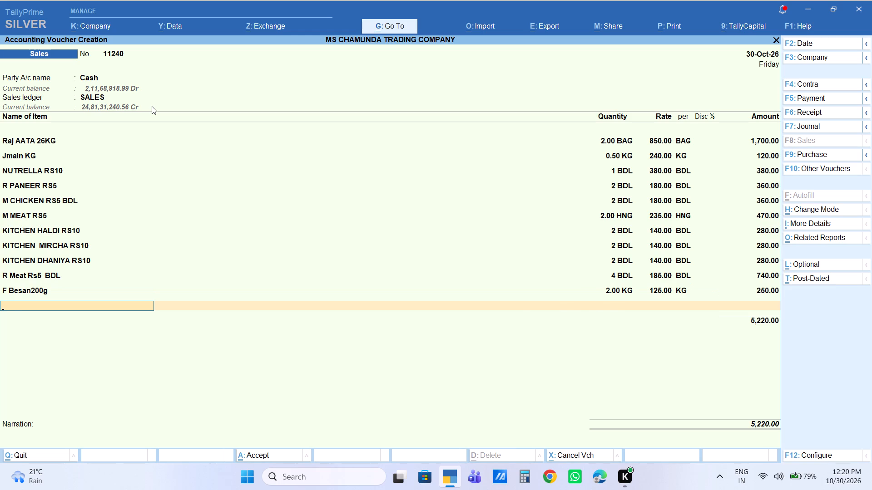
Add 2 KG of the stock item ANOOP SATTU 200G to the voucher at the rate of 140.00.
type("SATT")
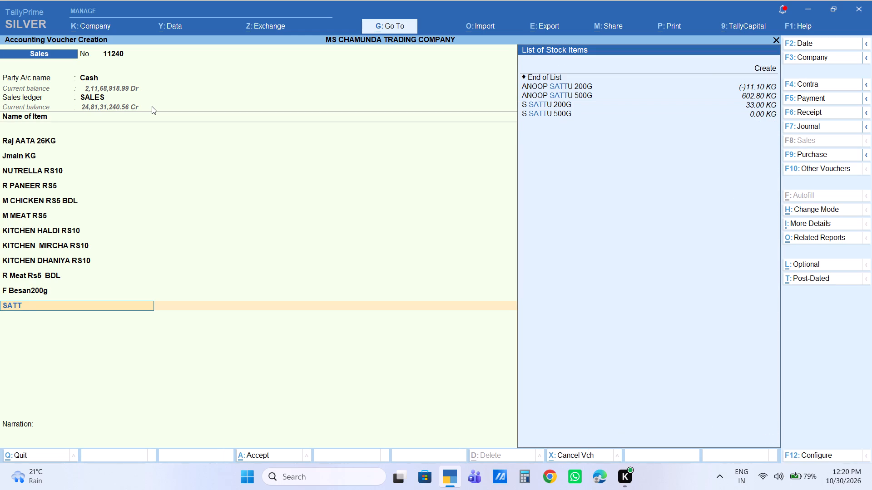
key("Down")
key("Return")
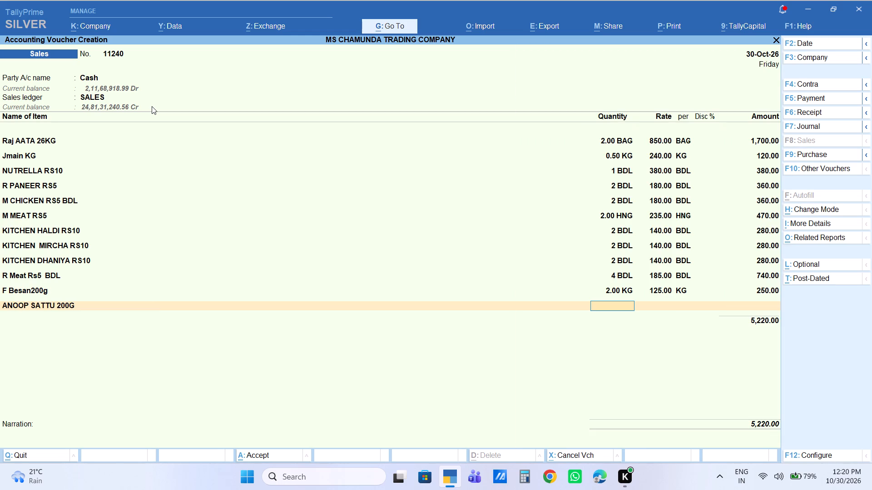
key("2")
key("Return")
key("Return")
key("Return")
key("Return")
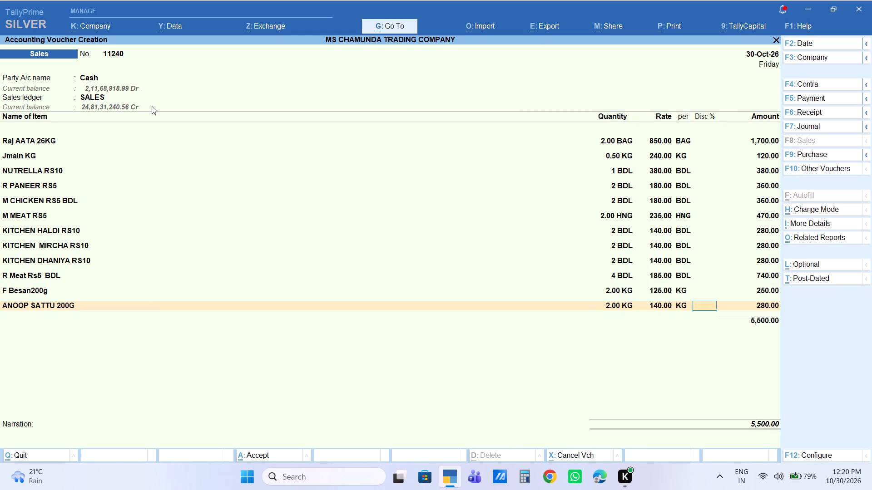
key("Return")
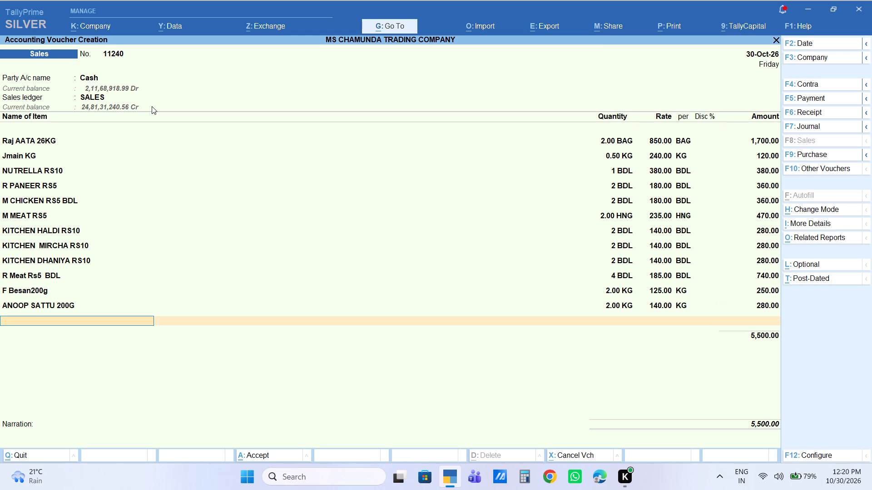
Add 5 KG of the stock item Chana Dal KG to the voucher with an amount of 475.
type("CHANA DA")
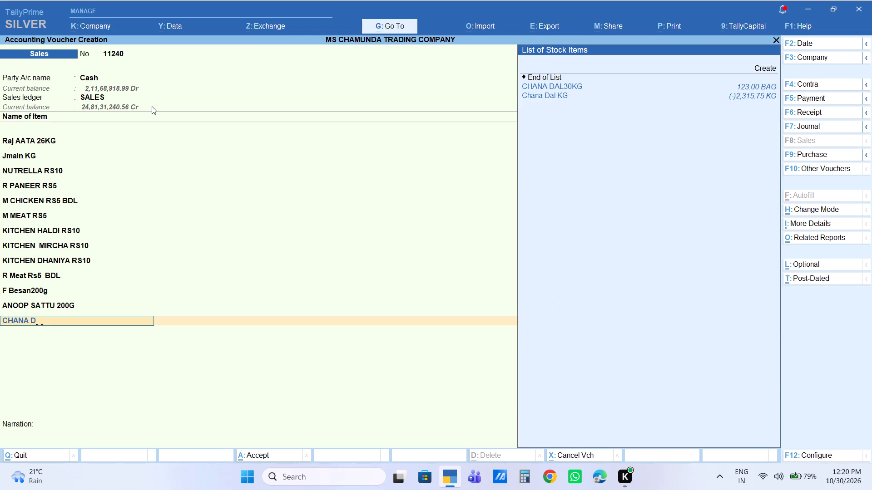
key("Down")
key("Down")
key("Return")
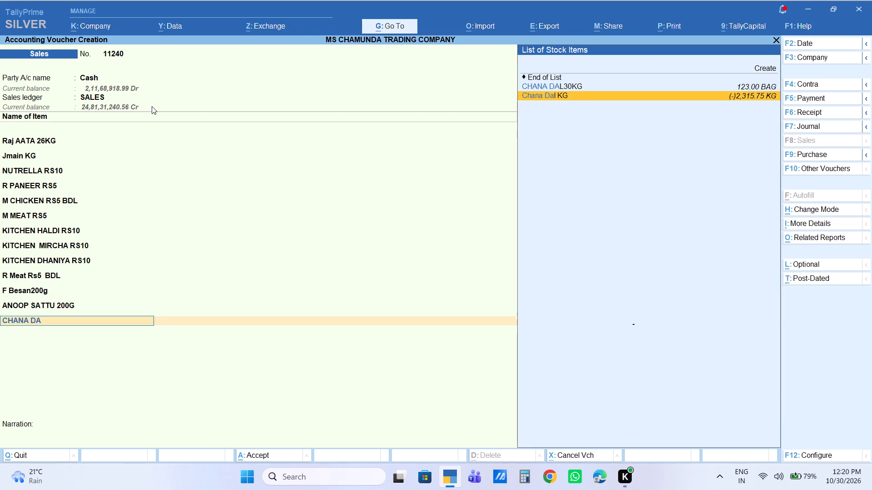
key("5")
key("Return")
key("Return")
key("Return")
key("Return")
type("475")
key("Return")
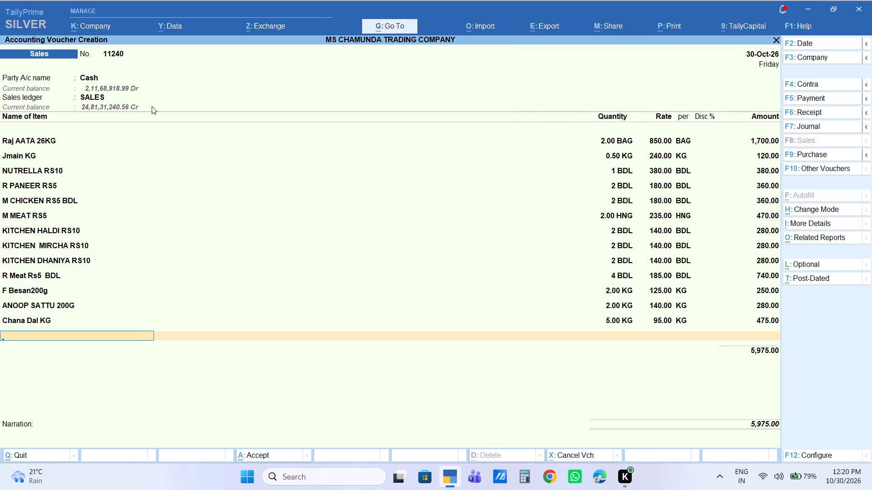
Add 5 KG of the stock item 4 AAA KG to the voucher at the rate of 140.00.
type("4AA")
key("Down")
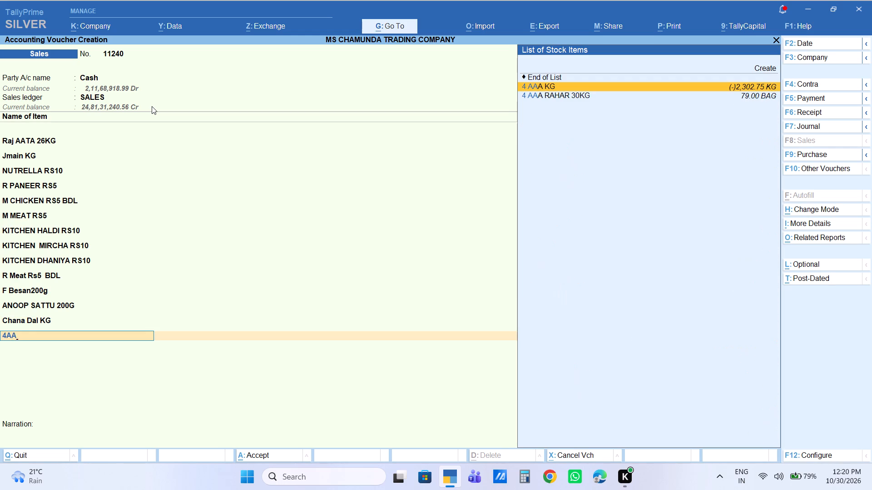
key("Return")
key("5")
key("Return")
key("Return")
key("Return")
key("Return")
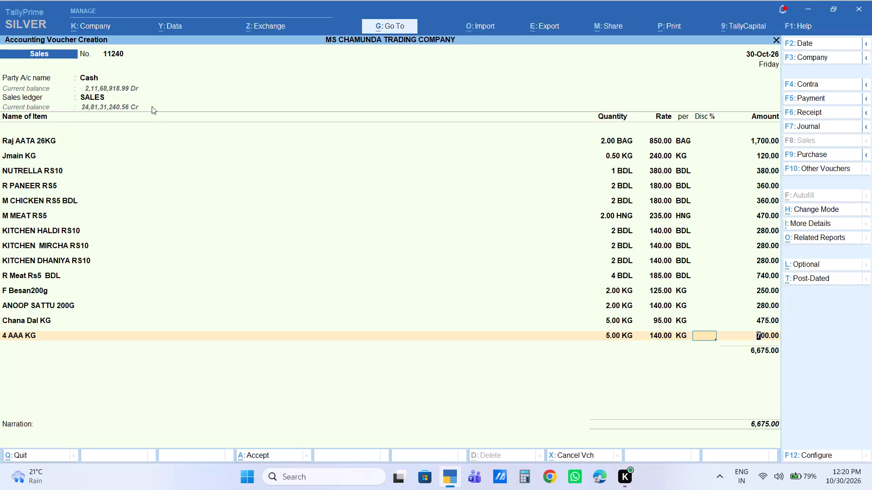
key("Return")
Add 2 KG of the stock item Khara Mircha to the voucher at the rate of 240.00.
type("MIRCHA")
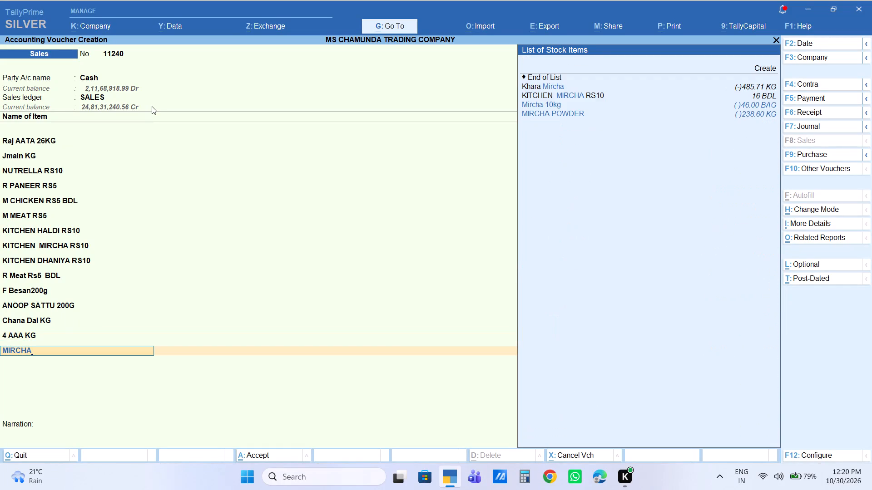
key("Down")
key("Up")
key("Up")
key("Return")
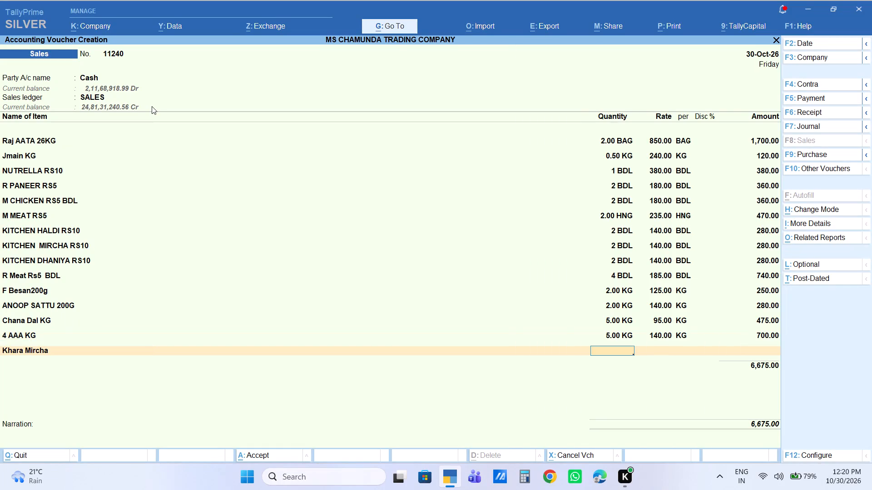
key("2")
key("Return")
key("Return")
key("Return")
key("Return")
key("Return")
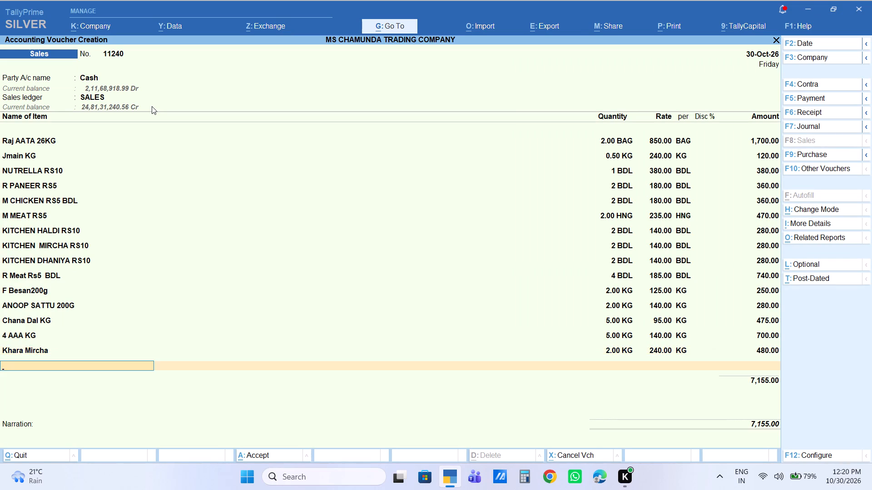
Add 5 KG of the stock item Ripuraj Arwa to the voucher at the rate of 80.00.
key("r")
type("IPURA")
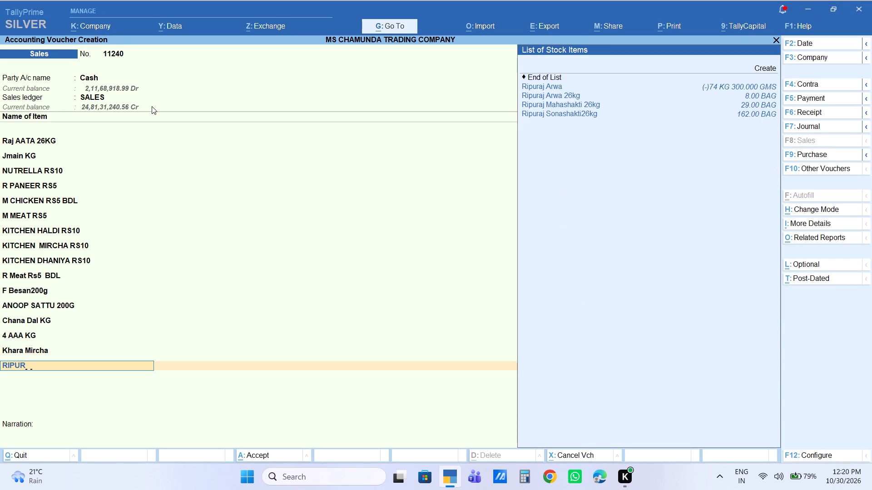
key("Down")
key("Return")
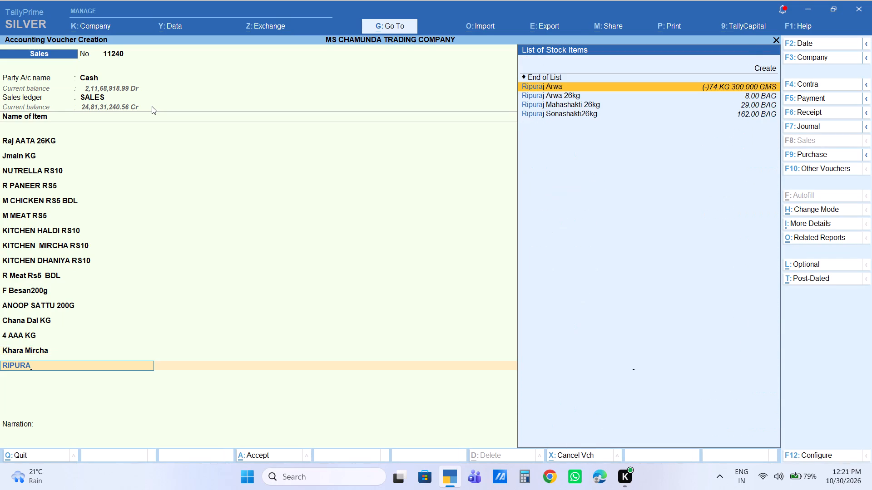
key("5")
key("Return")
key("Return")
key("Return")
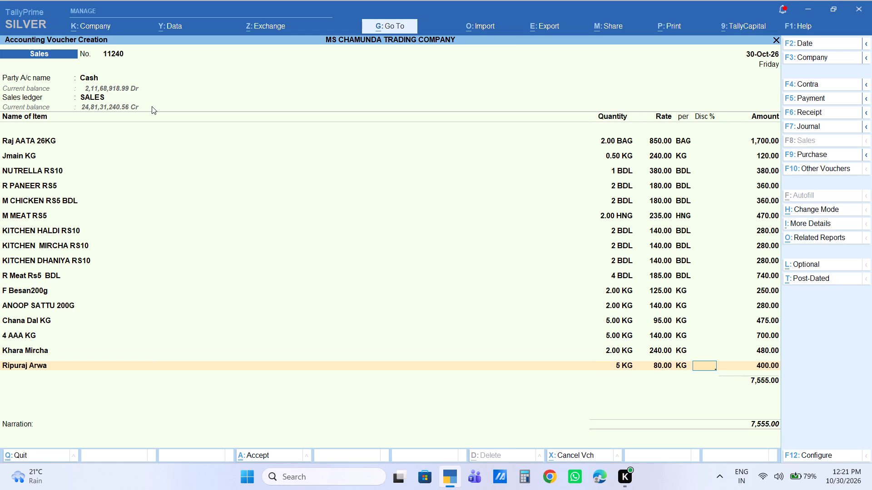
key("Return")
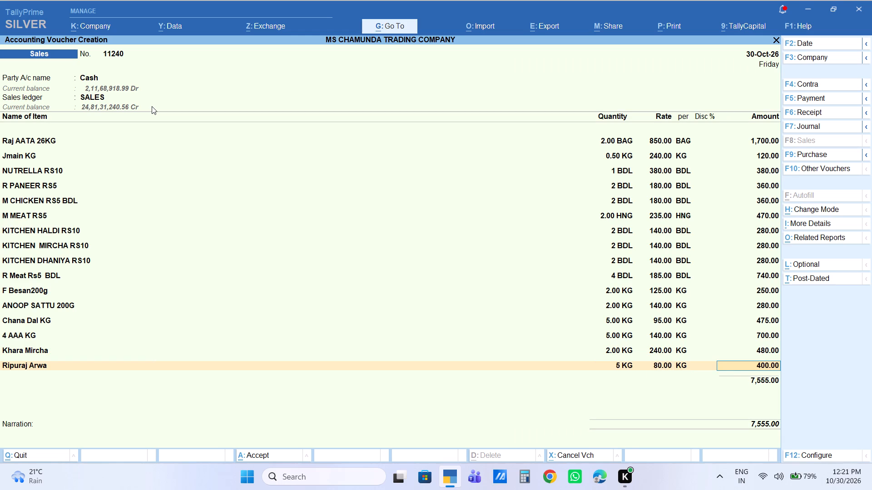
key("Return")
End the stock item list and add a Labour Charge of 5.00 to the voucher.
key("Return")
key("l")
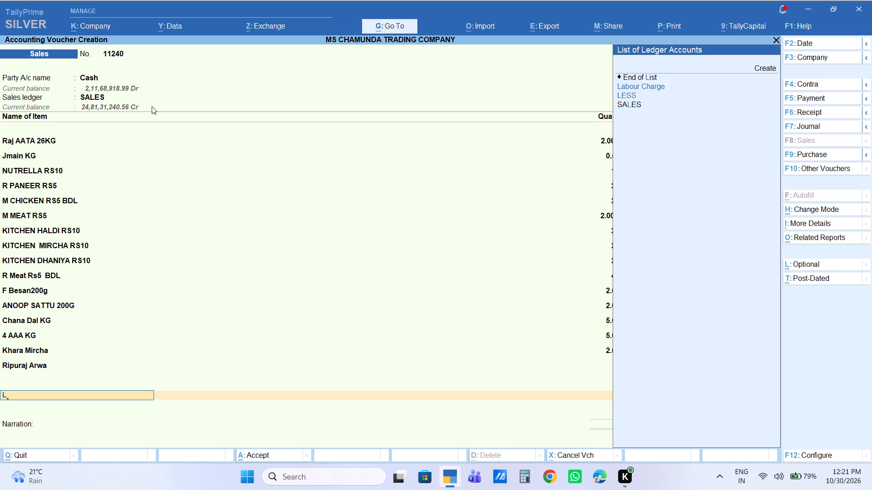
key("Down")
key("Return")
key("Return")
key("5")
key("Return")
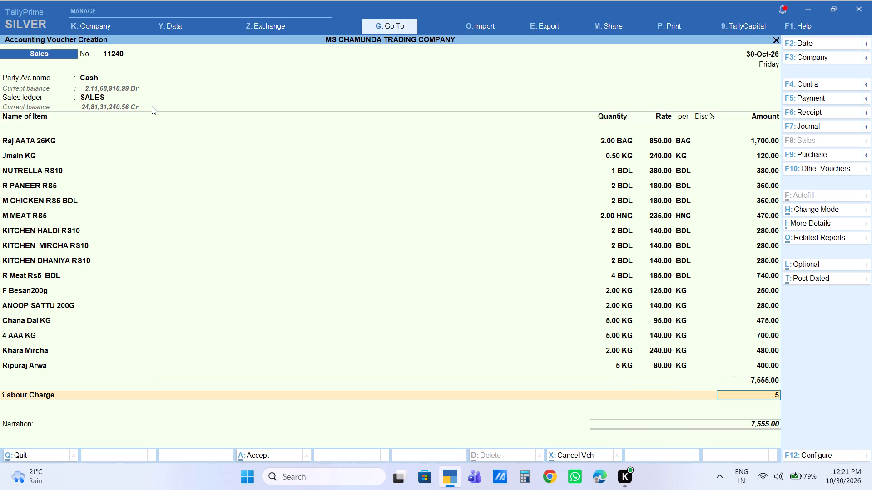
Review the voucher's entered lines from Labour Charge back to Raj AATA 26KG, checking quantities, rates and amounts.
key("BackSpace")
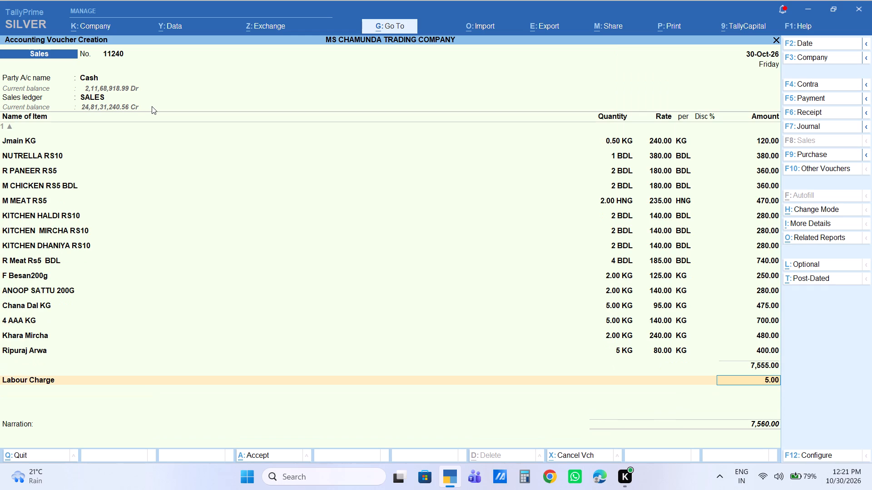
key("Up")
key("Up")
key("Up")
key("Up")
key("Up")
key("Up")
key("Up")
key("Up")
key("Up")
key("Up")
key("Up")
key("Up")
key("Up")
key("Up")
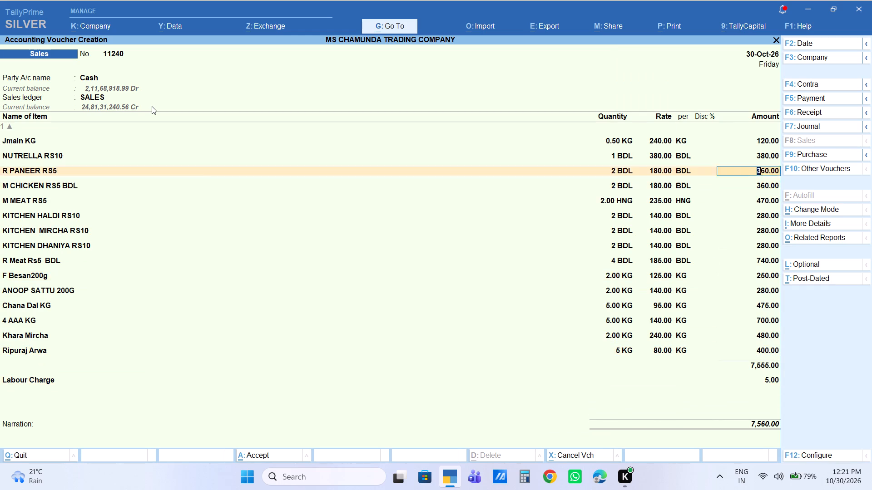
key("Up")
key("Up")
key("Up")
key("Return")
key("Return")
key("Return")
key("Return")
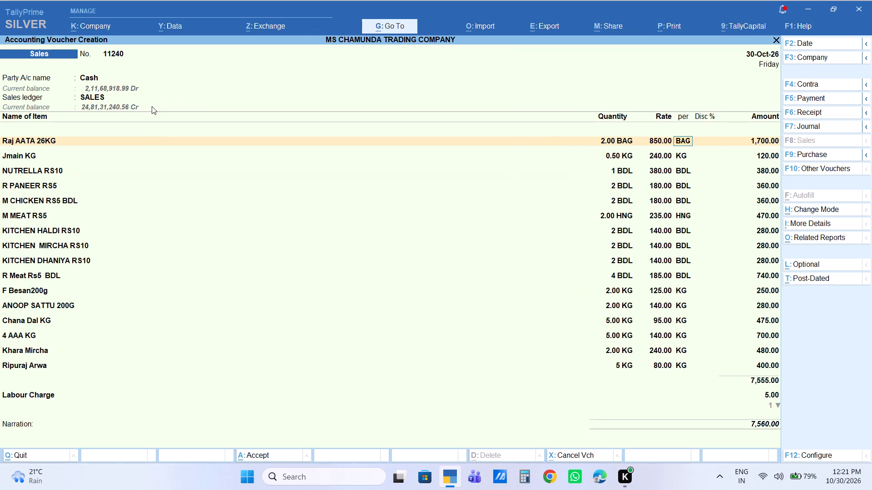
key("Return")
key("Return")
key("Down")
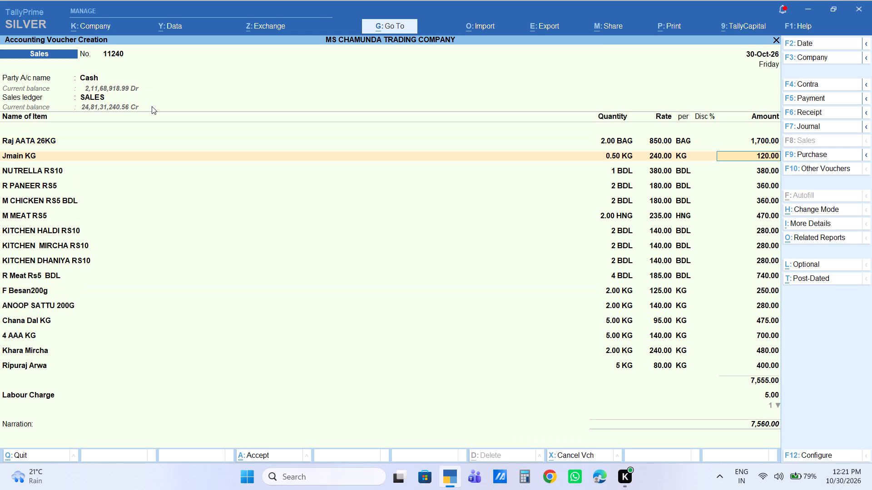
key("Down")
key("Down")
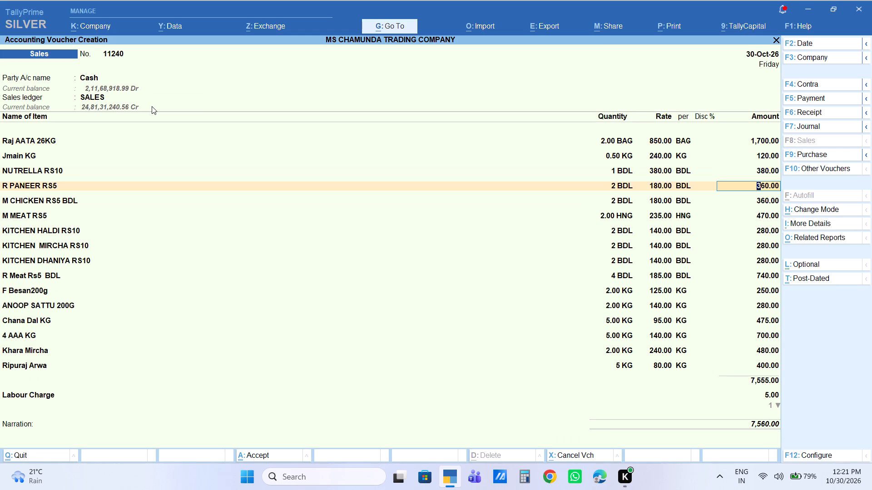
key("Down")
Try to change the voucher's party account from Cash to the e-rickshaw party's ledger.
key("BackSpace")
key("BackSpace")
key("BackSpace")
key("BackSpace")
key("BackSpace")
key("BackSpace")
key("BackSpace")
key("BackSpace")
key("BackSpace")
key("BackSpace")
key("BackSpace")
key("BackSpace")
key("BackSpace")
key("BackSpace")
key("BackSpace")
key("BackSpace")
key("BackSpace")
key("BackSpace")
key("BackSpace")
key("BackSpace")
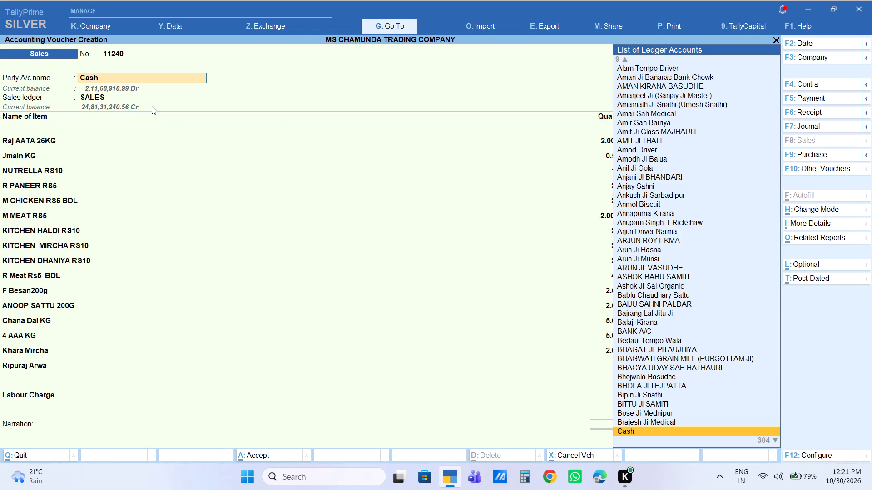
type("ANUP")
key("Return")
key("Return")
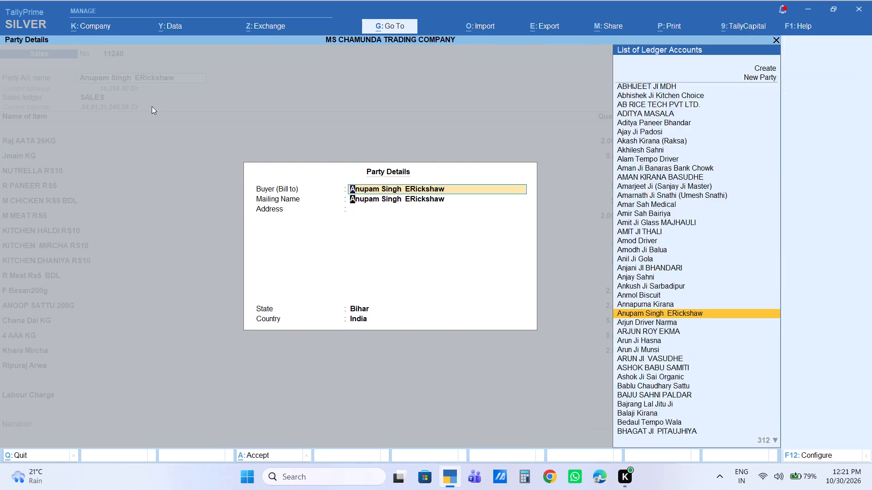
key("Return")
Set the party account to Cash and choose the e-rickshaw party, found with ANUPA, as buyer in the party details.
key("BackSpace")
key("BackSpace")
key("BackSpace")
key("BackSpace")
key("BackSpace")
key("BackSpace")
key("BackSpace")
key("BackSpace")
key("BackSpace")
key("BackSpace")
type("CAS")
key("Return")
type("ANUPA")
key("Return")
Keep the remaining party details and all item lines, and accept sales voucher No. 11240.
key("Return")
key("Return")
key("Return")
key("Return")
key("Return")
key("Return")
key("Return")
key("Return")
key("Return")
key("Return")
key("Return")
key("Return")
key("Return")
key("Return")
key("Return")
key("Return")
key("Return")
key("Return")
key("Return")
key("Return")
key("Return")
key("Return")
key("Return")
key("Return")
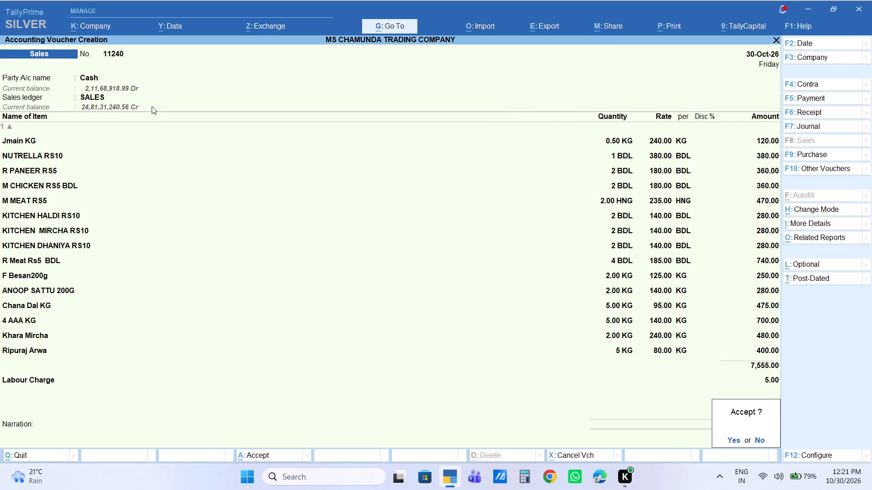
key("Return")
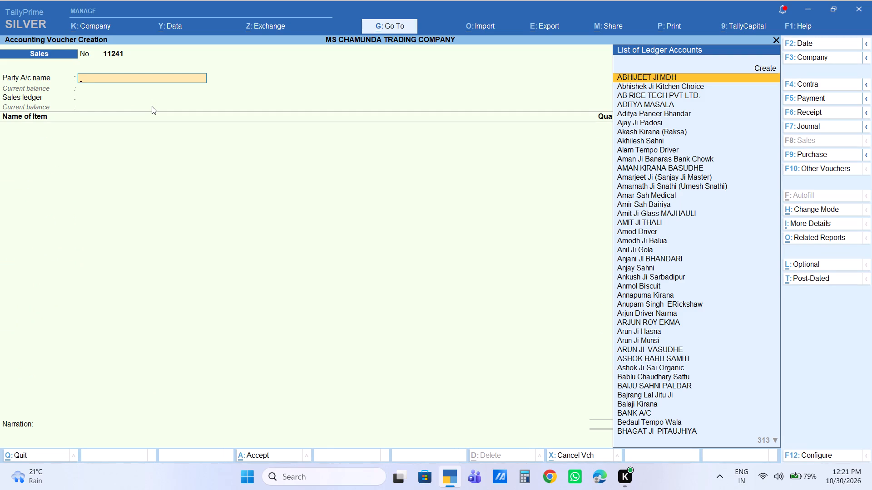
Reopen the saved sales voucher No. 11240 and print it.
key("Page_Up")
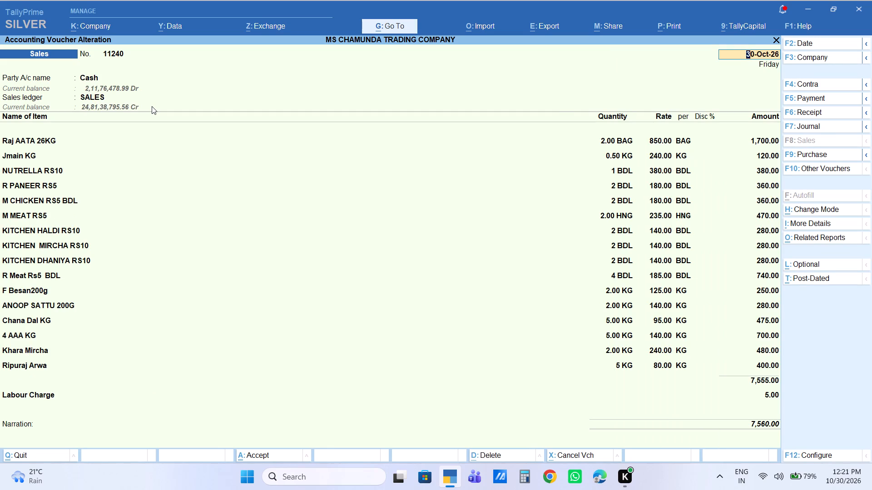
key("ctrl+p")
key("Right")
key("Return")
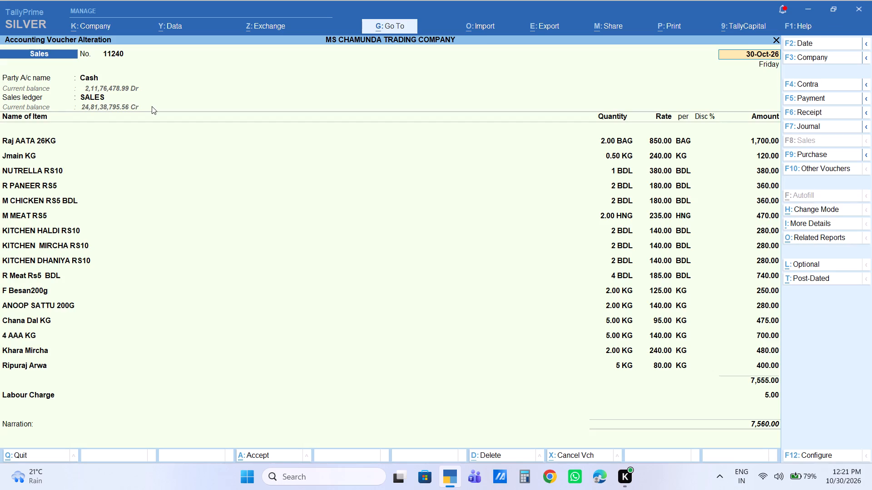
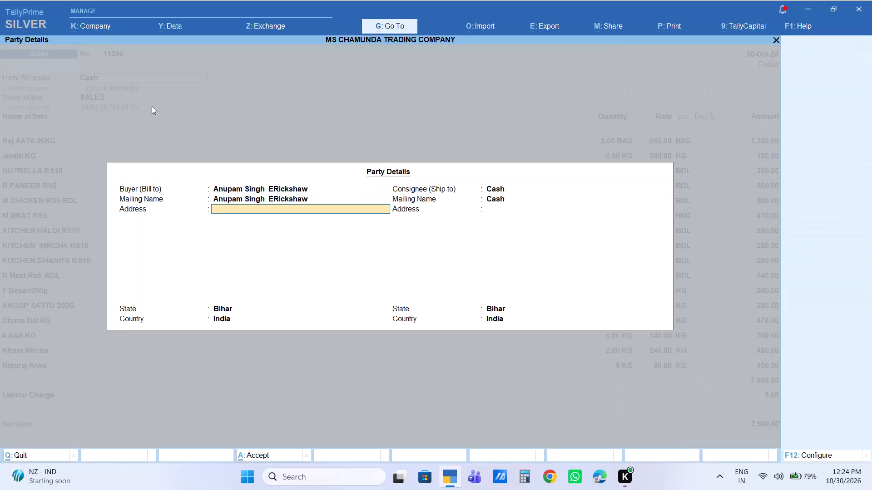
Keep the existing buyer and consignee details of sales voucher No. 11240.
key("Return")
key("Return")
key("Return")
key("Return")
key("Return")
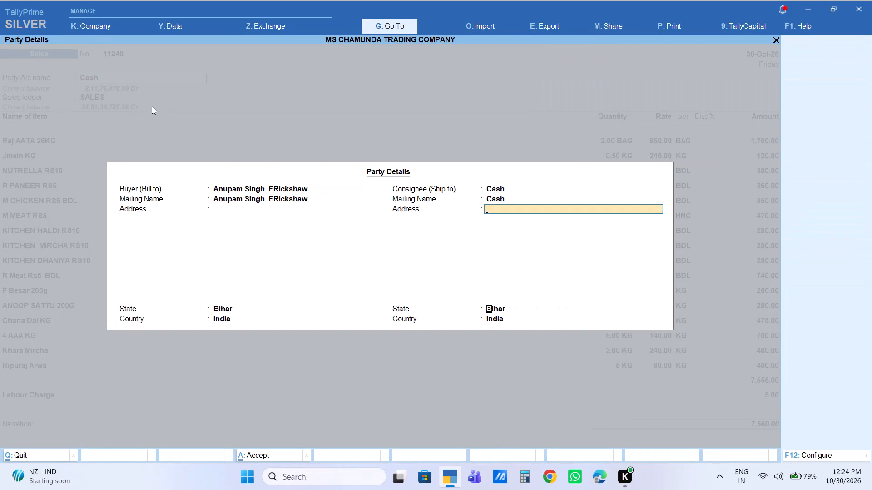
key("Return")
key("Return")
Replace the item M CHICKEN RS5 BDL with R Chicken Rs5 BDL, found with R CHI, keeping the lines above it.
key("Return")
key("Return")
key("Return")
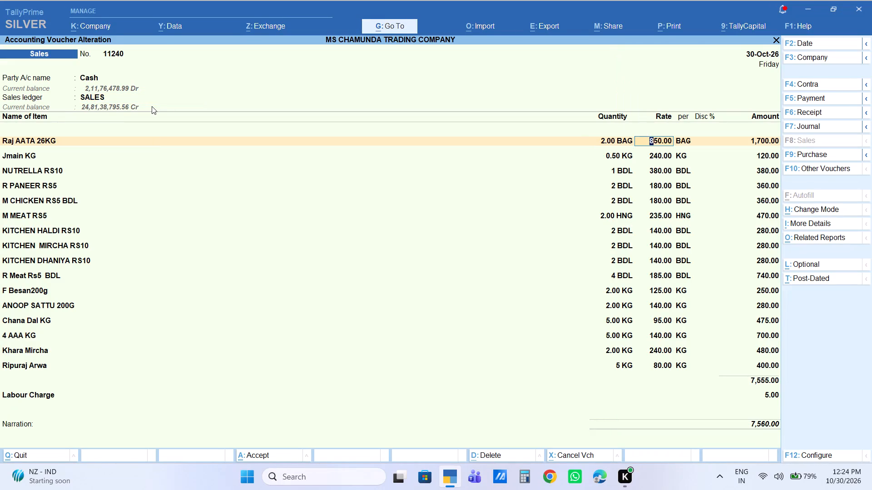
key("Return")
key("Return")
key("Return")
key("Return")
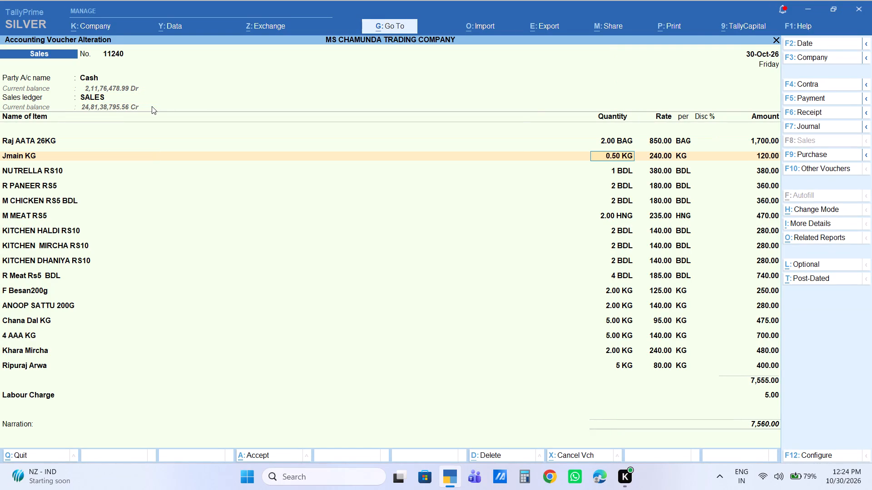
key("BackSpace")
key("Return")
key("Return")
key("Return")
key("Return")
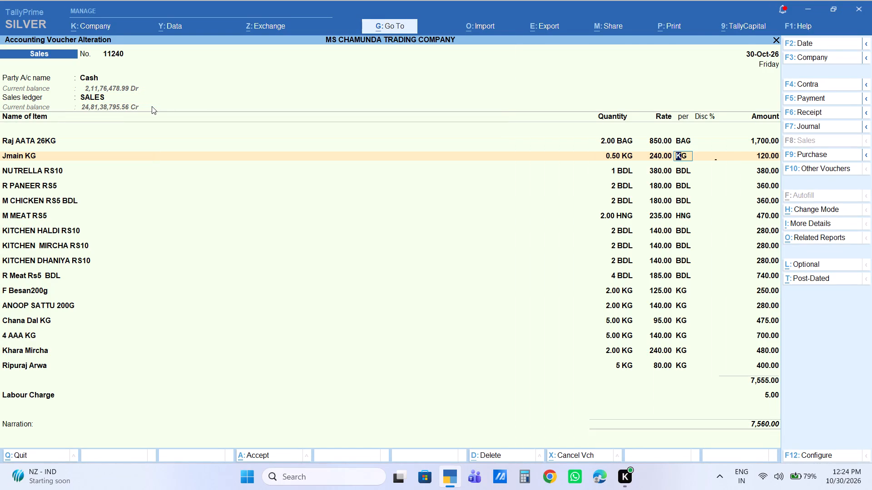
key("Return")
key("Return")
key("Return")
key("Return")
key("Return")
key("Return")
key("Return")
key("Return")
key("Return")
key("Return")
key("Return")
key("Return")
key("Return")
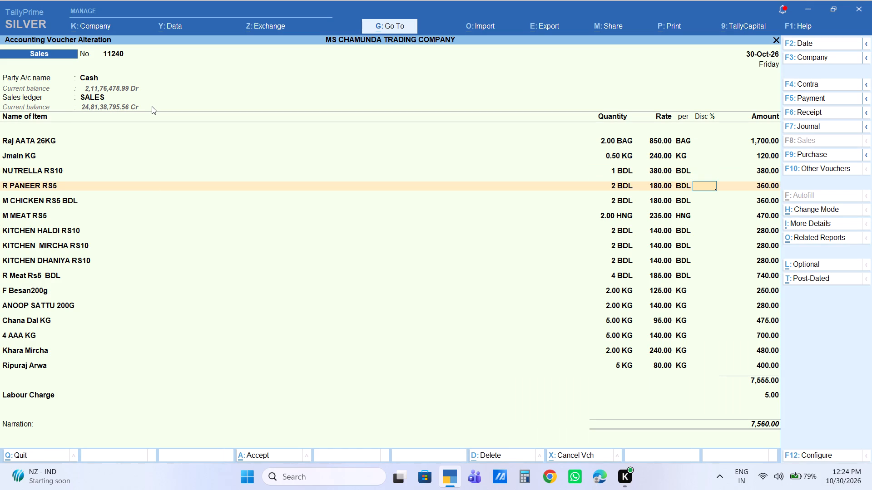
key("Return")
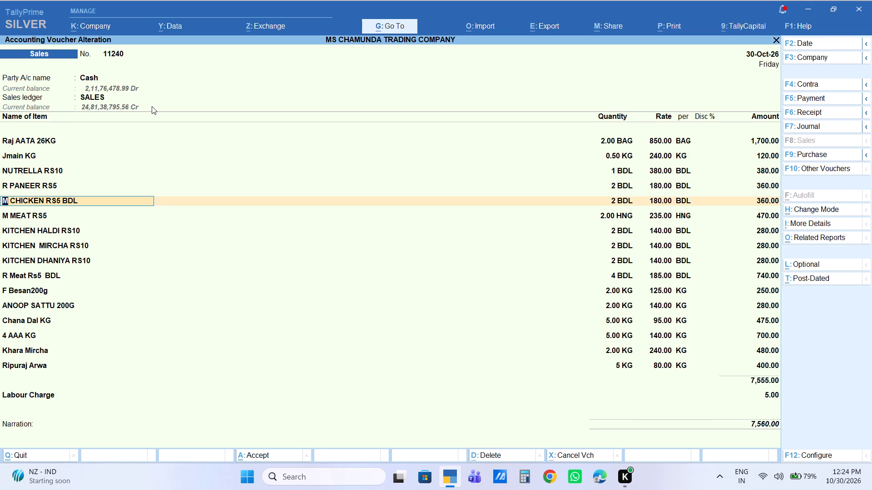
type("R CHI")
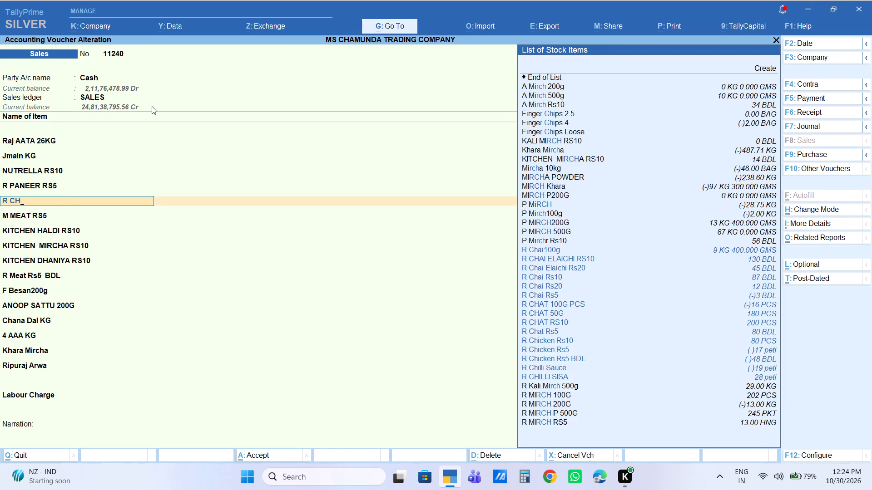
key("Down")
key("Down")
key("Down")
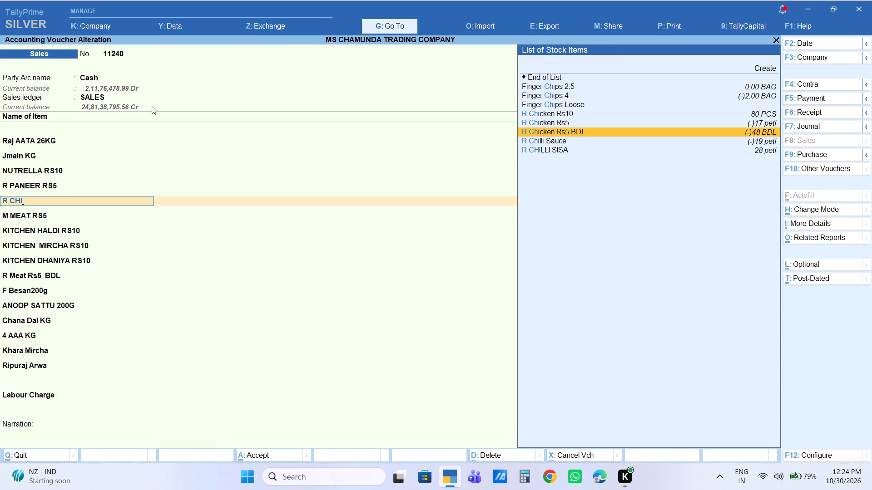
key("Return")
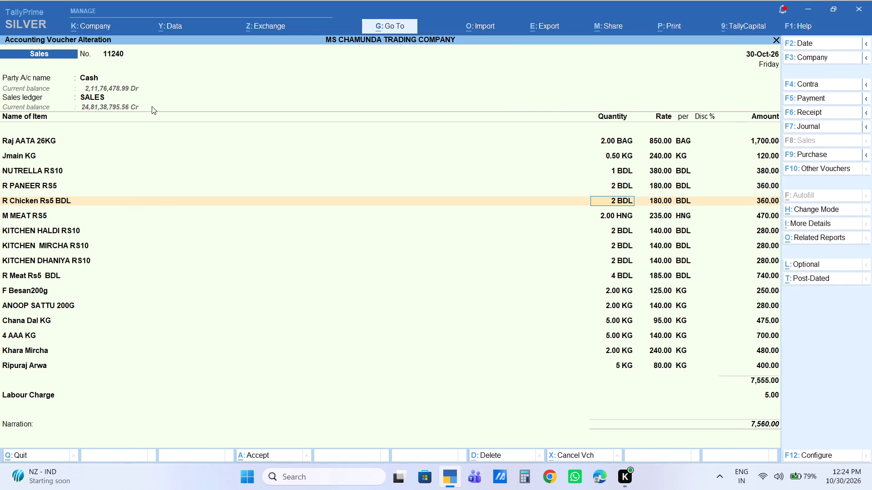
Keep the replaced item's quantity and rate, and accept the altered sales voucher No. 11240.
key("Return")
key("Return")
key("Return")
key("Return")
key("Return")
key("Return")
key("Return")
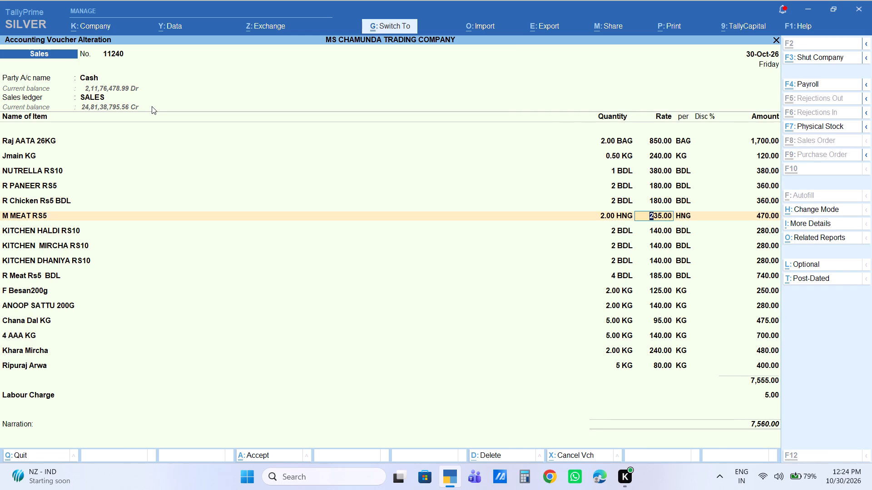
key("ctrl+a")
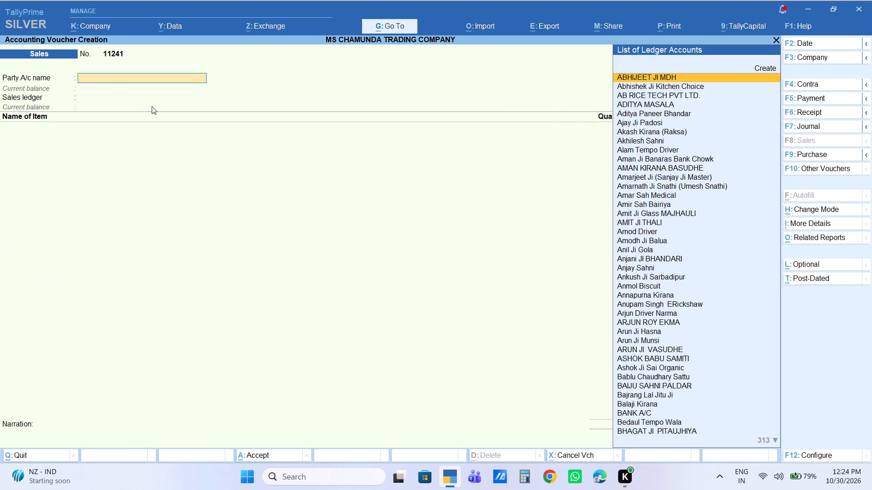
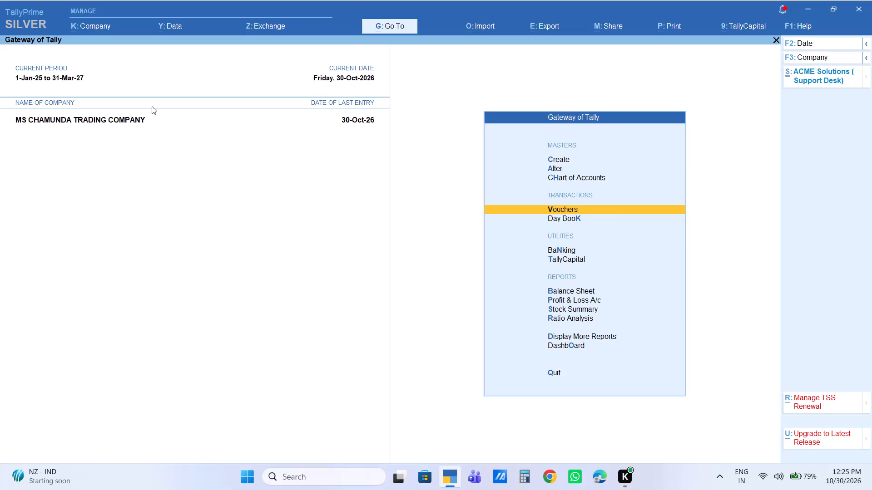
Open the October voucher list of stock item M Kashmiri 100g Pcs from the inventory books, finding it with M KAS.
key("d")
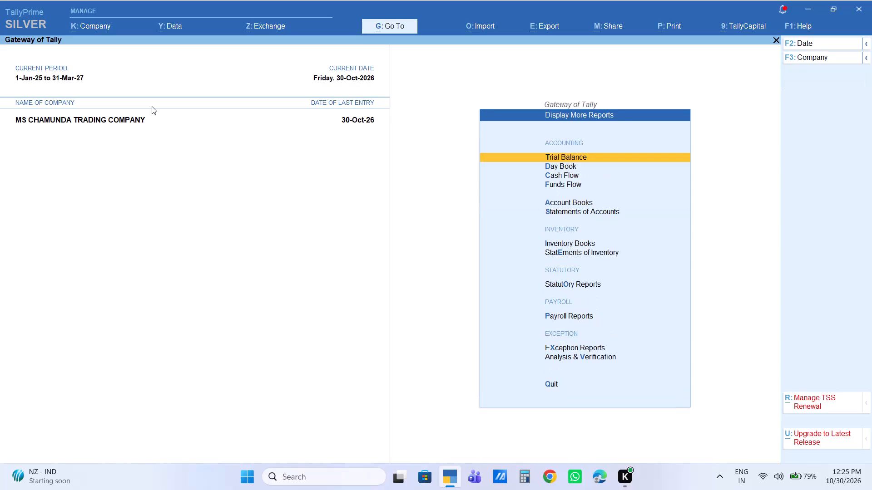
key("i")
key("Return")
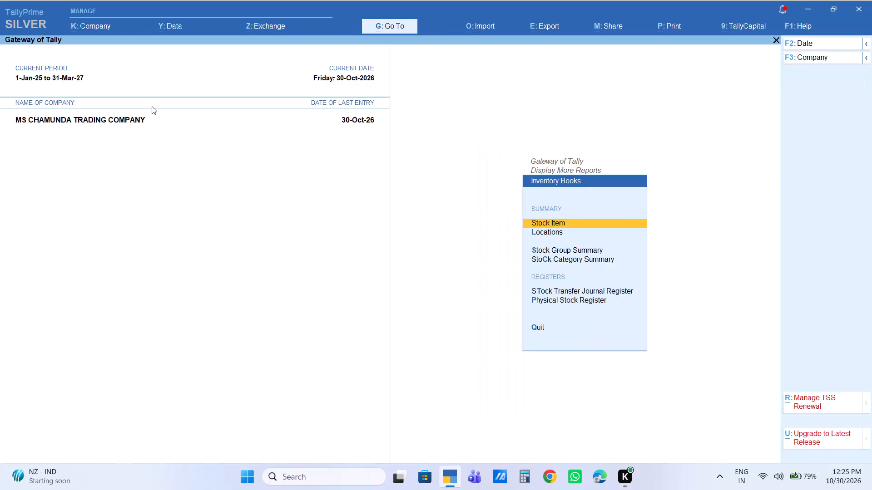
type("M KAS")
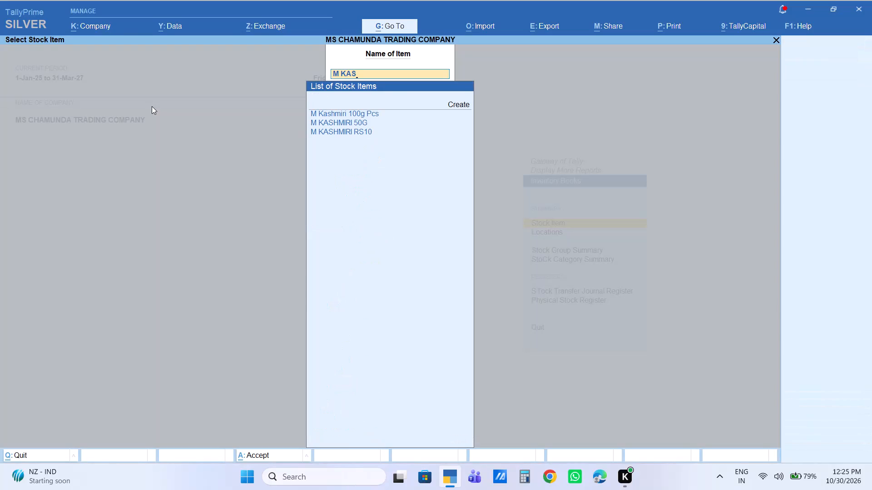
key("Down")
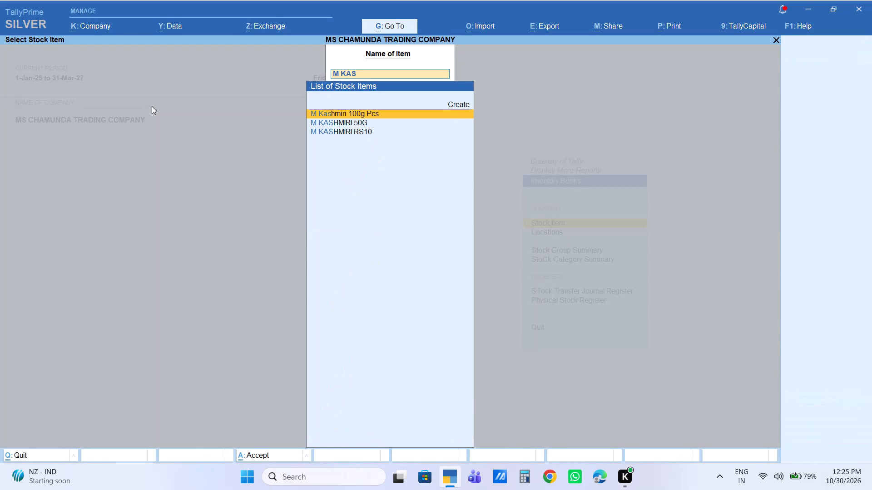
key("Return")
key("Up")
key("Down")
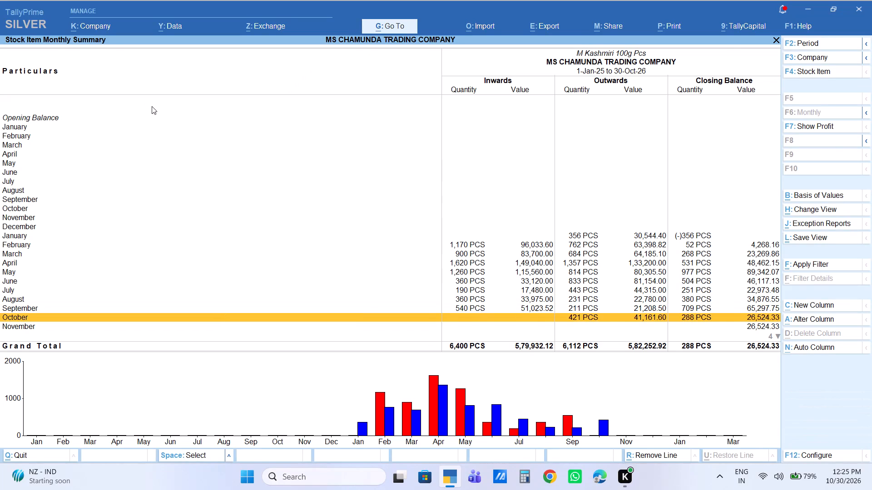
key("Return")
Examine the October sales vouchers of M Kashmiri 100g Pcs, including dates, parties and quantities, and return to the stock item selection.
key("Down")
key("Down")
key("Down")
key("Down")
key("Down")
key("Down")
key("Down")
key("Down")
key("Down")
key("Down")
key("Down")
key("Down")
key("Down")
key("Down")
key("Down")
key("Down")
key("Down")
key("Down")
key("Down")
key("Down")
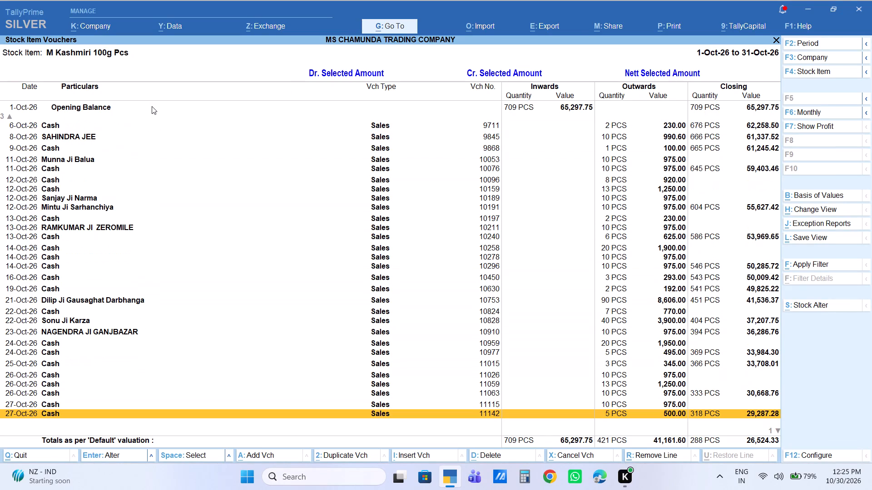
key("Up")
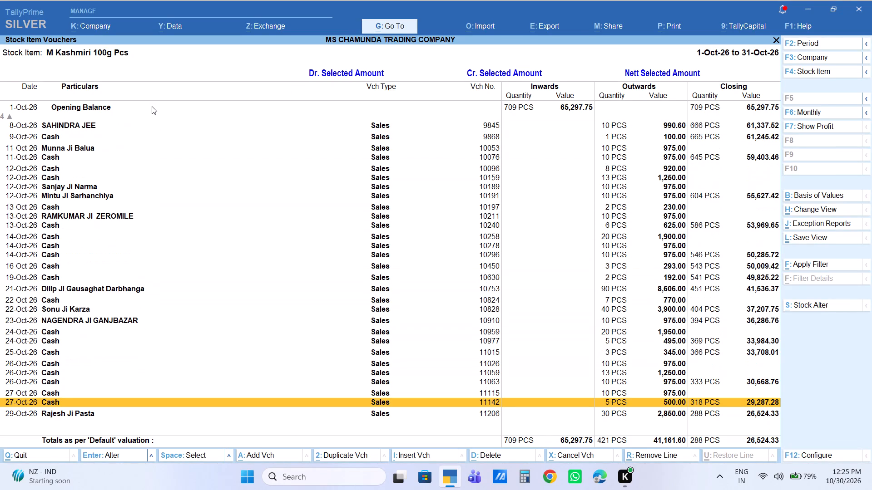
key("Up")
key("Up")
key("Up")
key("Up")
key("Up")
key("Up")
key("Up")
key("Up")
key("Up")
key("Up")
key("Up")
key("Up")
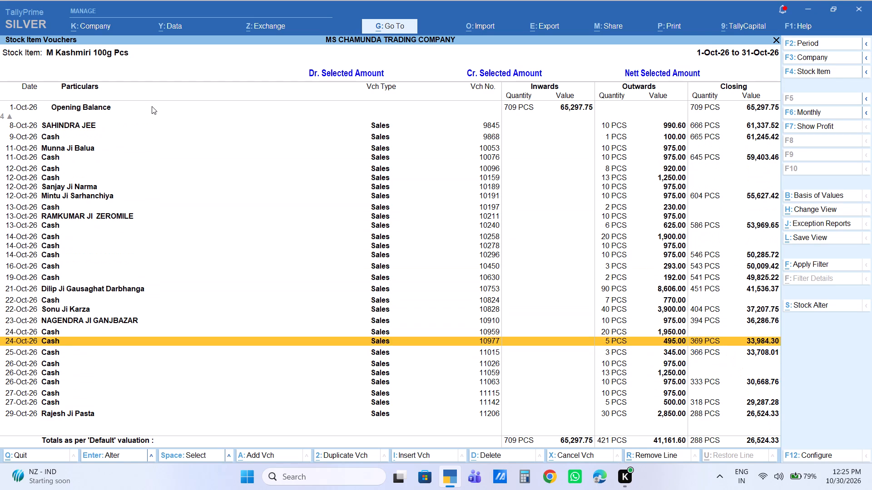
key("Up")
key("Up")
key("Up")
key("Up")
key("Up")
key("Up")
key("Up")
key("Up")
key("Up")
key("Up")
key("Up")
key("Up")
key("Up")
key("Up")
key("Up")
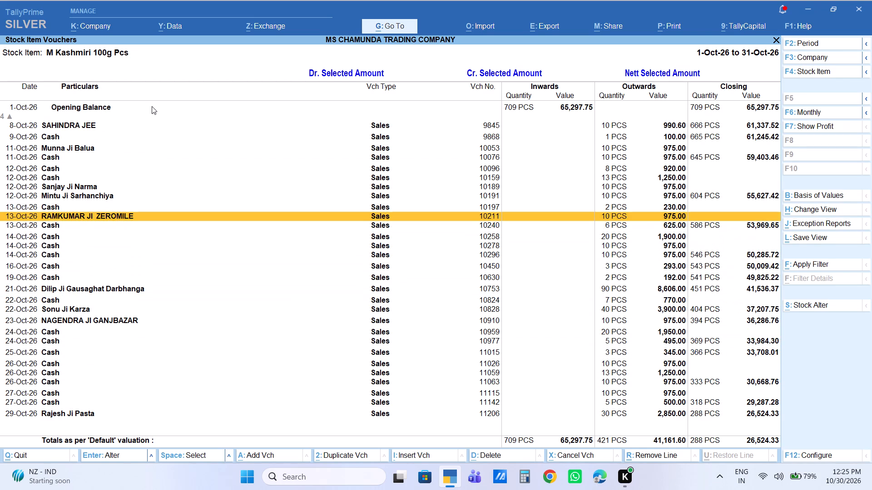
key("Up")
key("Up")
key("Up")
key("Up")
key("Up")
key("Up")
key("Up")
key("Up")
key("Up")
key("Up")
key("Up")
key("Up")
key("Up")
key("Up")
key("Up")
key("Up")
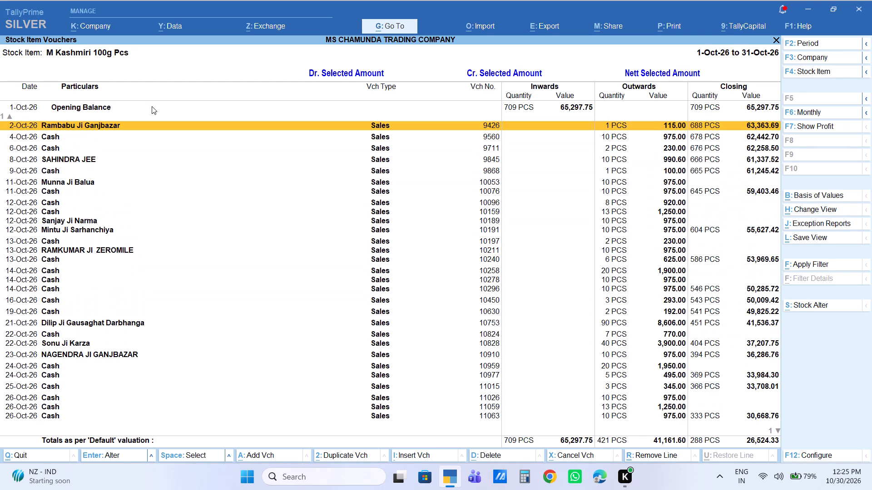
key("Escape")
key("Escape")
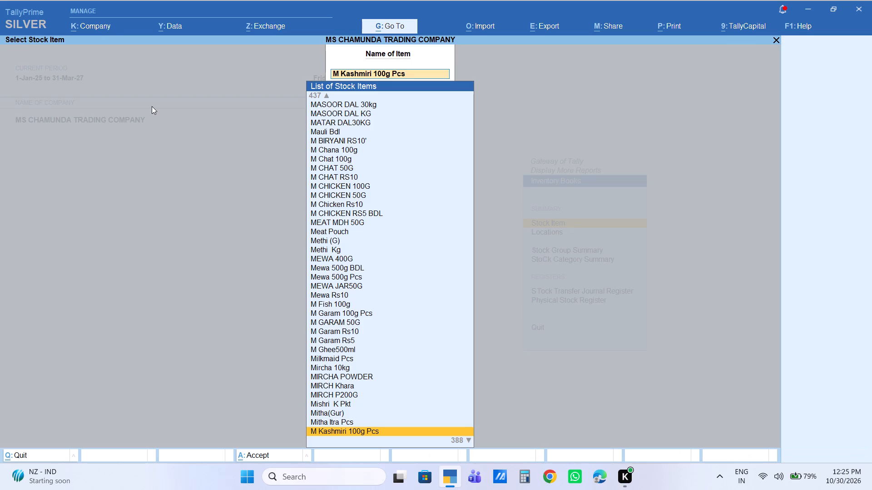
Open the October voucher list of stock item R KASHMIRI 100G PCS, finding it with R KA.
type("R KA")
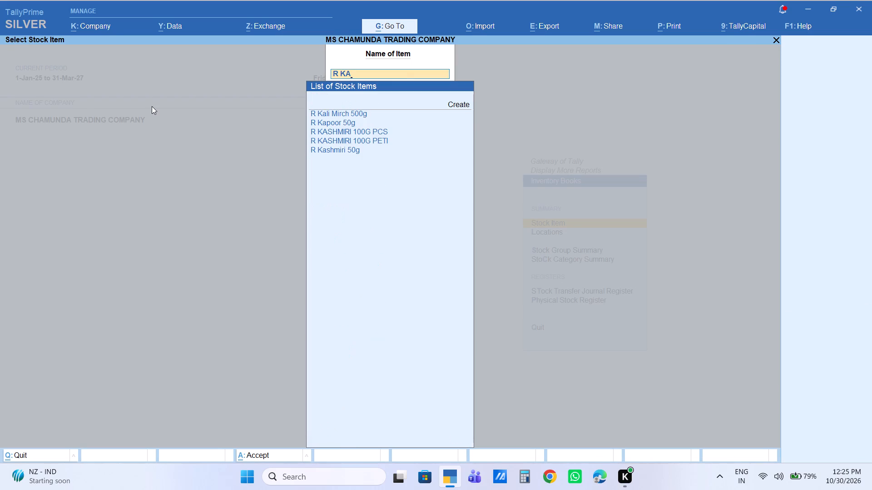
key("Down")
key("Down")
key("Down")
key("Return")
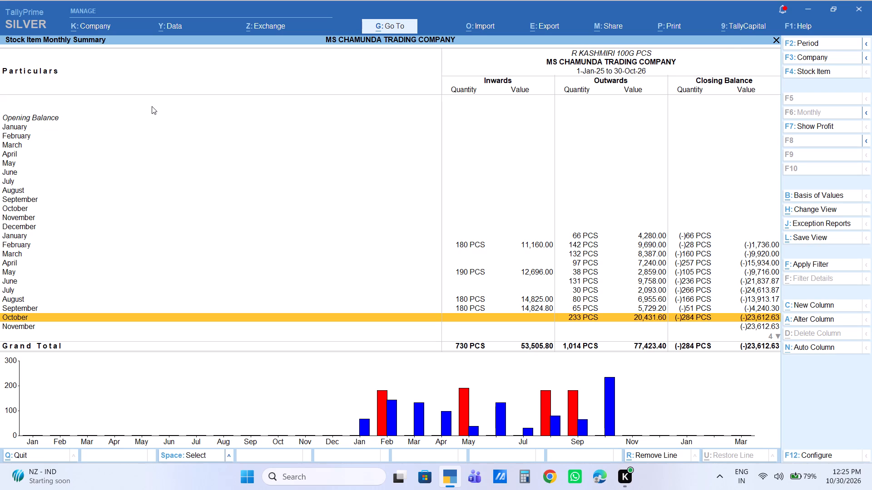
key("Return")
Examine the October vouchers of R KASHMIRI 100G PCS for quantities and amounts, ending on cash sales voucher No. 10947.
key("Down")
key("Down")
key("Down")
key("Down")
key("Down")
key("Down")
key("Down")
key("Down")
key("Down")
key("Down")
key("Down")
key("Down")
key("Down")
key("Down")
key("Down")
key("Down")
key("Down")
key("Down")
key("Down")
key("Down")
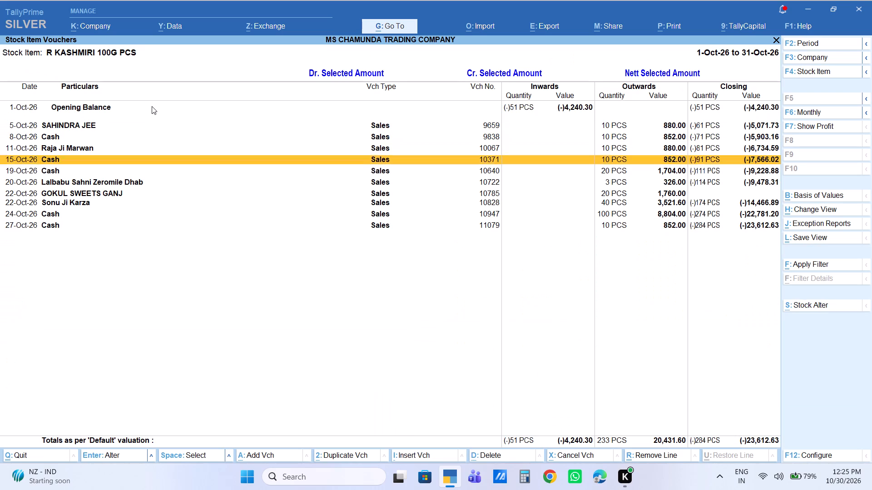
key("Up")
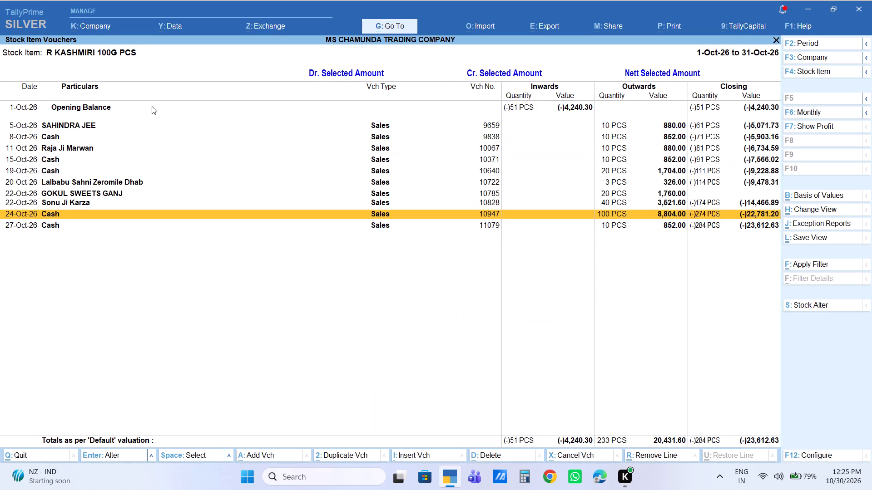
key("Up")
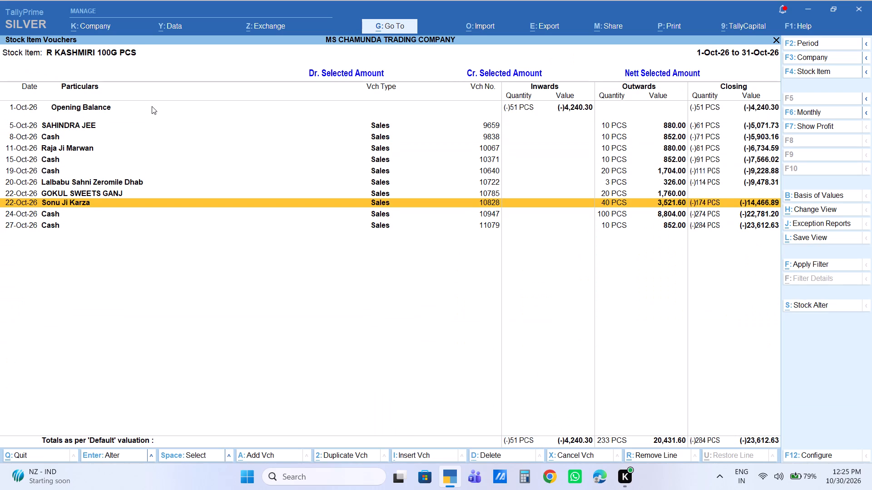
key("Up")
key("Up")
key("Up")
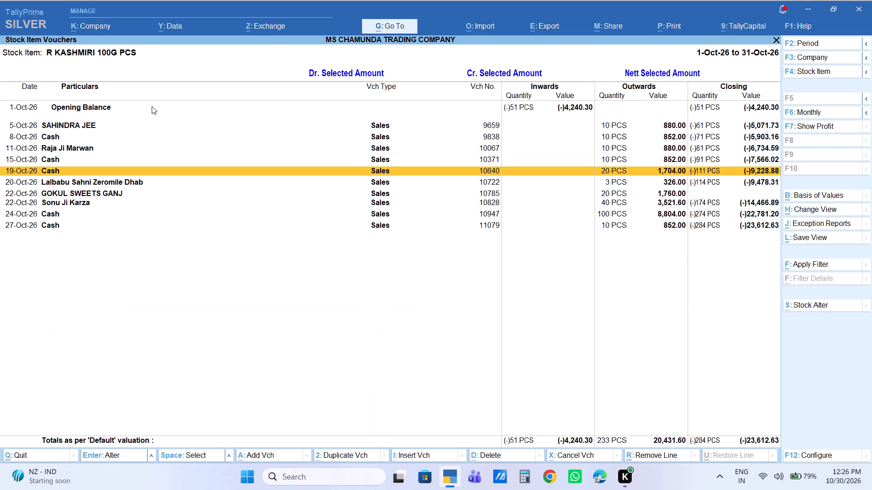
key("Up")
key("Up")
key("Up")
key("Up")
key("Down")
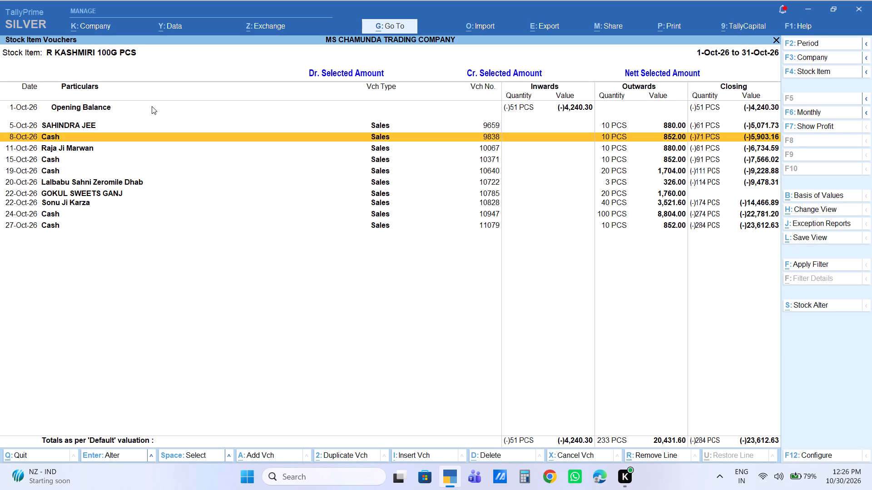
key("Down")
key("Down")
key("Down")
key("Down")
key("Up")
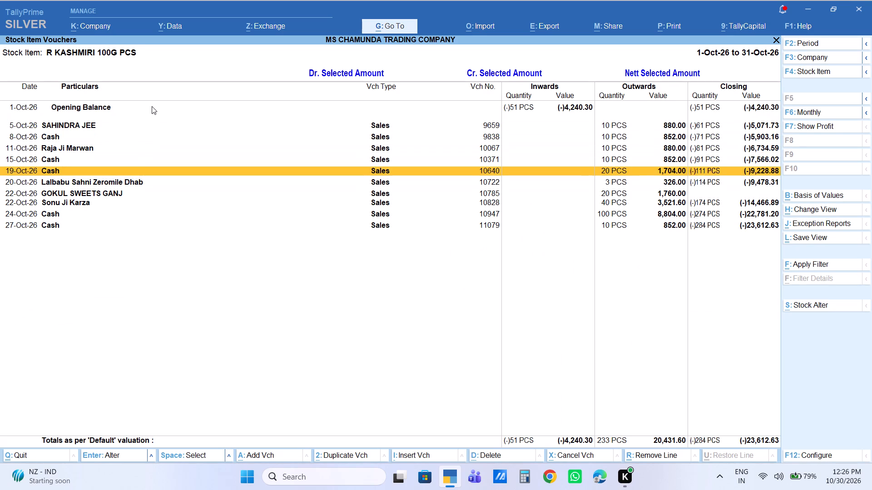
key("Down")
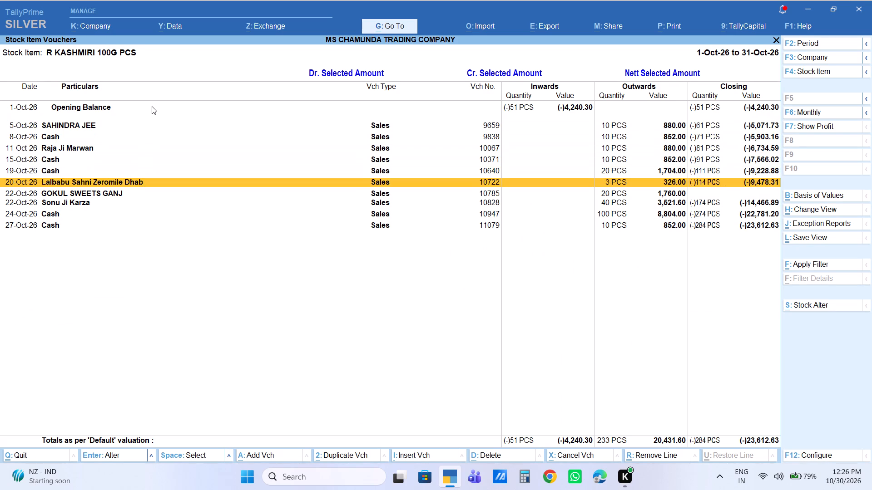
key("Down")
key("Down")
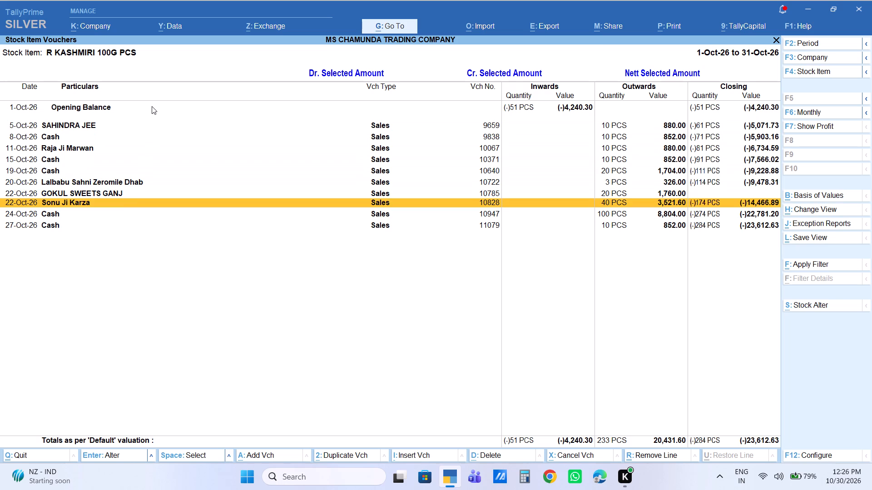
key("Down")
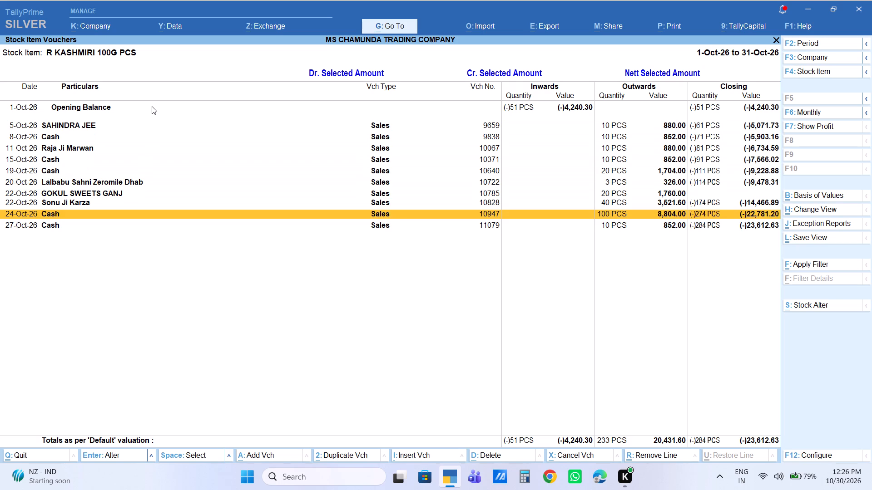
Check the party details of the 24-Oct-26 cash sales voucher No. 10947 and close it without altering it.
key("Return")
key("Return")
key("Return")
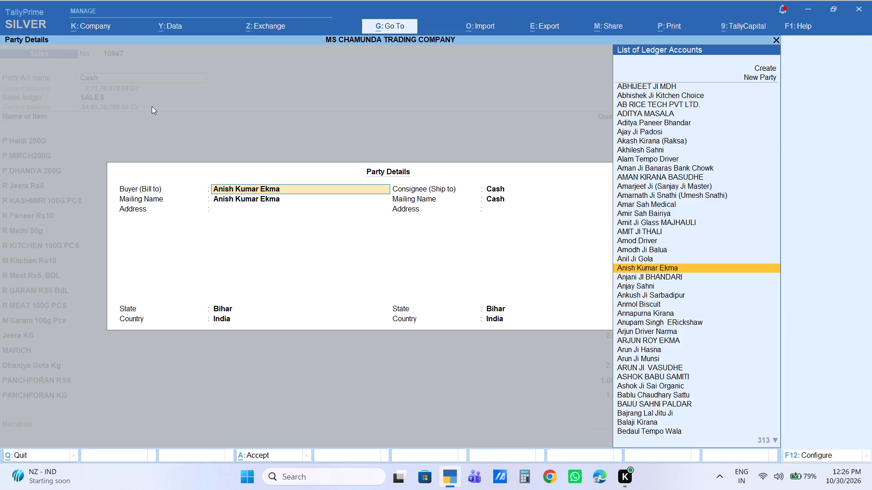
key("Escape")
key("Escape")
key("Escape")
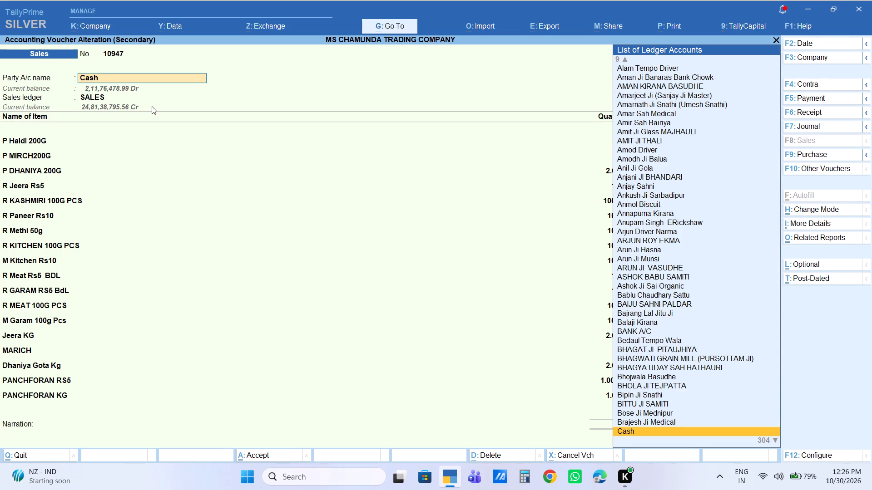
key("Escape")
key("Escape")
key("Escape")
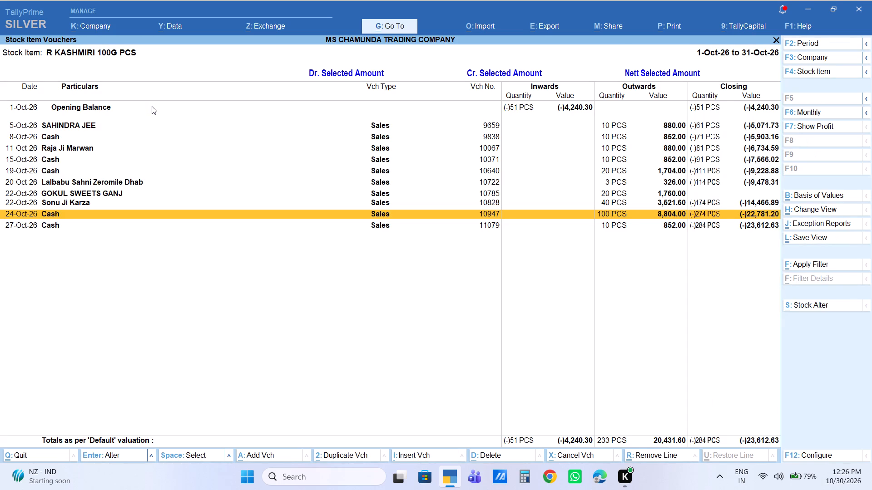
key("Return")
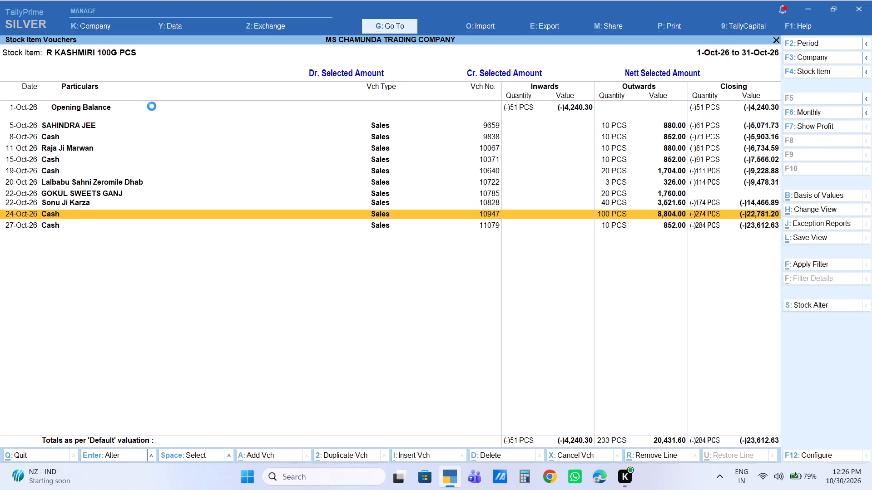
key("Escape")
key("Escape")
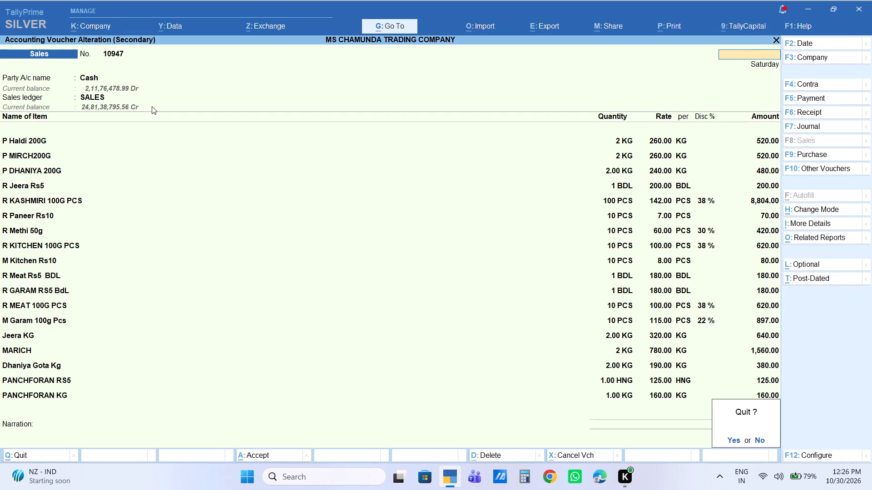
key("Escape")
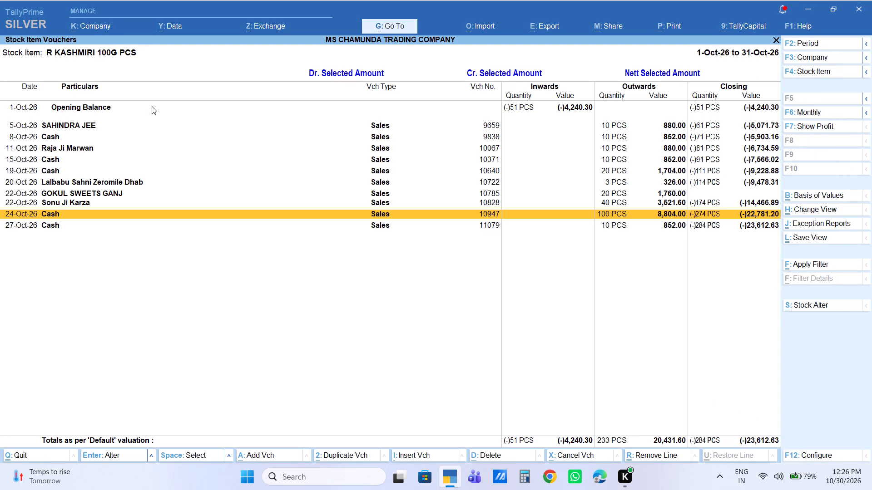
Reopen cash sales voucher No. 10947 for alteration and go to the rate of its R KASHMIRI 100G PCS line.
key("Return")
key("Return")
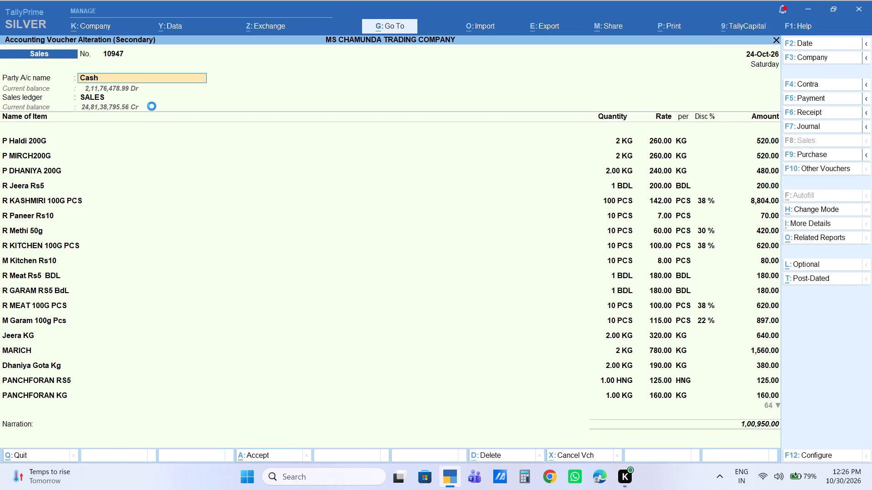
key("Return")
key("Return")
key("Return")
key("Return")
key("Return")
key("Return")
key("Return")
key("Return")
key("Return")
key("Return")
key("Return")
key("Return")
key("Return")
key("Return")
key("Return")
key("Return")
key("Return")
key("Return")
key("Return")
key("Return")
key("Return")
key("Return")
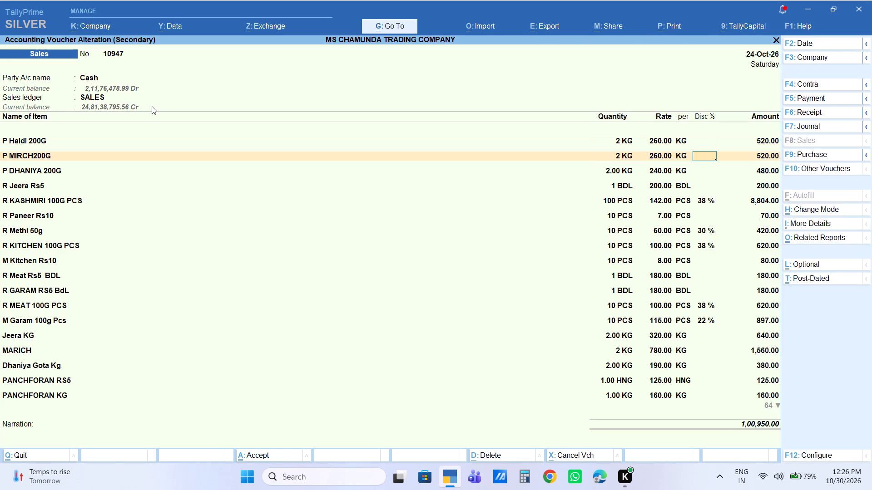
key("BackSpace")
key("BackSpace")
key("BackSpace")
key("Down")
key("Down")
key("Down")
key("Down")
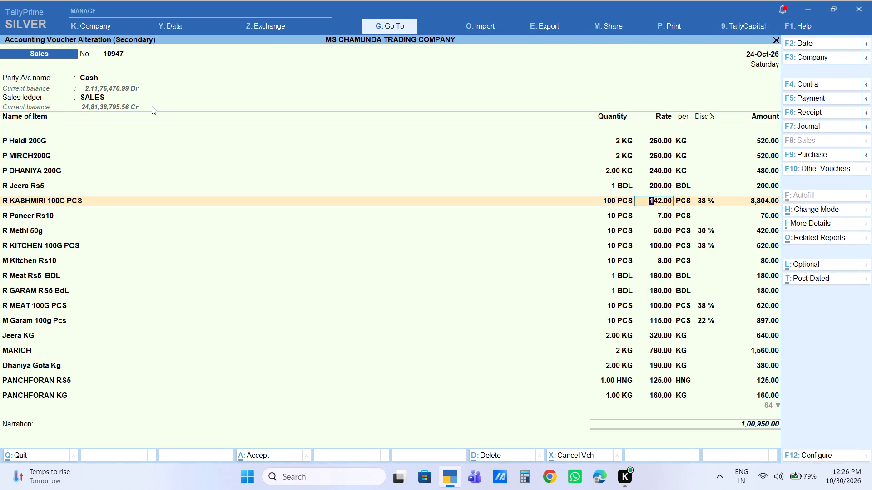
Examine the voucher's item lines from R KASHMIRI 100G PCS to M Garam 100g Pcs, checking rates and discounts, and return to the R KASHMIRI line.
key("Down")
key("Down")
key("Down")
key("Down")
key("Down")
key("Down")
key("Down")
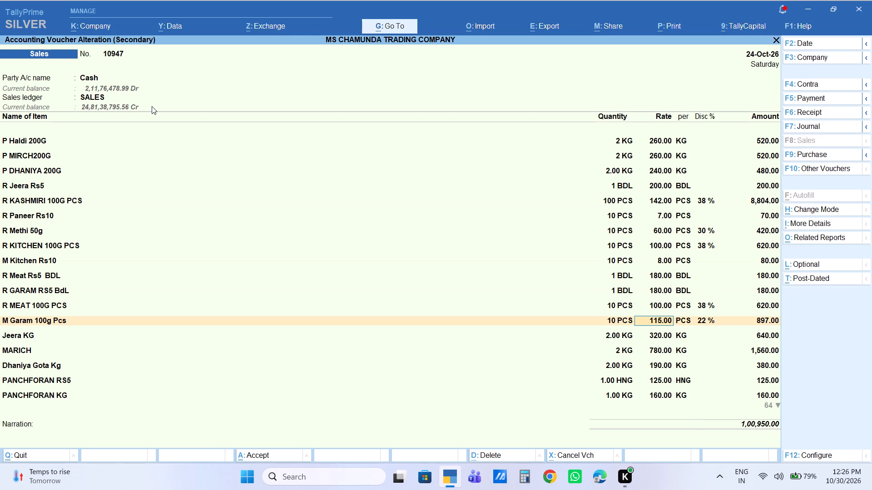
key("Up")
key("Up")
key("Up")
key("Up")
key("Up")
key("Up")
key("Up")
key("Up")
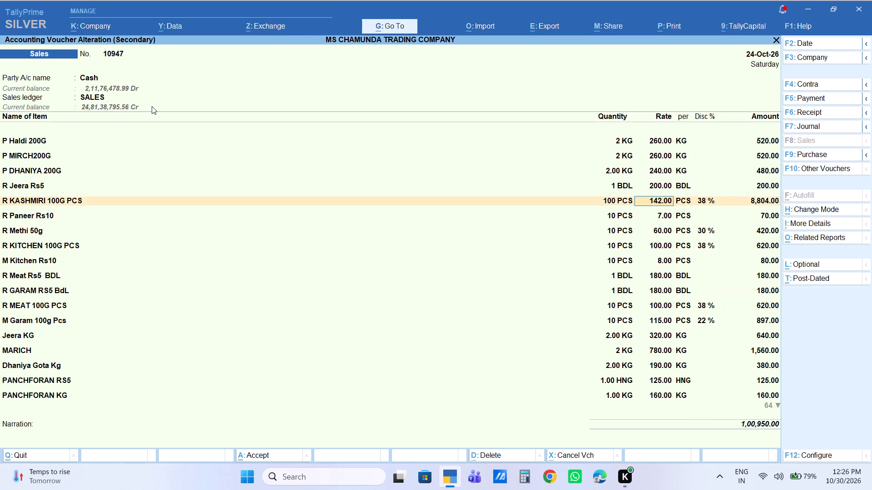
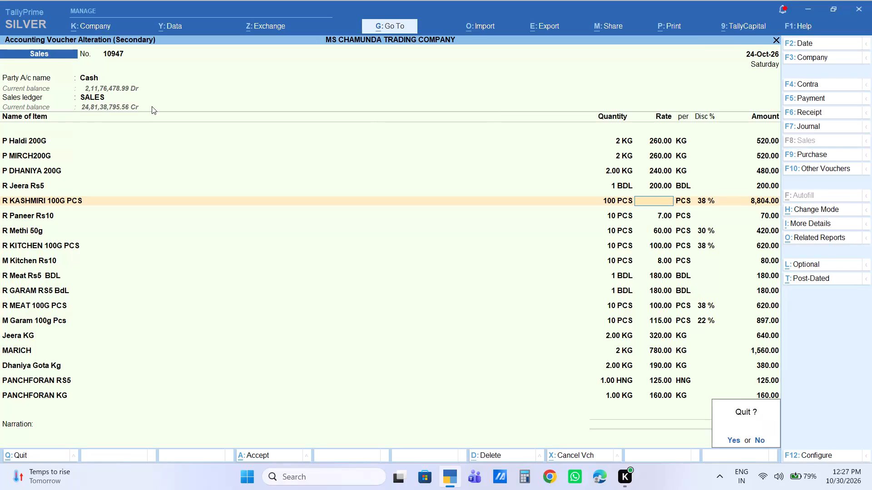
Leave sales voucher No. 10947 without altering it and exit the R KASHMIRI 100G PCS stock reports back to the Gateway of Tally.
key("Escape")
key("Escape")
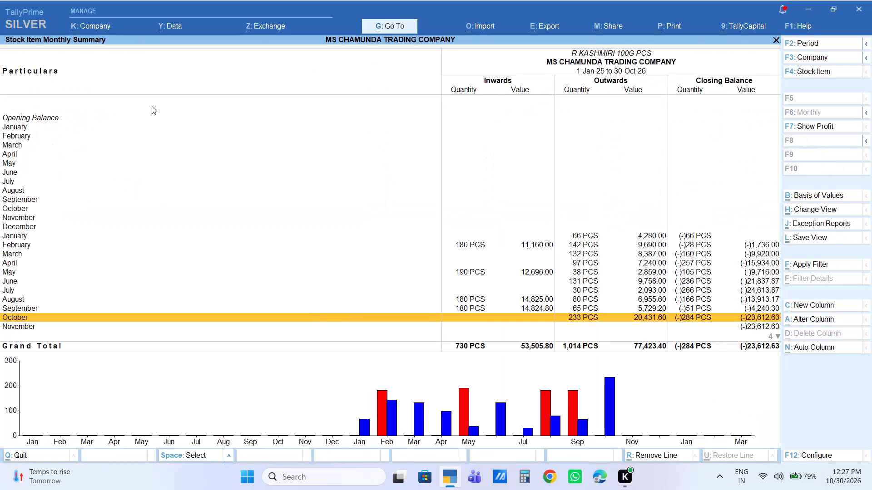
key("Escape")
key("Escape")
key("Escape")
key("Escape")
key("Escape")
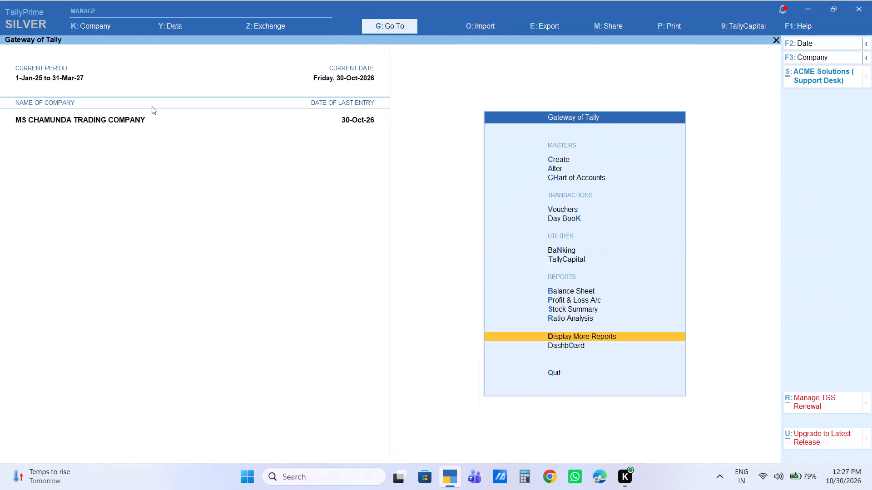
Open a new blank sales voucher for MS Chamunda Trading Company from the Gateway of Tally.
key("Up")
key("Up")
key("Up")
key("Up")
key("Up")
key("Up")
key("Up")
key("Up")
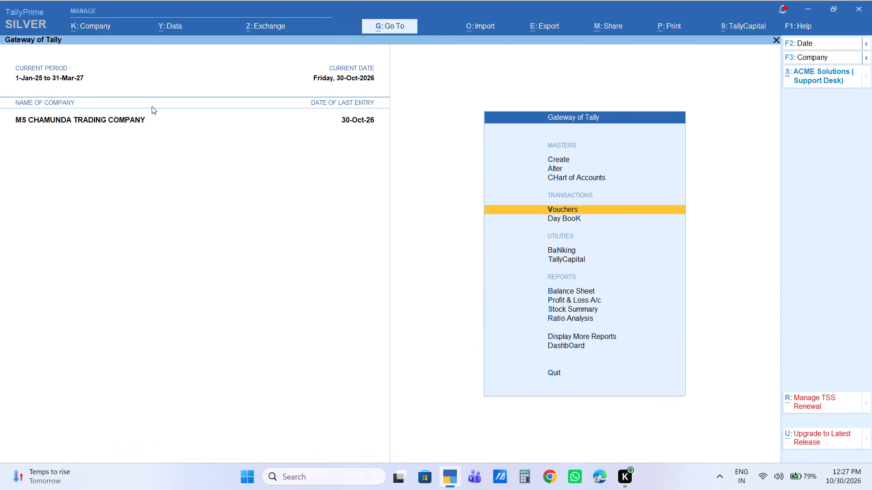
key("Return")
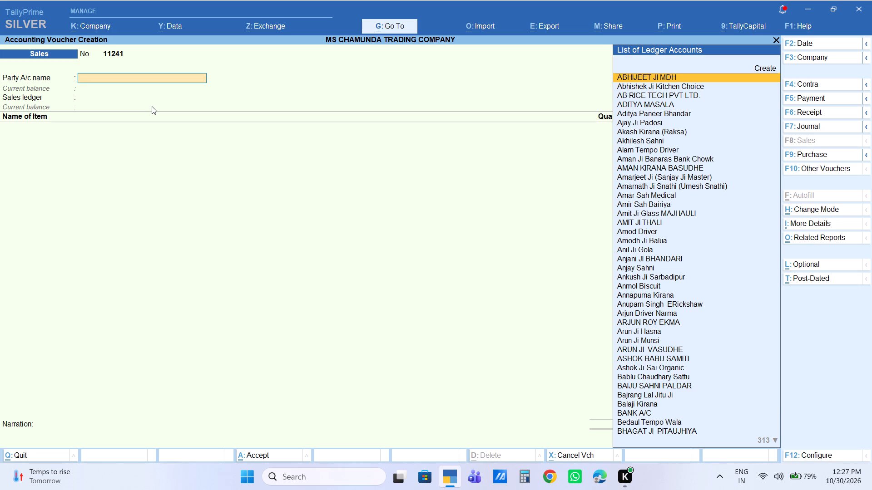
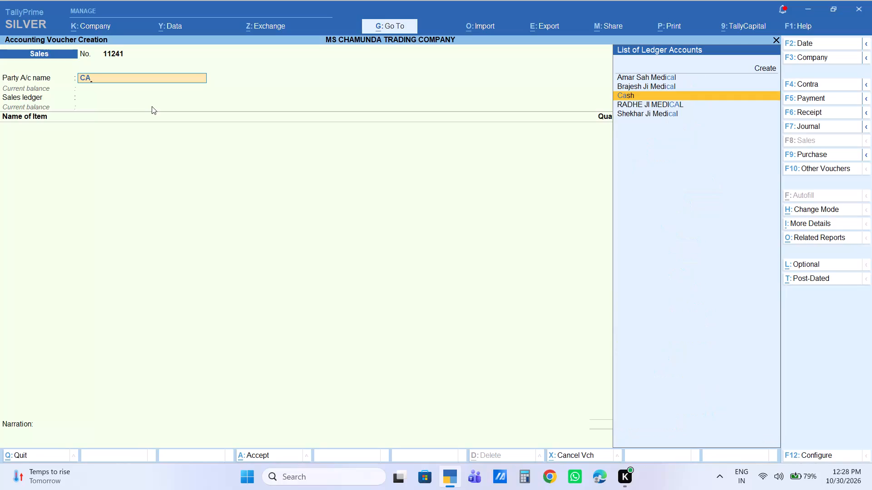
Set Cash as the party for voucher No. 11241, with the Balua customer as buyer, and use the SALES ledger.
key("Return")
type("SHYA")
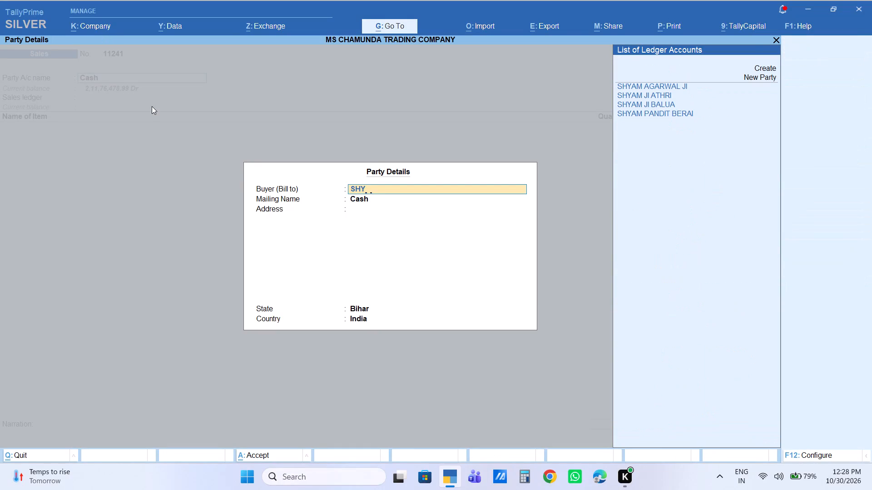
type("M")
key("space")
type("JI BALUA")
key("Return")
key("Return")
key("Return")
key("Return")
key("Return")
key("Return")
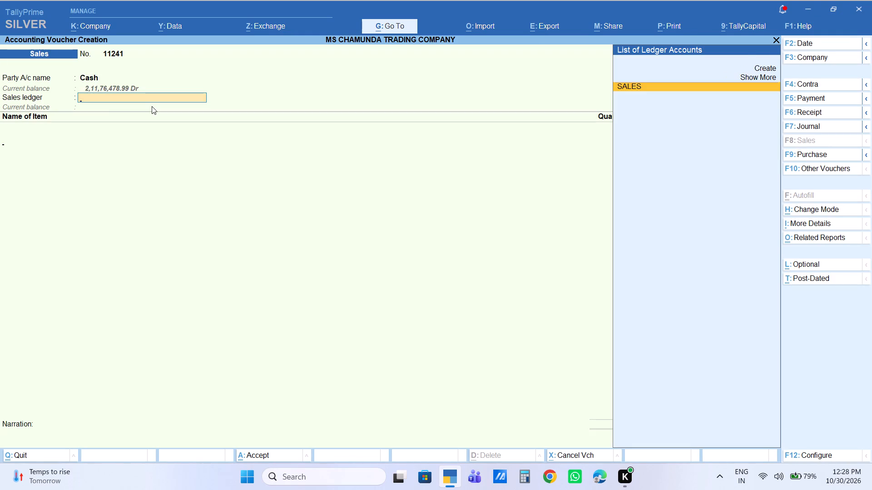
Add 15 bags of Ratna Miniket25kg to the voucher with an amount of 18,450.
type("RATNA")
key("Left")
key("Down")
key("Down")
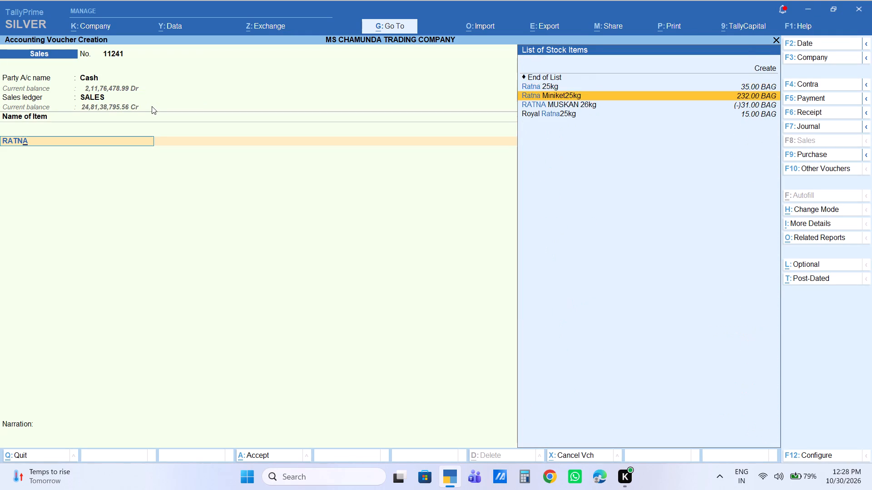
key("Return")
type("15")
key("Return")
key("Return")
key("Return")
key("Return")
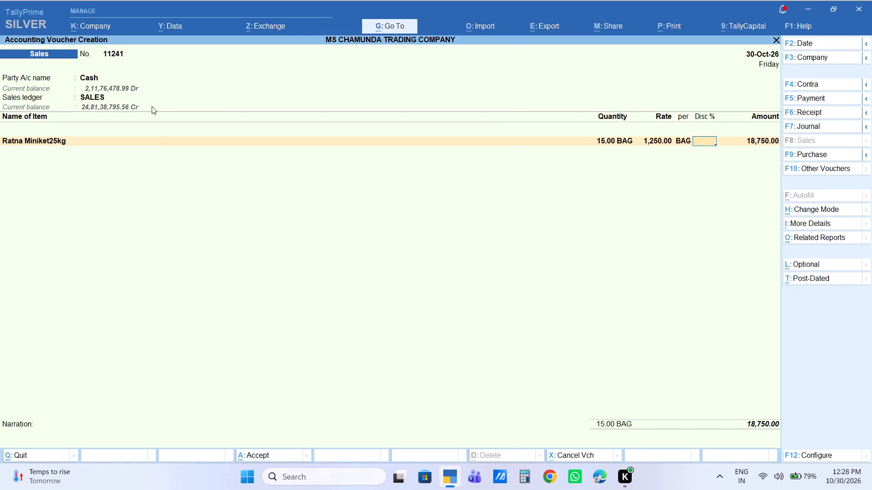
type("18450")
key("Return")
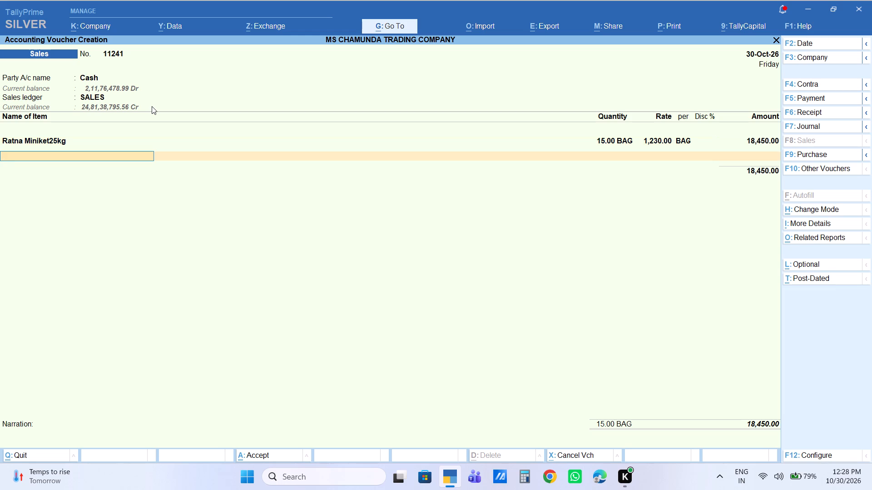
Add 10 bags of 4094 25kg at the 1,050 rate as the second item.
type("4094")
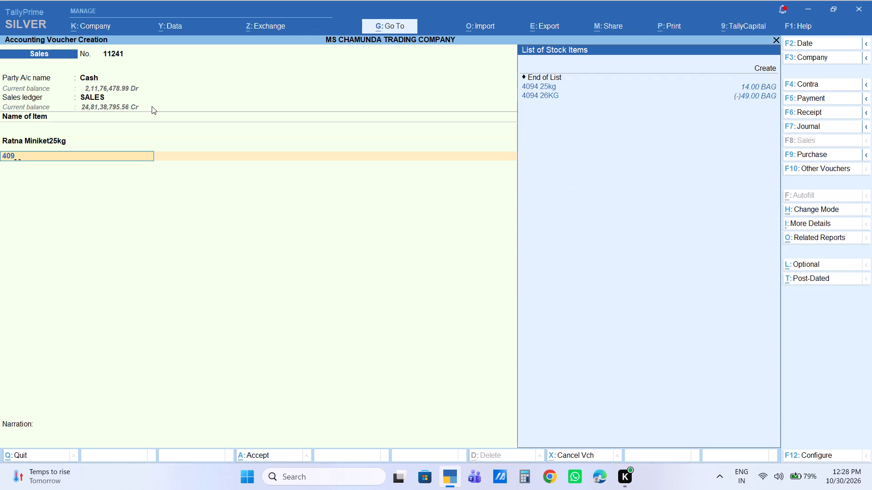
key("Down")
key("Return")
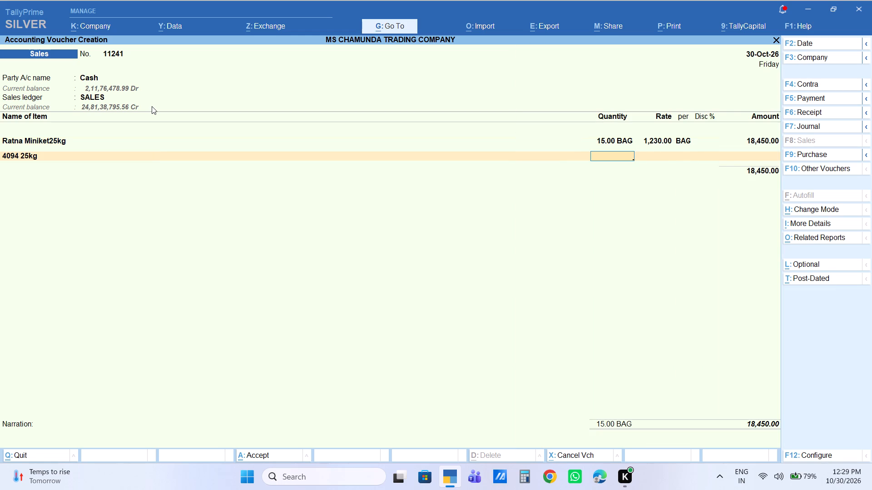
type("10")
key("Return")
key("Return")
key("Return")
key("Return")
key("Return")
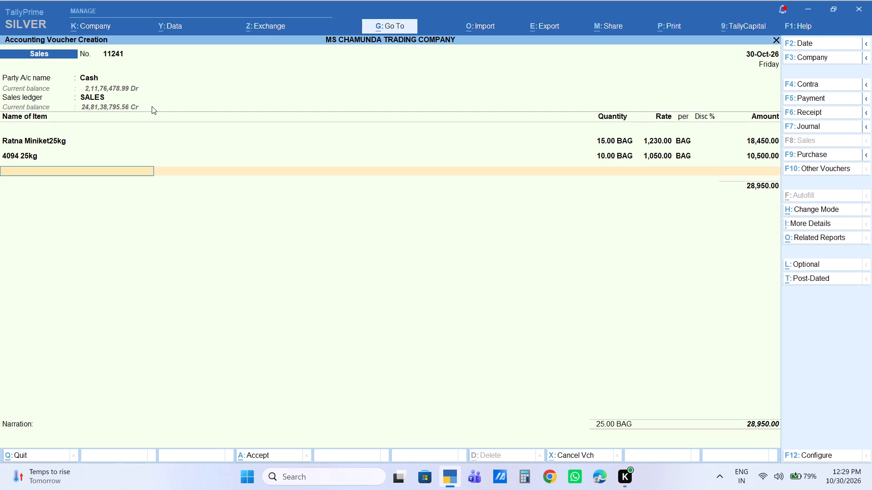
End the item list and add a Labour Charge of 50 below the items.
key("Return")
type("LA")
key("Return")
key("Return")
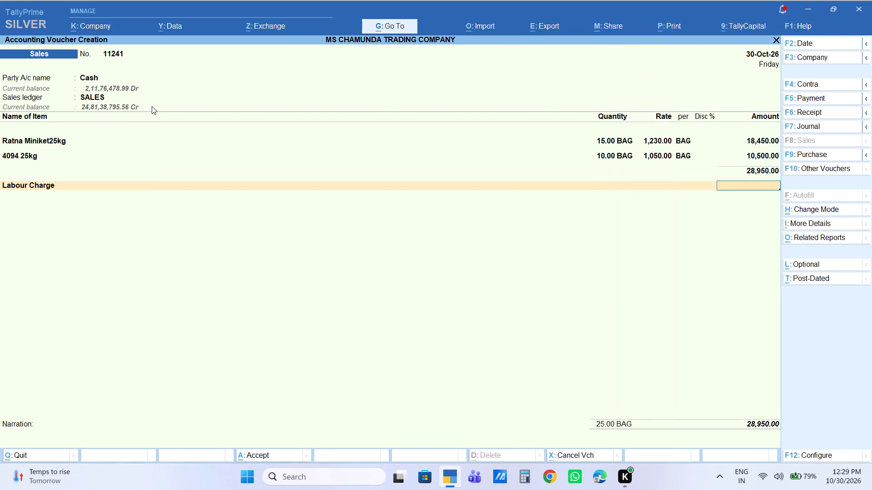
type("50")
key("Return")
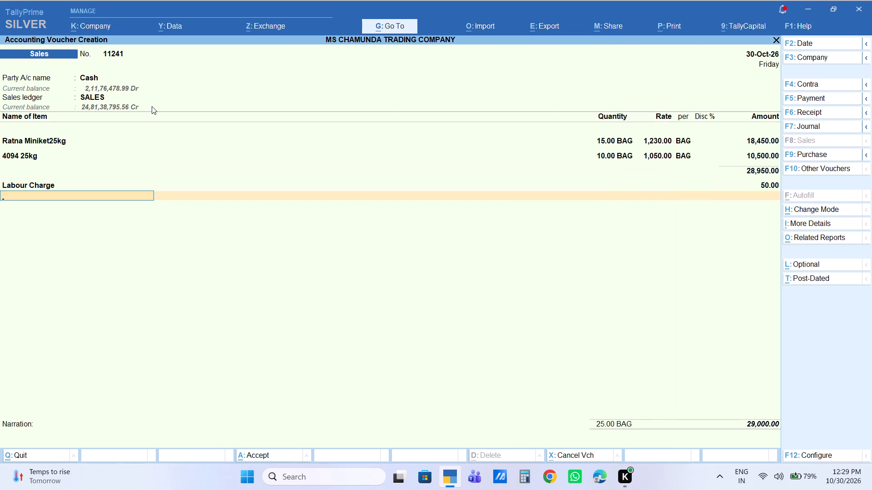
Leave the narration blank, set the voucher date to 29-10-2026 and save sales voucher No. 11241.
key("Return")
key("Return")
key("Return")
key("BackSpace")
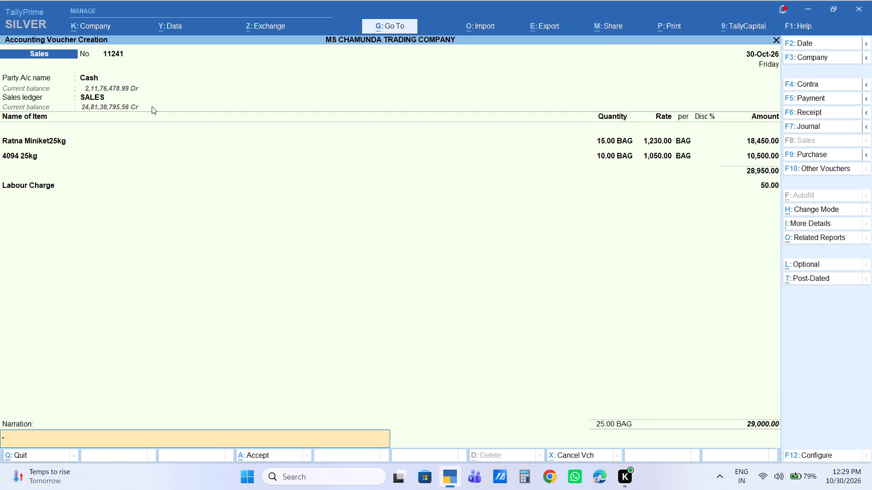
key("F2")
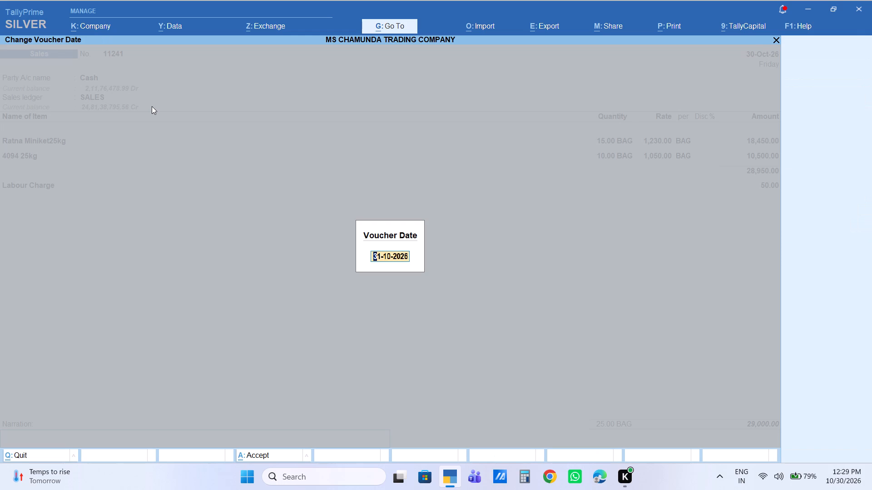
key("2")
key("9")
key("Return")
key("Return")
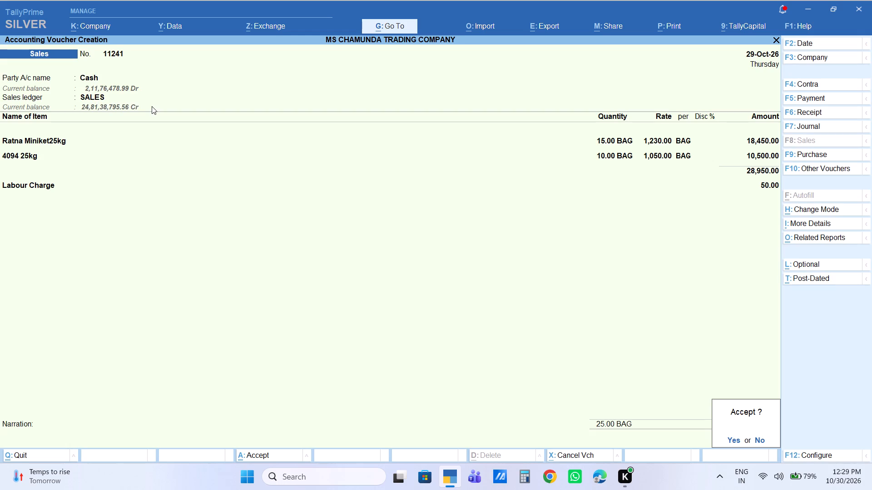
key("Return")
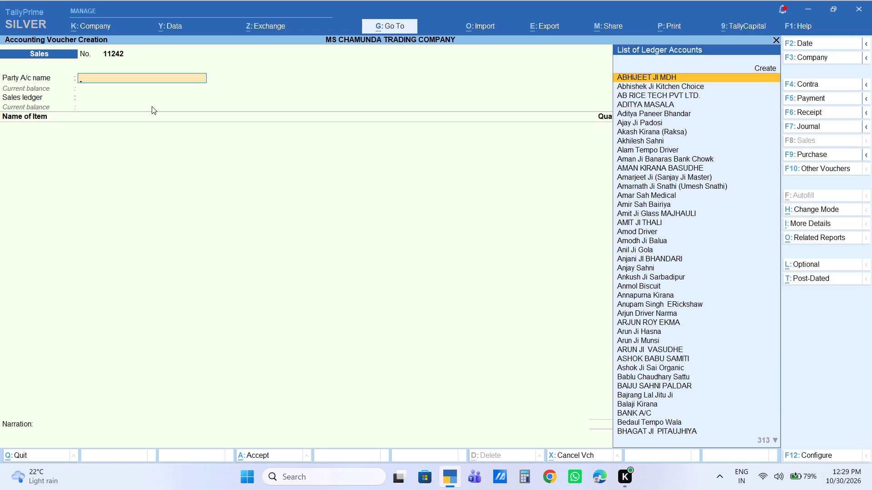
Set Cash as the party for voucher No. 11242, keeping the default party details, and use the SALES ledger.
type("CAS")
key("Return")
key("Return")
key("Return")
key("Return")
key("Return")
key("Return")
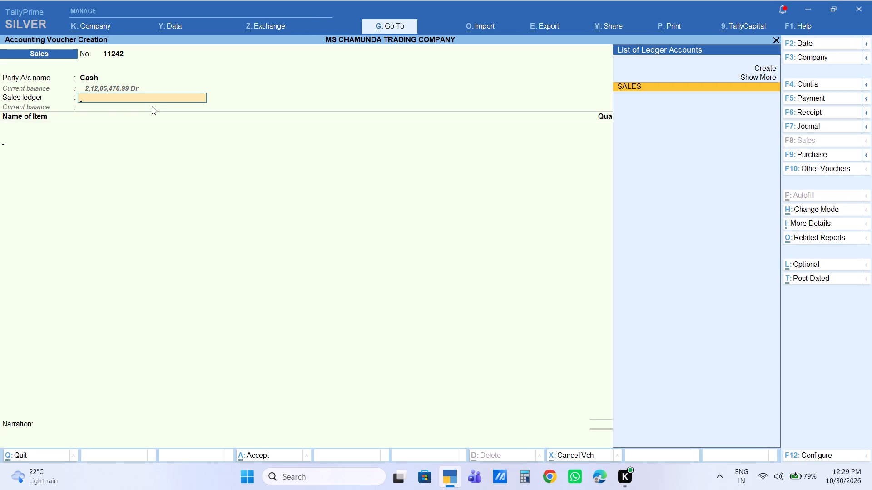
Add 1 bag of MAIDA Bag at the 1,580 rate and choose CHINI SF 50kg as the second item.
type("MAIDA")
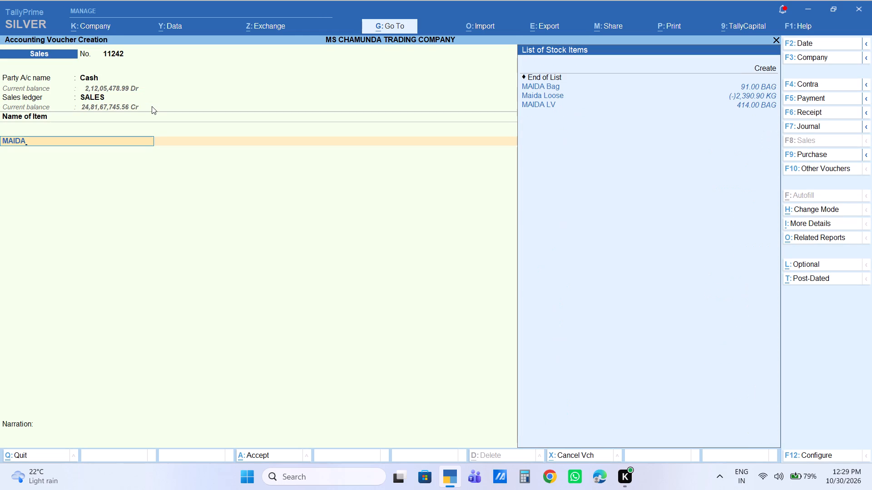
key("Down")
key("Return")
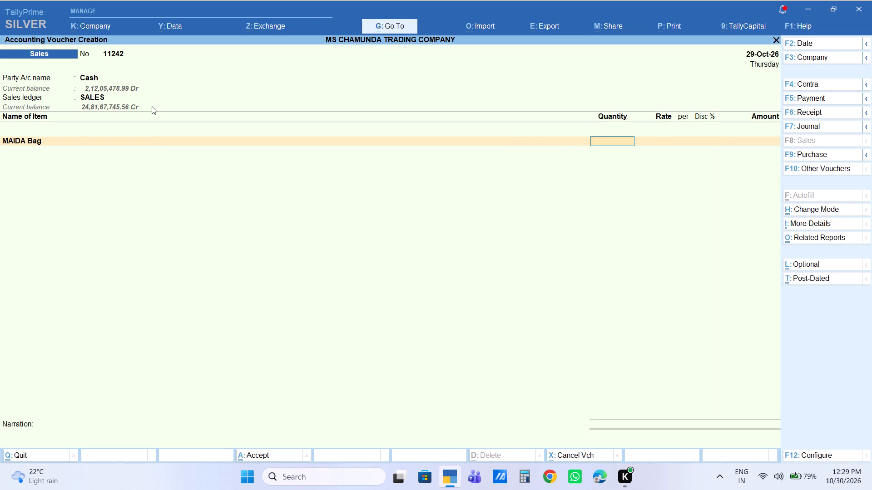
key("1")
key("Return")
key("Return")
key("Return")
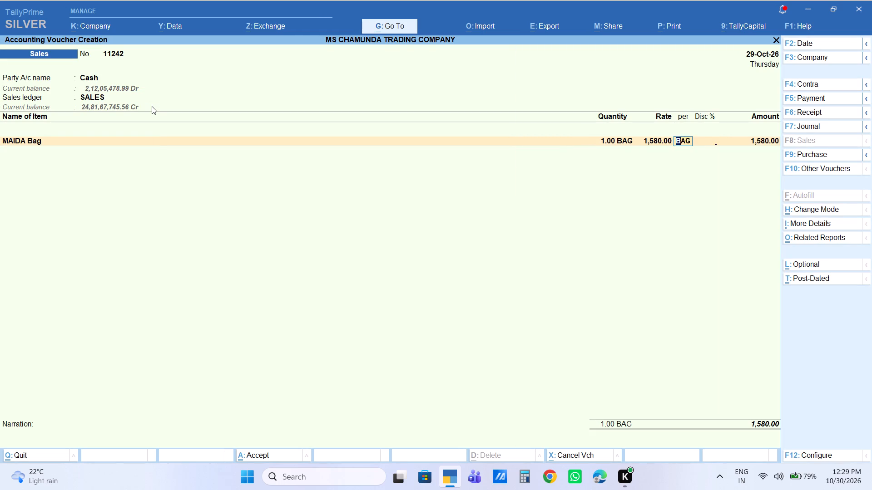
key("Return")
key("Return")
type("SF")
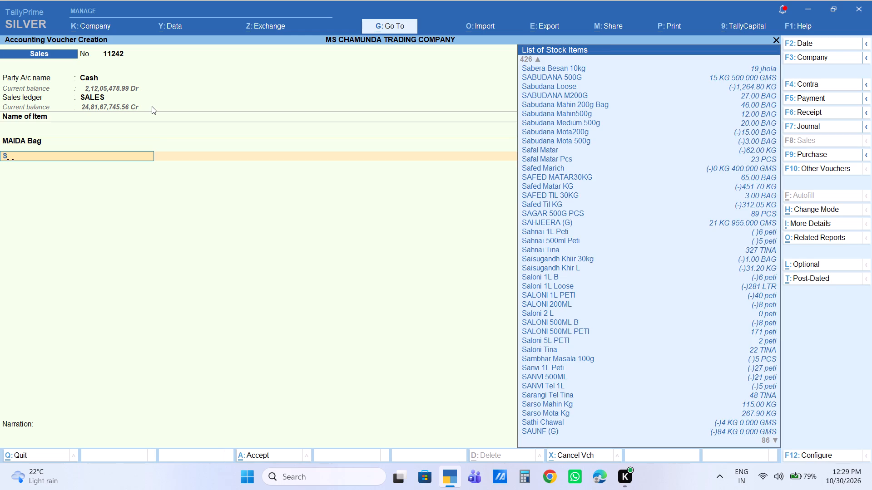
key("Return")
Replace the first item, MAIDA Bag, with 1 bag of MAIDA LV at the 1,580 rate.
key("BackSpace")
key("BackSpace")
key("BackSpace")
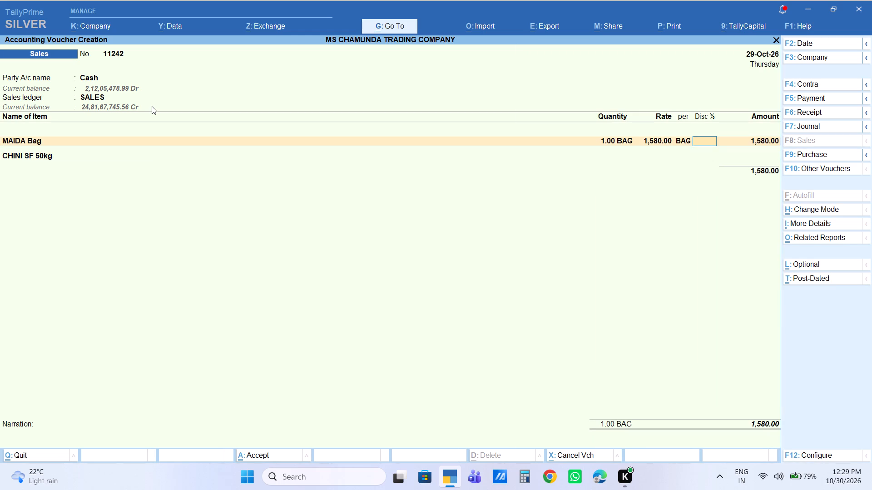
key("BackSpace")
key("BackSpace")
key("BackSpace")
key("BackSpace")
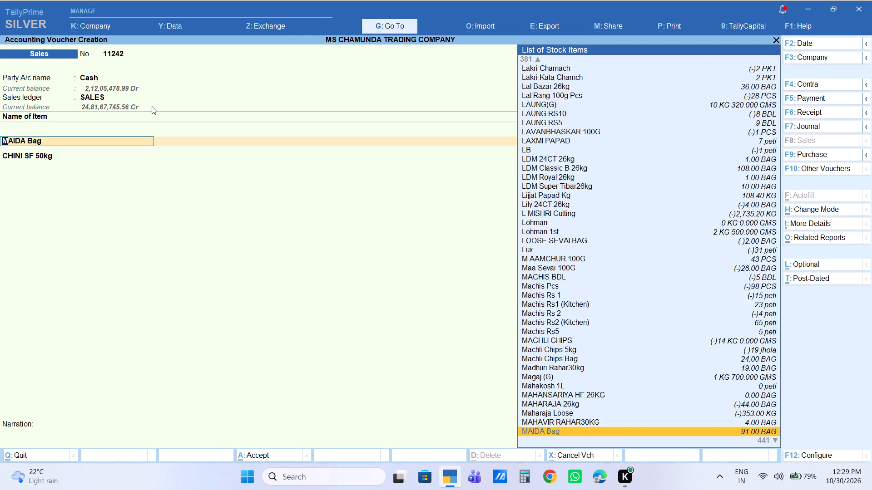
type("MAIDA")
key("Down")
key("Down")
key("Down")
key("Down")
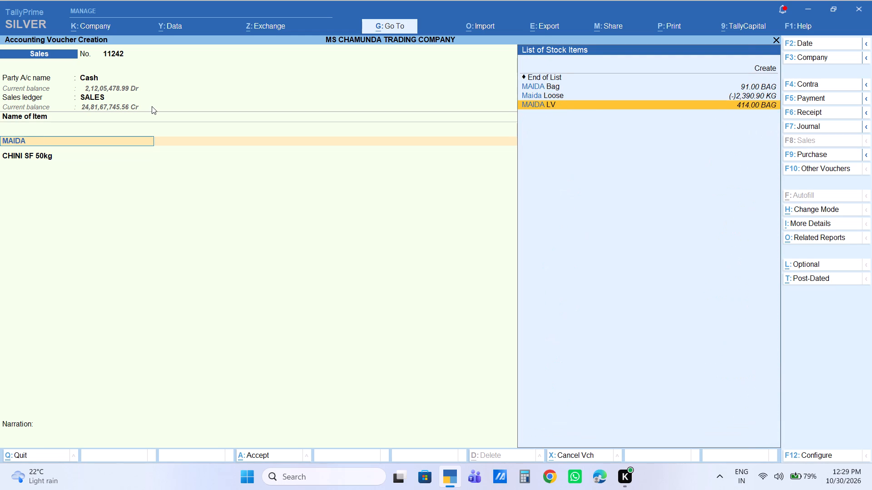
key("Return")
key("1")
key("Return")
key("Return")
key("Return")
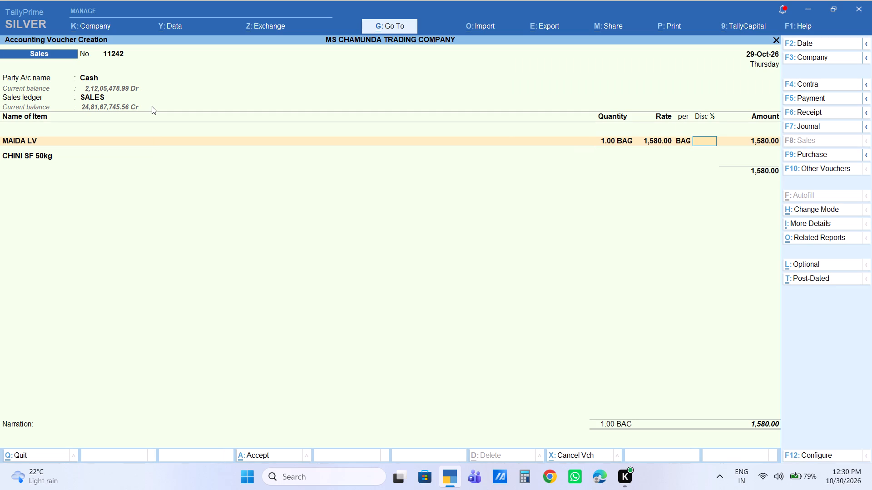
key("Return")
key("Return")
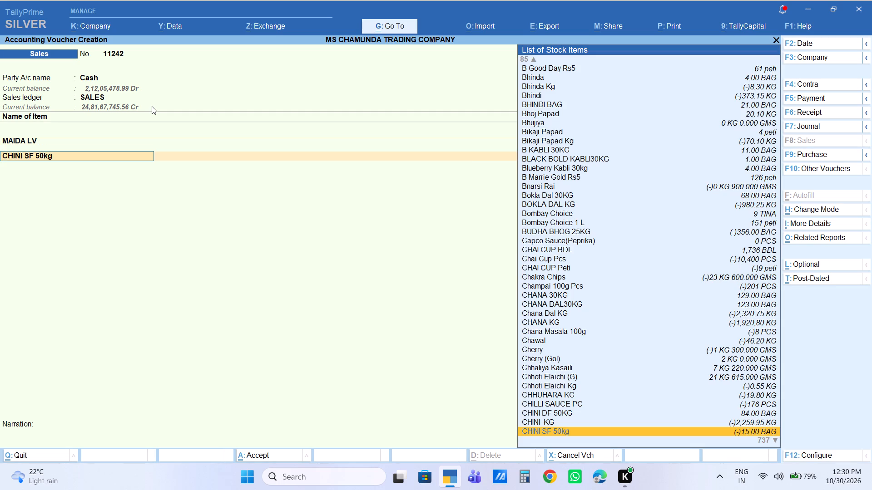
Enter 1 bag of CHINI SF 50kg at the 3,000 rate as the second item.
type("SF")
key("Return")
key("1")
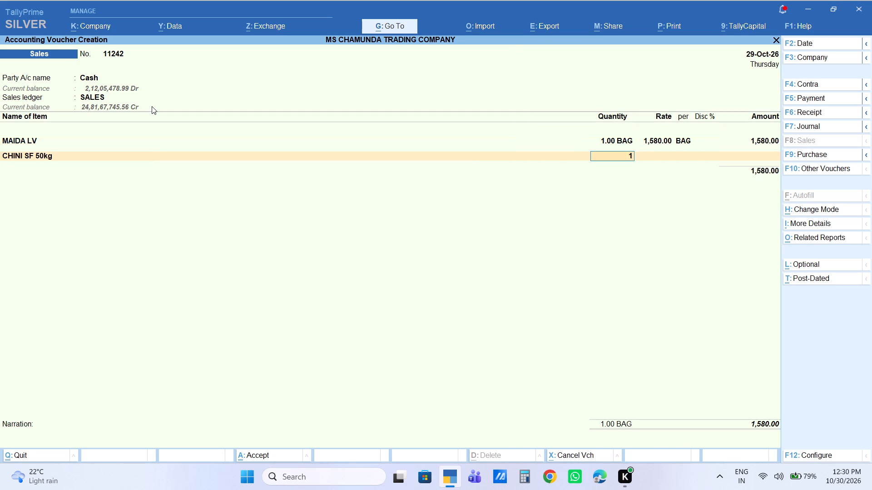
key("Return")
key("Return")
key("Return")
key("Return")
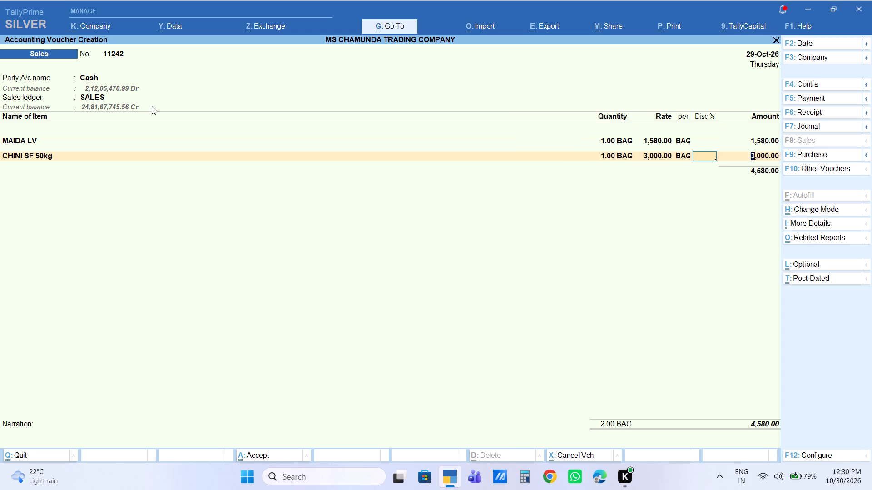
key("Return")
Add 1 bag of MASOOR DAL 30kg with an amount of 2,100 as the third item.
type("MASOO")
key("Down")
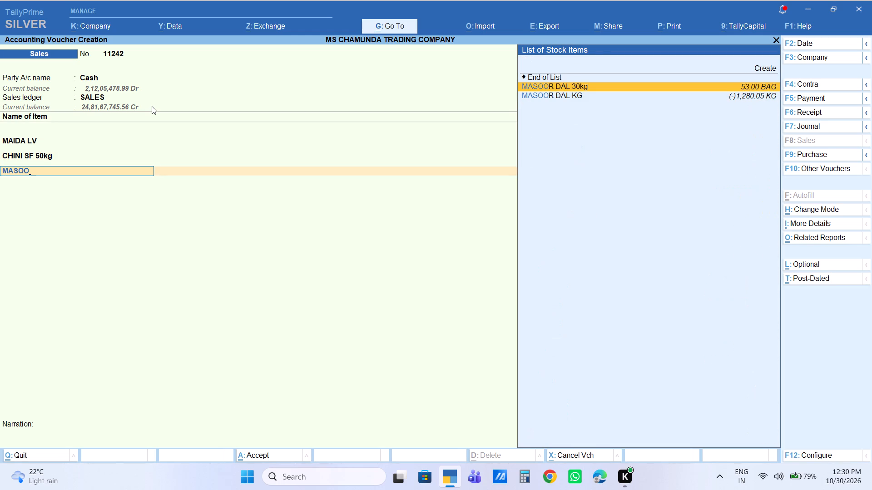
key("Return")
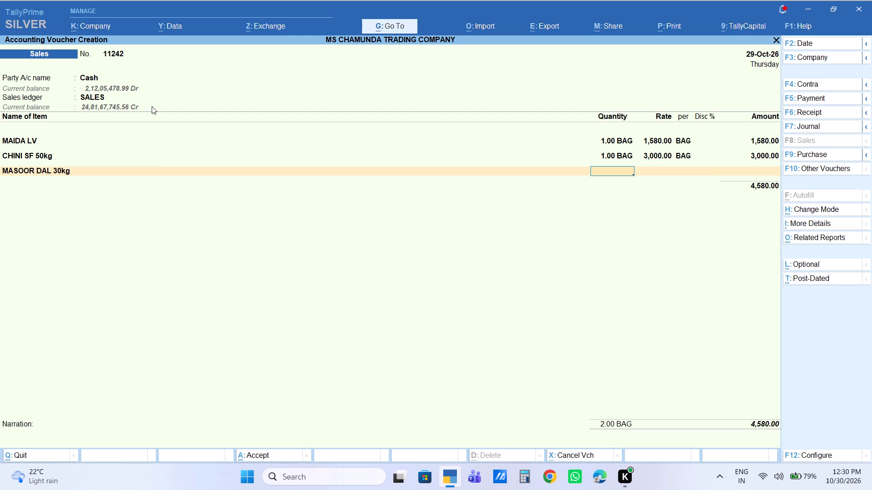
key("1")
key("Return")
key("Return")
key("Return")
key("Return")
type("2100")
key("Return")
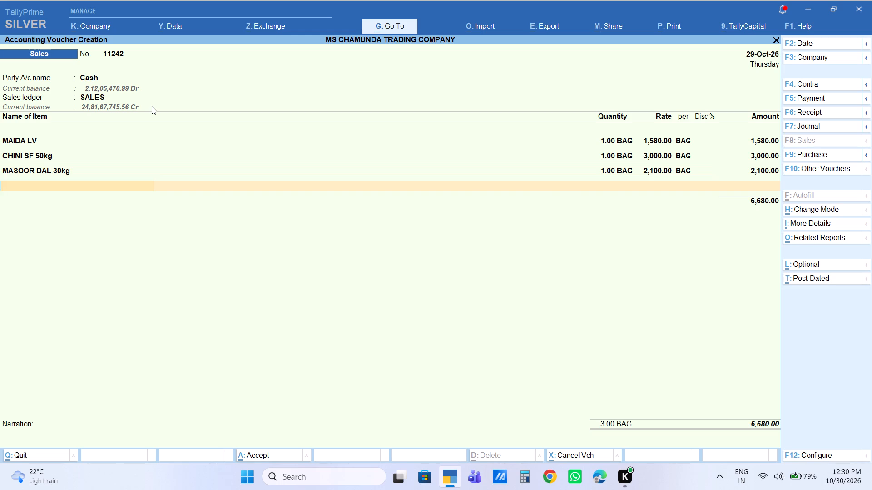
Add 1 bag of Raj AATA 26KG at the 850 rate as the fourth item.
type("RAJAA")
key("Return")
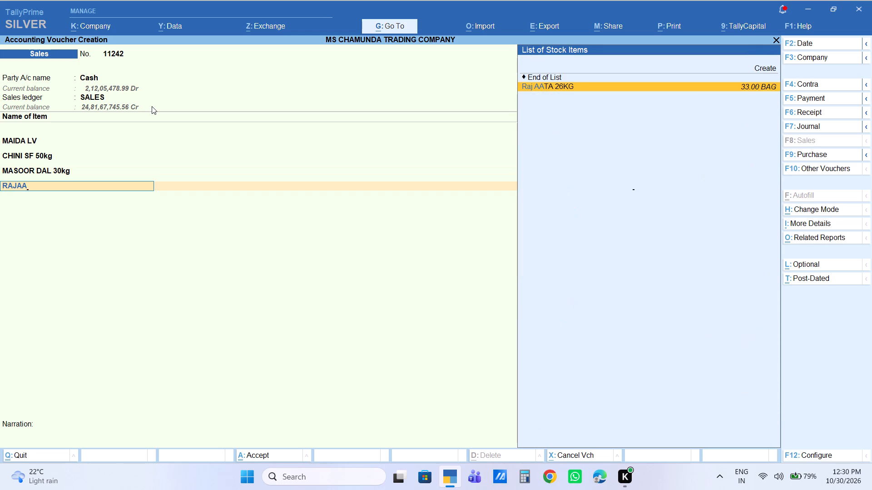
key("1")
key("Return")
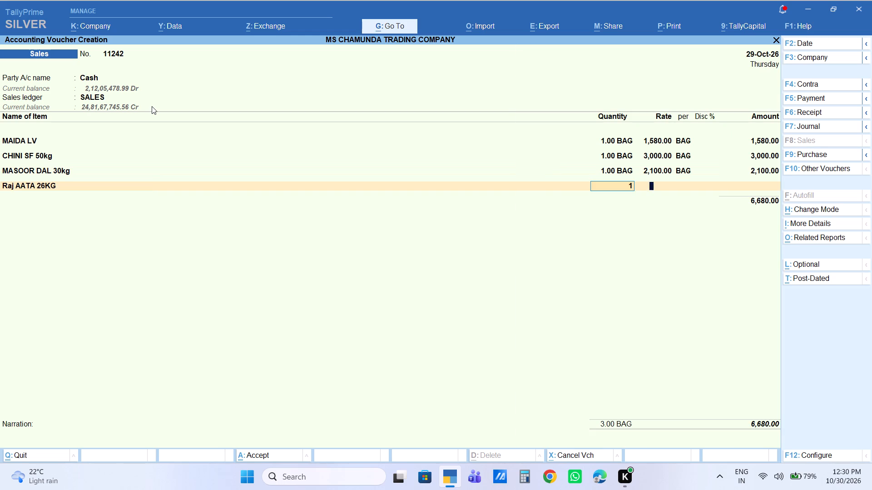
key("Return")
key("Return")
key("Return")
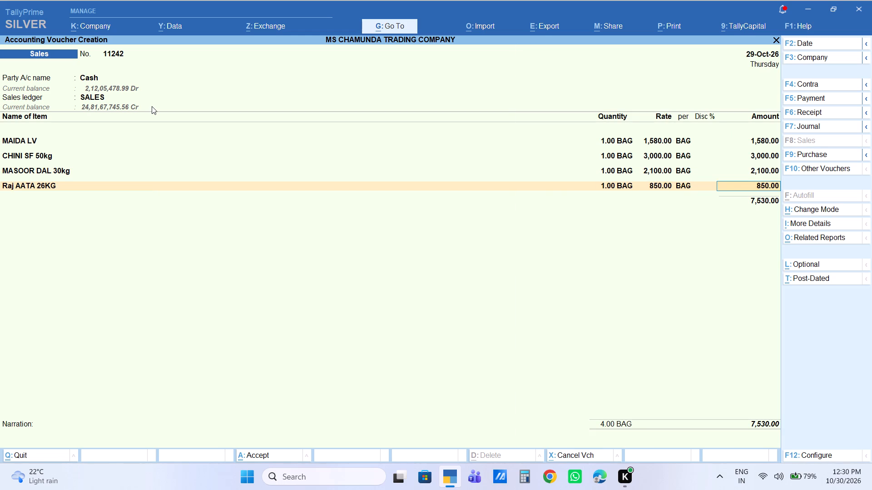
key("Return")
Add a Labour Charge of 12 below the items and save sales voucher No. 11242.
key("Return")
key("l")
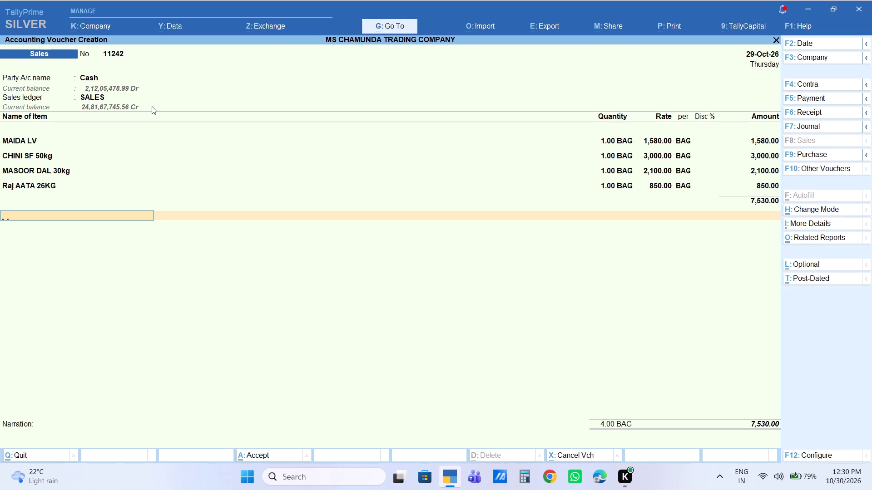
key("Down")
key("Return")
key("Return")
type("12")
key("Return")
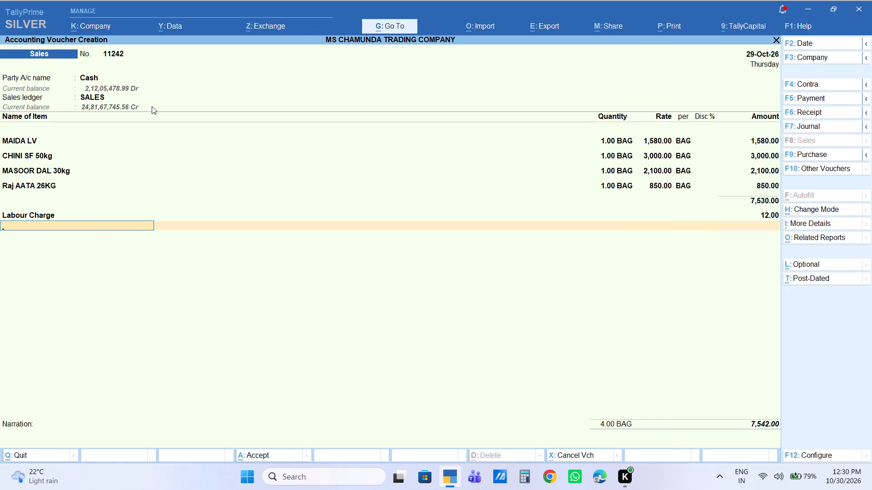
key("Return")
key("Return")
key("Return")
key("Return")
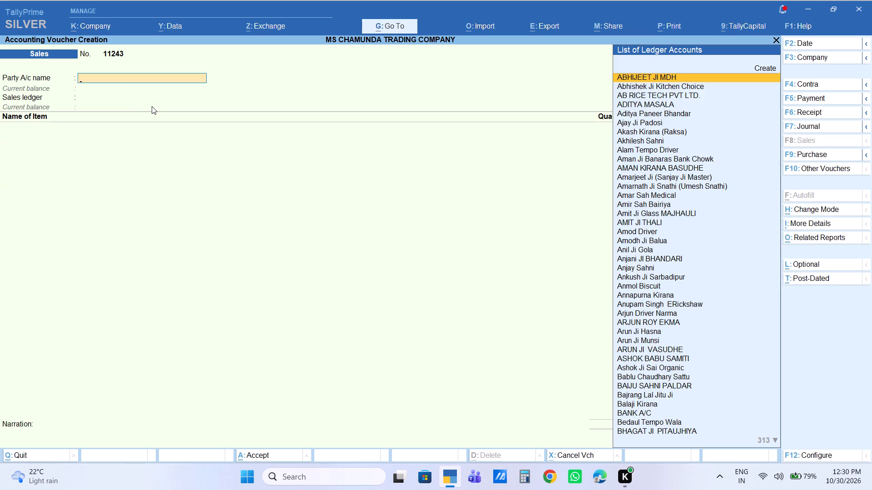
Set up sales voucher No. 11243 with Cash as the party account and SALES as the sales ledger.
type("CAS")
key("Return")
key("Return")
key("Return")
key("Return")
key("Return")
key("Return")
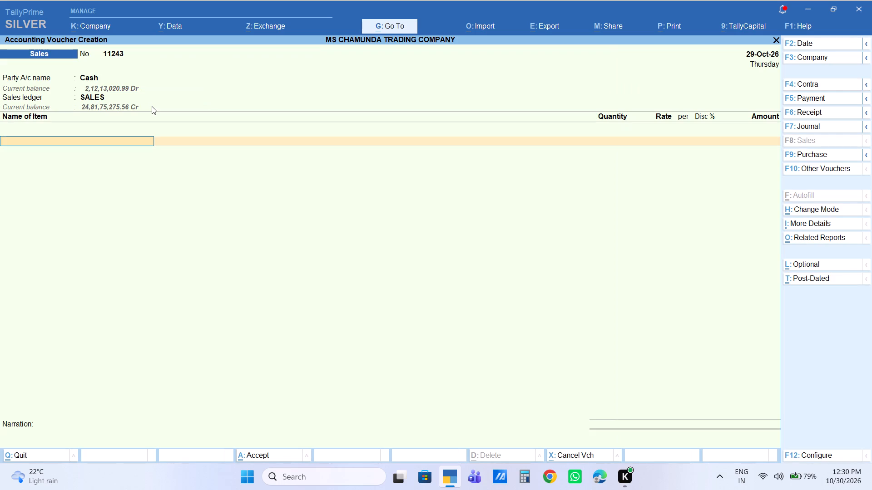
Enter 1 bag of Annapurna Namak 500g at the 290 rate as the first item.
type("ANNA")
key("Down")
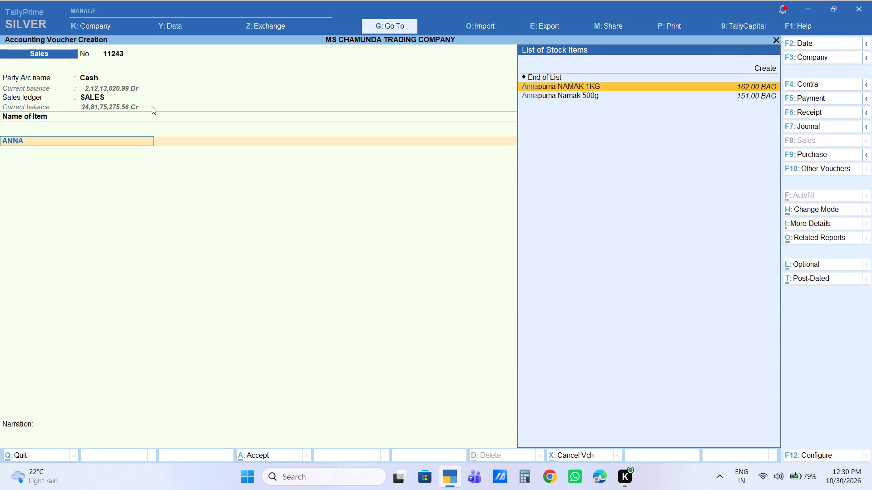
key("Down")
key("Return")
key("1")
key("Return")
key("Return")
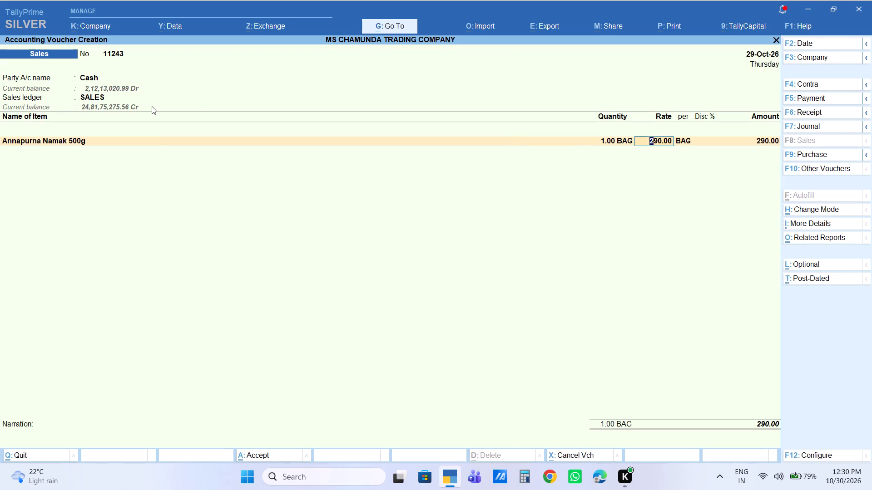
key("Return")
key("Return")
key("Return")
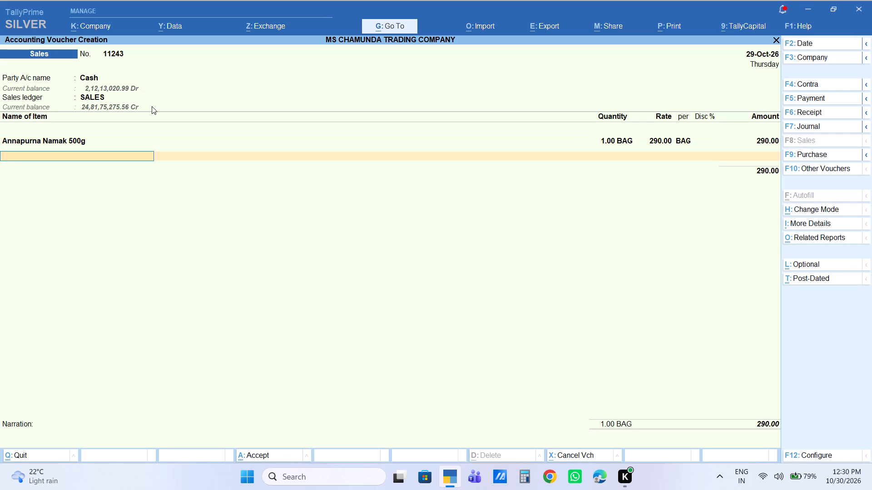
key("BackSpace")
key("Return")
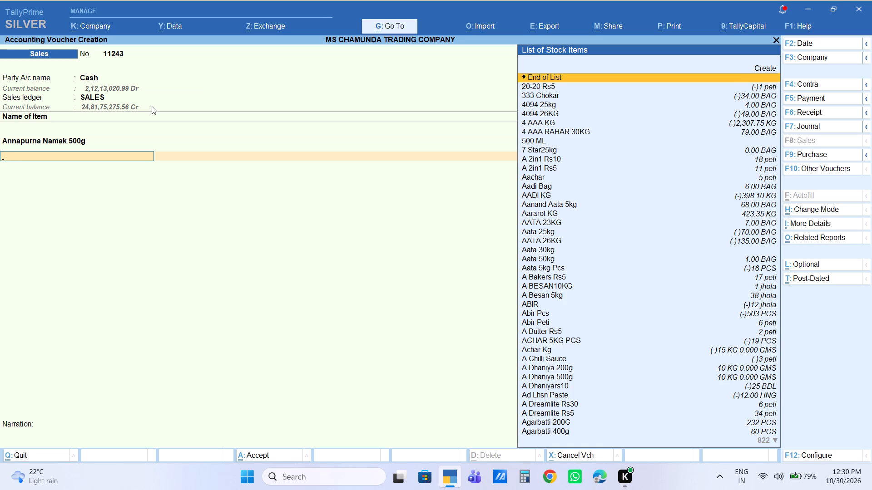
Add 1 bag of MASOOR DAL 30kg at the 2,100 rate to the voucher.
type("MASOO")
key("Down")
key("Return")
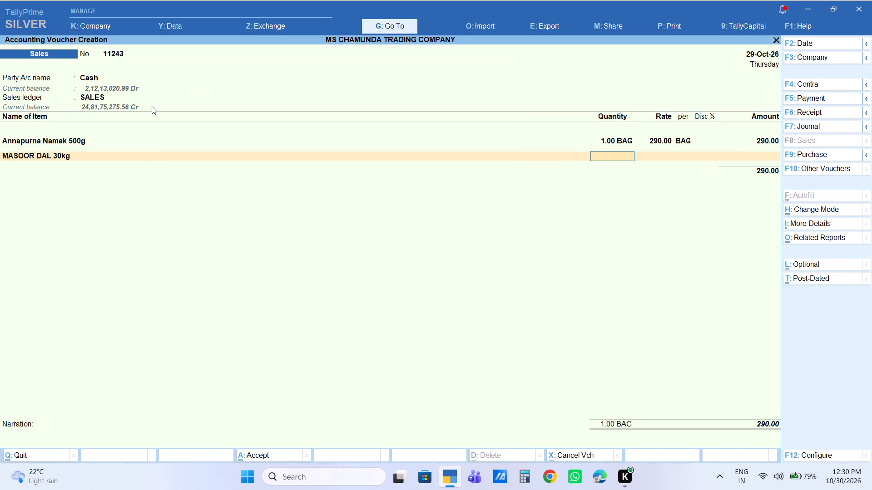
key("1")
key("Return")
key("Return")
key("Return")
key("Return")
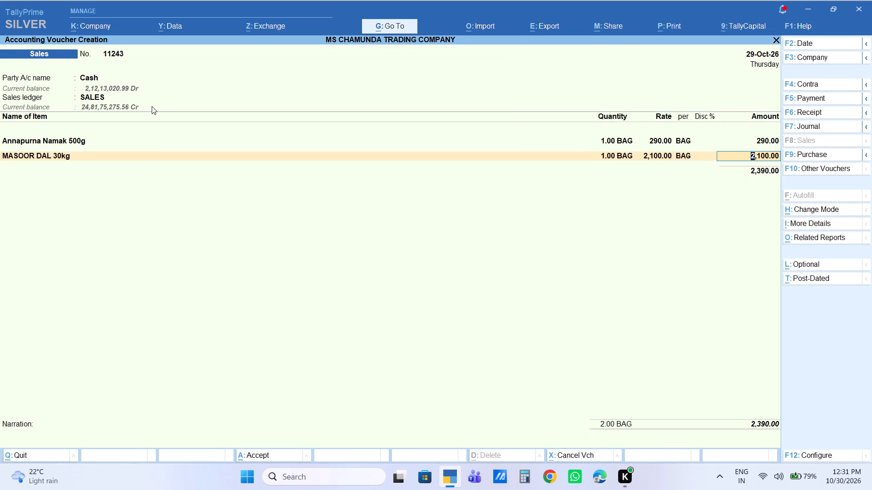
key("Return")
Add 1 tina of Sahnai Tina at the 2,160 rate after the MASOOR DAL 30kg line.
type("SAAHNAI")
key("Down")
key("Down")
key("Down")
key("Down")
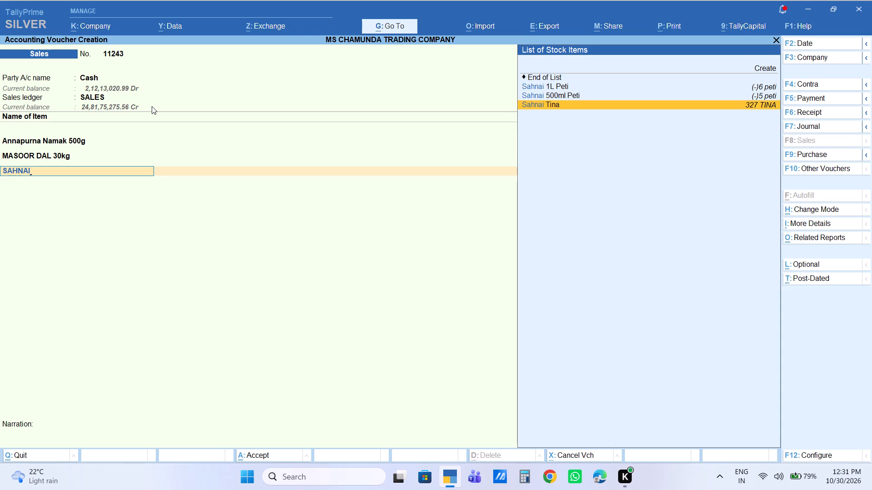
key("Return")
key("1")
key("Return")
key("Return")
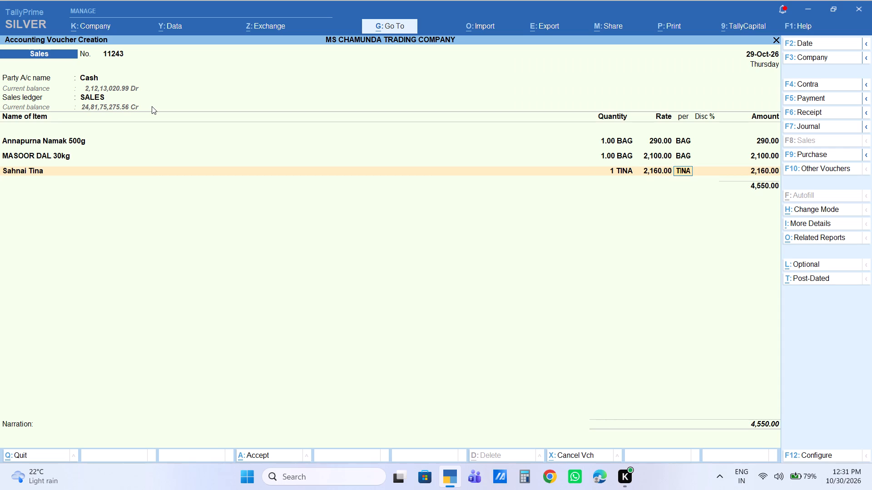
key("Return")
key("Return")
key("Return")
End the item list and add a Labour Charge of 5.
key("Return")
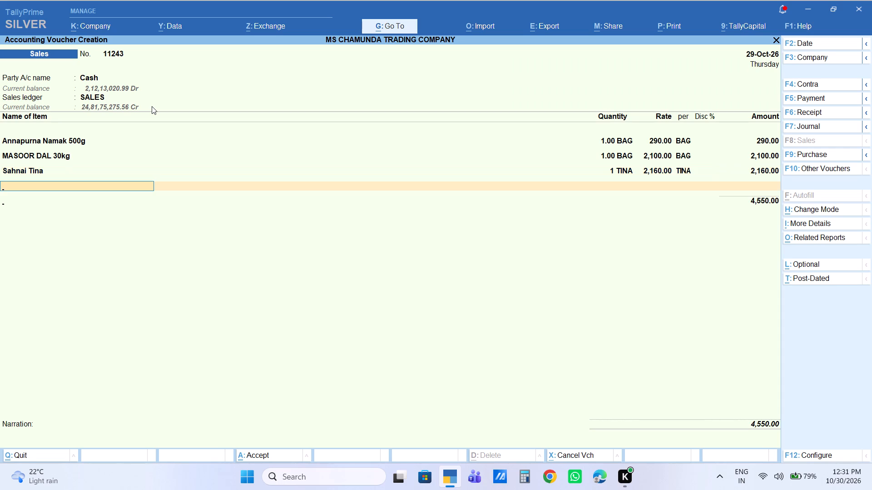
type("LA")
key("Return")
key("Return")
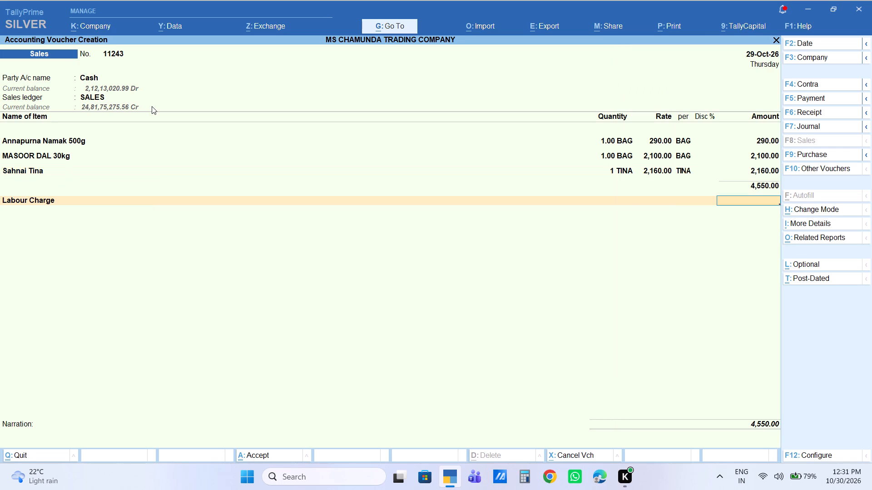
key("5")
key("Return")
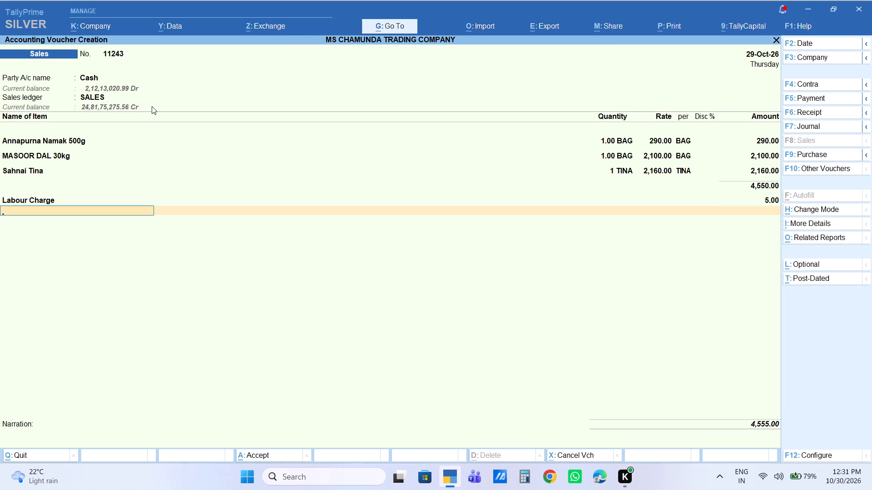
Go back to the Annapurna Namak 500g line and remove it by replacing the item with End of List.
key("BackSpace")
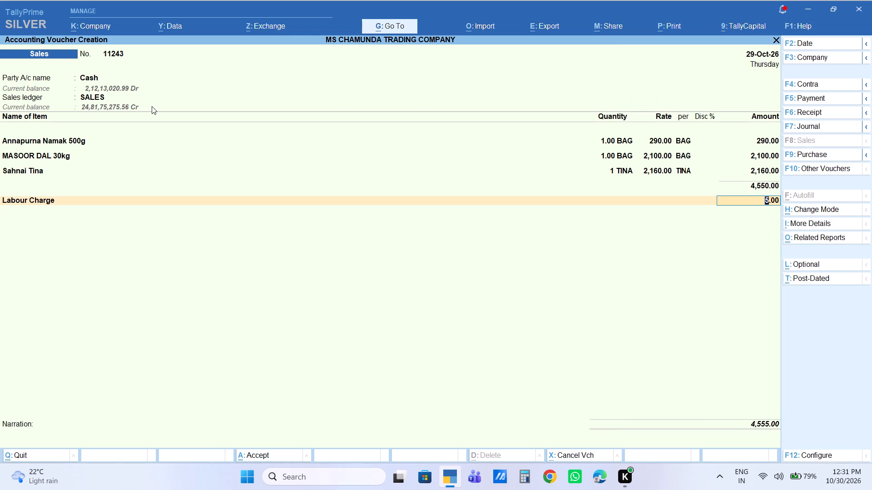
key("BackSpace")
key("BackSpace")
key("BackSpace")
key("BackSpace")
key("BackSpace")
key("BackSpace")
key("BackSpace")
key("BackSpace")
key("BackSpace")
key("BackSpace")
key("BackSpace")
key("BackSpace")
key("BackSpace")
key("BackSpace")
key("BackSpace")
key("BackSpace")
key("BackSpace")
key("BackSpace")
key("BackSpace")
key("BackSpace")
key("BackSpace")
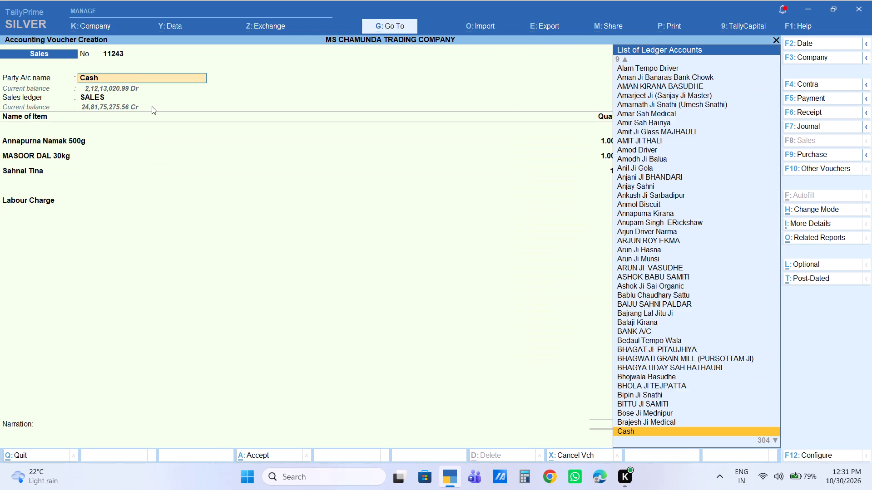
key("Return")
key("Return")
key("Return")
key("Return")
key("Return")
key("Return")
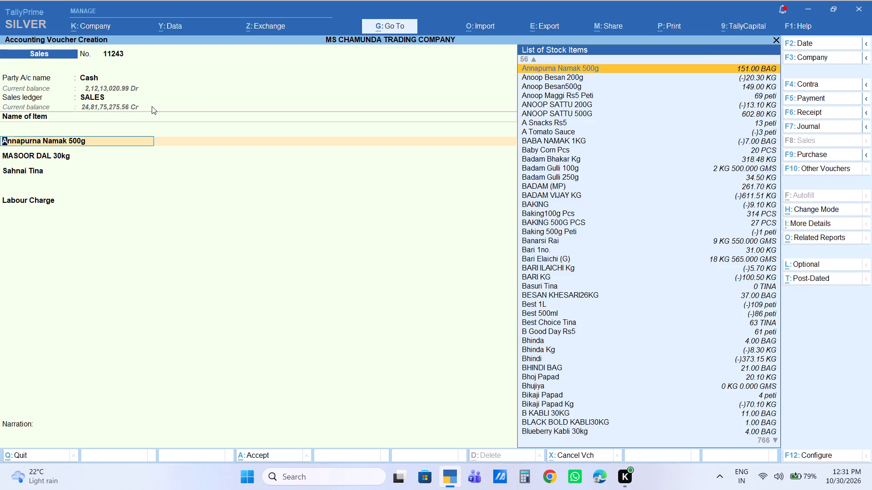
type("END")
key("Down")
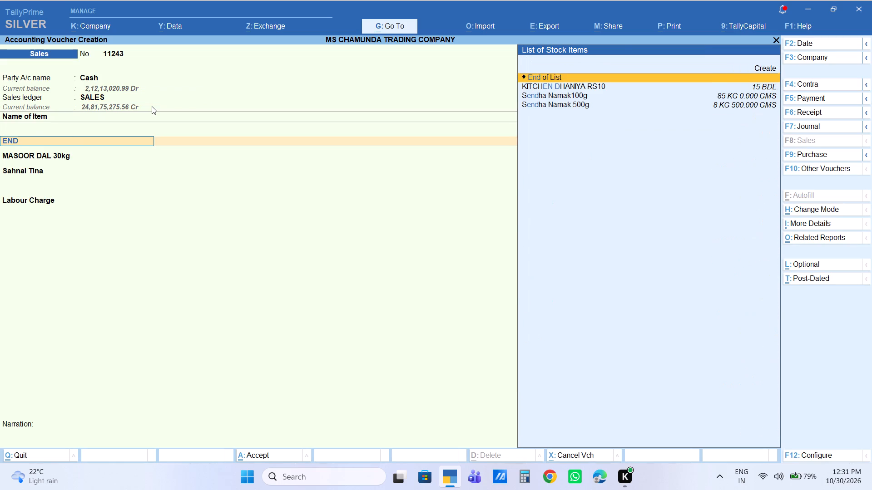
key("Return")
Keep the MASOOR DAL 30kg, Sahnai Tina and Labour Charge entries and save sales voucher No. 11243.
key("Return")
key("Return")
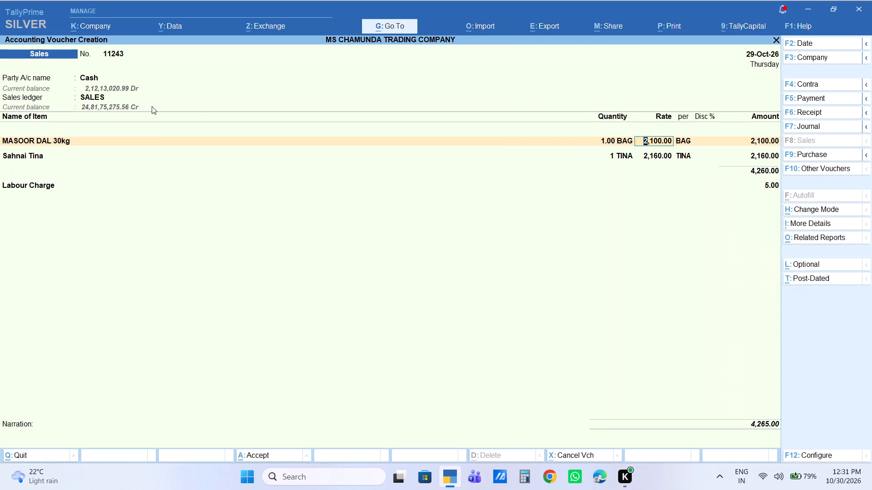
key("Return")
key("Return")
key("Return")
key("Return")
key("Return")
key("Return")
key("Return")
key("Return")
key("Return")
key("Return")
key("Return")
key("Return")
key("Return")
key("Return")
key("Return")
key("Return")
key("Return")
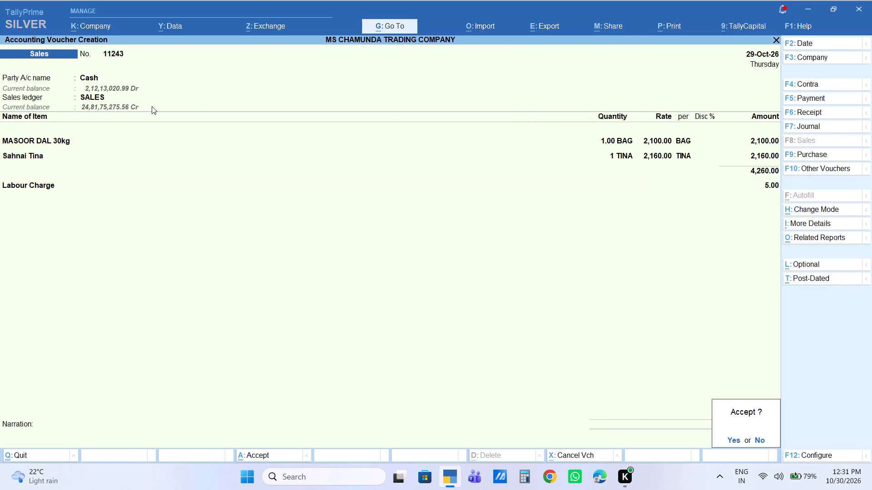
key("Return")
Set up sales voucher No. 11244 with Cash as the party account and SALES as the sales ledger.
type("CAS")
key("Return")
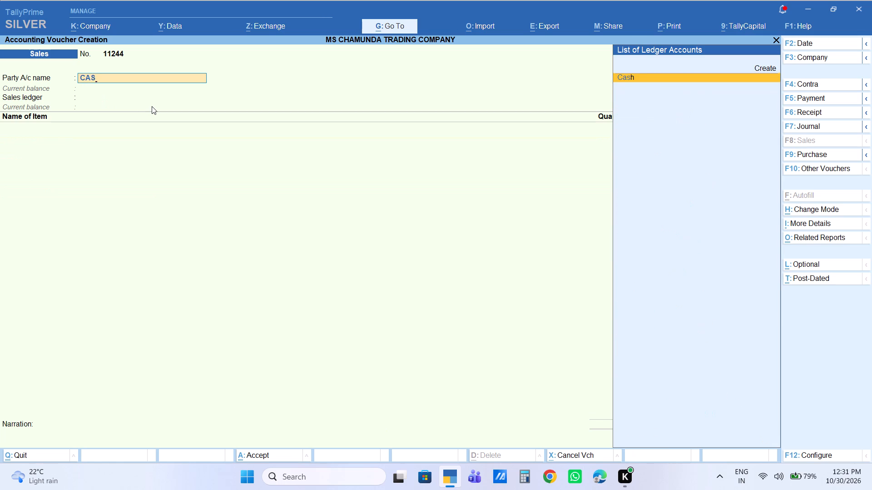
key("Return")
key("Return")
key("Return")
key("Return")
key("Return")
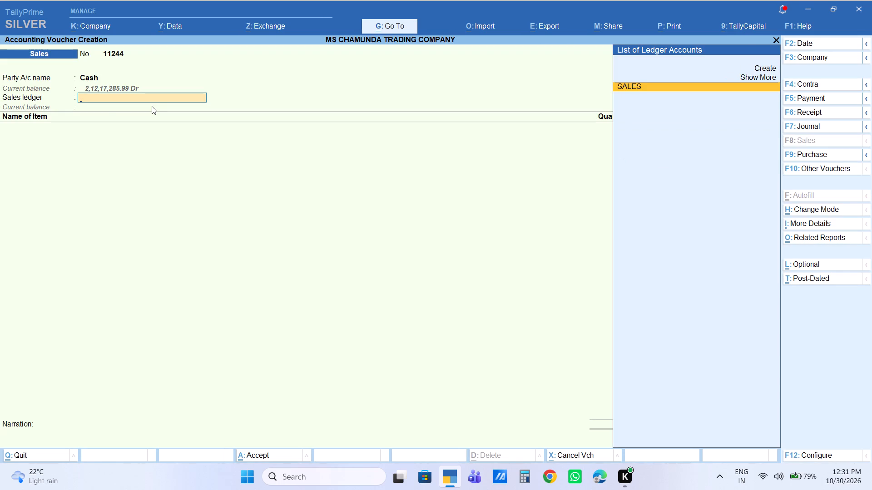
Enter 1 bag of Annapurna Namak 500g as the only item and save sales voucher No. 11244.
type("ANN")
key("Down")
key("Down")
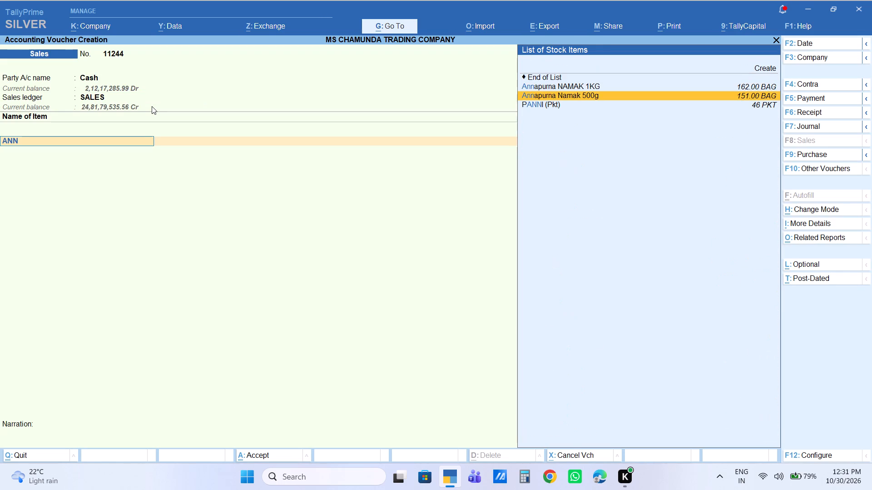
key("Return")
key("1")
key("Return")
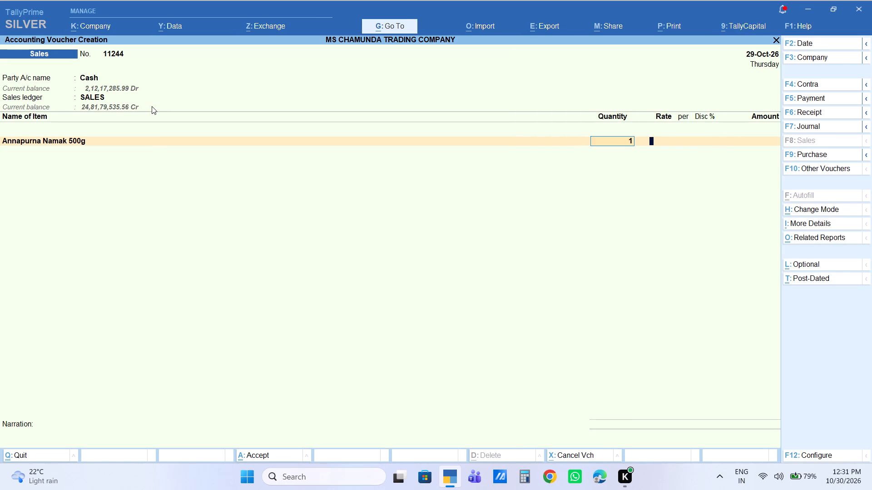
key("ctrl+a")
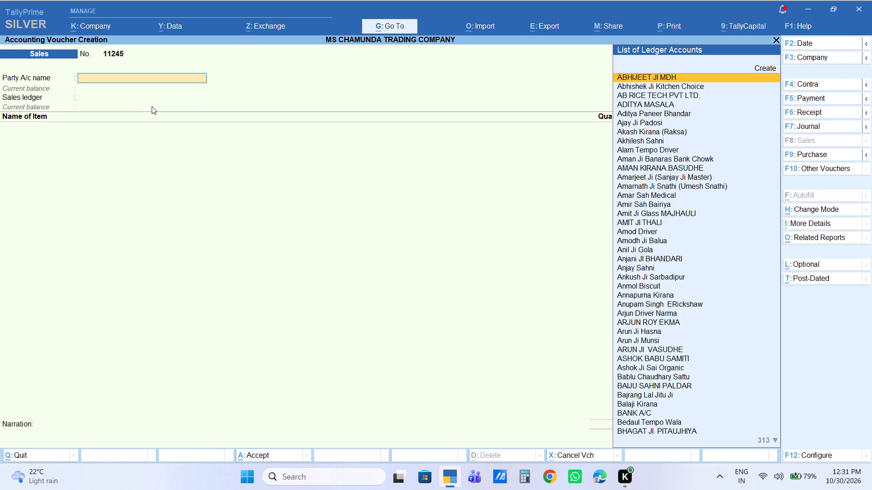
Set up sales voucher No. 11245 with Cash as the party account and SALES as the sales ledger.
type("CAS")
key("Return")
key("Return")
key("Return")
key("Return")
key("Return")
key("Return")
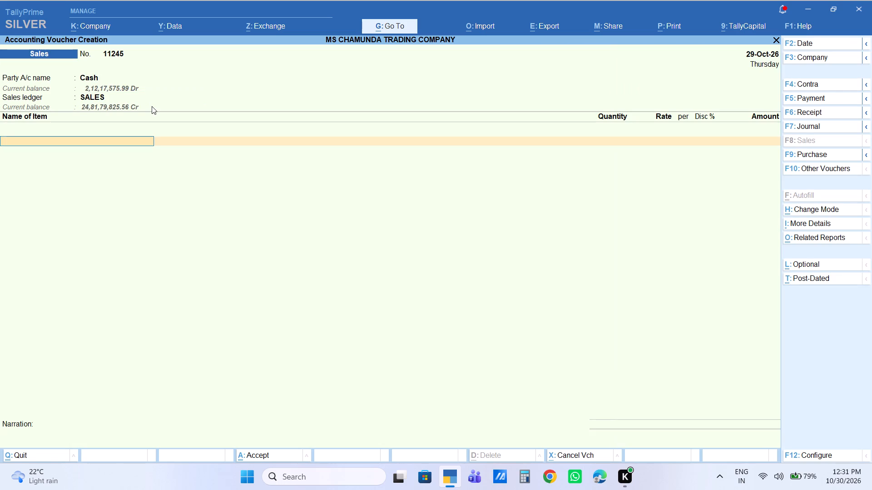
Enter 1 BDL of Khara Garam Rs5 at the 120 rate as the first item.
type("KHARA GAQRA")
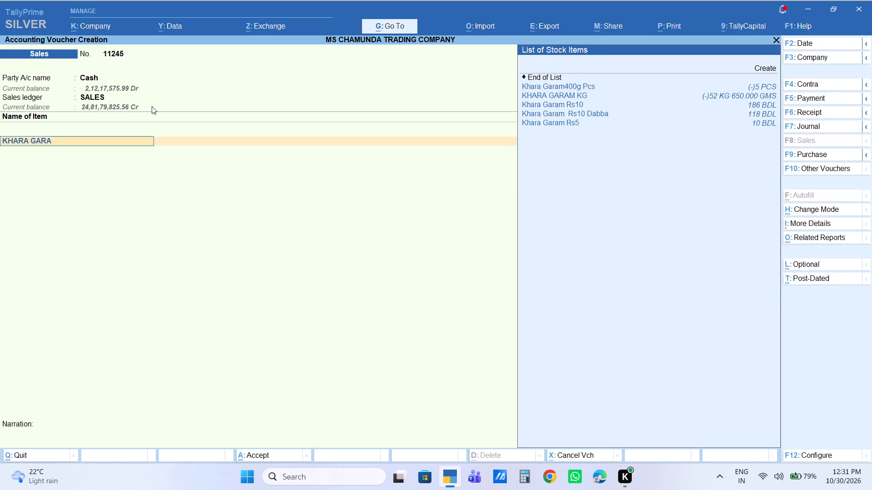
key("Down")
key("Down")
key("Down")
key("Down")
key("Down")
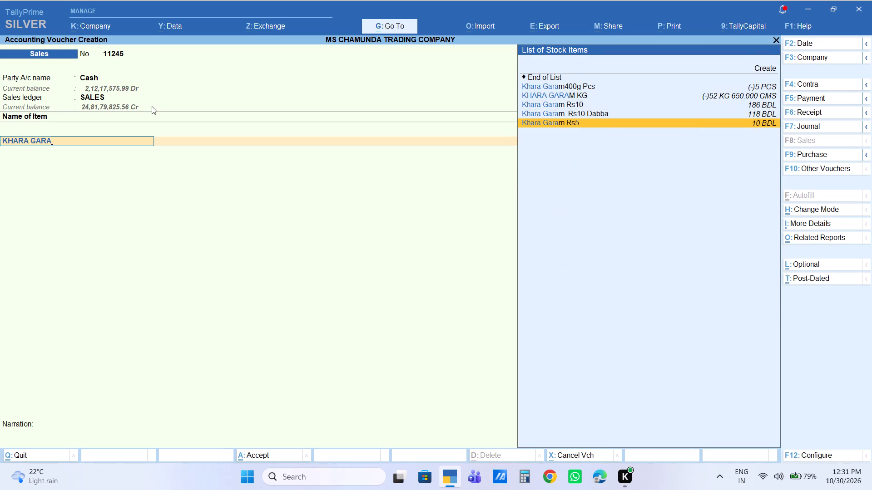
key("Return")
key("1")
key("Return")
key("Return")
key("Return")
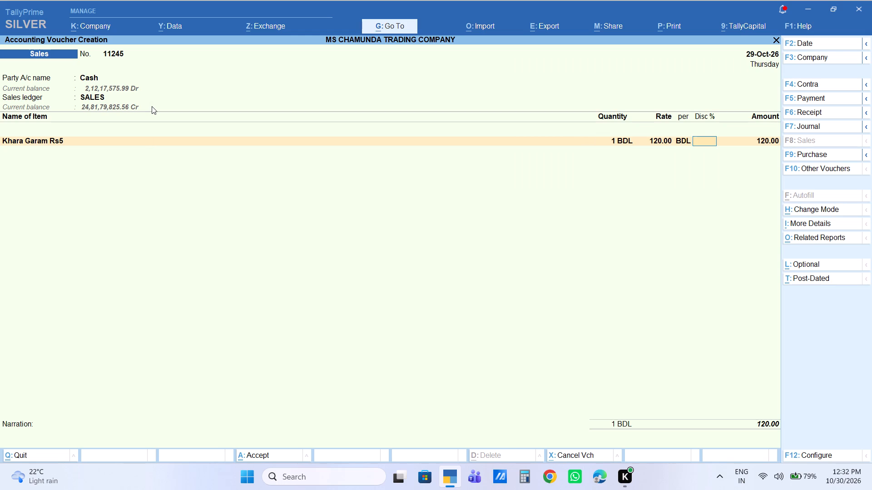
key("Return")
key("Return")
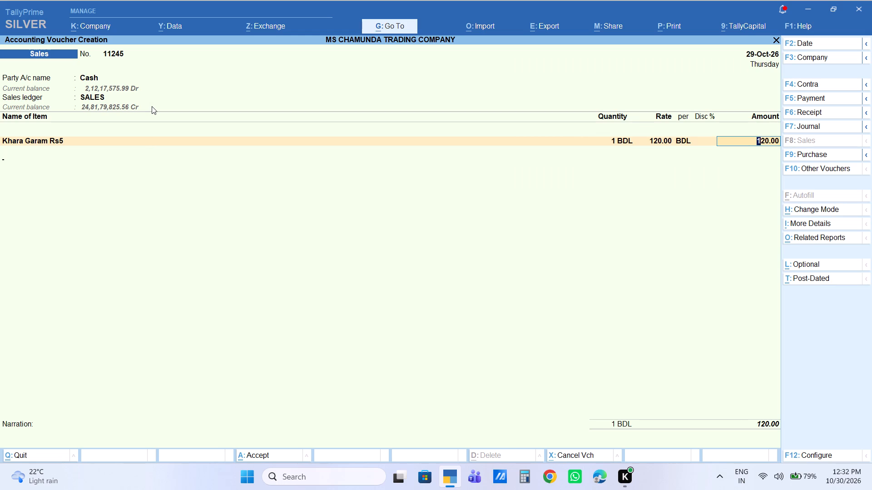
Add 1 BDL of Khara Garam Rs10 at the 120 rate as the second item of voucher No. 11245.
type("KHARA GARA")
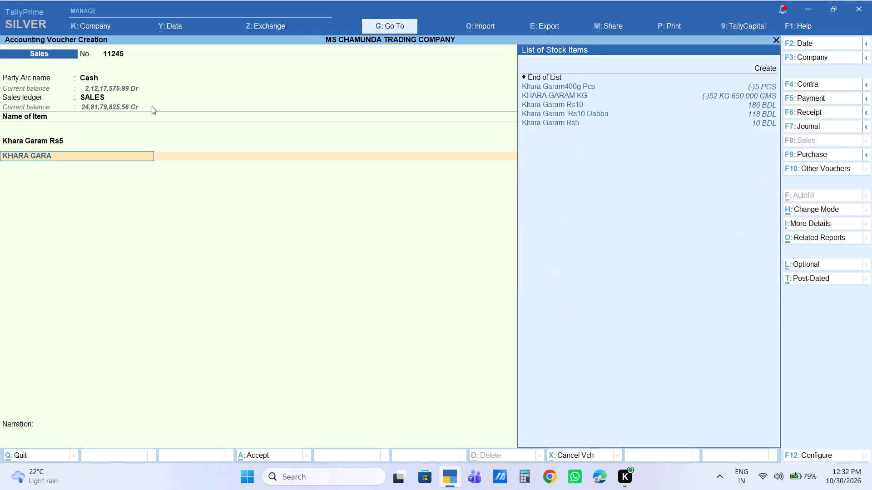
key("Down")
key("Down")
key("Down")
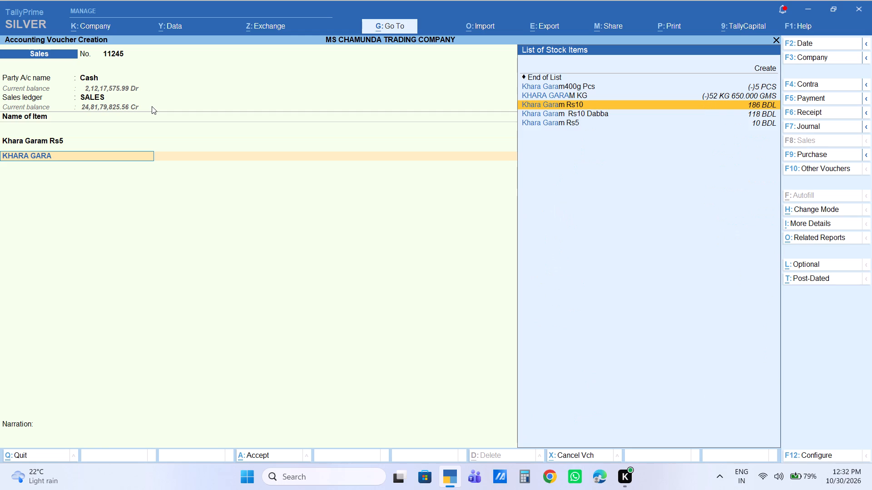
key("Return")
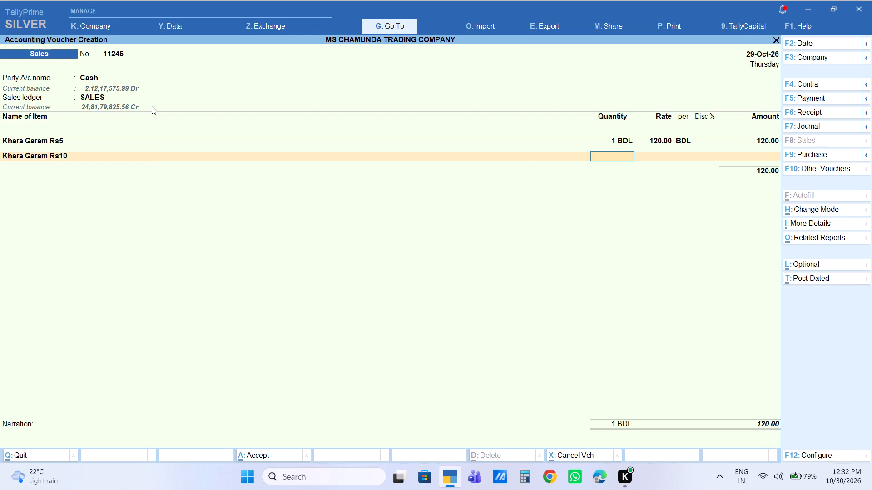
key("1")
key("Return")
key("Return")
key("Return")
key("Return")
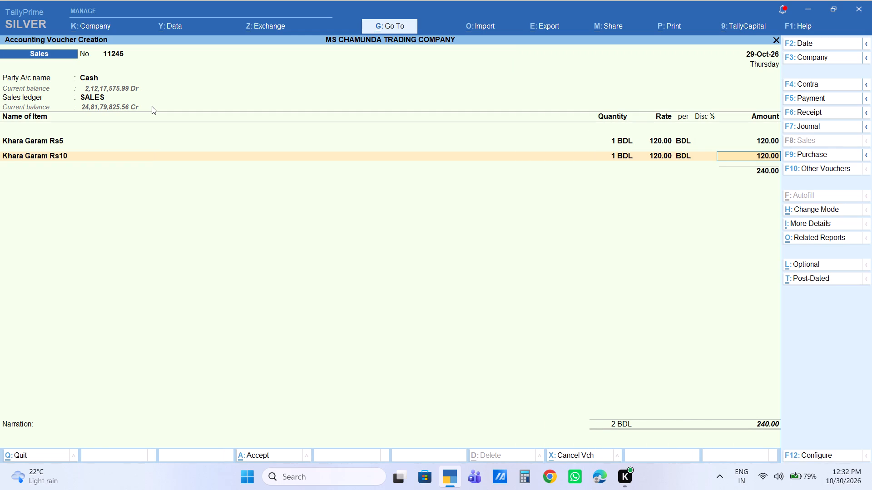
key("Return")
Add 5 KG of LAHSUN B with an amount of 600 as the third item.
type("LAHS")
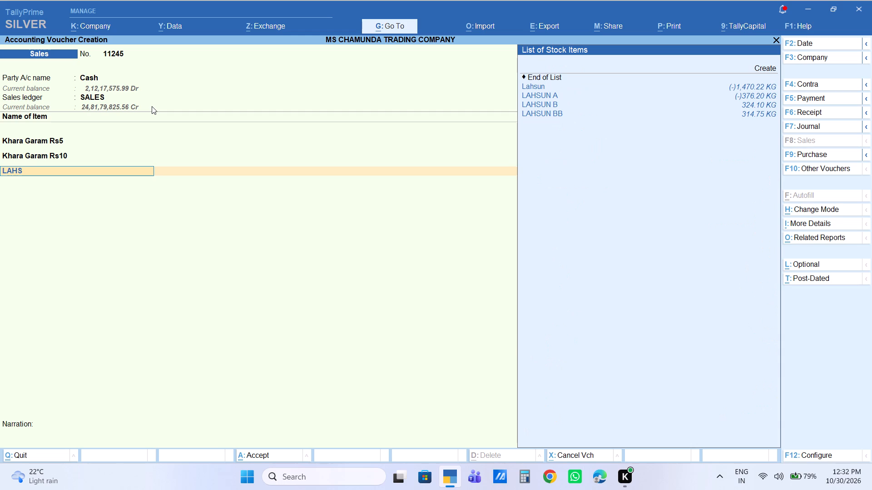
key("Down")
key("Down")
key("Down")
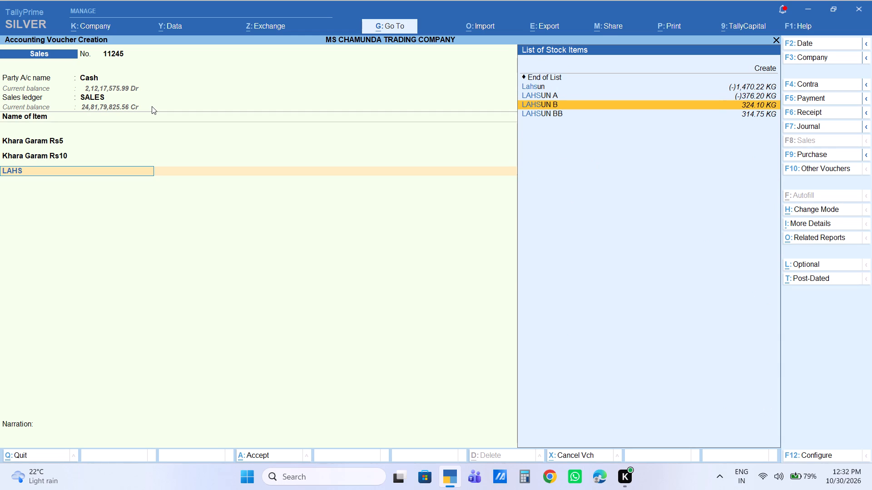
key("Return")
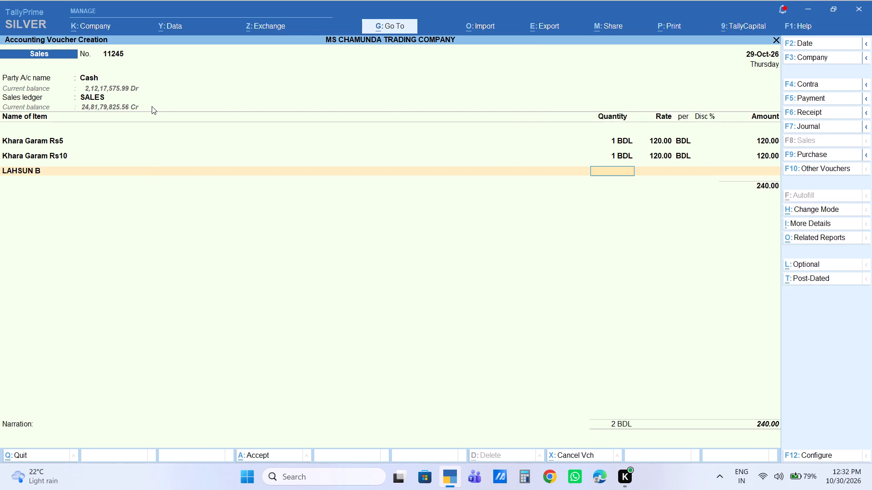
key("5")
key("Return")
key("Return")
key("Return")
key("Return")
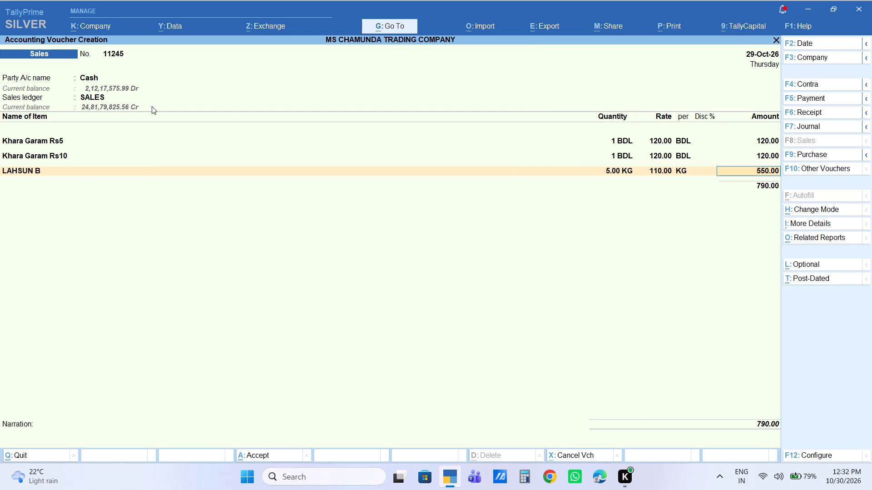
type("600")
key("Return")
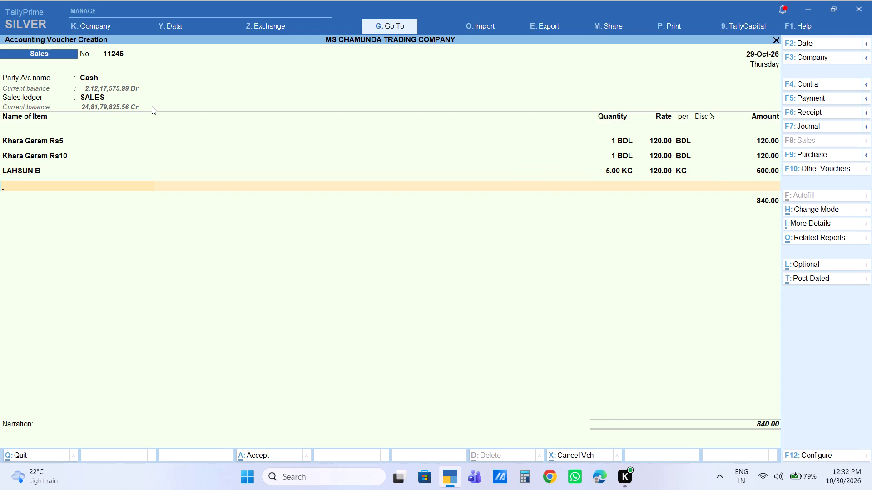
Add 1 peti of SALONI 1L PETI at the 3,050 rate as the fourth item.
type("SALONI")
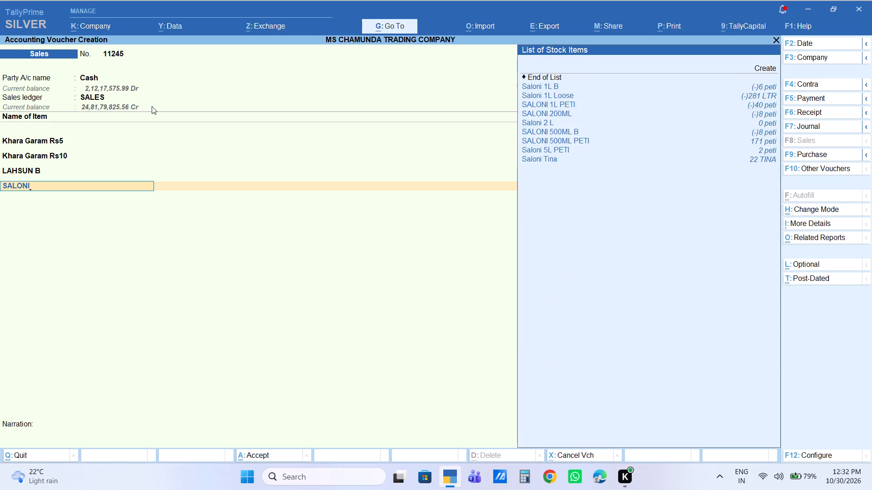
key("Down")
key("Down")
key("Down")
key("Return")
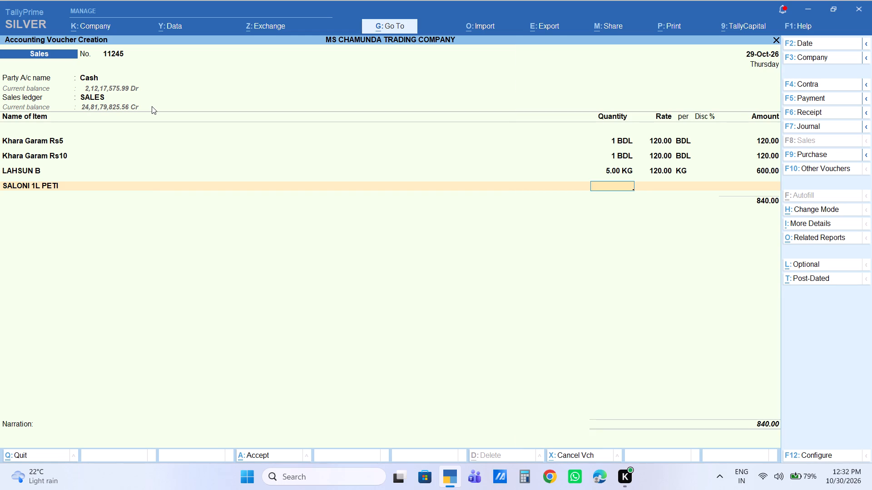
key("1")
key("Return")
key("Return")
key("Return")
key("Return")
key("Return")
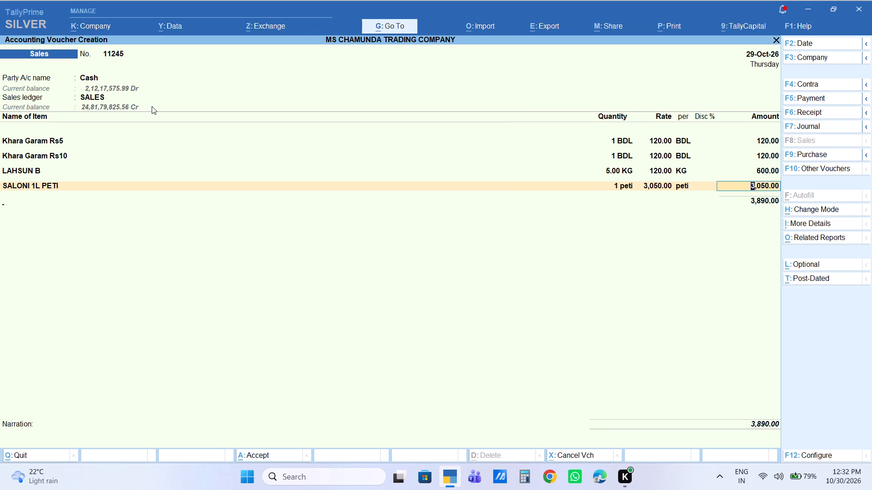
Add 1 peti of SALONI 500ML PETI at the 3,450 rate as the fifth item.
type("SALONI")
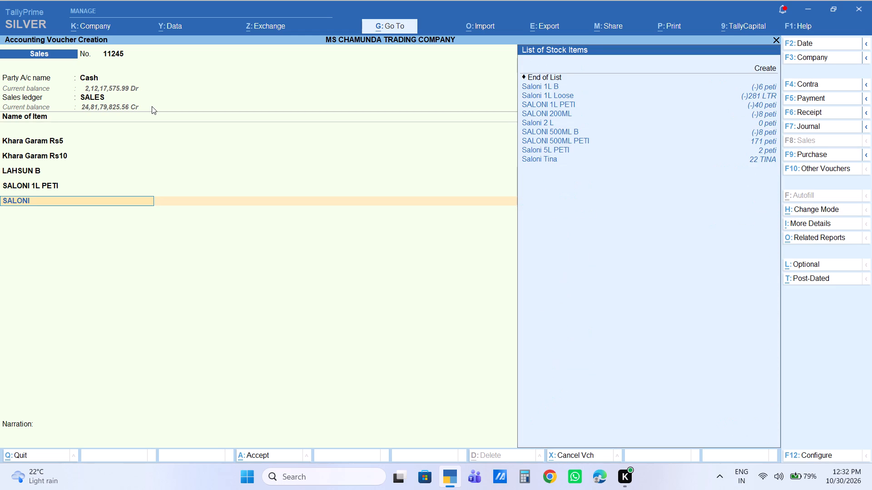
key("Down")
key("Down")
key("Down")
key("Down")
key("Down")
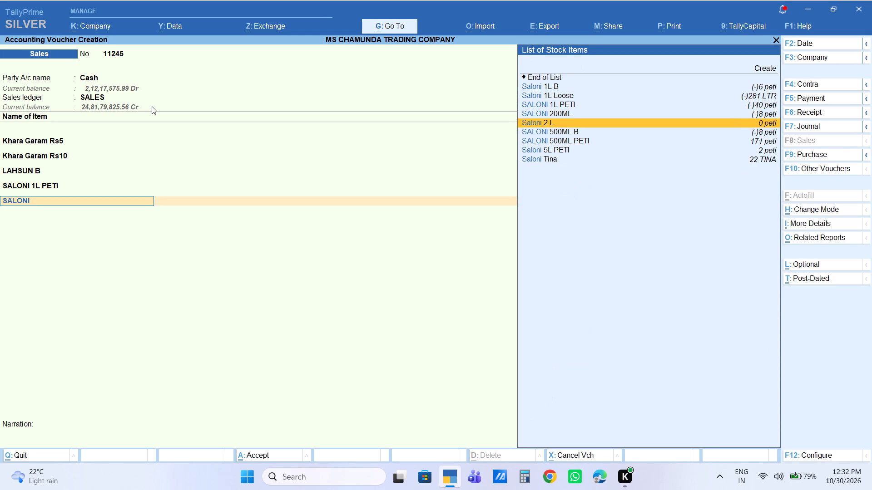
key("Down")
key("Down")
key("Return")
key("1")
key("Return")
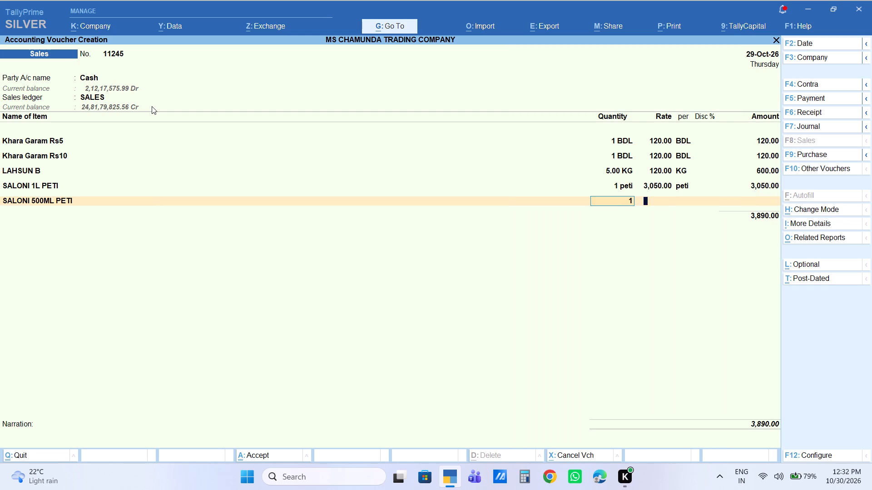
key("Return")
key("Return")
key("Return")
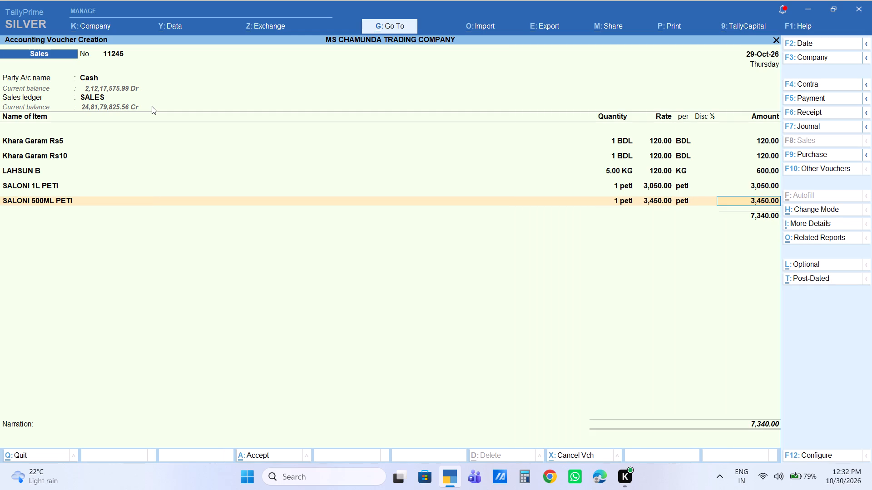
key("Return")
Add 1 bag of MASOOR DAL 30kg with an amount of 2,130 as the sixth item.
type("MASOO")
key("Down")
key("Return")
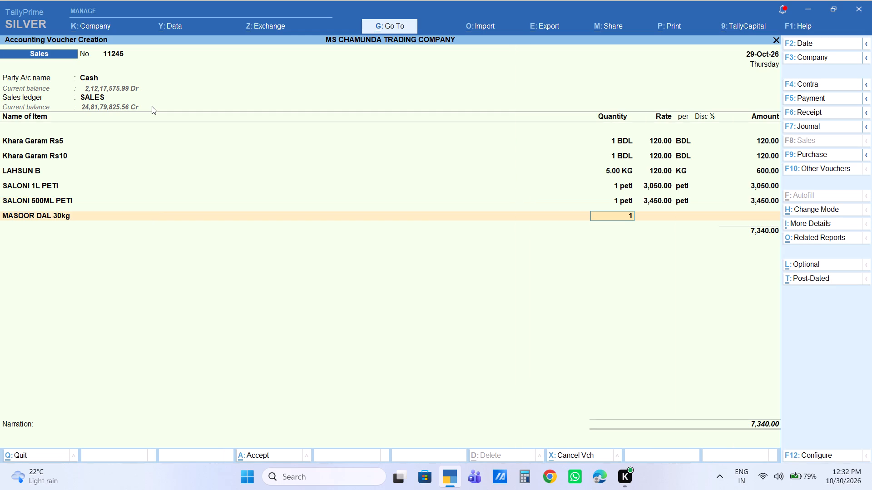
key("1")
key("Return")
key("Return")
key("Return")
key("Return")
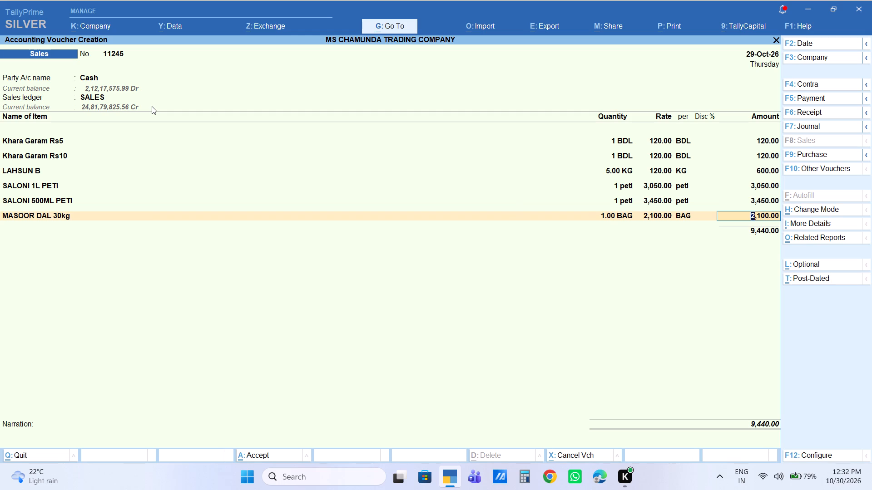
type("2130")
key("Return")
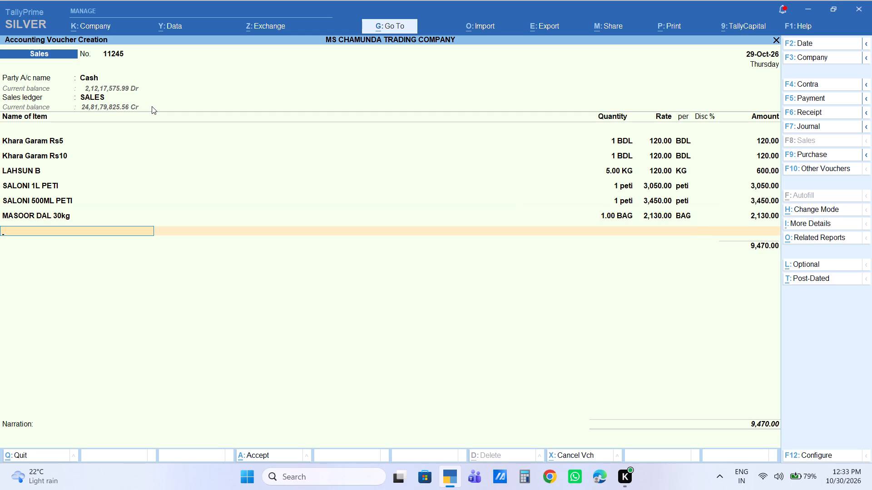
Add 1 bag of Soyabin 5kg at the 375 rate as the seventh item.
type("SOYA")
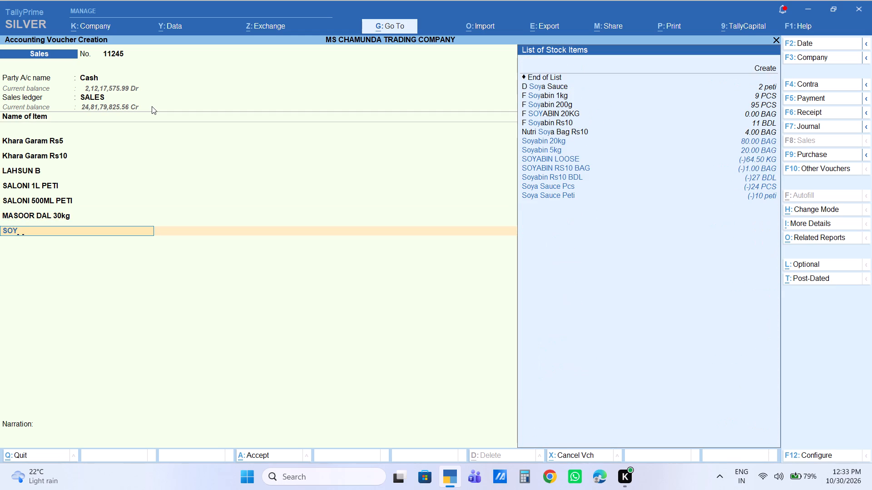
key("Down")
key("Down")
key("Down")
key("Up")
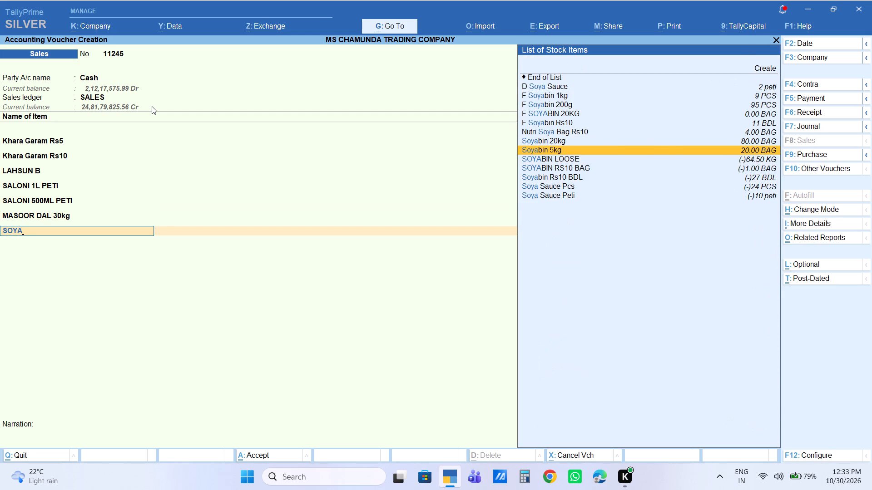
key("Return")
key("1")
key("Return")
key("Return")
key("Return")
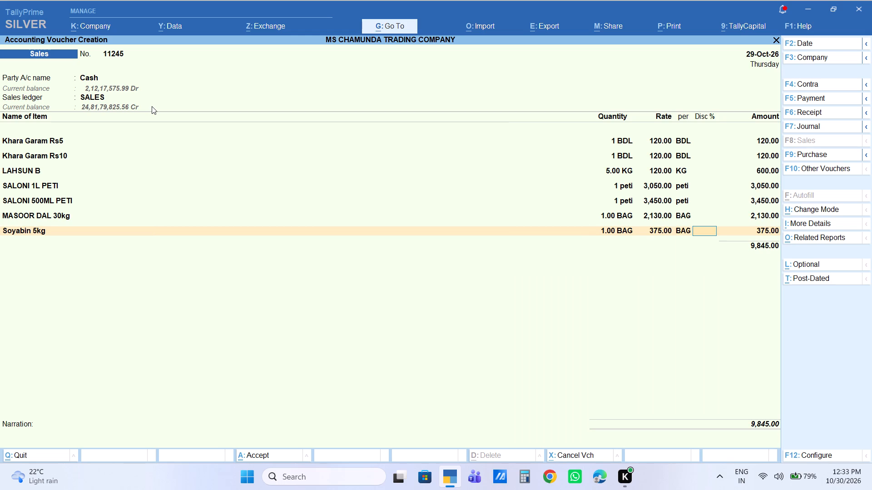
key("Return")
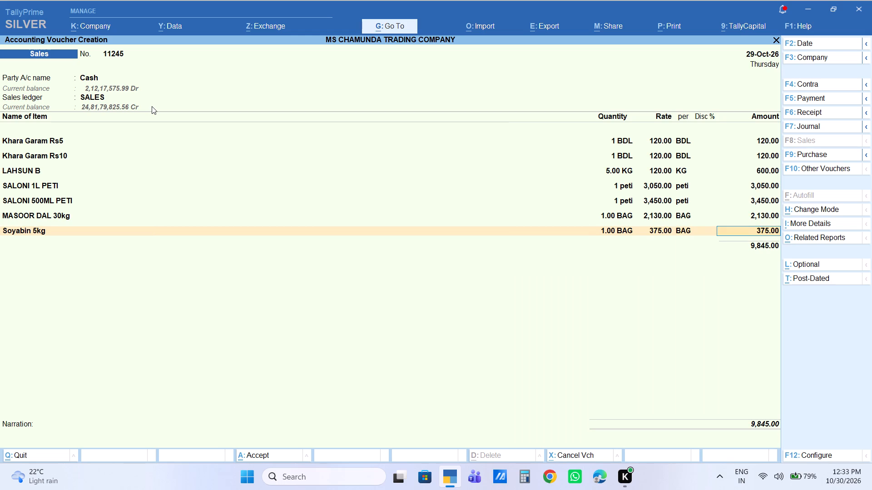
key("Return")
Add 1 bag of Raj AATA 26KG at the 850 rate as the eighth item.
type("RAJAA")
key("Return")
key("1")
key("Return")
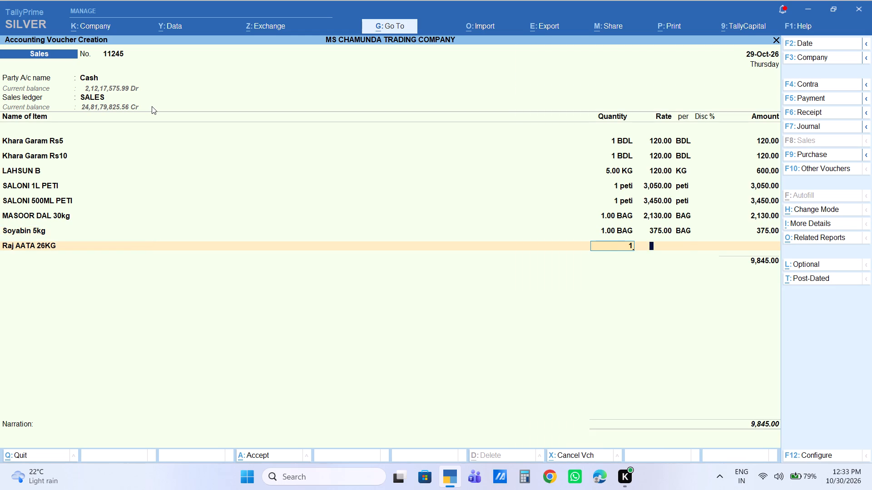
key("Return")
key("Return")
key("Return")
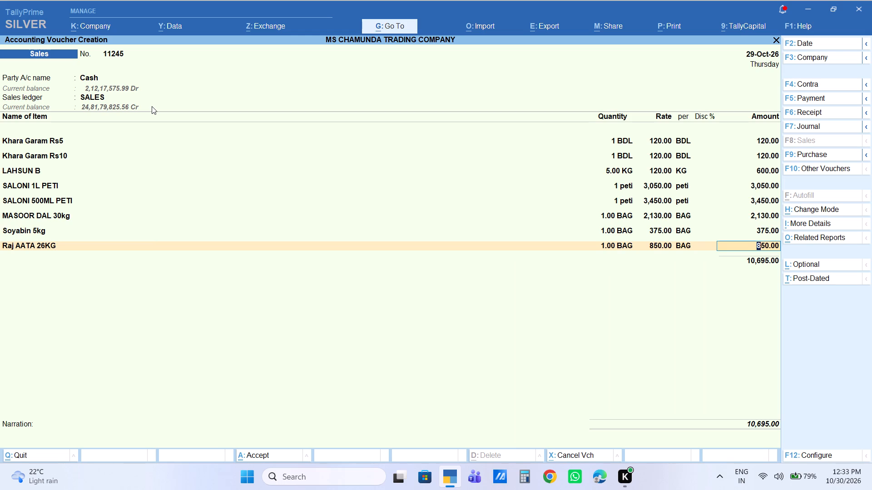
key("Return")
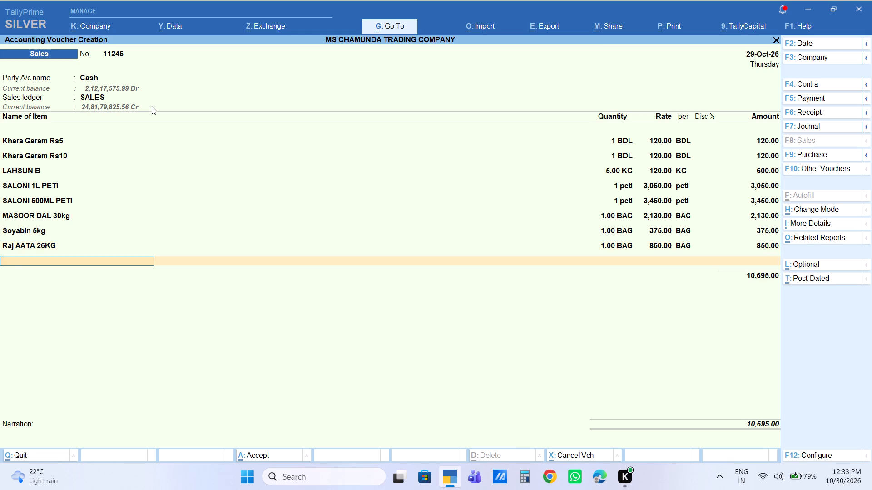
Add 1 bag of Aanand Aata 5kg at the 1,050 rate as the ninth item and end the item list.
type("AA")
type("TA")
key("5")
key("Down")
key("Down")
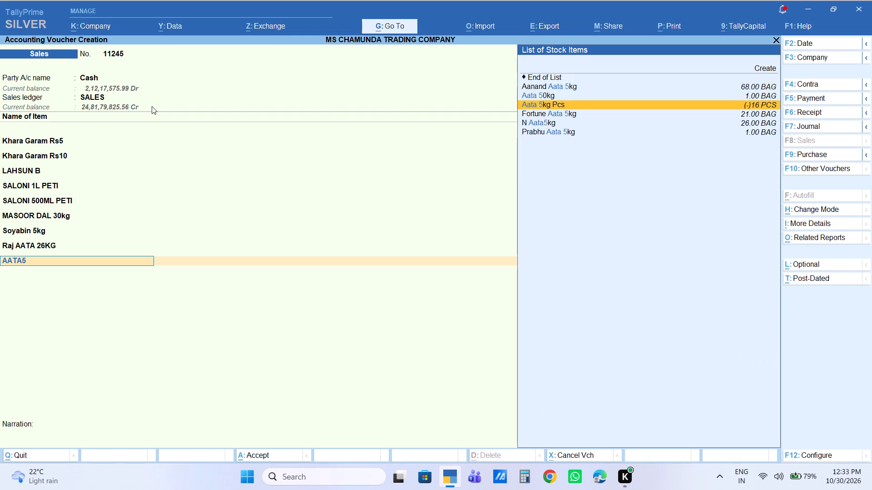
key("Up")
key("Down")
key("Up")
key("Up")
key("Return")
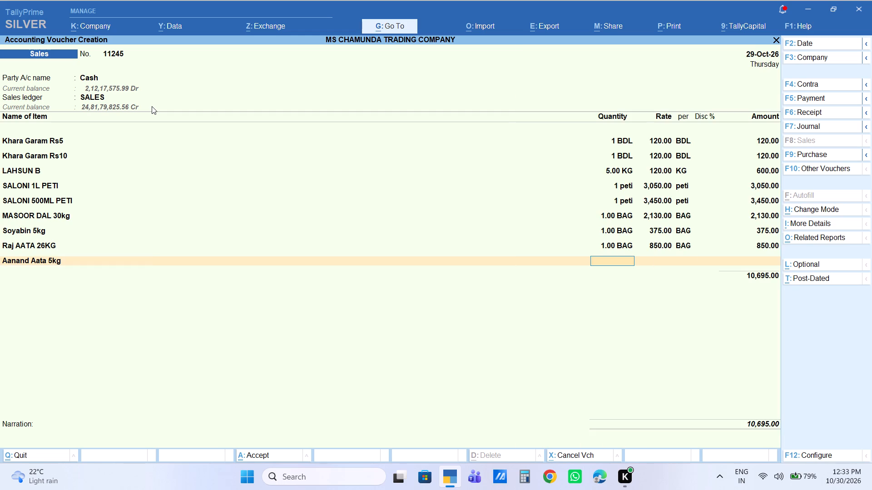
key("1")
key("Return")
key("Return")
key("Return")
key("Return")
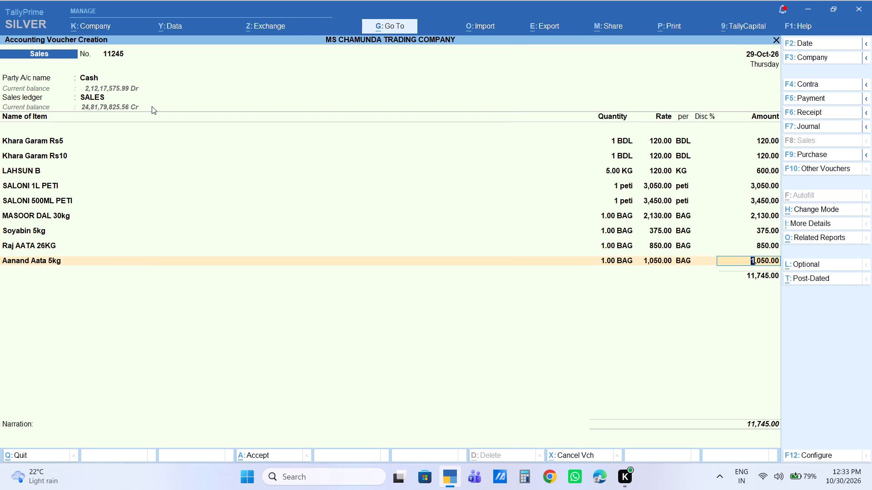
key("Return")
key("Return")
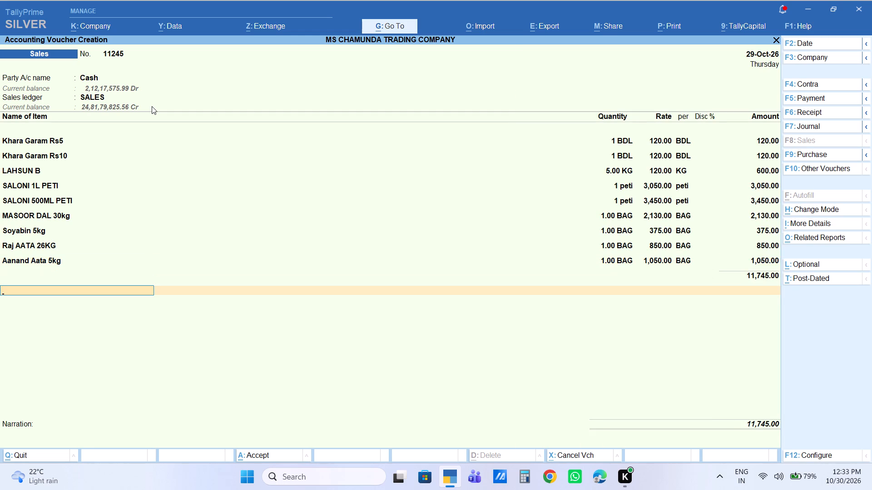
Add the Labour Charge ledger with an amount of 20 below the items of voucher No. 11245.
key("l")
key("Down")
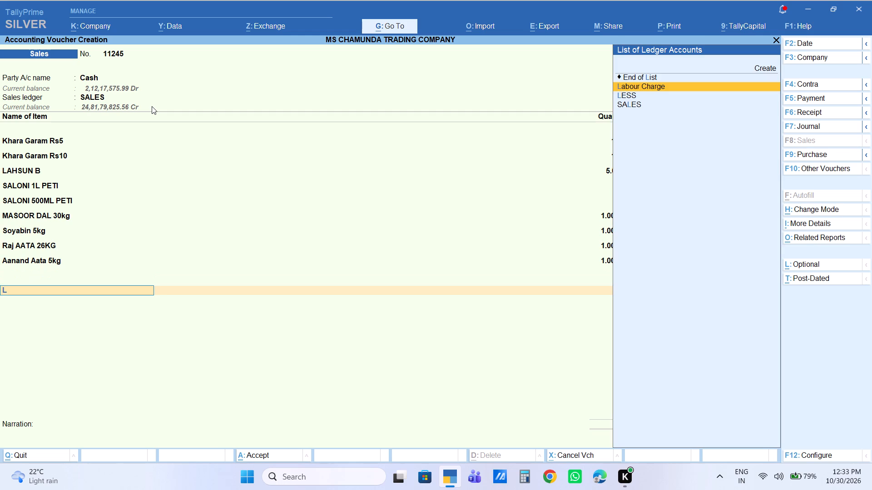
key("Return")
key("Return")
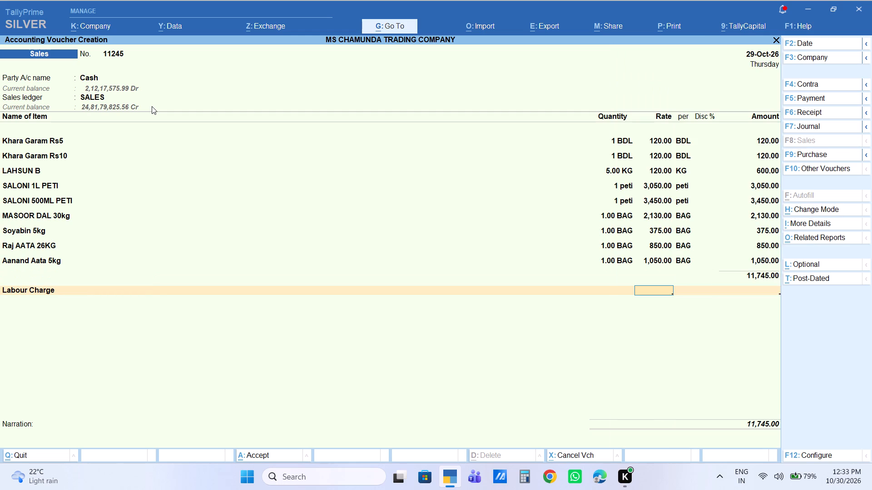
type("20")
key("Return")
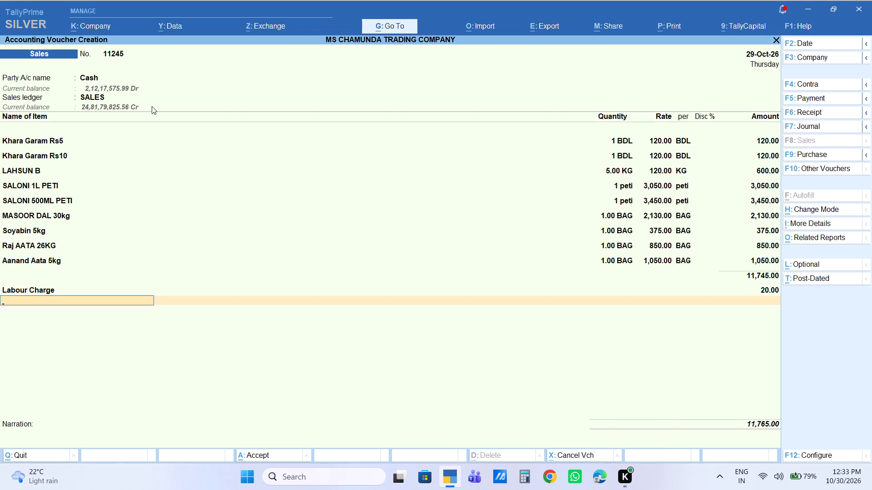
Finish voucher No. 11245 with a blank narration, save it and leave voucher entry.
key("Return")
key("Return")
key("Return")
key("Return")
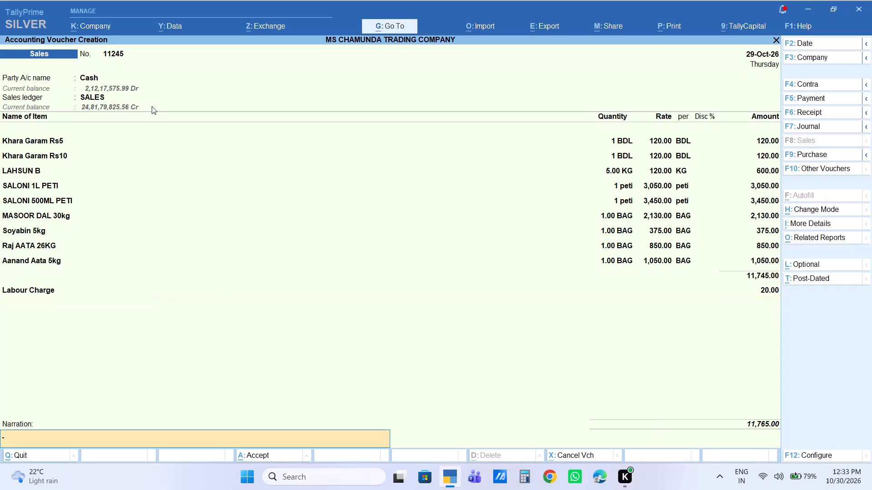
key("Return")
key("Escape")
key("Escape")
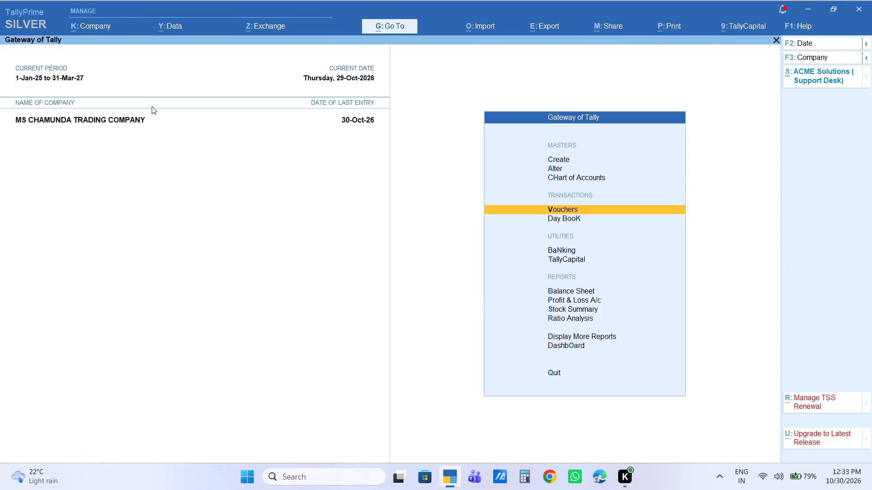
Look through the Day Book's vouchers for 29-Oct-26, and close the report.
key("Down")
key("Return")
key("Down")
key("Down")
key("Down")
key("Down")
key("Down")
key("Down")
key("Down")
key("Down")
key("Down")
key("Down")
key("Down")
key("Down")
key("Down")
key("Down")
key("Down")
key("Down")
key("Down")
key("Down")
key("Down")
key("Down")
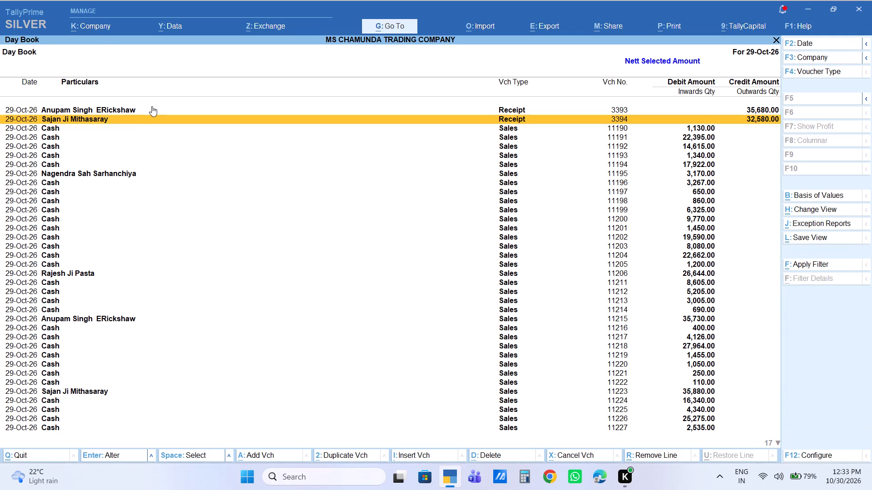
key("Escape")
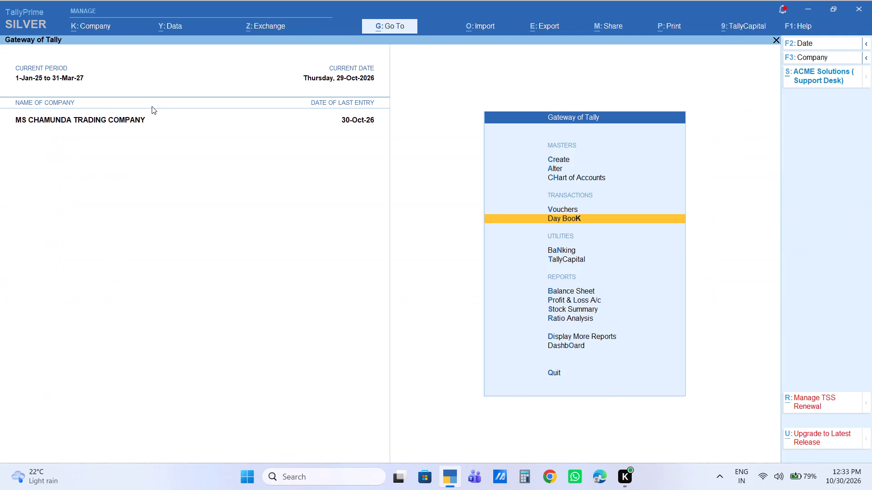
Open the Day Book and set its date to 30-Oct-26.
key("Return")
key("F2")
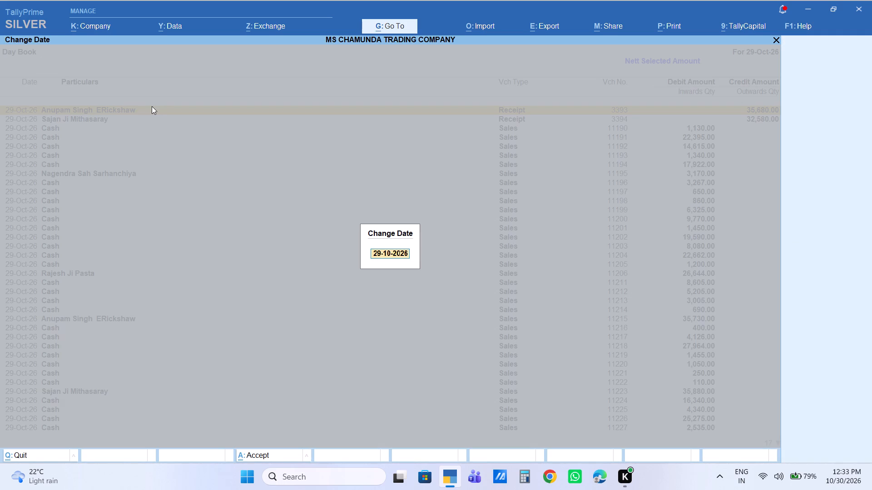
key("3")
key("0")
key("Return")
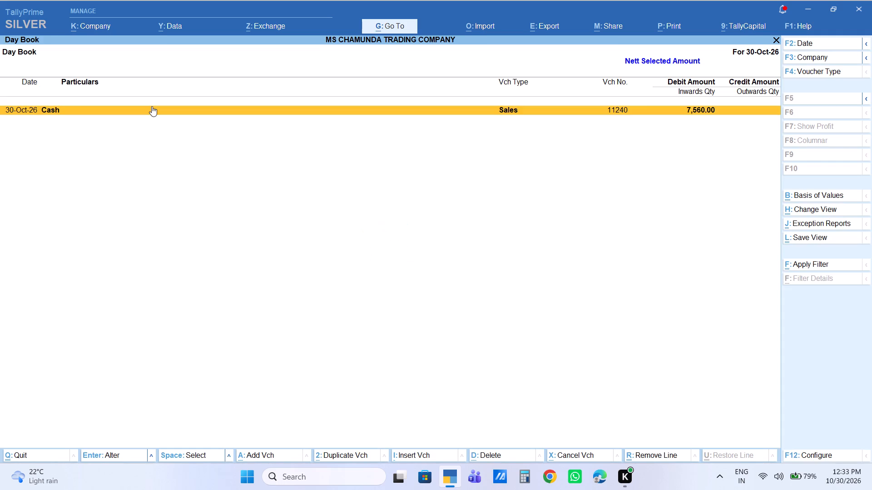
Open cash sales voucher No. 11240 for alteration and go through its header and party details unchanged to the item lines.
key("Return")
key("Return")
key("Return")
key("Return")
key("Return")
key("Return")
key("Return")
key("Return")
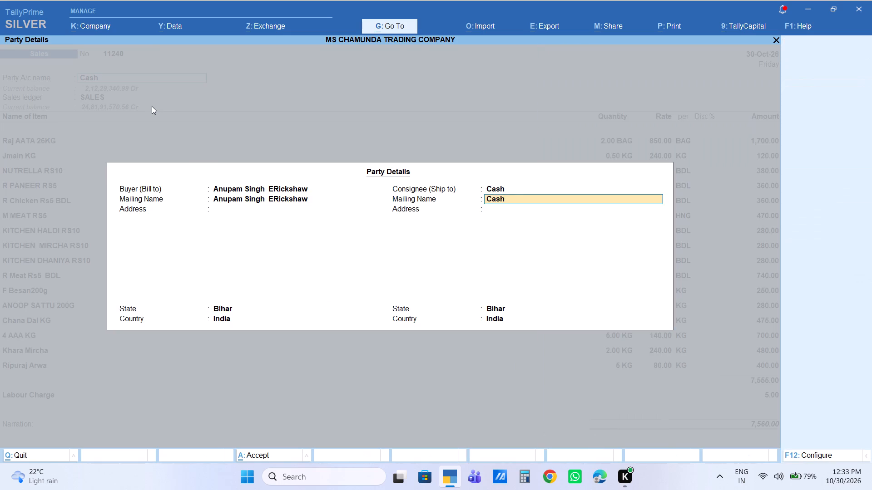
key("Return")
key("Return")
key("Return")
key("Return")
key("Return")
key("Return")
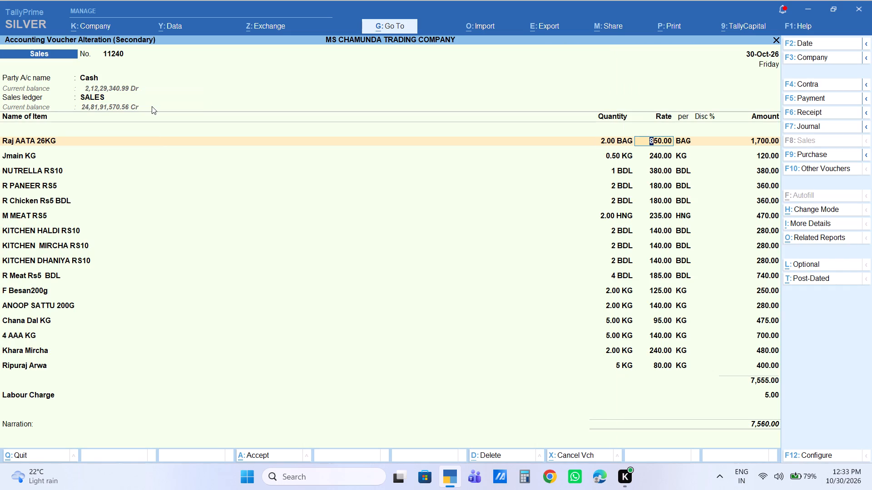
Set the quantity of R PANEER RS5 to 1 BDL in voucher No. 11240.
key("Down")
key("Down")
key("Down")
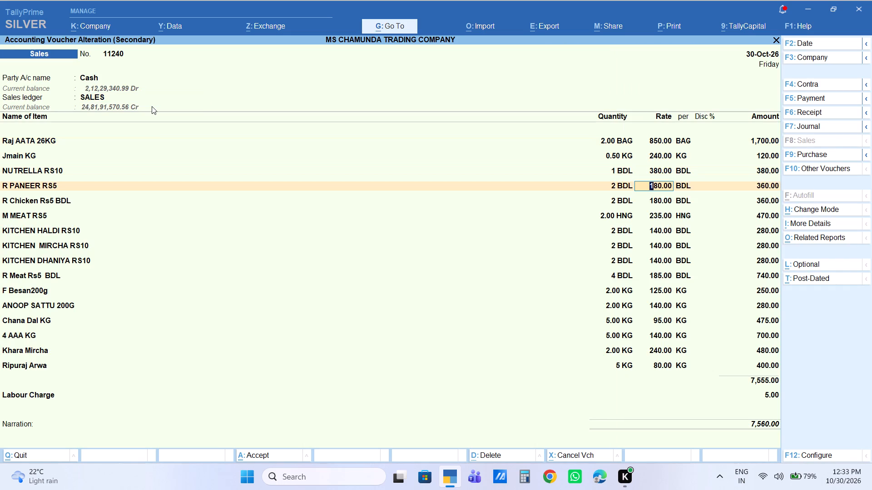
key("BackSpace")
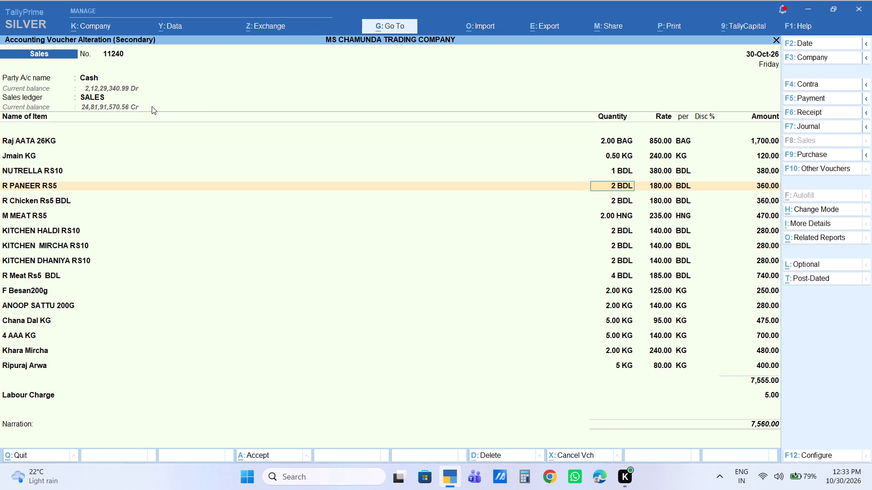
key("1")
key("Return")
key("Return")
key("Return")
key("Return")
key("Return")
Set the quantity of R Chicken Rs5 BDL to 1 BDL, keeping its rate.
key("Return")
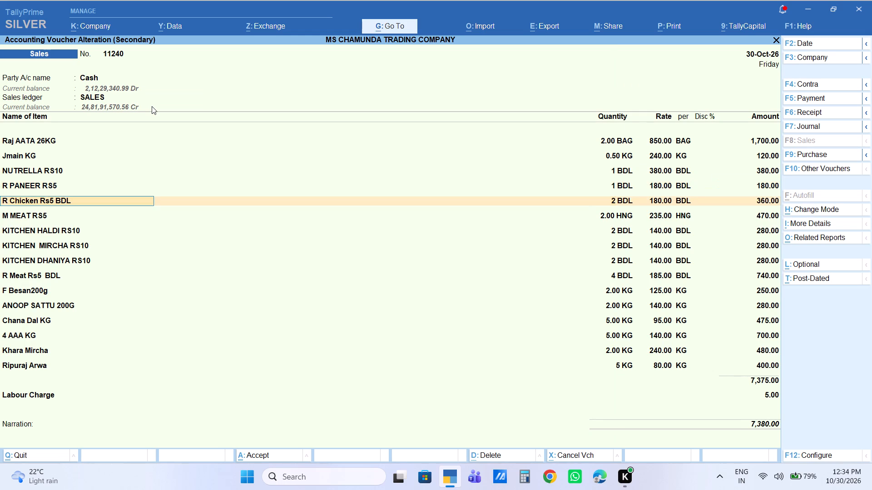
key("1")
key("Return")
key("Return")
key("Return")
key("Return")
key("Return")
Set the quantity of M MEAT RS5 to 1 HNG, keeping its rate.
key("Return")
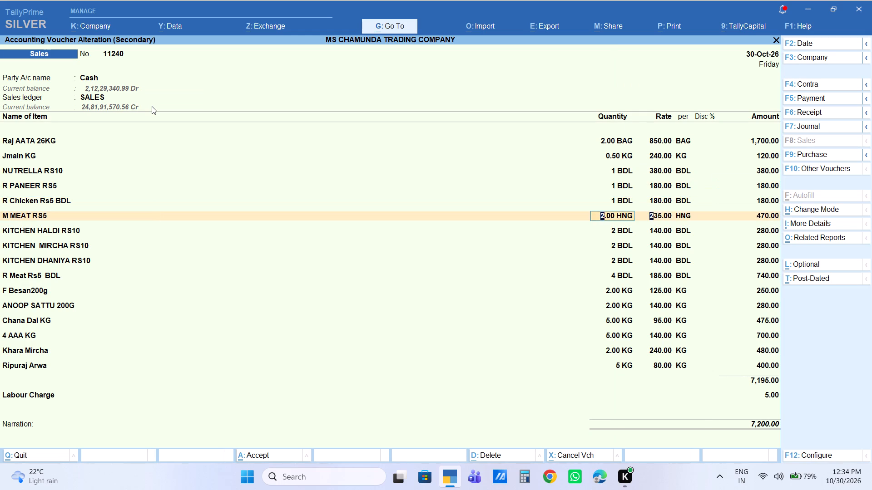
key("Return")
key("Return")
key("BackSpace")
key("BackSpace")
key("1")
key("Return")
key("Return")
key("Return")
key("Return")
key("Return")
Set the quantity of KITCHEN HALDI RS10 to 1 BDL, keeping its rate.
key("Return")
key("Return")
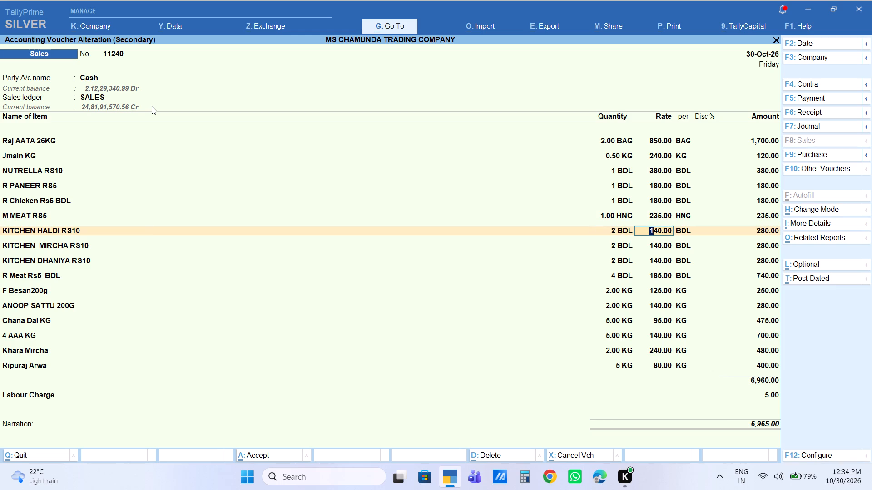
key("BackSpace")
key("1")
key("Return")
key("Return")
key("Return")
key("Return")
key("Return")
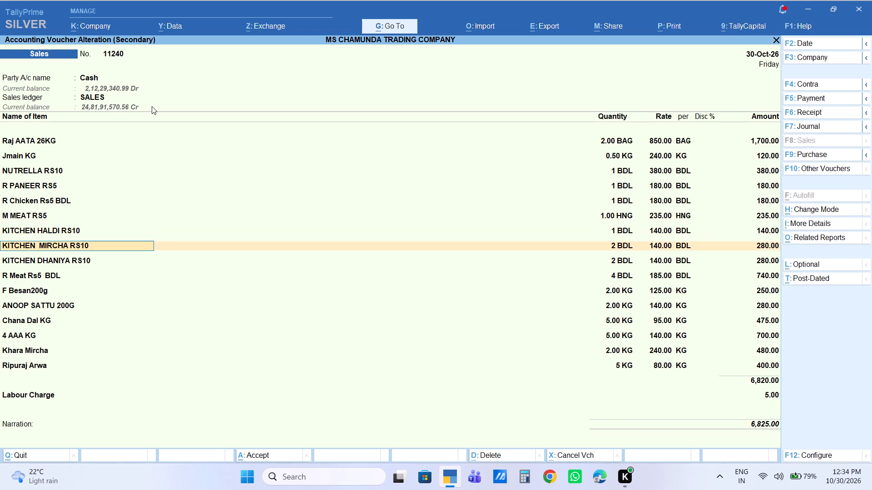
Set the quantity of KITCHEN MIRCHA RS10 to 1 BDL, keeping its rate.
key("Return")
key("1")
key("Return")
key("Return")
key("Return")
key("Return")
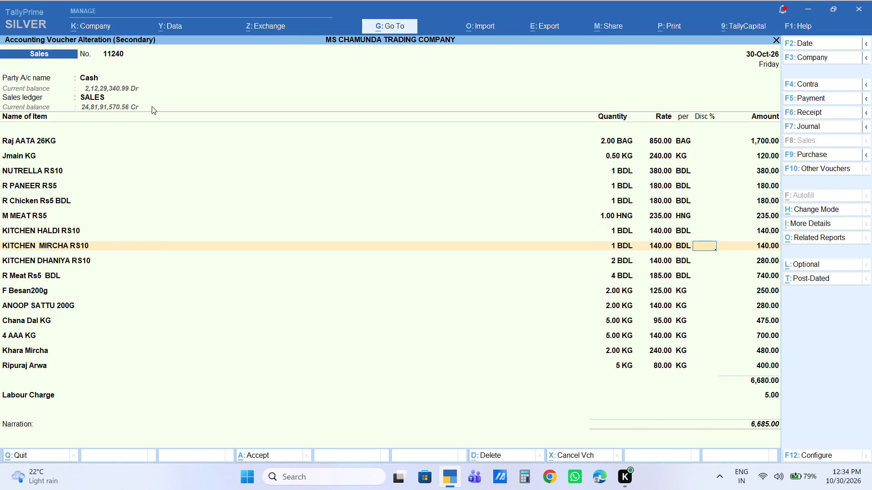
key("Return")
Set the quantity of KITCHEN DHANIYA RS10 to 1 BDL, keeping its rate.
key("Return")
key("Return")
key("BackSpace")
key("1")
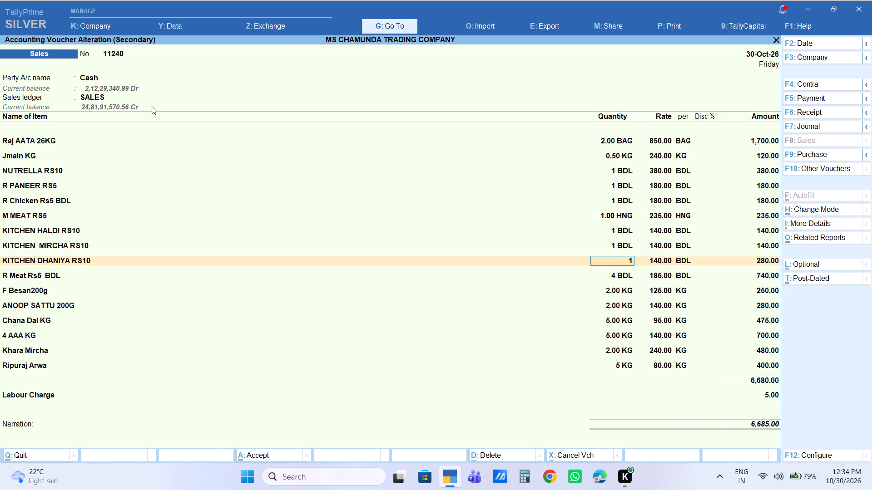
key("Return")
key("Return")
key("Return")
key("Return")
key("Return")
Set the quantity of R Meat Rs5 BDL to 1 BDL, keeping its rate.
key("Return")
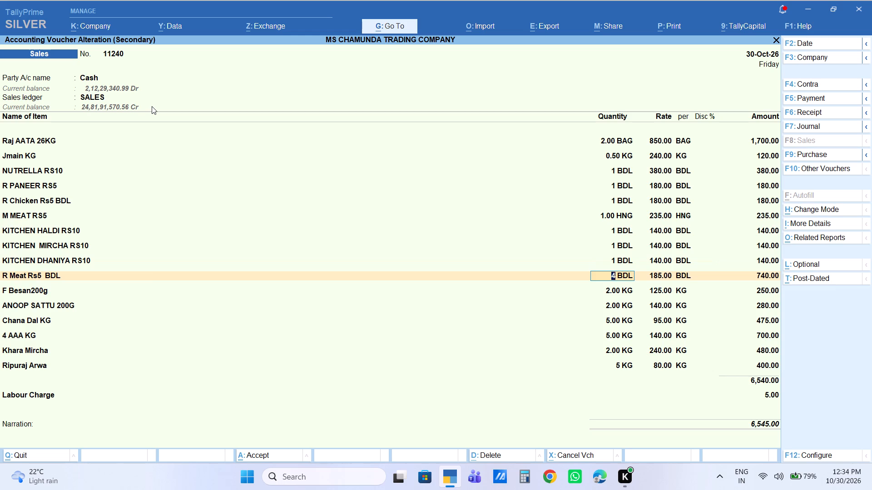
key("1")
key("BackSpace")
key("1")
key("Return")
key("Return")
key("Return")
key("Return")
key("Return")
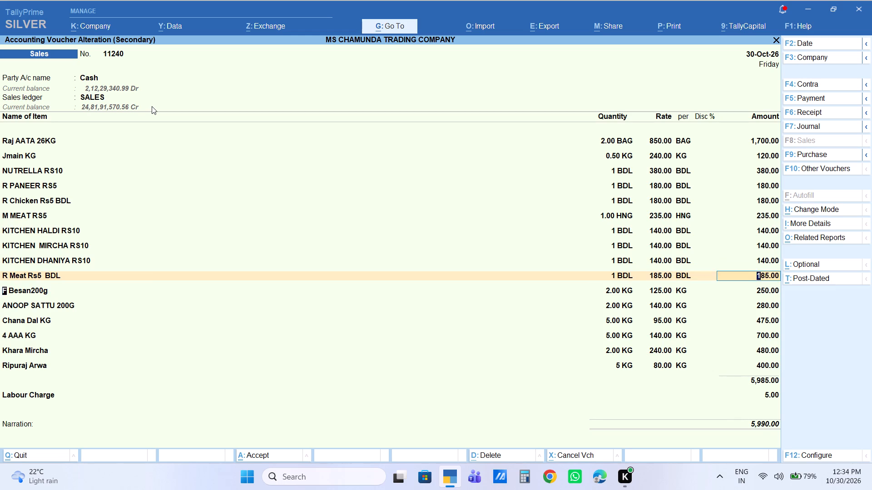
Keep the remaining items, from F Besan200g to Ripuraj Arwa, and the labour charge unchanged, and save voucher No. 11240.
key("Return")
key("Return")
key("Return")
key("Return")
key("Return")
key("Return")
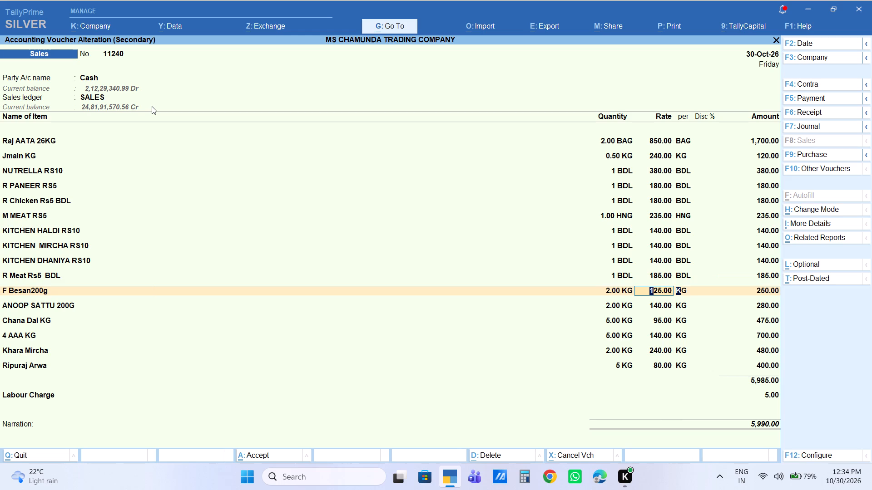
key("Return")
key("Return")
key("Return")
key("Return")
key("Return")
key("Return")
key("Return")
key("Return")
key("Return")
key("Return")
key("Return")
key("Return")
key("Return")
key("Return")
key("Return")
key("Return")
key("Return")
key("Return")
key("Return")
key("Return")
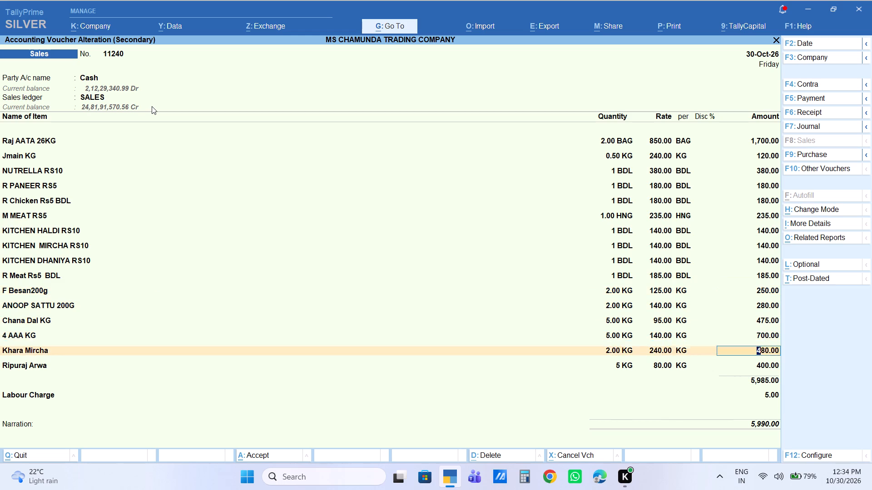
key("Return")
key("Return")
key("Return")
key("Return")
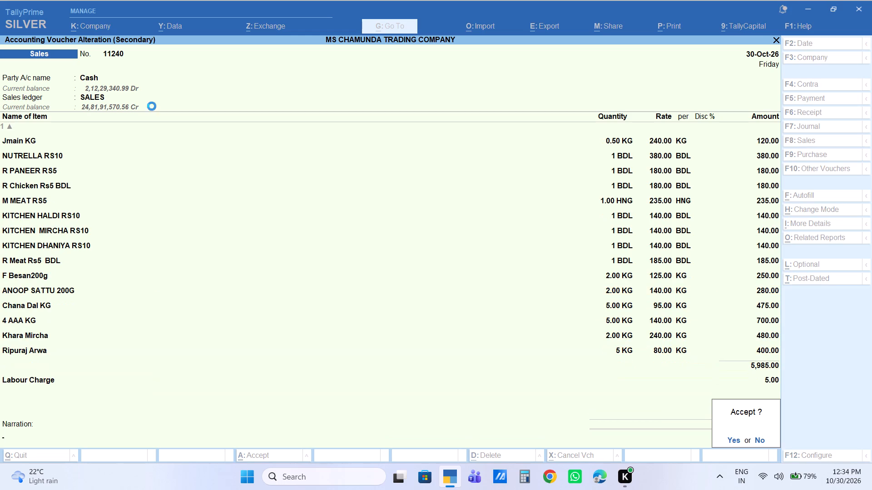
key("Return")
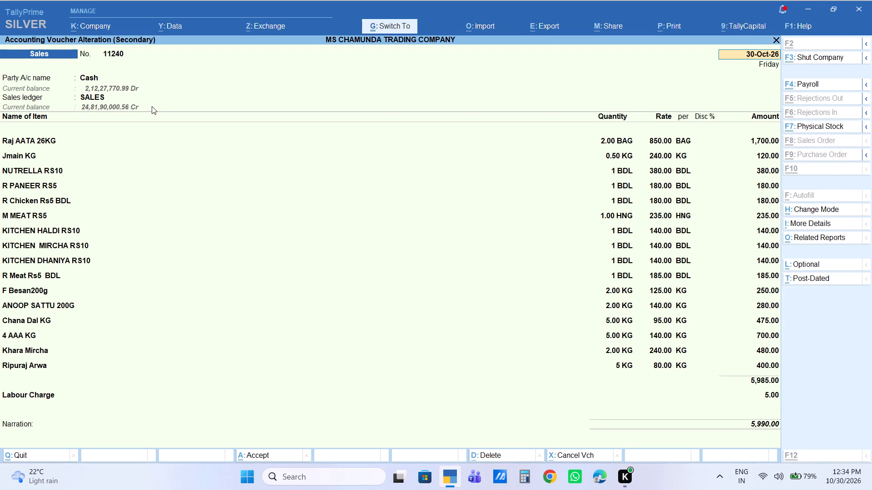
Print the altered sales voucher No. 11240.
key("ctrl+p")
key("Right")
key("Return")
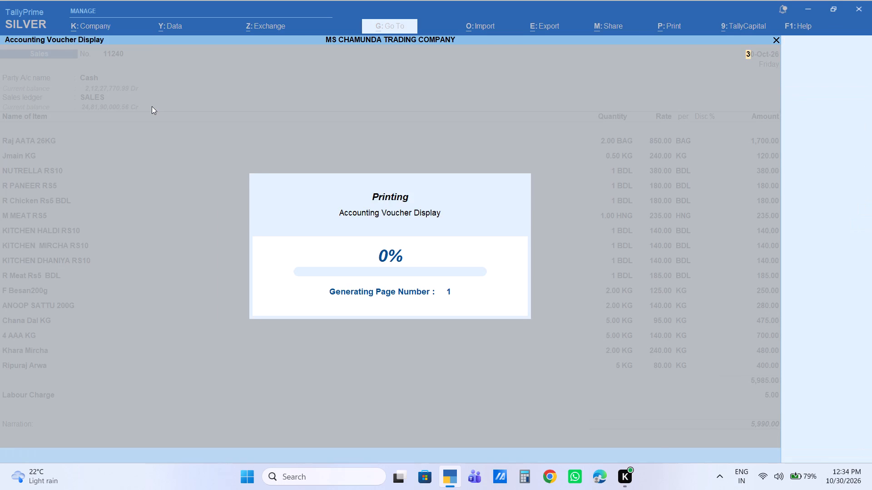
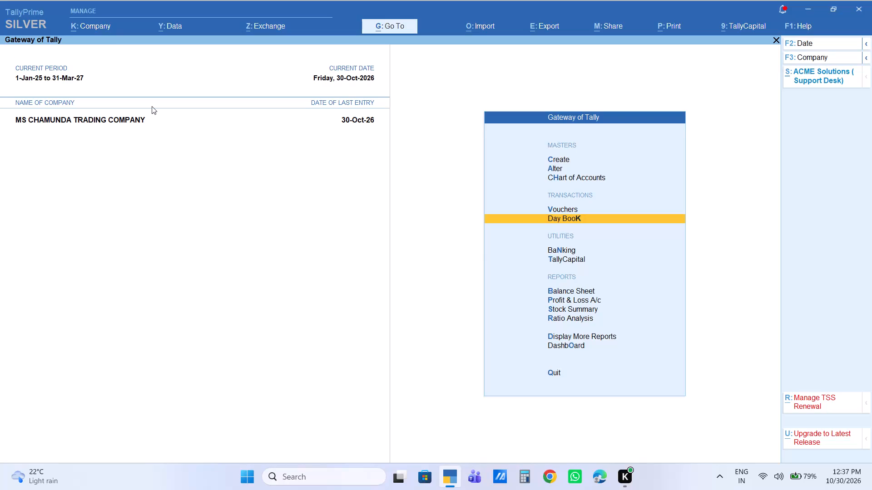
Start a new sales voucher with Cash as the party, Anupam's ERickshaw ledger as buyer and SALES as the sales ledger.
key("Up")
key("Return")
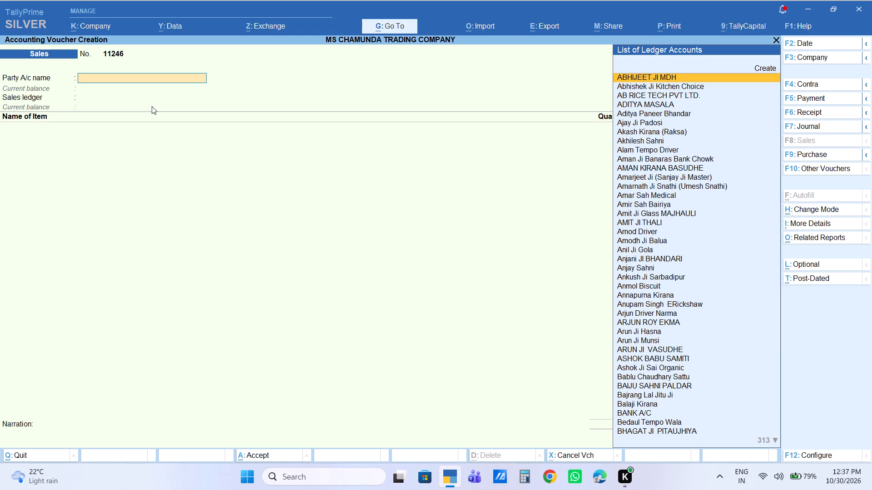
type("CAS")
key("Return")
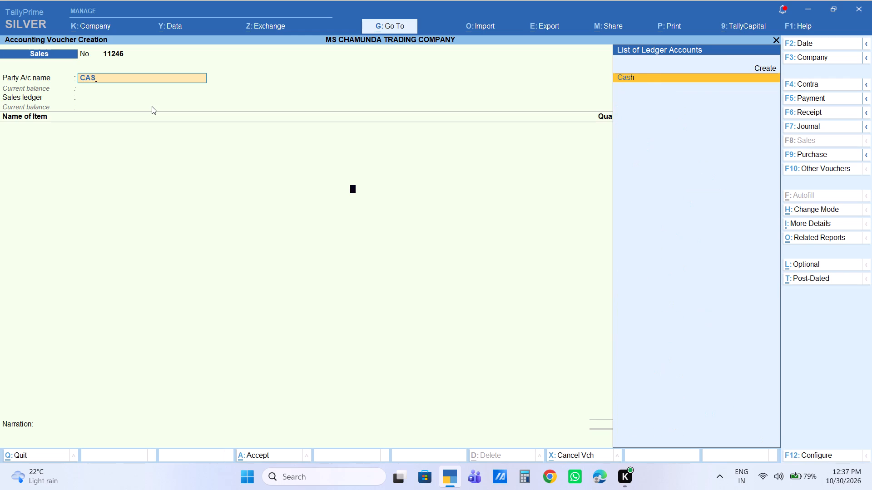
type("ANUPA")
key("Return")
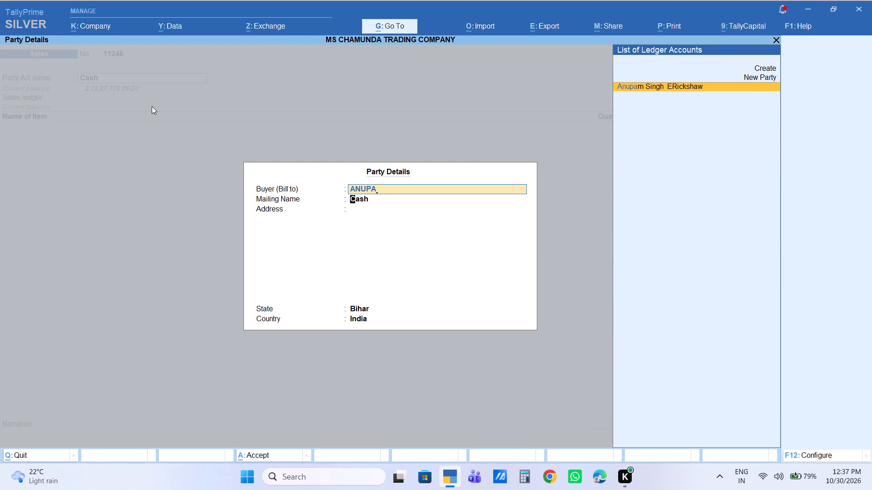
key("Return")
key("Return")
key("Return")
key("Return")
key("Return")
key("BackSpace")
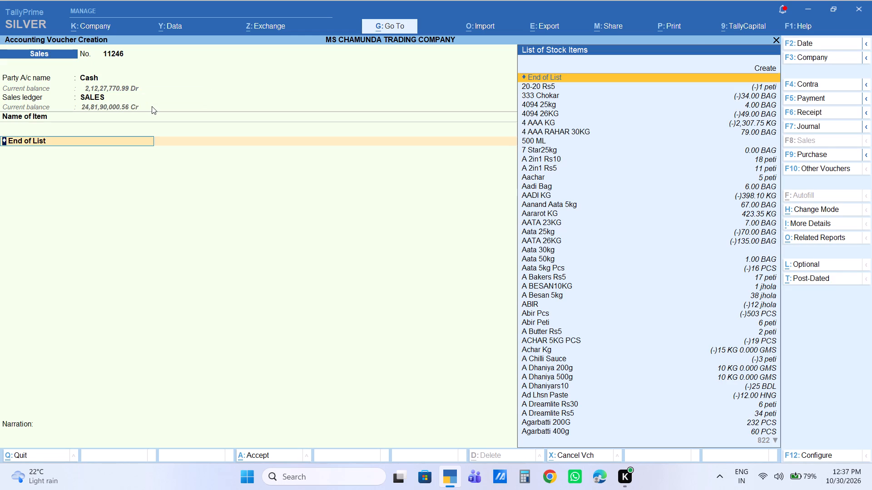
Enter Sahnai Tina as the first item with a quantity of 1.
type("SAHNAI")
key("Down")
key("Down")
key("Down")
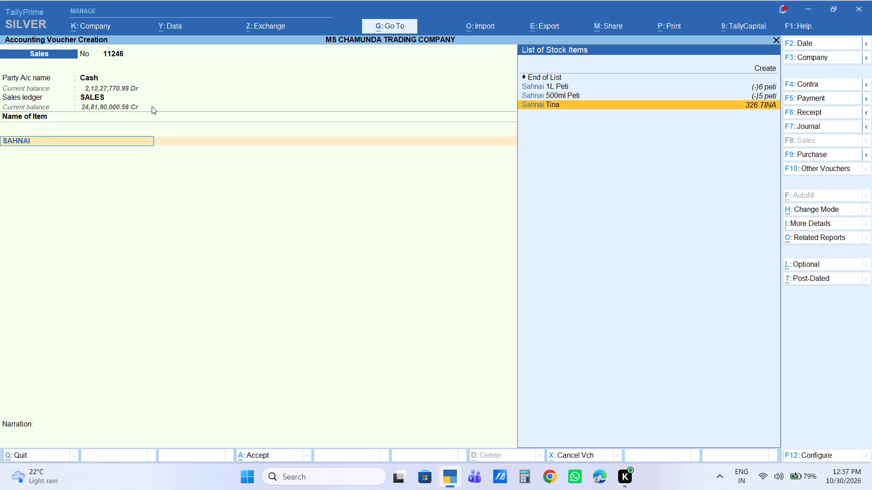
key("Return")
key("1")
Set the voucher date to 29-Oct-26.
key("F2")
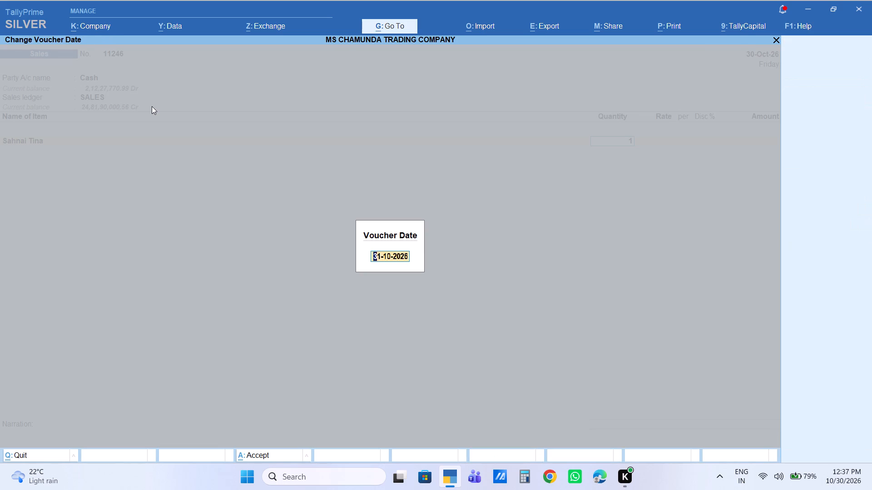
type("29")
key("Return")
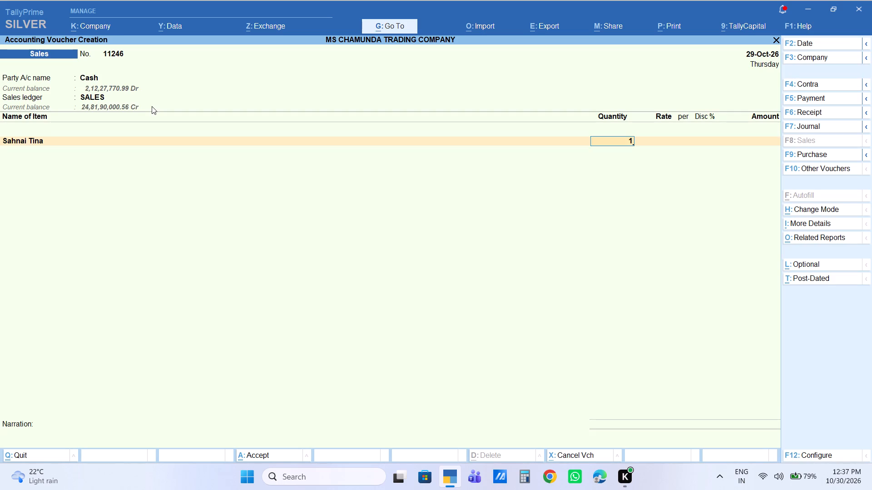
Complete the Sahnai Tina line at the default rate of 2,160 per TINA.
key("Return")
key("Return")
key("Return")
key("Return")
key("Return")
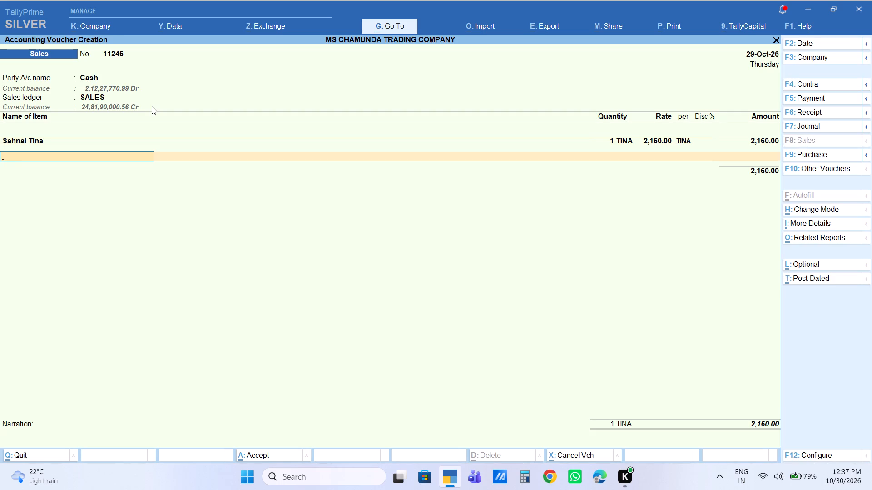
Add 1 BAG of KAMDHENU 25KG with an amount of 890.
type("KAMDH")
key("Return")
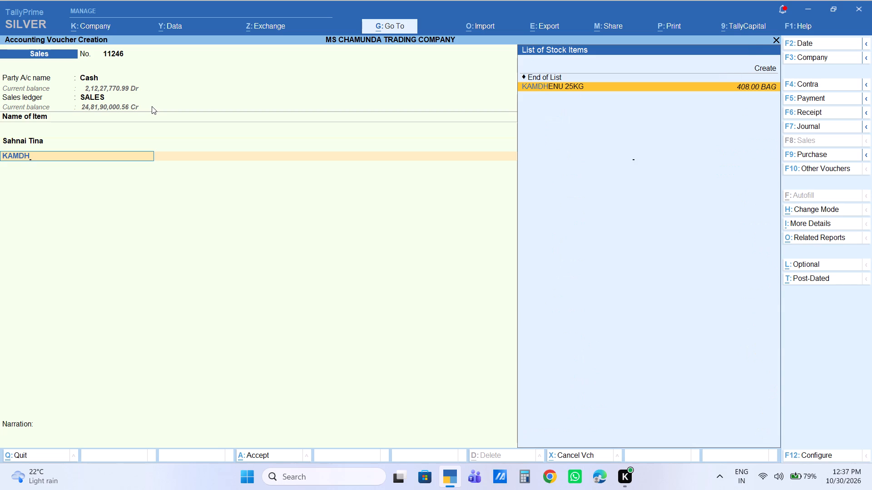
key("1")
key("Return")
key("Return")
key("Return")
key("Return")
type("890")
key("Return")
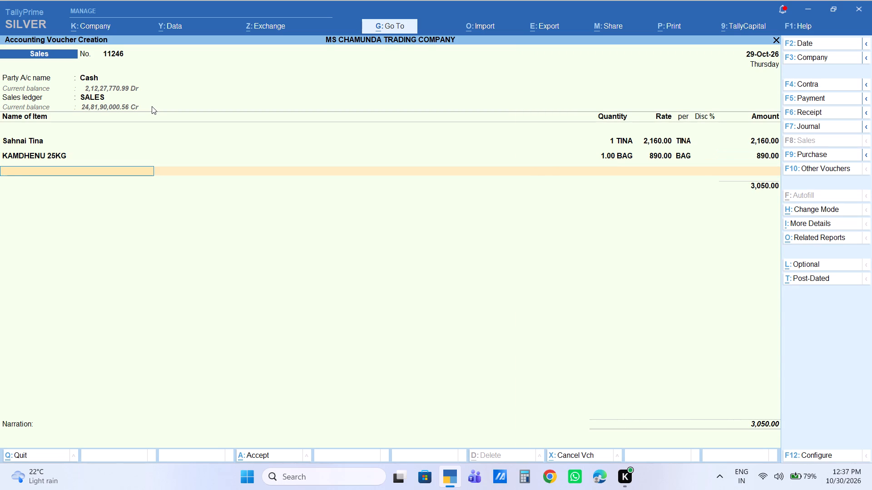
Add 1 peti of Machis Rs2 (Kitchen) with an amount of 415.
type("MACHI")
key("Down")
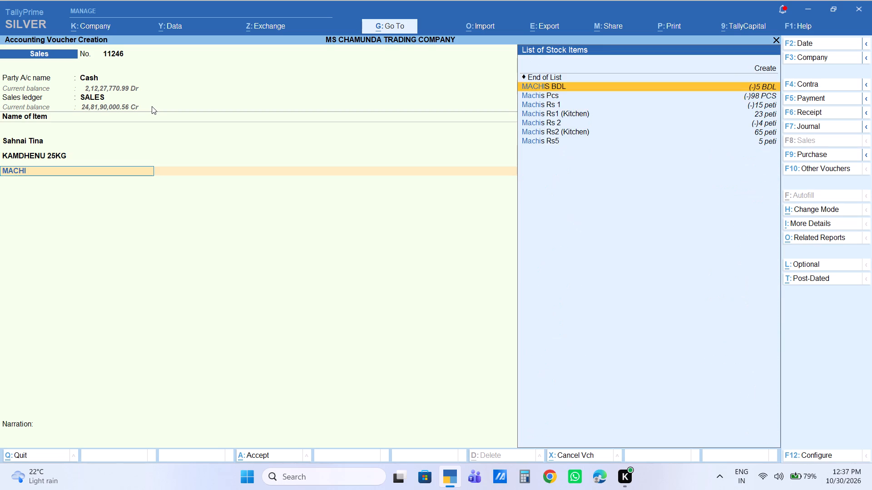
key("Down")
key("Down")
key("Down")
key("Down")
key("Down")
key("Return")
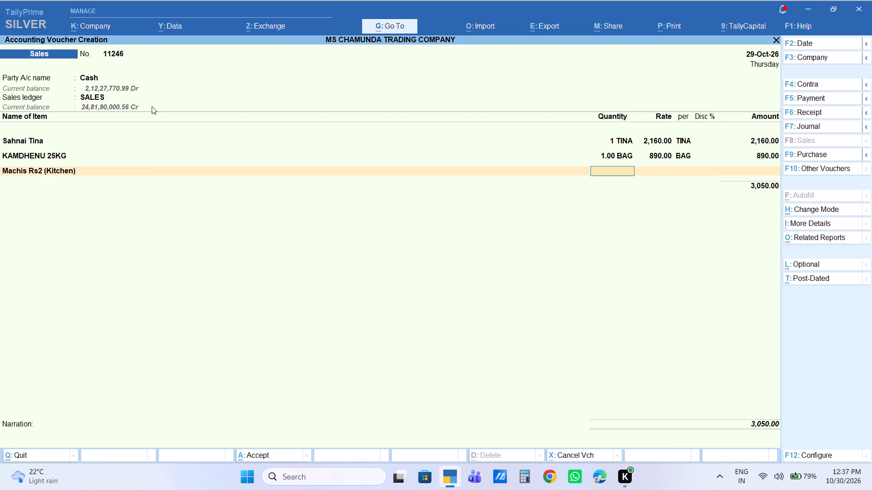
key("1")
key("Return")
key("Return")
key("Return")
key("Return")
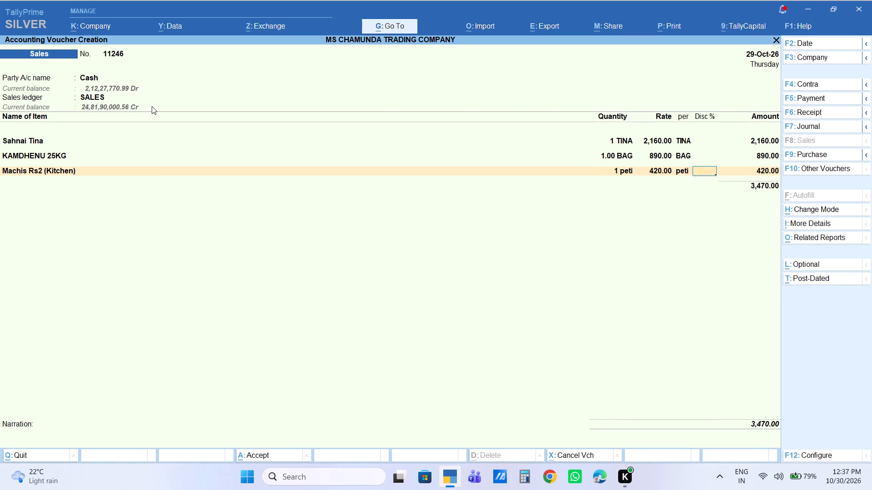
type("415")
key("Return")
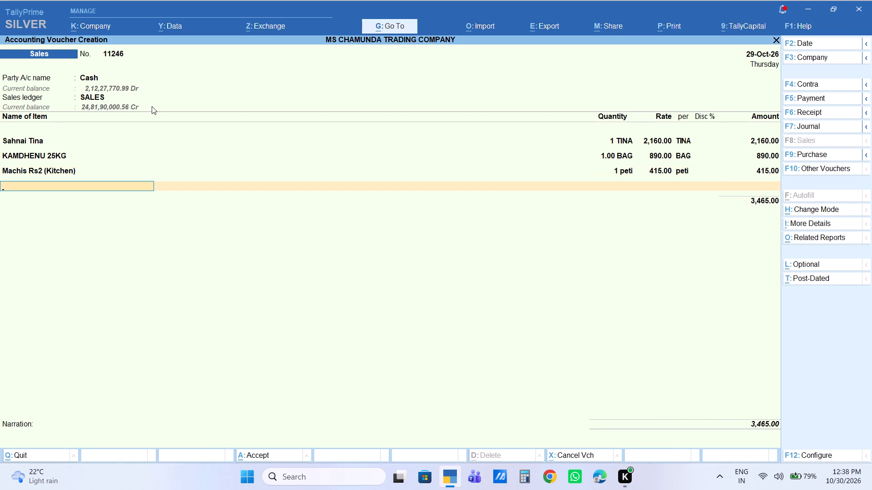
Add 1 jhola of TARZAN BESAN 5KG with an amount of 325.
type("TARZA")
key("Down")
key("Down")
key("Down")
key("Return")
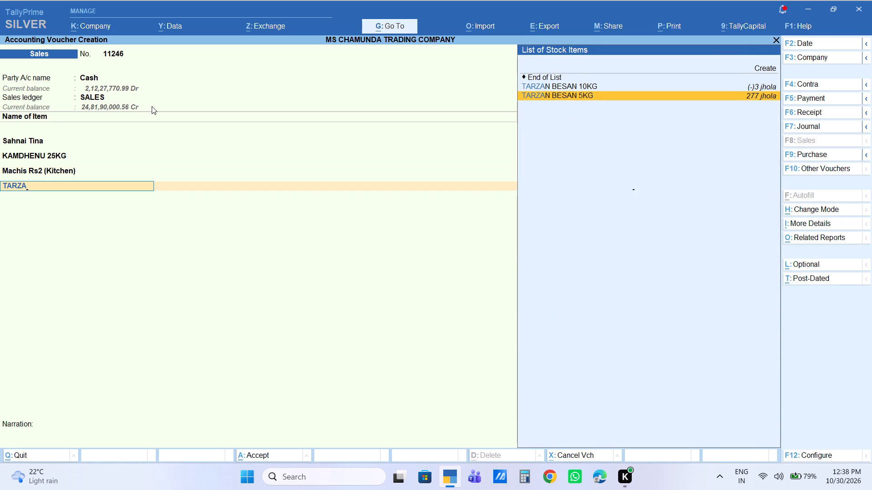
key("1")
key("Return")
key("Return")
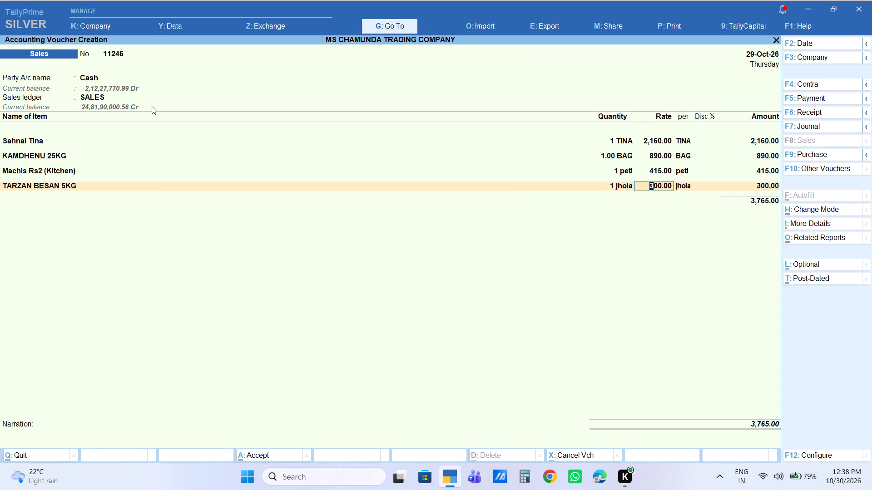
key("Return")
key("Return")
type("325")
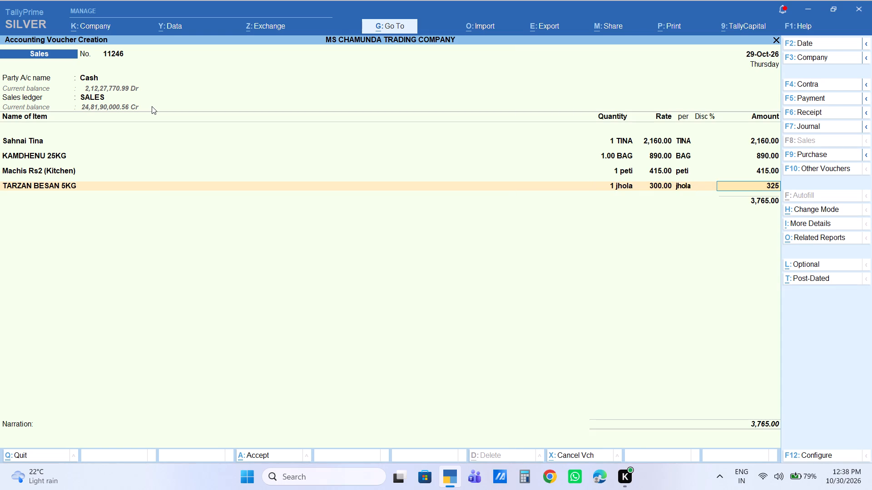
key("Return")
Add 1 peti of Nepali 500ML with an amount of 1,060.
type("NEPALI50")
key("Return")
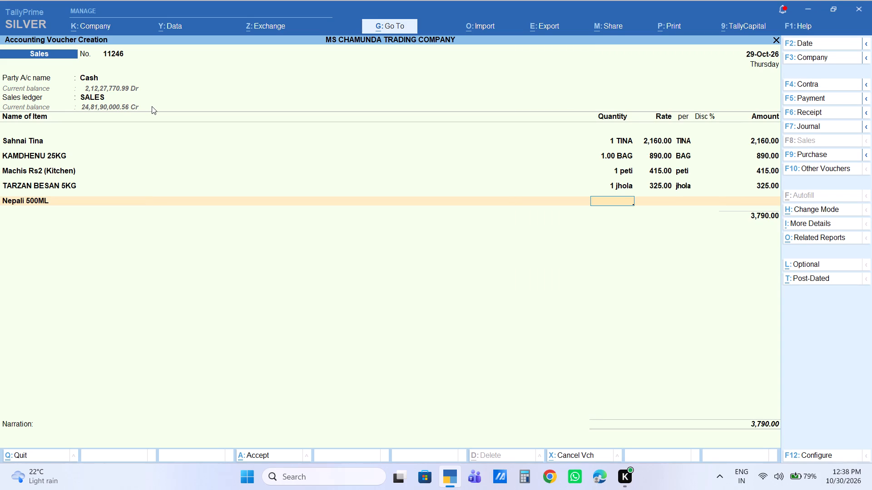
key("1")
key("Return")
key("Return")
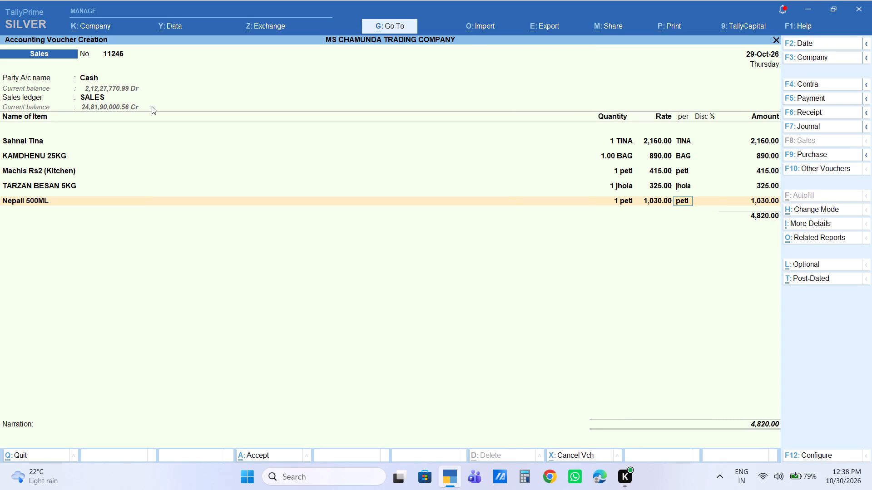
key("Return")
key("Return")
type("1060")
key("Return")
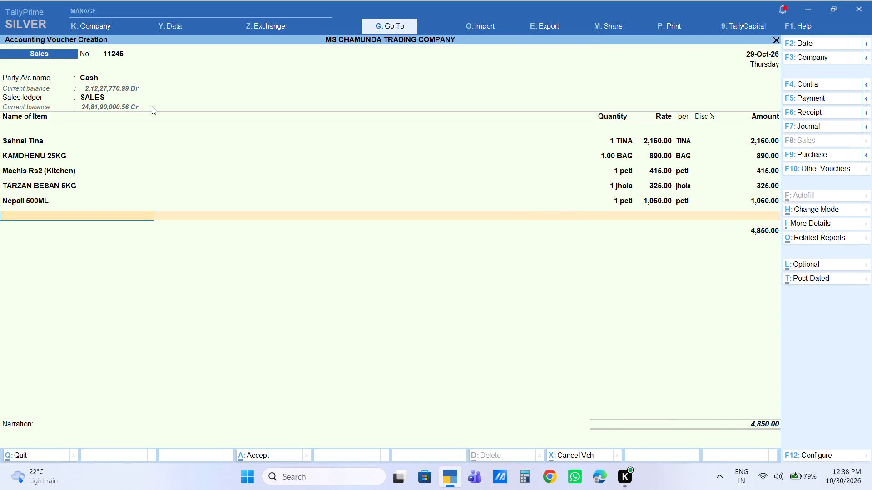
Add 1 peti of Parle G Rs3 at the default rate of 530.
type("PARLE")
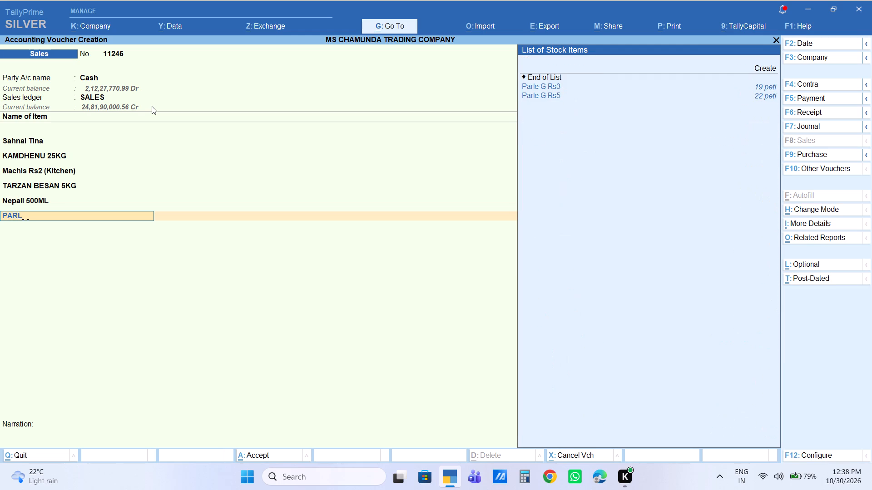
key("Down")
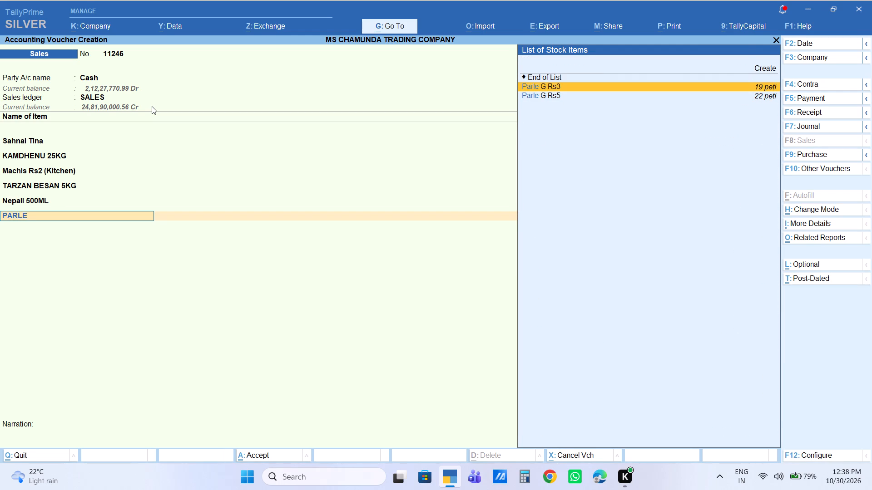
key("Return")
key("1")
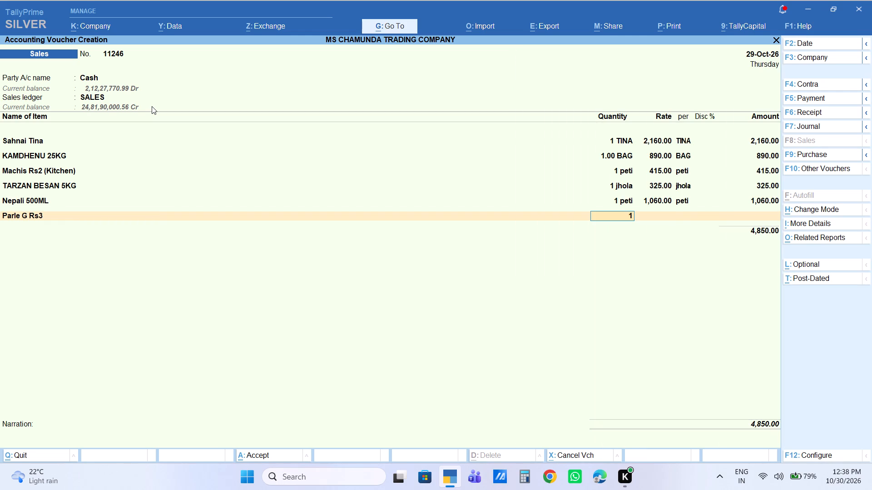
key("Return")
key("Return")
key("Return")
key("Return")
key("Return")
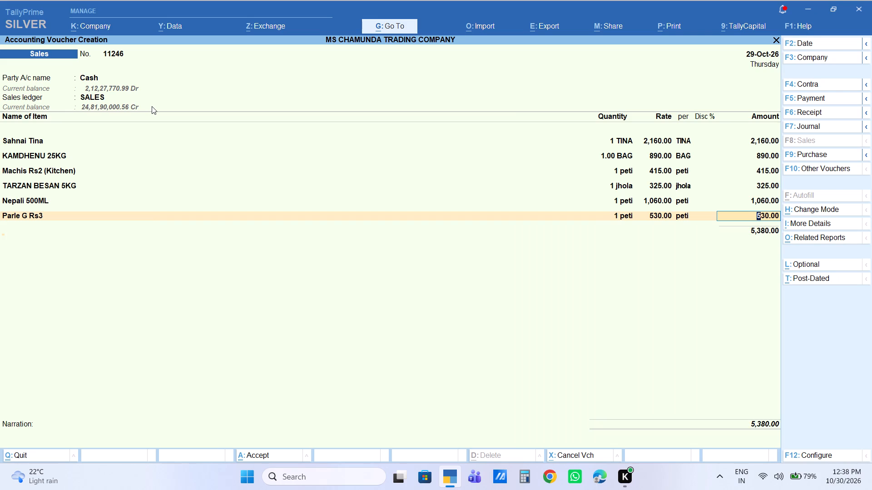
Add 1 peti of P Orange Rs5 at the default rate of 580.
type("P ORA")
key("Return")
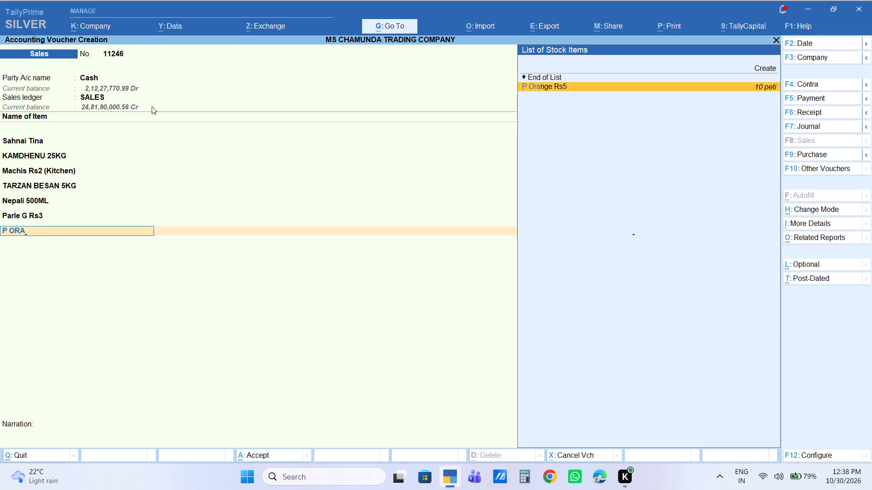
key("1")
key("Return")
key("Return")
key("Return")
key("Return")
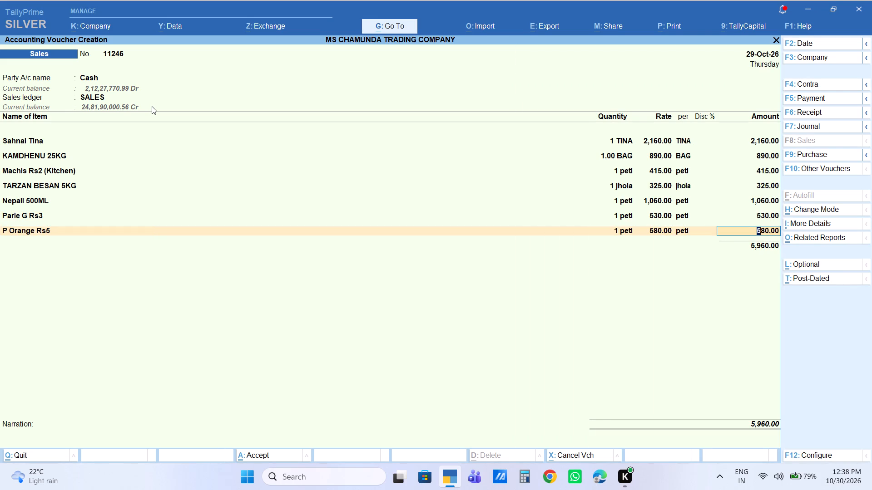
key("Return")
End the item list and add a Labour Charge of 10.
key("Return")
type("LA")
key("Return")
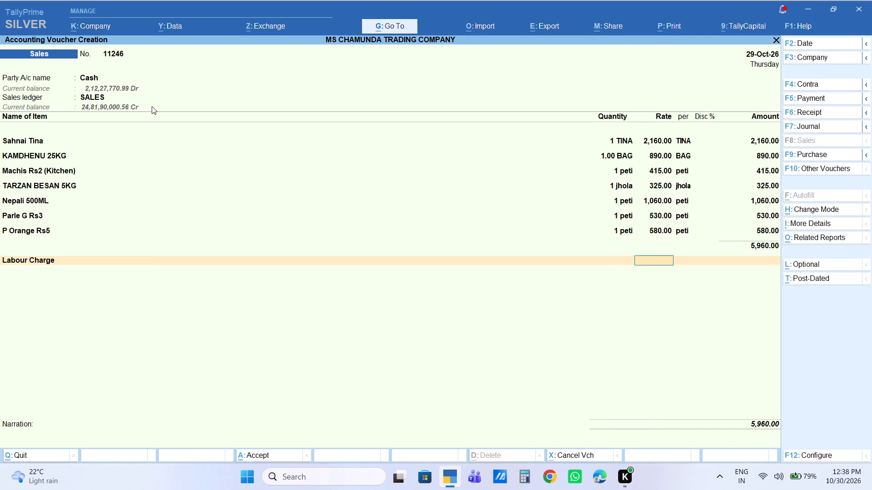
key("Return")
key("8")
key("BackSpace")
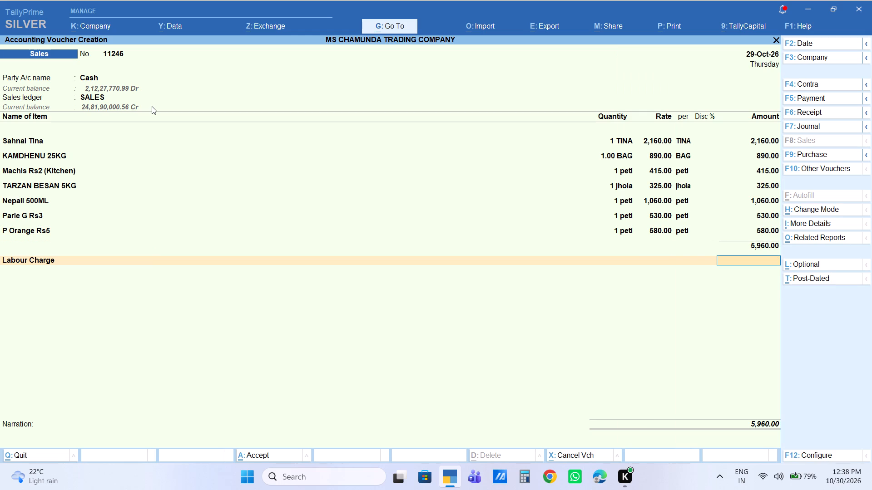
type("10")
key("Return")
Return to the item list and add 1 BAG of Wheel 1Kg below P Orange Rs5 at the default rate of 1,920.
key("BackSpace")
key("BackSpace")
key("BackSpace")
key("BackSpace")
key("Return")
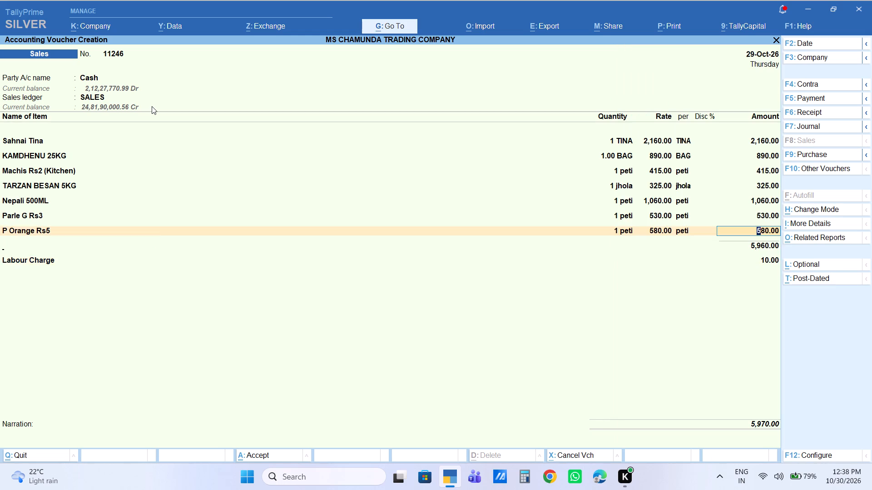
type("WHE")
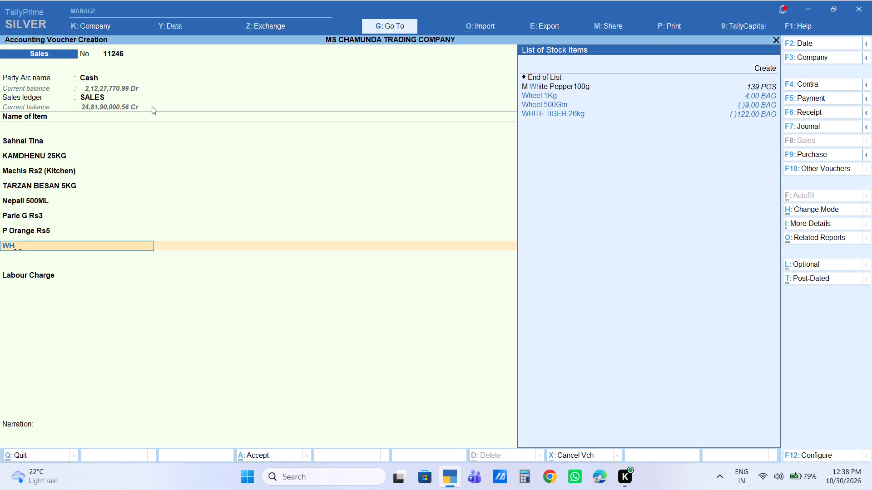
key("Down")
key("Return")
key("1")
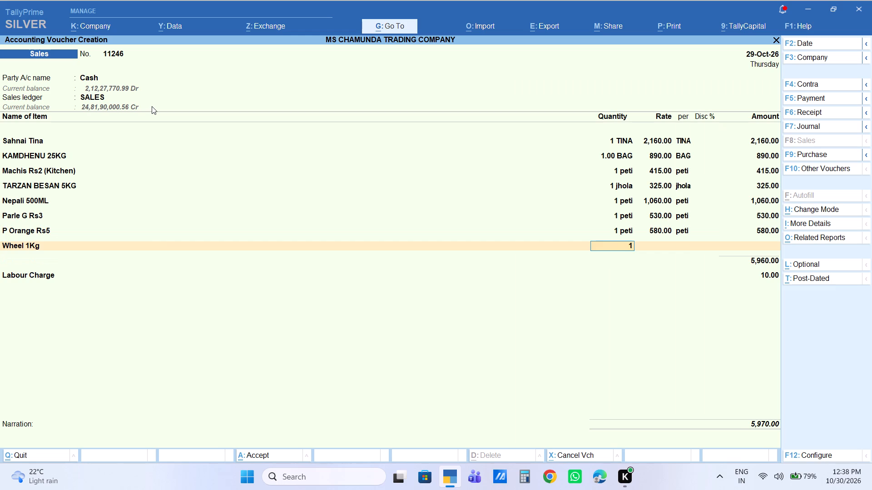
key("Return")
key("Return")
key("Return")
key("Return")
key("Return")
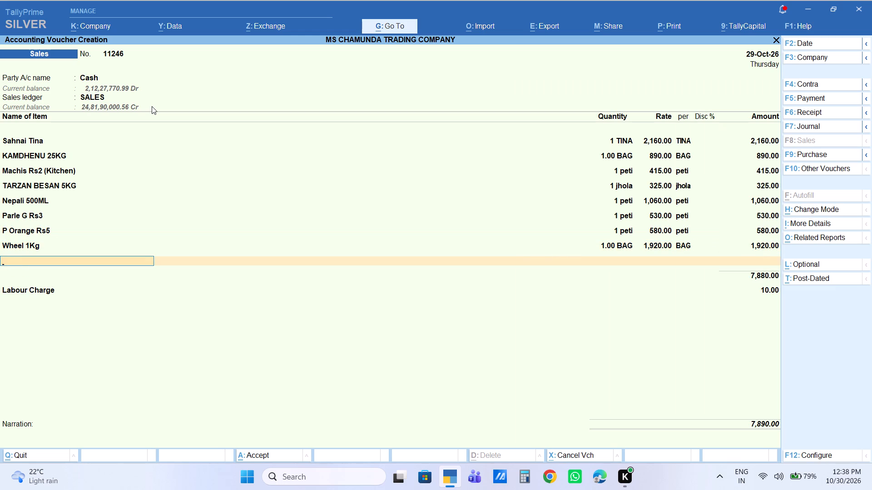
Add 1 BAG of Wheel 500Gm at the default rate of 1,620.
type("WHE")
key("Down")
key("Down")
key("Return")
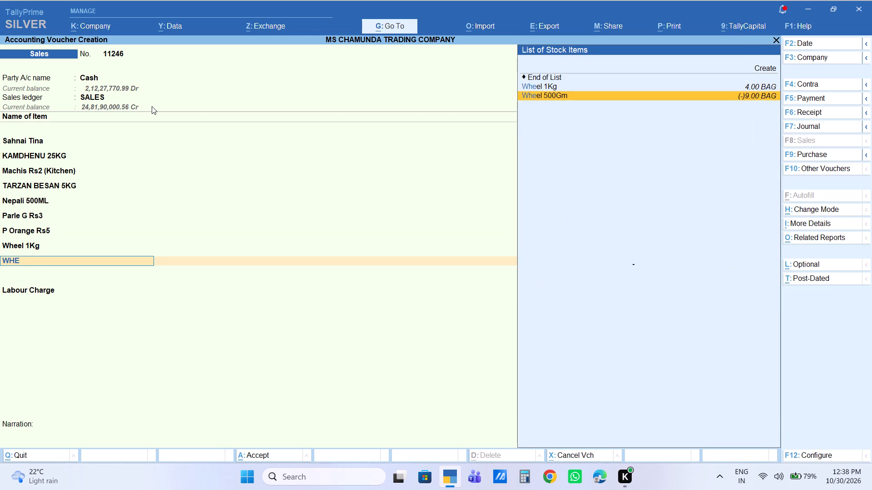
key("1")
key("Return")
key("Return")
key("Return")
key("Return")
key("Return")
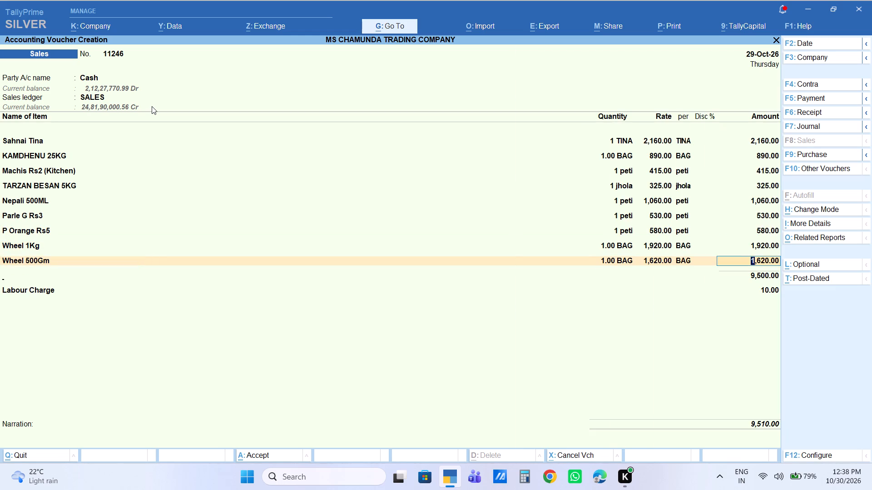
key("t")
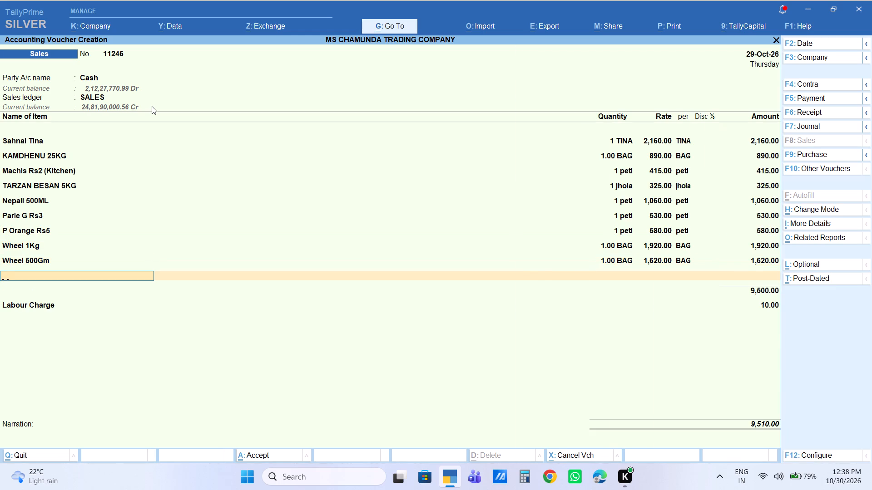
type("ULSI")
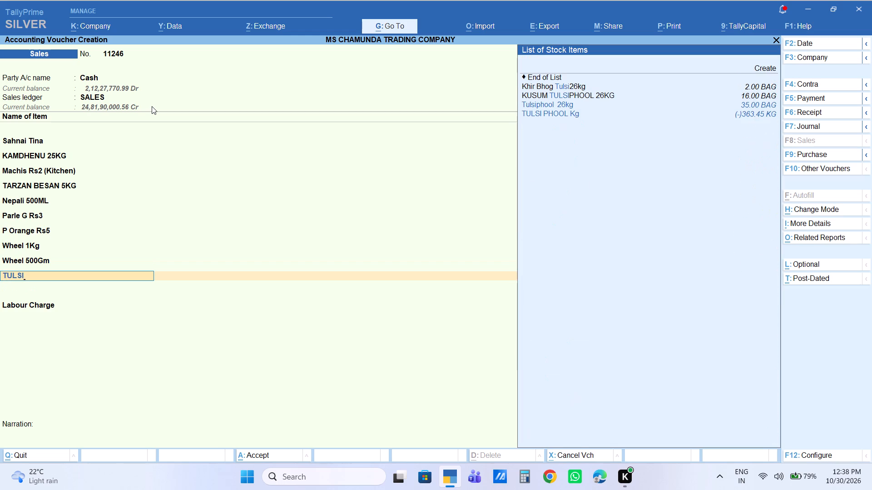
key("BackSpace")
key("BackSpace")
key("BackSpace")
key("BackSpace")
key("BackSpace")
Add 1 BAG of Soyabin 20kg below Wheel 500Gm with the amount set to 1,430.
type("SOYAB")
key("Down")
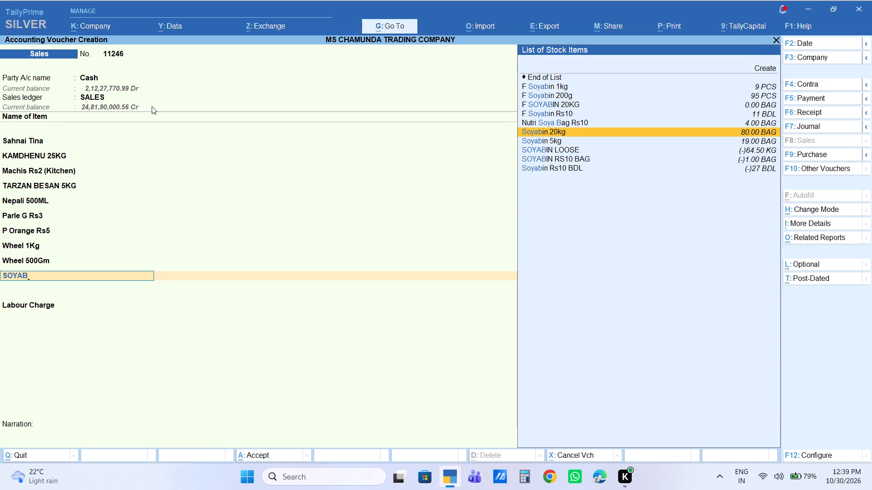
key("Return")
key("1")
key("Return")
key("Return")
key("Return")
key("Return")
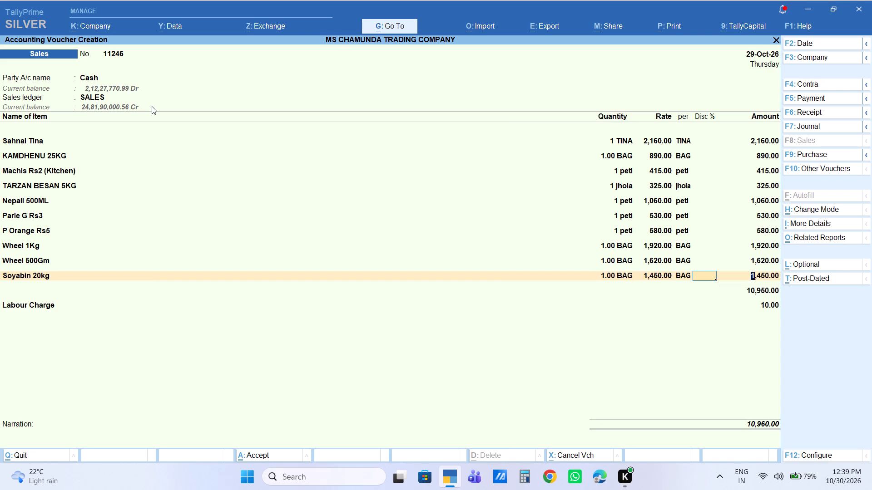
type("1430")
key("Return")
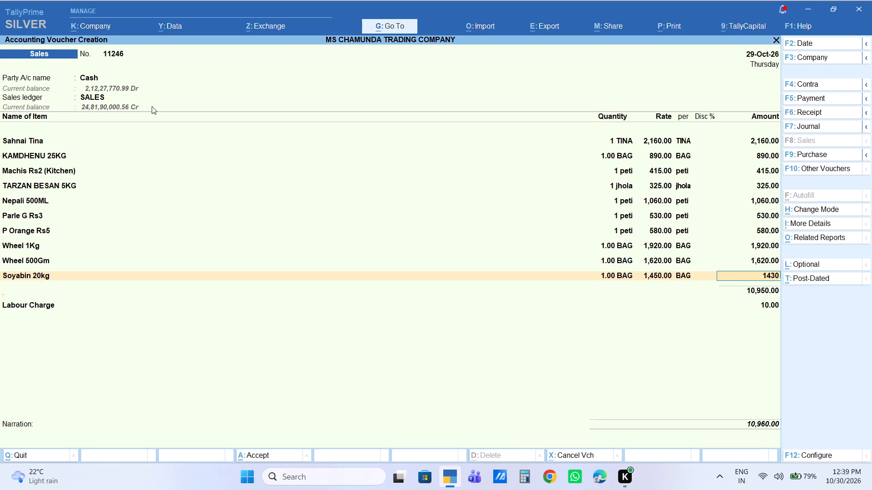
Add 1 peti of C.P Rs1 Peti at the default rate of 710.
type("CP")
key("Return")
key("1")
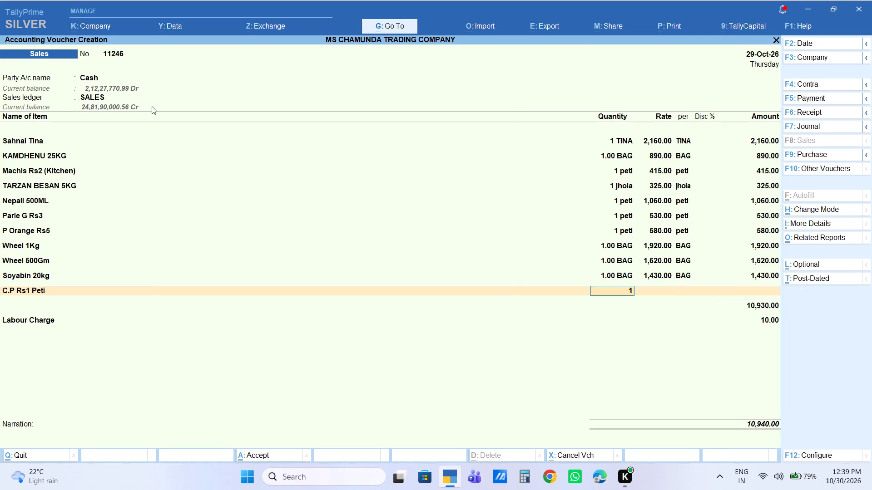
key("Return")
key("Return")
key("Return")
key("Return")
key("Return")
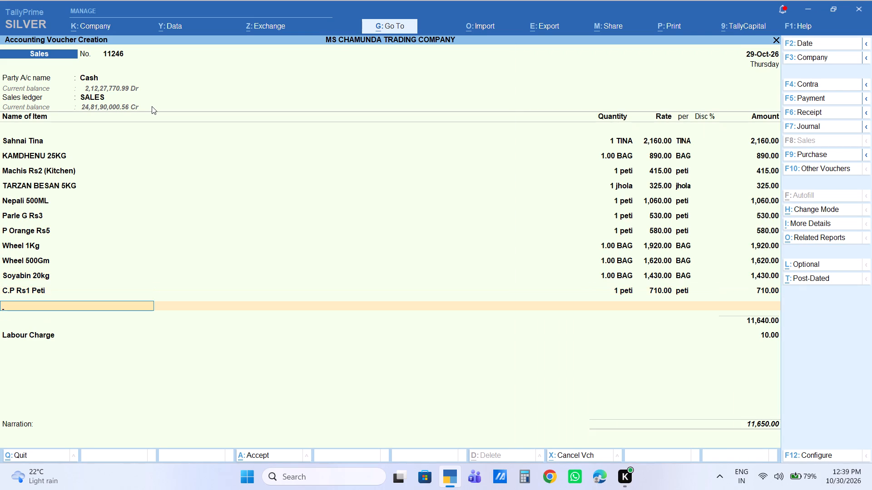
End the item list and set the Labour Charge to 20.
key("Return")
key("Return")
key("Return")
key("Return")
key("BackSpace")
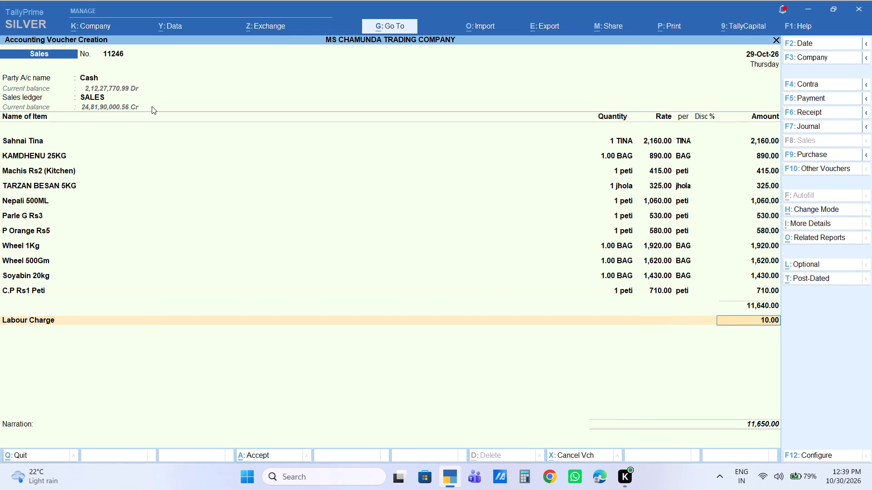
type("20")
key("Return")
Return to the item list and add 1 BAG of Raj AATA 26KG below C.P Rs1 Peti at the default rate of 850.
key("BackSpace")
key("BackSpace")
key("BackSpace")
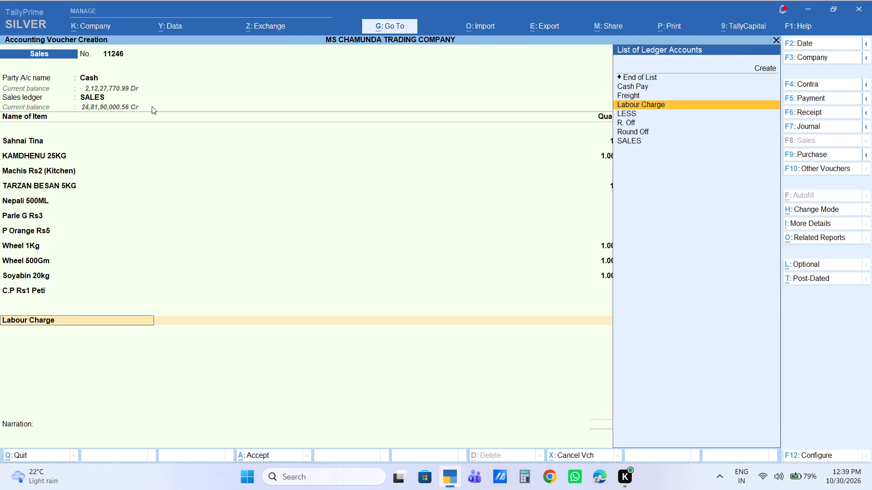
key("BackSpace")
key("Return")
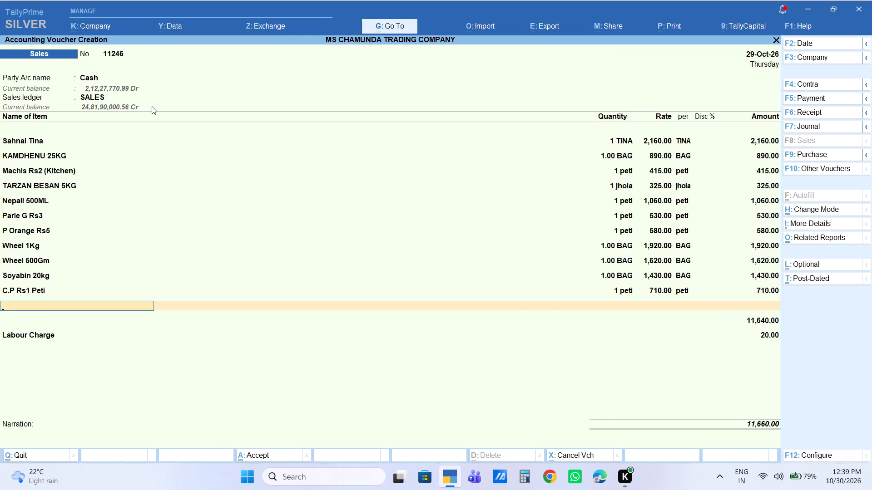
type("RAJAA")
key("Return")
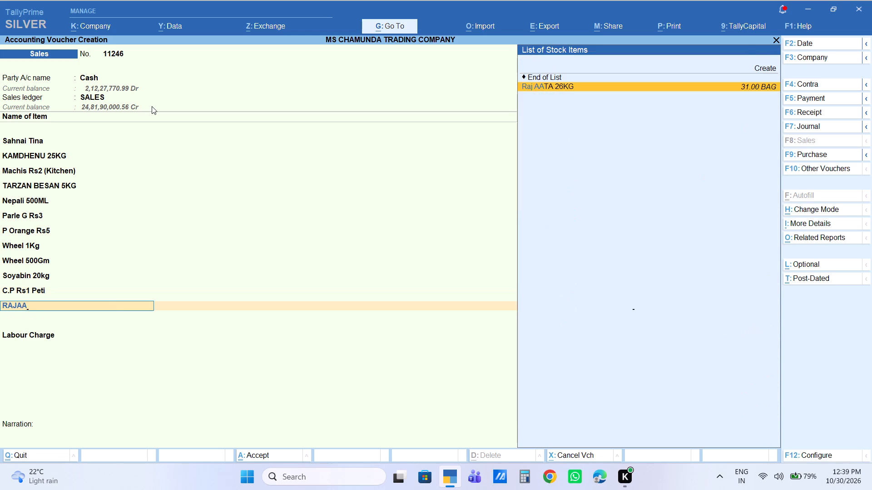
key("1")
key("Return")
key("Return")
key("Return")
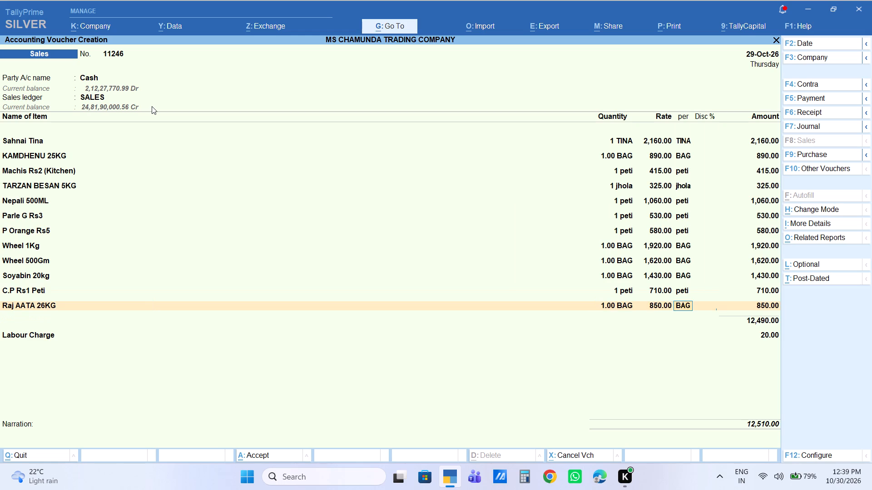
key("Return")
key("Return")
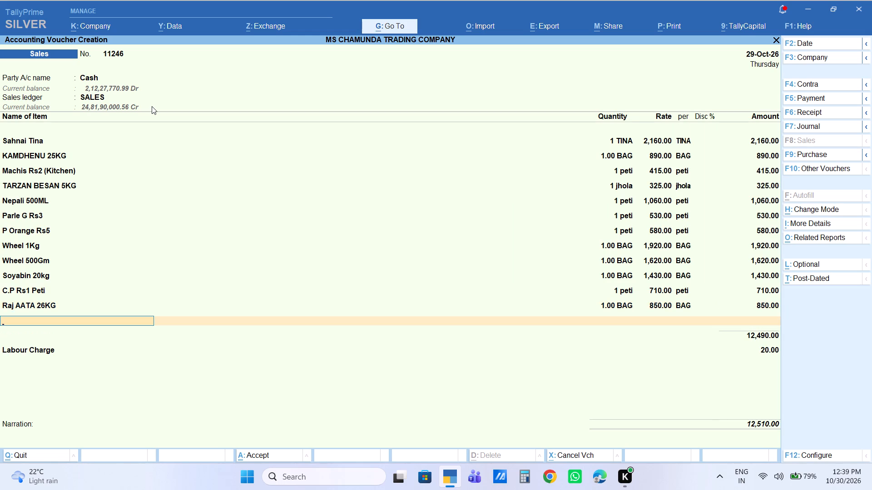
End the item list, keep the Labour Charge and empty narration, and accept sales voucher No. 11246.
key("Return")
key("Return")
key("Return")
key("Return")
key("Return")
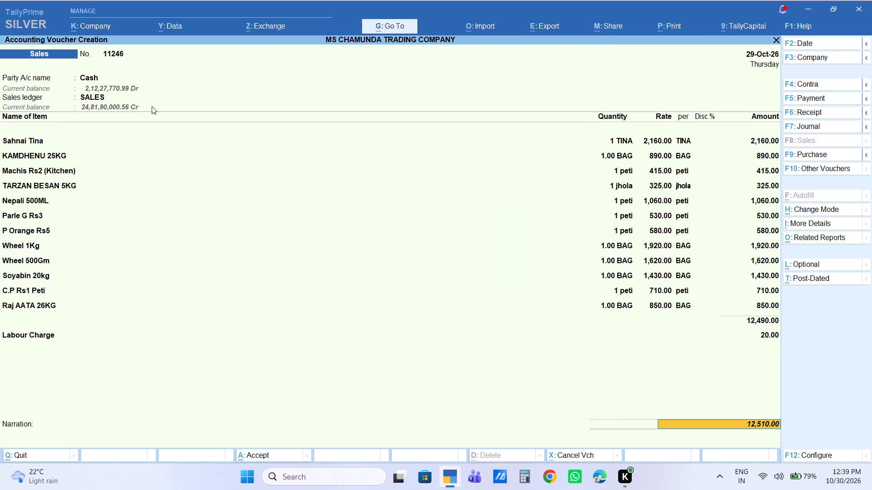
key("Return")
key("Return")
key("Return")
key("Return")
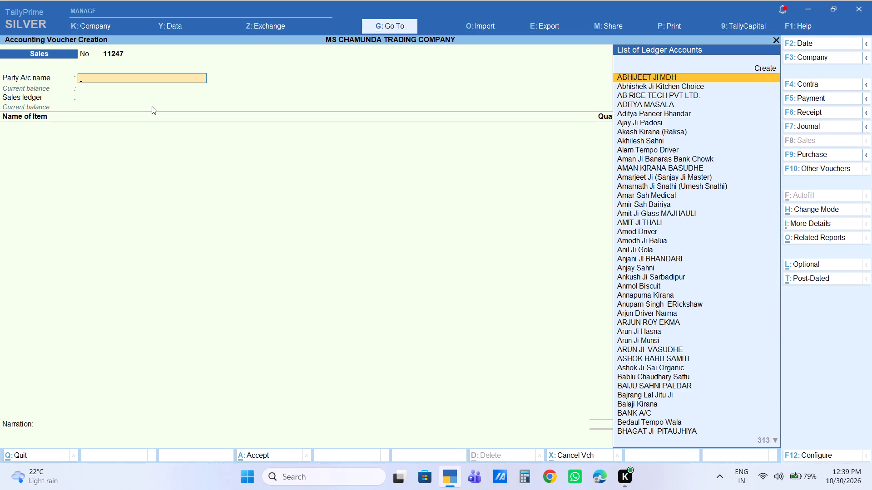
Leave the new blank voucher and open cash sales voucher No. 11245 from the Day Book of 29-Oct-26.
key("Escape")
key("Escape")
key("Down")
key("Return")
key("Down")
key("Down")
key("Down")
key("Down")
key("Down")
key("Down")
key("Down")
key("Down")
key("Down")
key("Down")
key("Down")
key("Down")
key("Down")
key("Down")
key("Down")
key("Down")
key("Down")
key("Down")
key("Down")
key("Down")
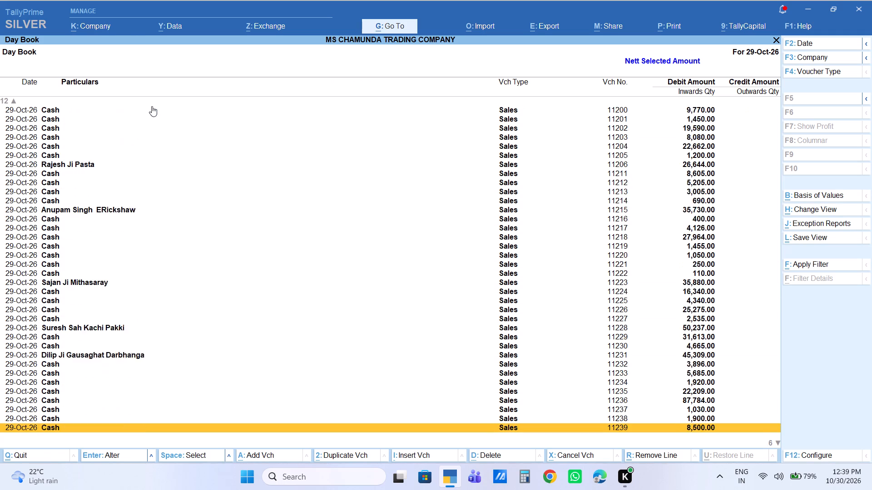
key("Up")
key("Return")
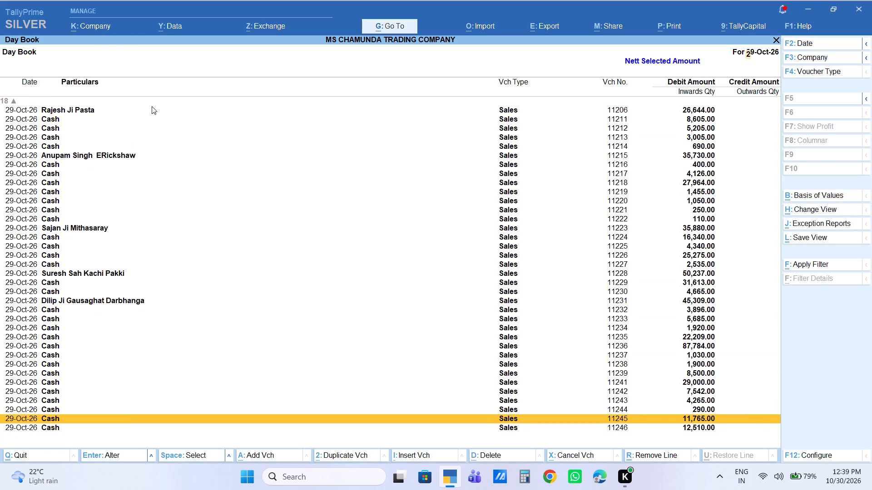
Go through the item lines of voucher No. 11245, checking the amounts from Khara Garam Rs5 down to Raj AATA 26KG.
key("Return")
key("Return")
key("Return")
key("Return")
key("Return")
key("Return")
key("Return")
key("Return")
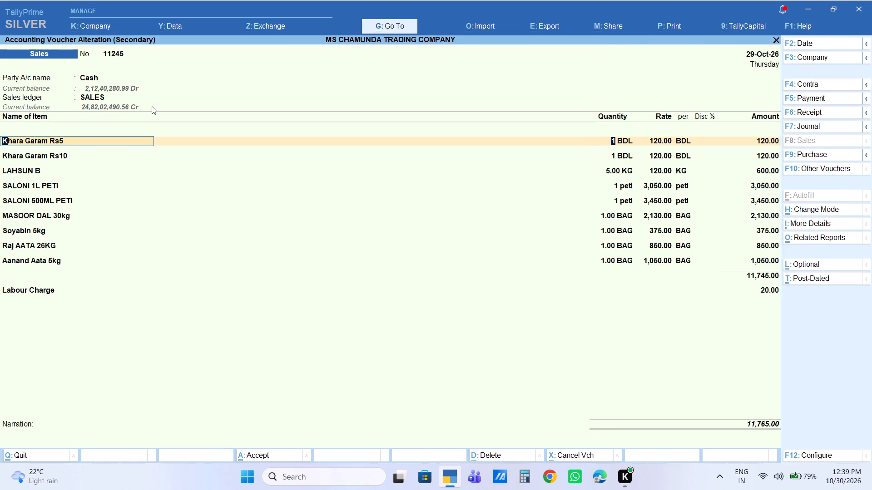
key("Return")
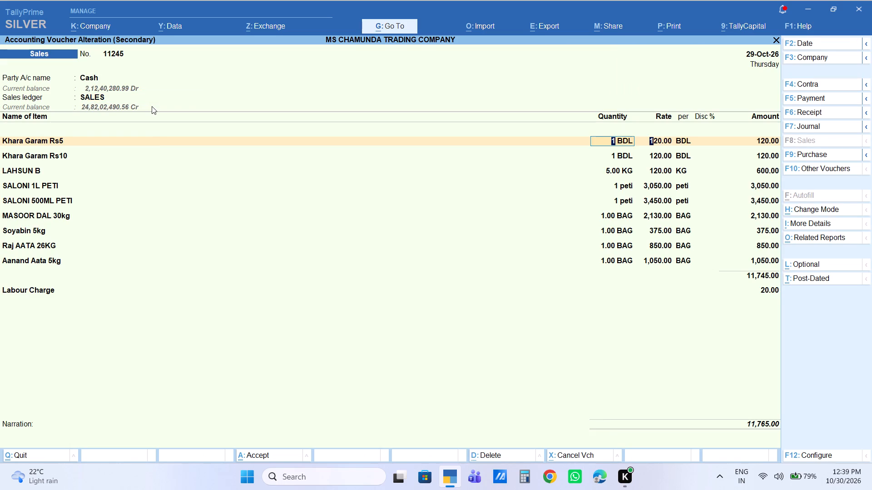
key("Down")
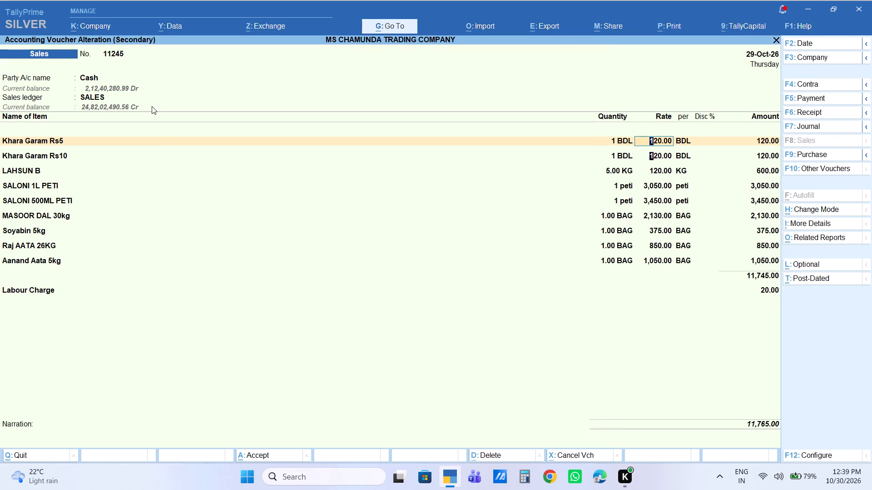
key("Return")
key("Return")
key("Return")
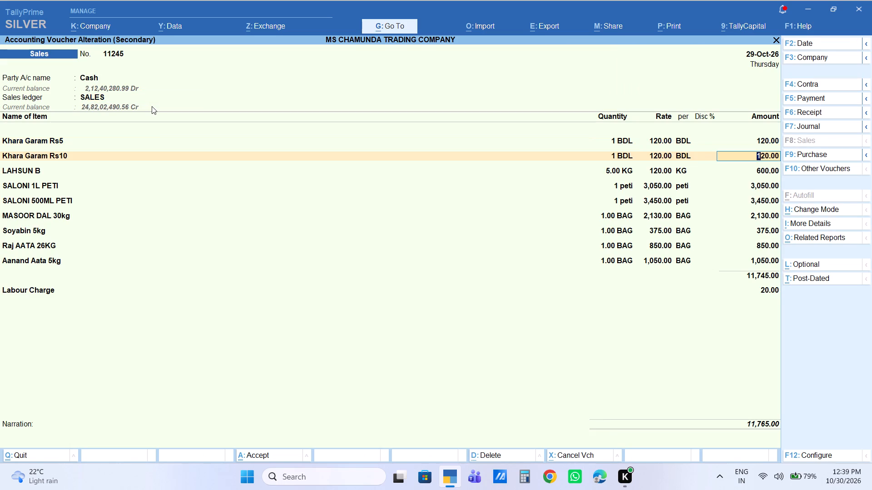
key("Down")
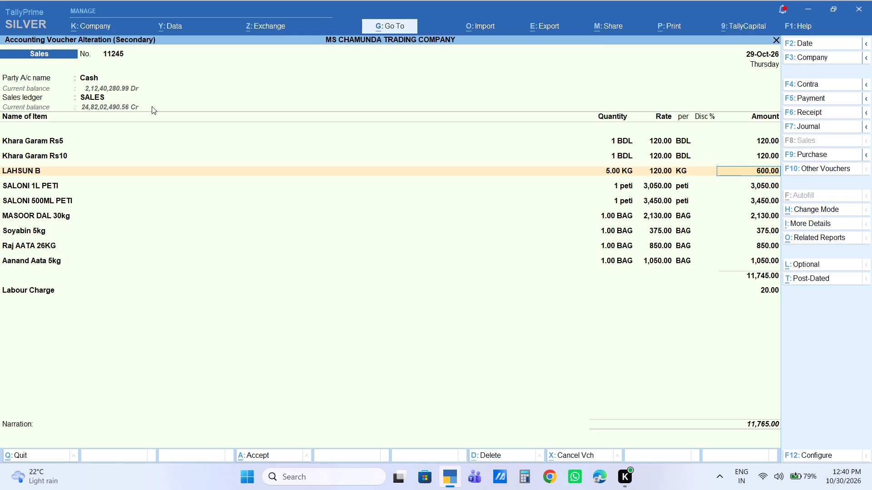
key("Down")
key("Down")
key("Down")
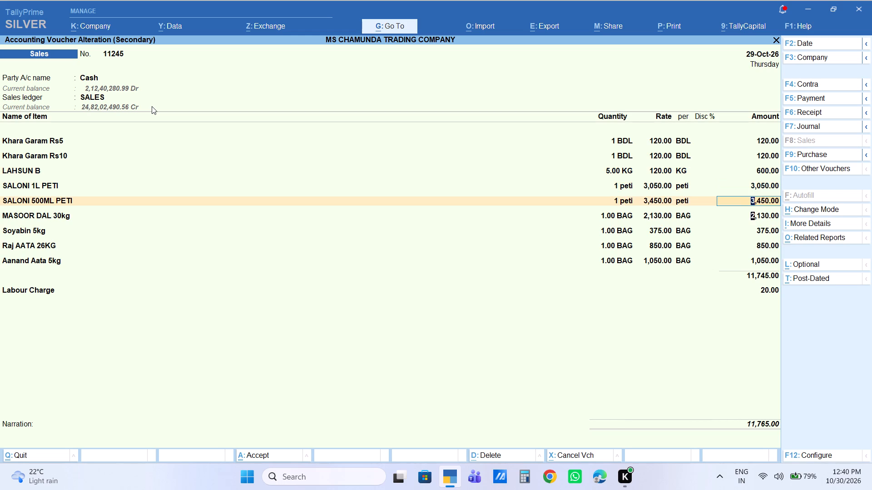
key("Down")
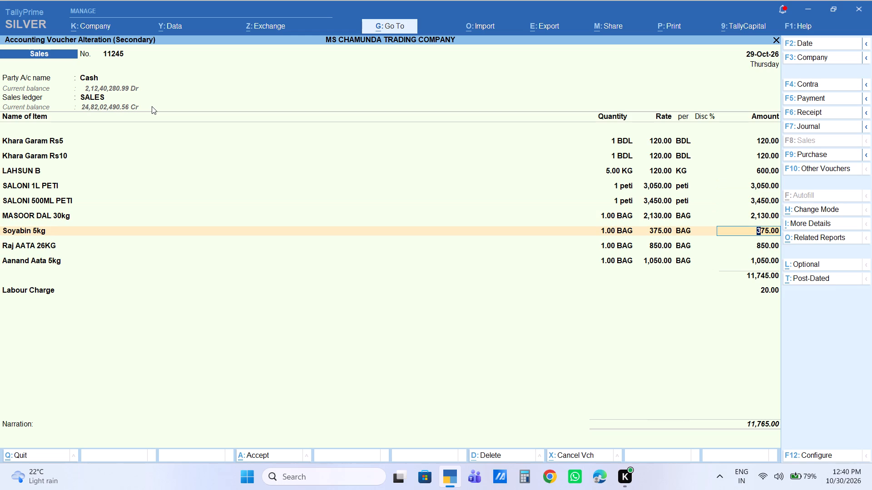
key("Down")
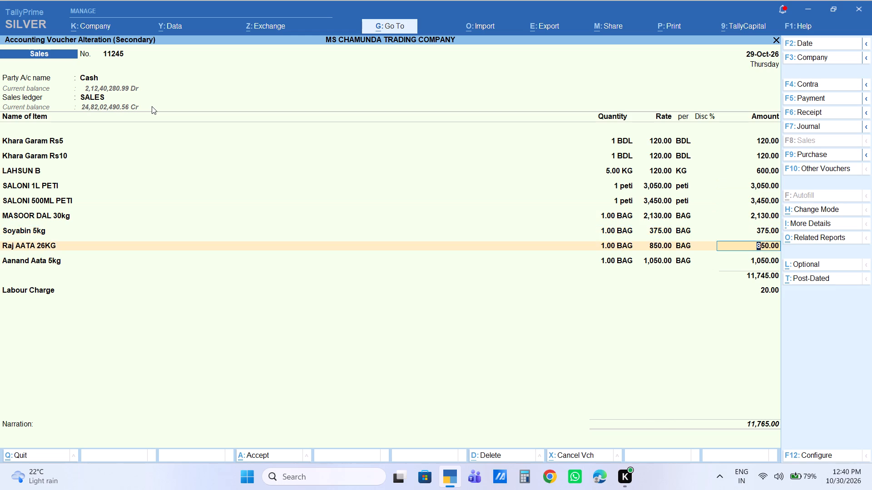
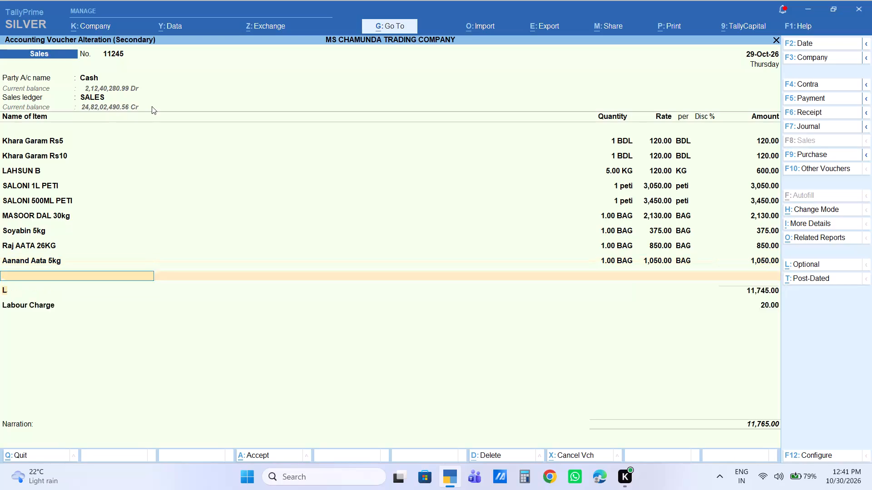
End the item list of voucher No. 11245, keep the 20.00 Labour Charge and empty narration, and accept the voucher.
key("Return")
key("Return")
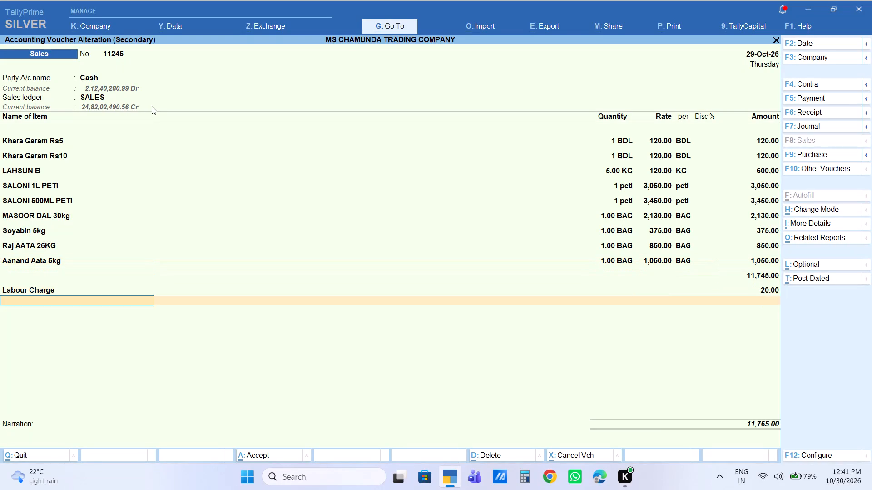
key("Return")
key("Return")
key("Return")
key("Return")
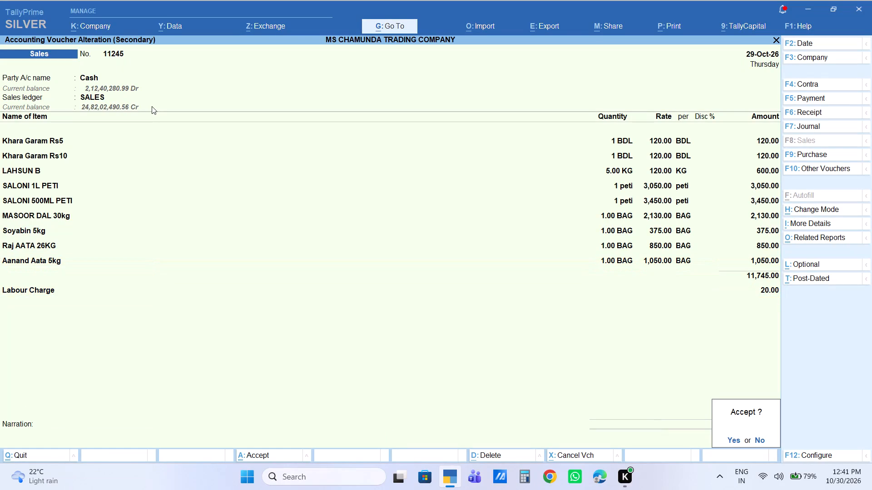
key("Return")
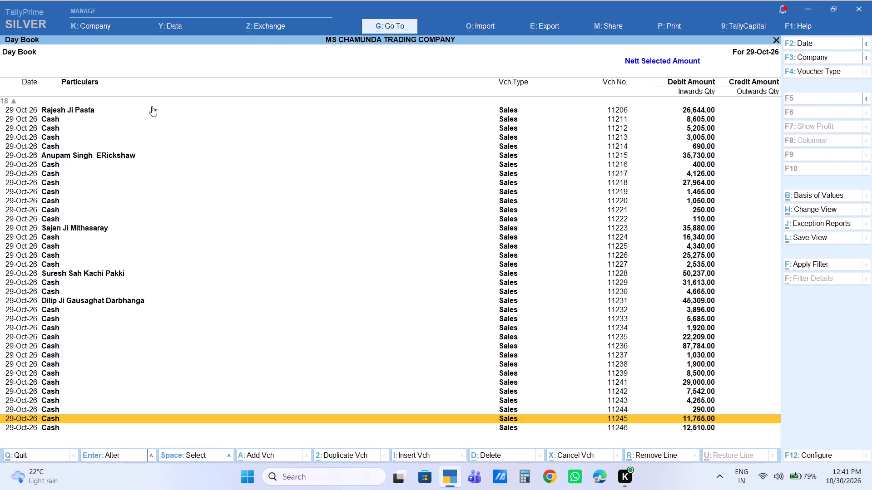
Leave the Day Book and start a new sales voucher with Cash as the party and SALES as the sales ledger.
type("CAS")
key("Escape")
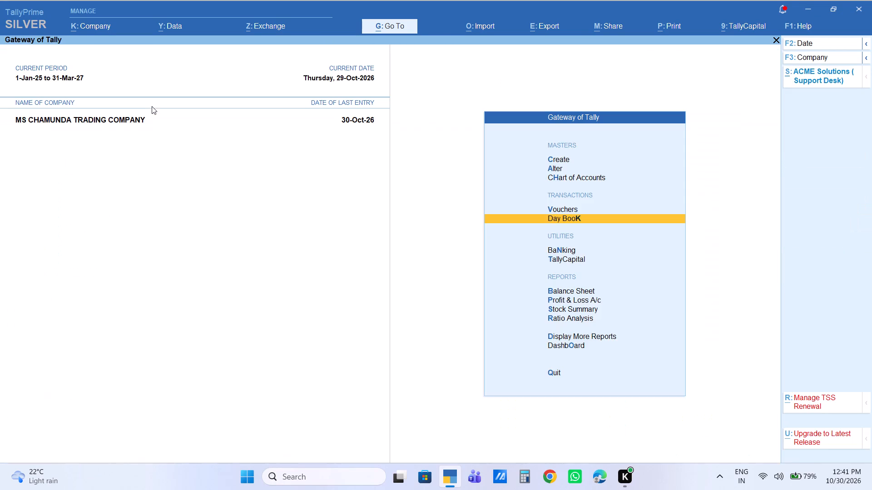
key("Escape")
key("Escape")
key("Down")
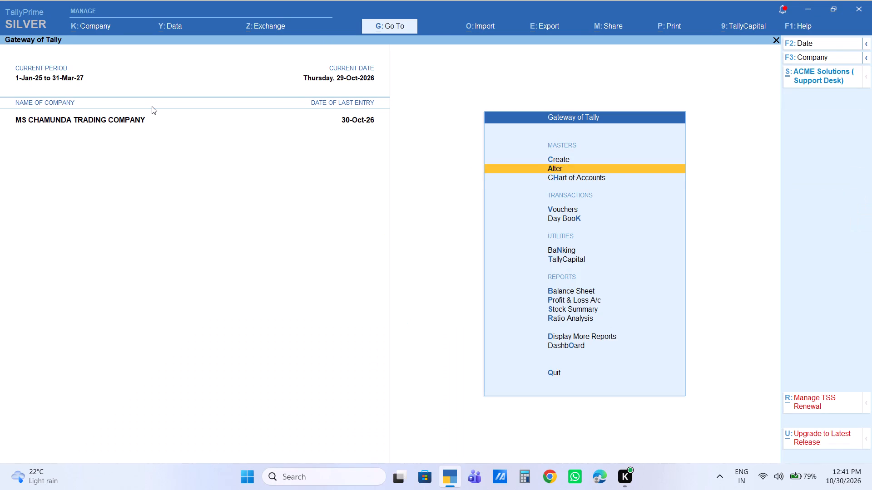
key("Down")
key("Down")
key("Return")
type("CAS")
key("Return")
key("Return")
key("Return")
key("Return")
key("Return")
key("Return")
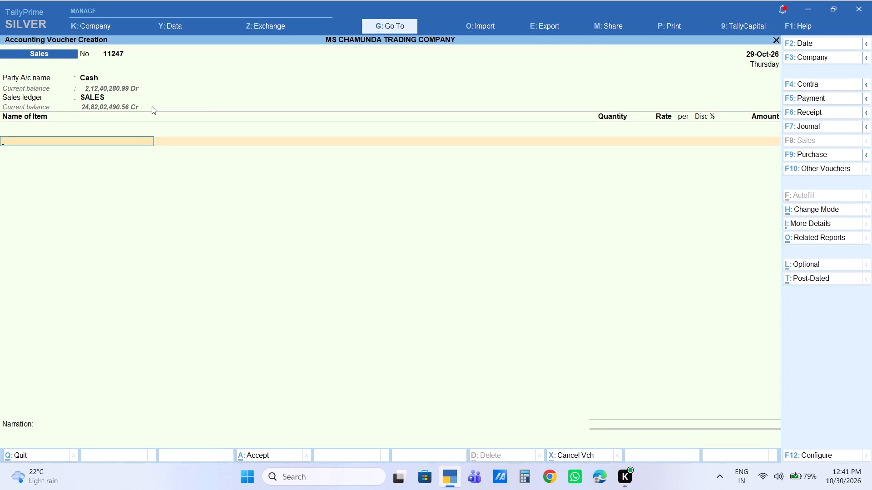
Add TARZAN BESAN 5KG with quantity 1 as the only item and accept the cash sales voucher.
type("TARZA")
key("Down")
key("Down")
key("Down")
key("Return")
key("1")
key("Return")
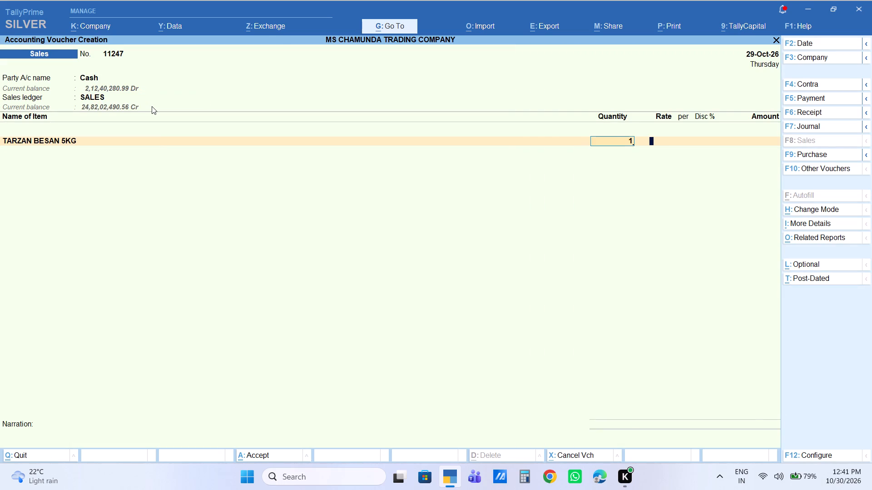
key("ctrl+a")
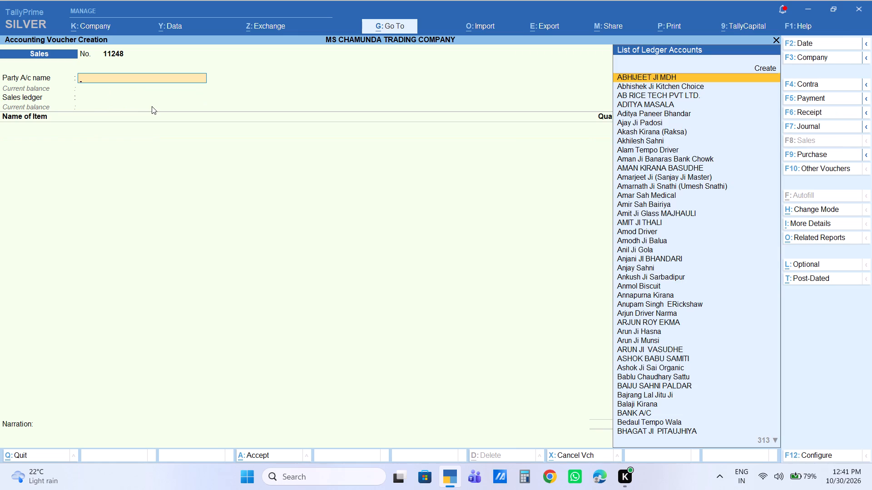
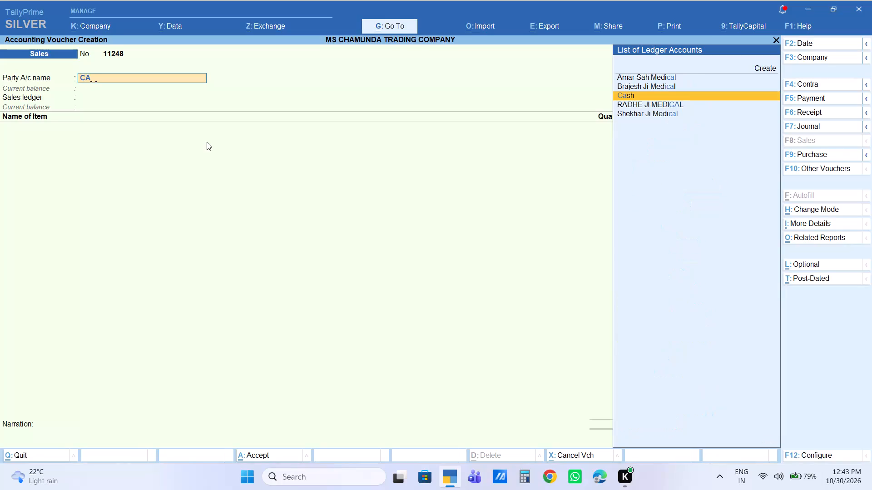
Set Cash as the party of voucher No. 11248, enter the customer's name as a new buyer, and use SALES as the sales ledger.
key("Return")
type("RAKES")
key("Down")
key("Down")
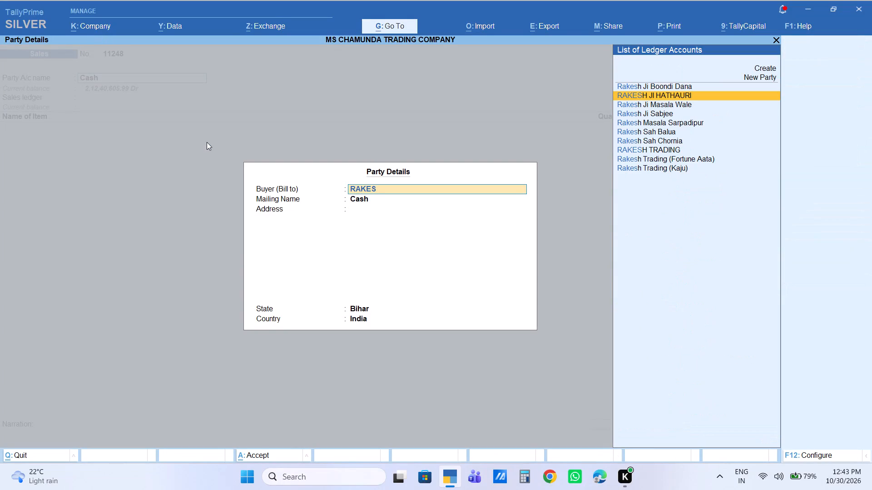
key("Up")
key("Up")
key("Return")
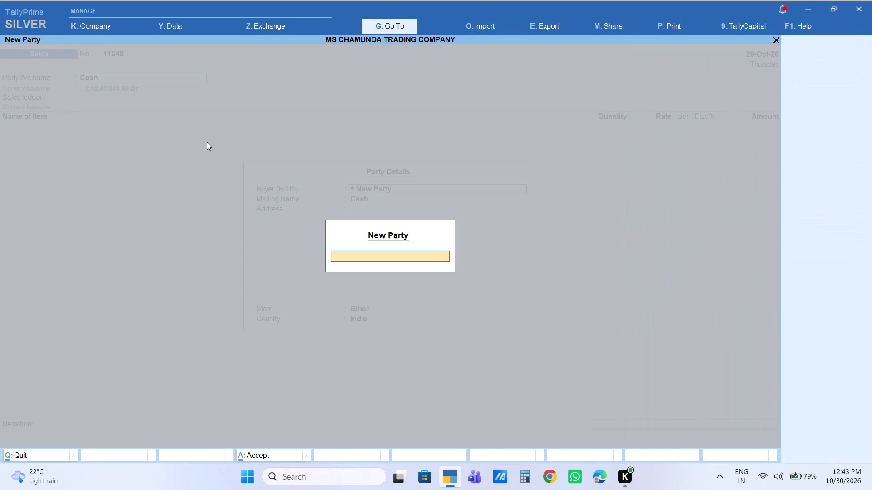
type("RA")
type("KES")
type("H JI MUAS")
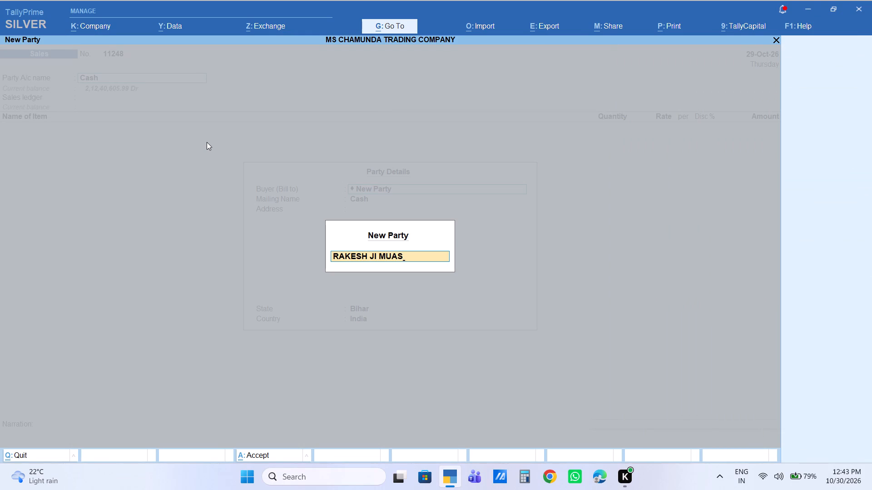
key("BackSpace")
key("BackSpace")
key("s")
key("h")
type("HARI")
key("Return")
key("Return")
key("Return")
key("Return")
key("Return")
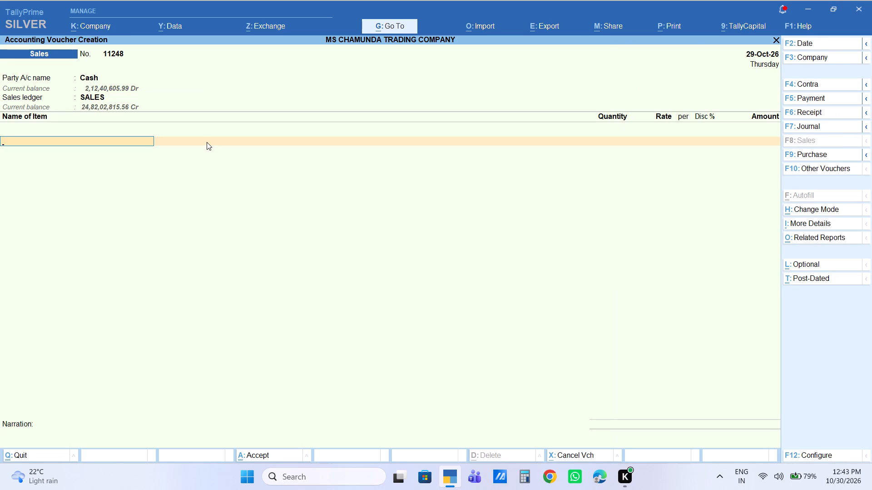
Add DHELA MISHRI Peti with quantity 1 at a rate of 1550 as the only item and accept the voucher.
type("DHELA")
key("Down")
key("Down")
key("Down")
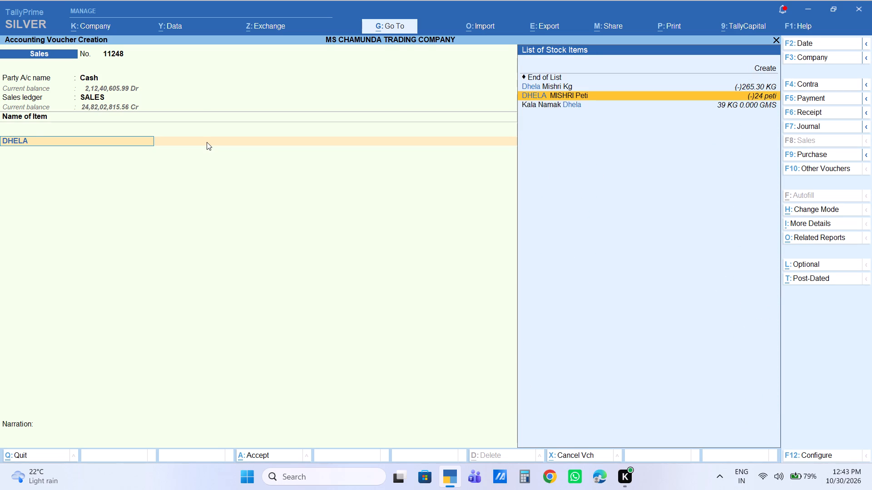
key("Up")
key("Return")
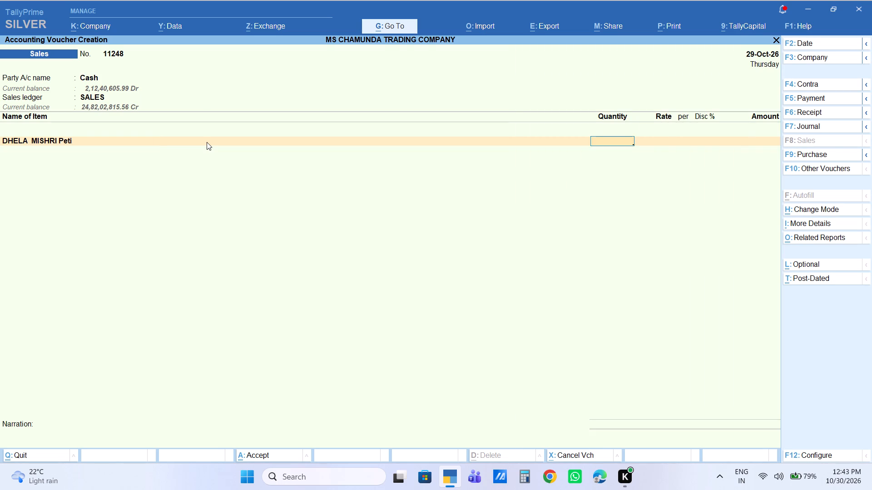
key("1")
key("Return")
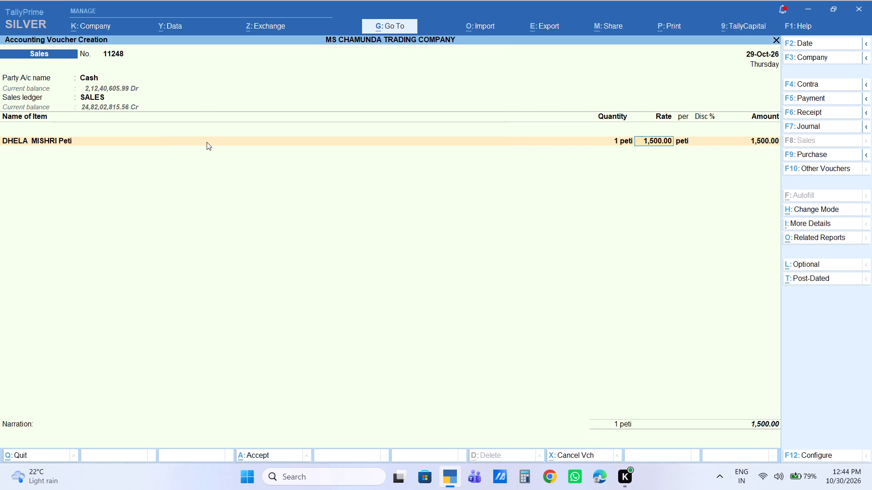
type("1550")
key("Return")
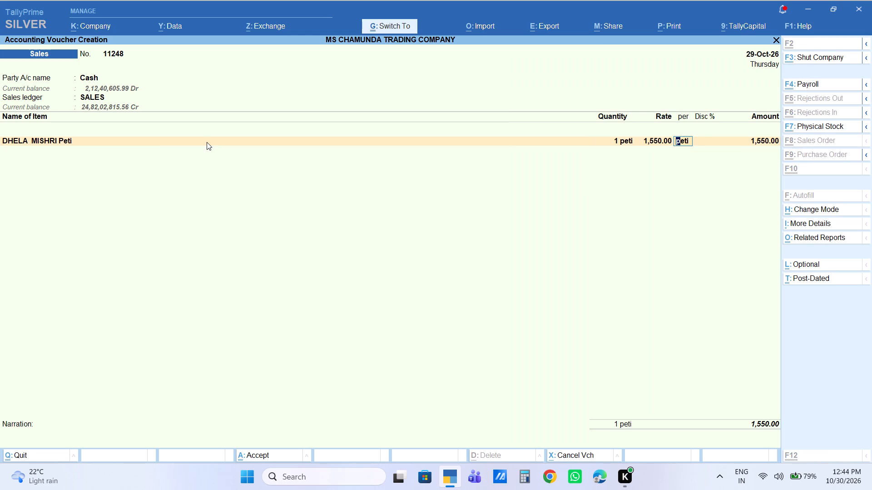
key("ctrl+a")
Leave voucher creation, open the October stock vouchers of Mombatti Rs10(A) from Inventory Books, and view purchase voucher No. 1153.
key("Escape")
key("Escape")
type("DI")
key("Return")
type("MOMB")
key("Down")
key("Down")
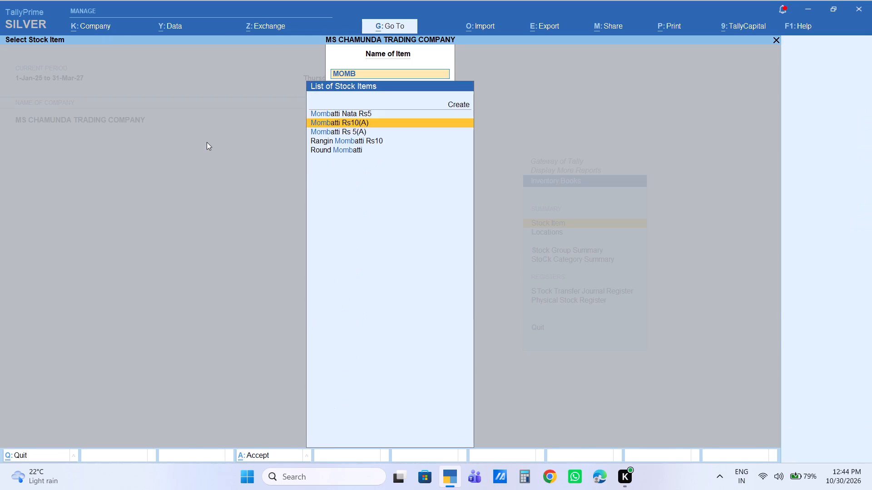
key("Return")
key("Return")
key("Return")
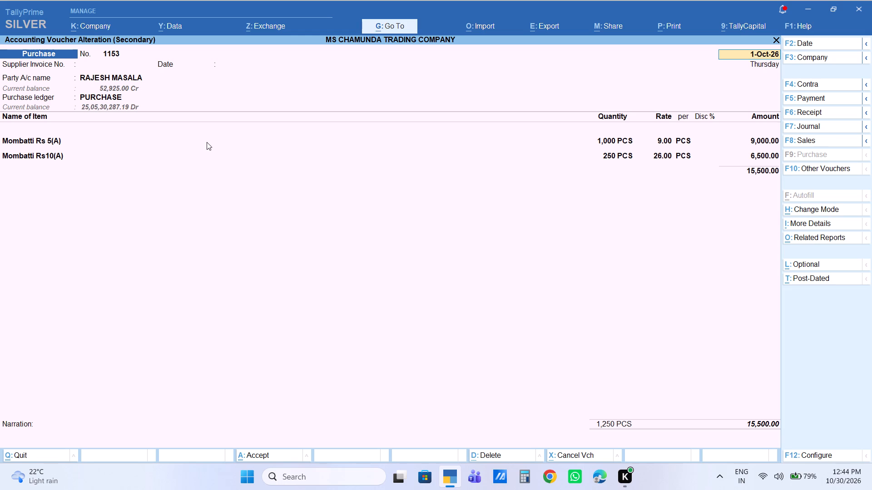
Close purchase voucher No. 1153 and look through the sales entries in the Mombatti Rs10(A) voucher list.
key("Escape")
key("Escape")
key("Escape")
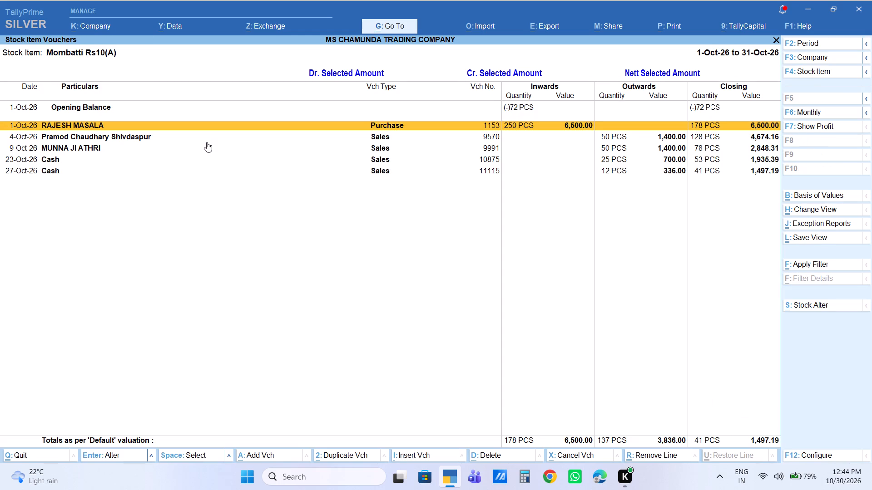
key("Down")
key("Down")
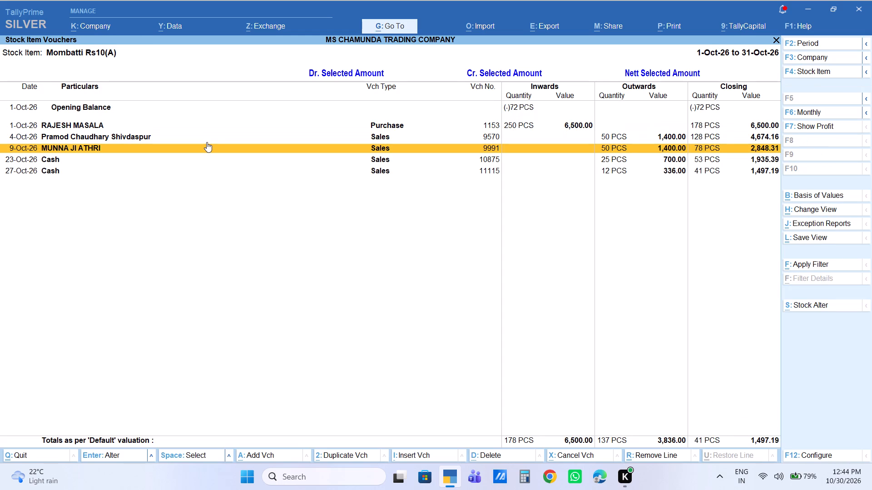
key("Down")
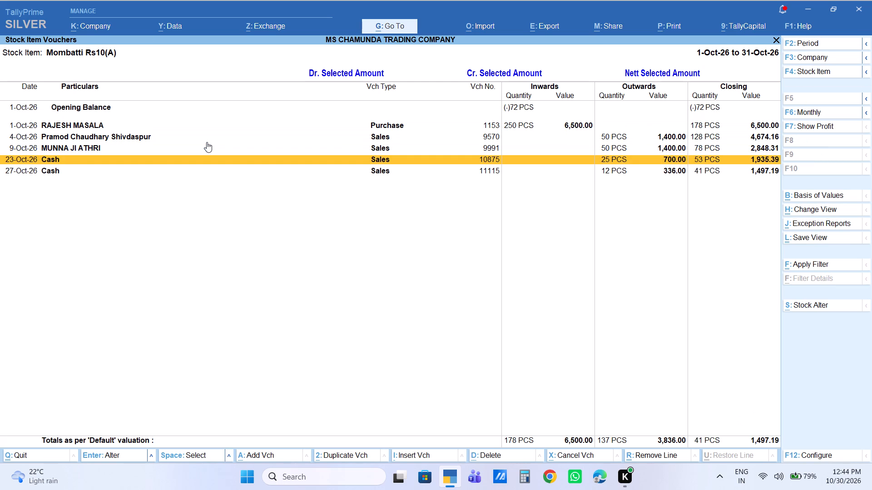
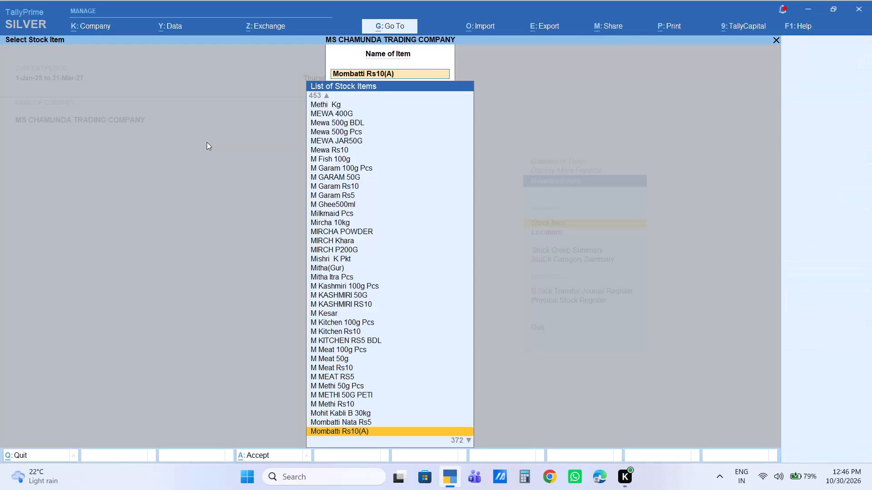
Search the stock items for MOMB, open the October vouchers of Round Mombatti, and view the RAJESH MASALA purchase voucher No. 1215.
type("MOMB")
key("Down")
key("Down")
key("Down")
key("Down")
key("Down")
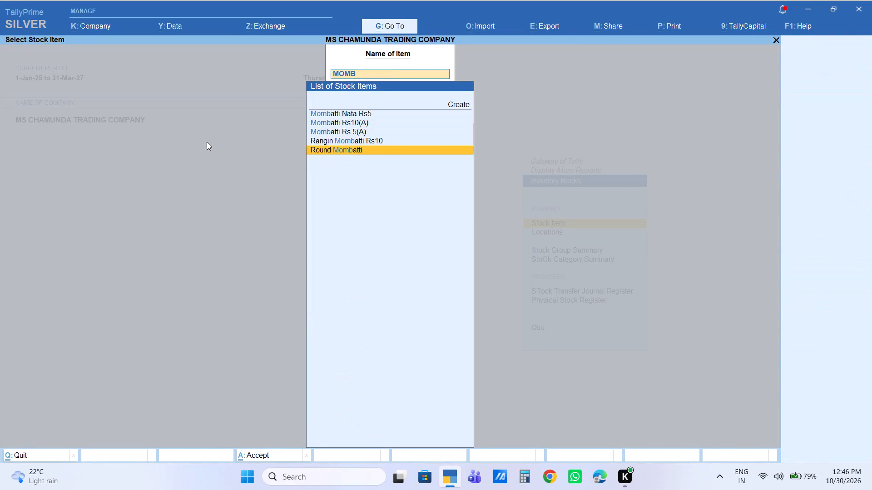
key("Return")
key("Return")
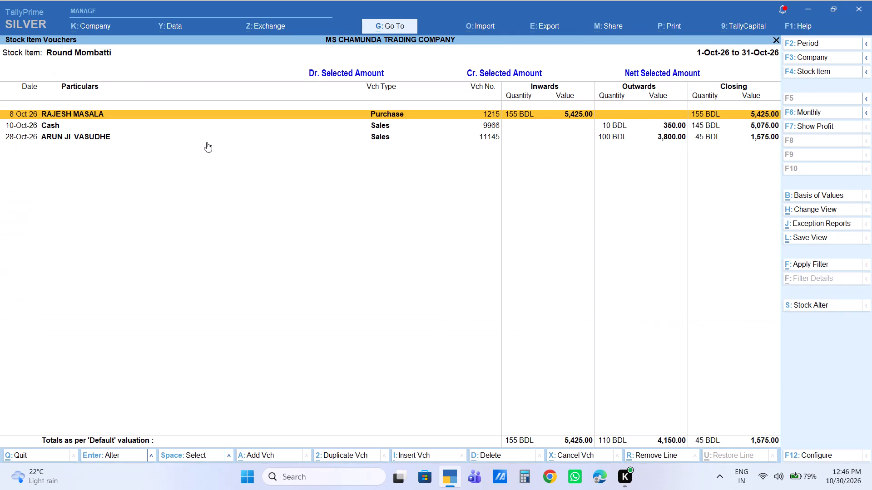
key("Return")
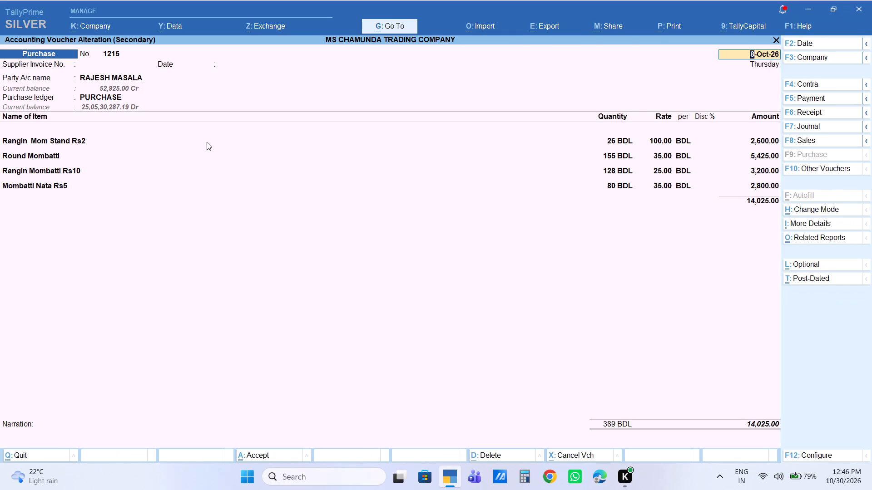
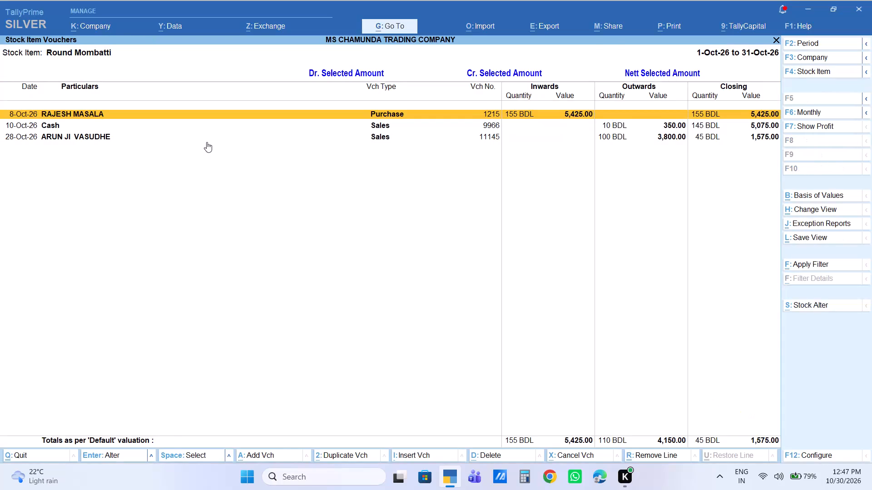
Close the Round Mombatti stock item vouchers and the inventory reports, returning to the Gateway of Tally.
key("Escape")
key("Escape")
key("Escape")
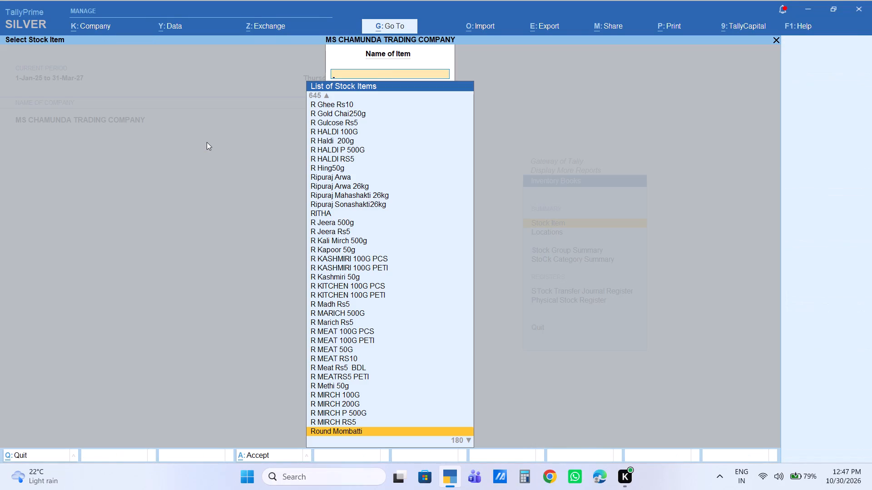
key("Escape")
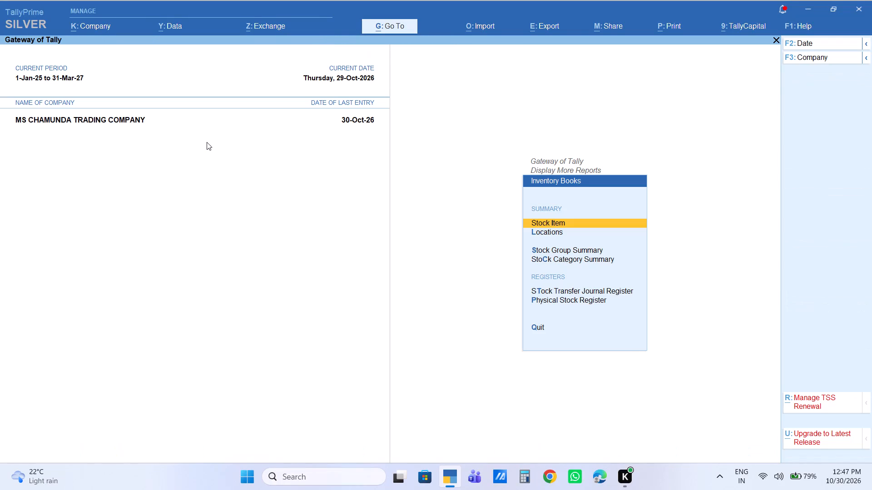
key("Escape")
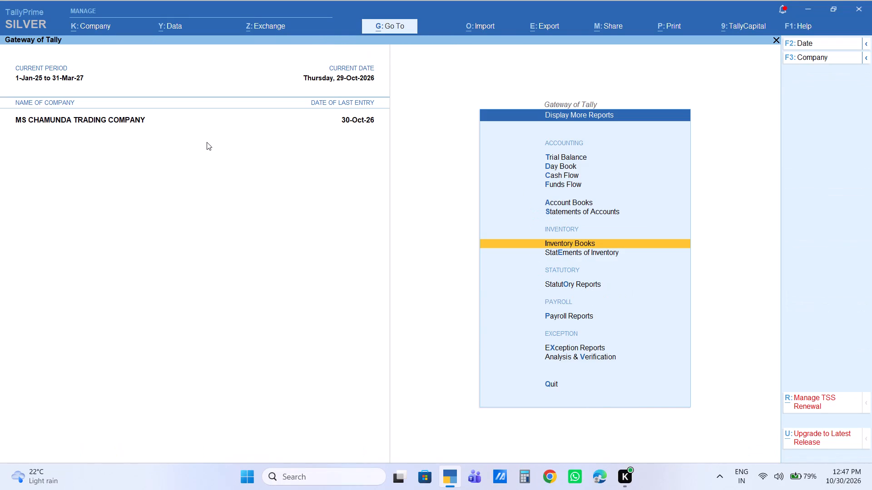
key("Escape")
key("Escape")
key("Escape")
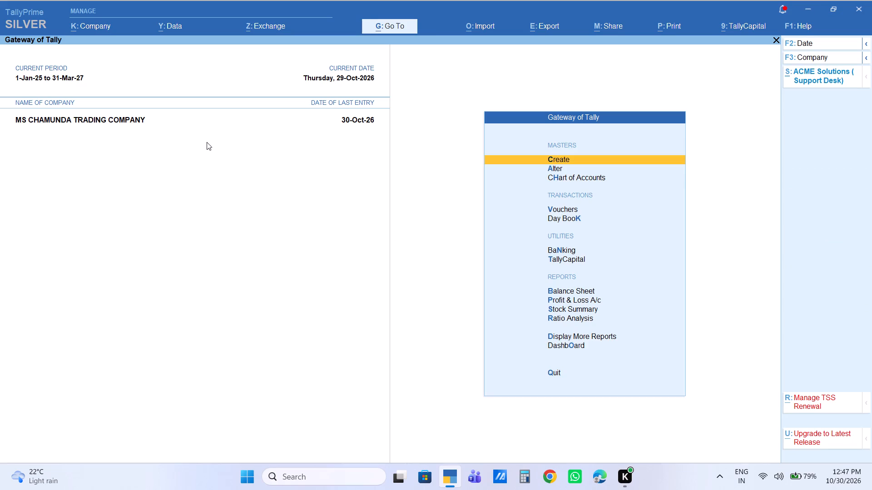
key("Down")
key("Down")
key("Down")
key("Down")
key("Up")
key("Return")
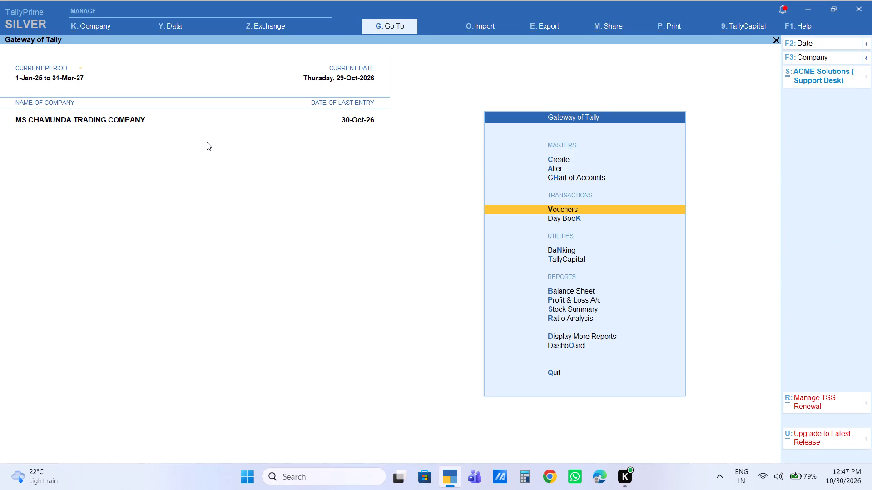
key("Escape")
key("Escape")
Open the Day Book for 29-Oct-26, view the Cash sales voucher No. 11248 at its end, and close the voucher without changes.
key("Down")
key("Return")
key("Down")
key("Down")
key("Down")
key("Down")
key("Down")
key("Down")
key("Down")
key("Down")
key("Down")
key("Down")
key("Down")
key("Down")
key("Down")
key("Down")
key("Down")
key("Down")
key("Down")
key("Down")
key("Down")
key("Down")
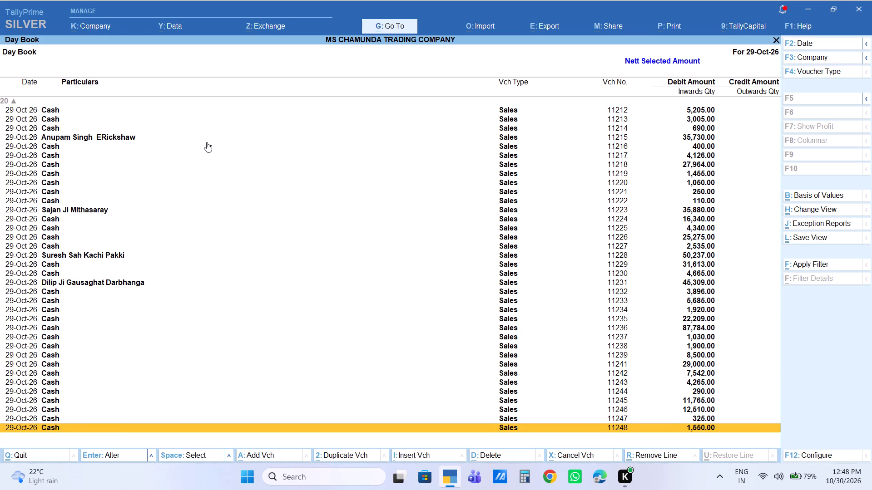
key("Return")
key("Escape")
key("Escape")
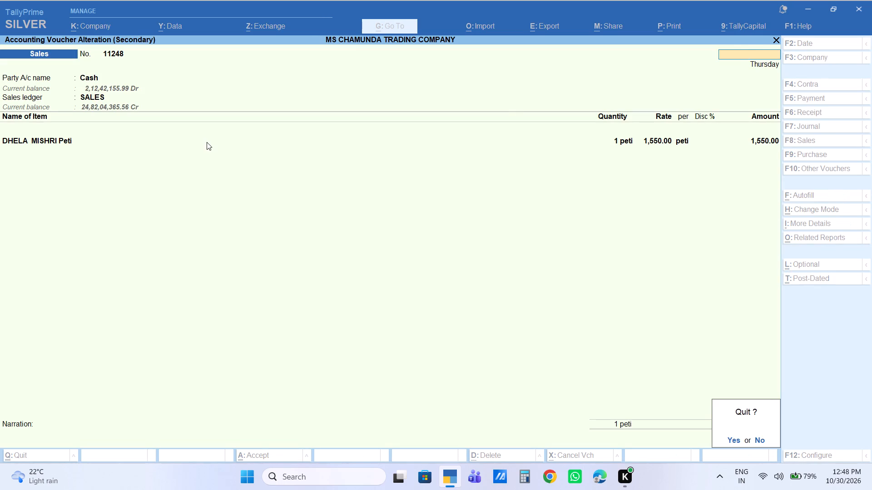
key("Escape")
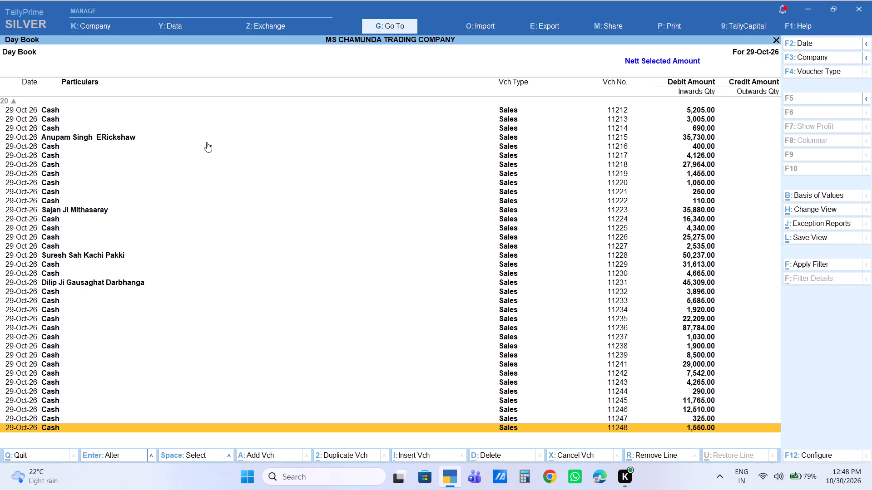
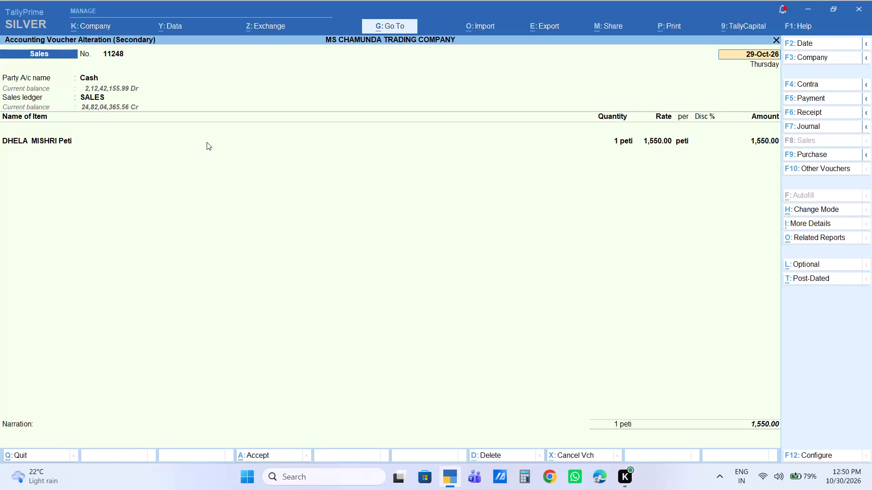
Add PARIVAR PAPAD PETI, 1 peti at 2,200.00, below the DHELA MISHRI Peti line in Cash sales voucher No. 11248.
key("Return")
key("Return")
key("Return")
key("Return")
key("Return")
key("Return")
key("Return")
key("Return")
key("Return")
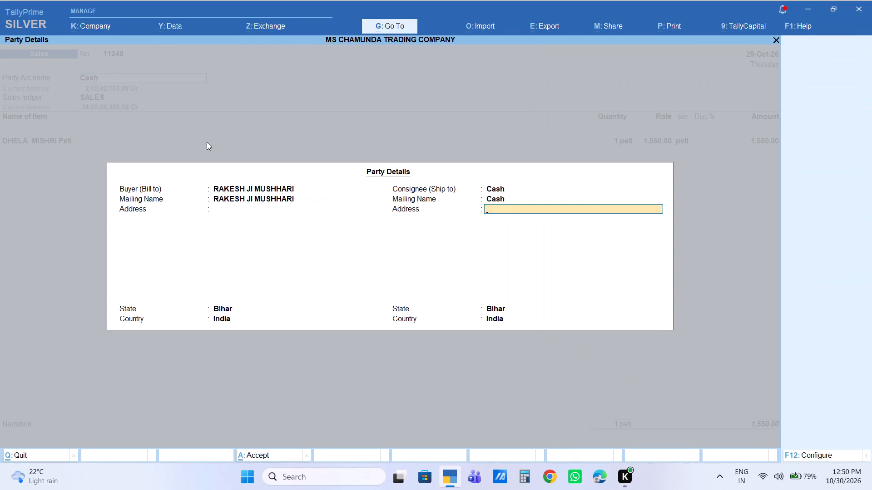
key("Return")
key("Return")
key("Return")
key("Return")
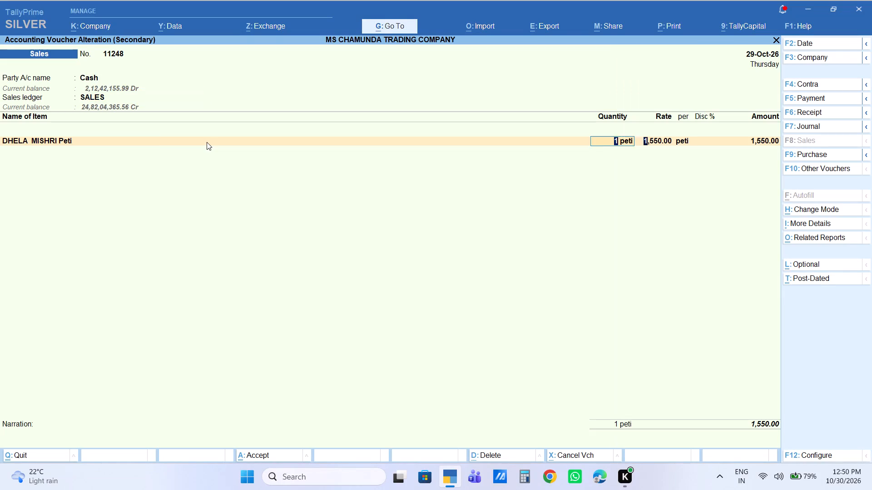
key("Return")
key("Return")
key("Return")
key("Return")
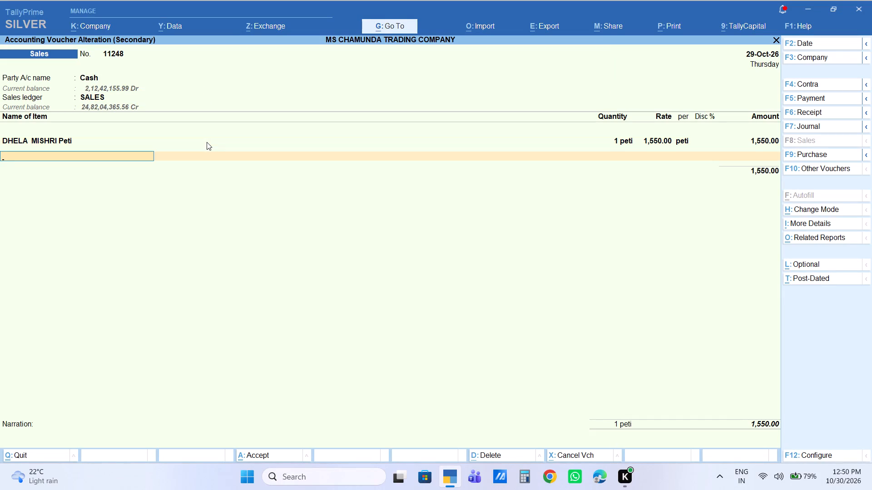
type("PARIVAR")
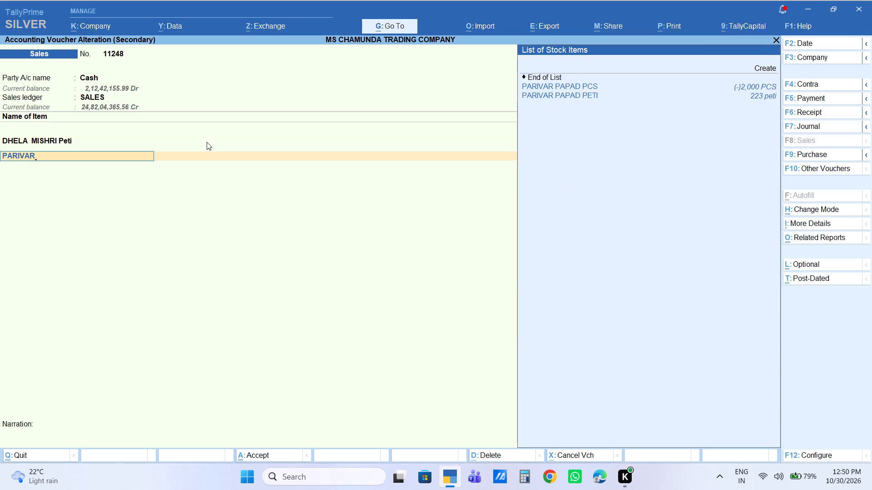
key("Down")
key("Down")
key("Return")
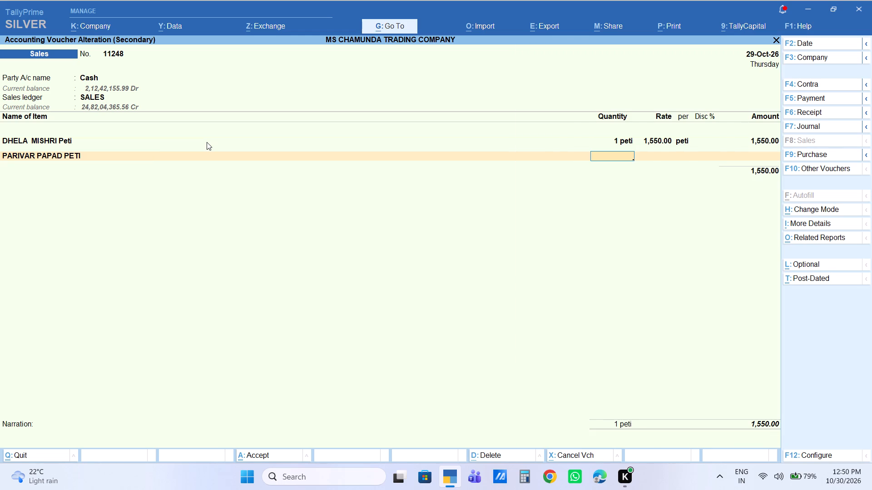
key("1")
key("Return")
key("Return")
key("Return")
key("Return")
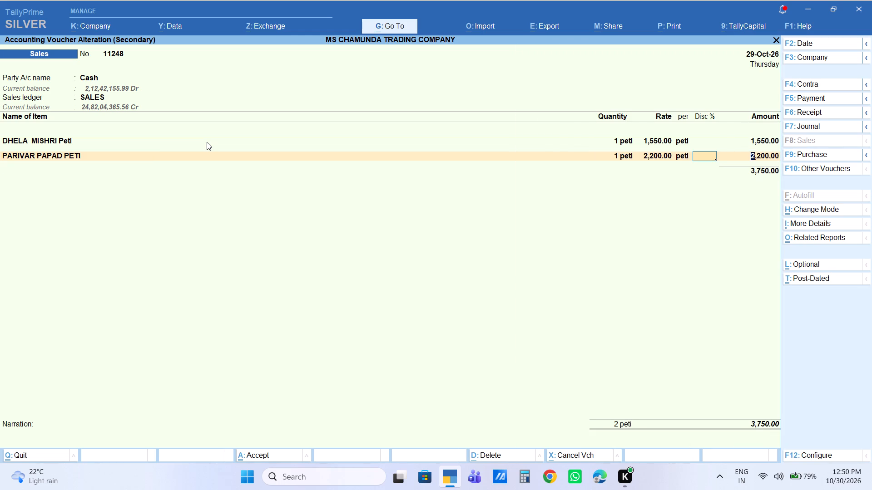
key("Return")
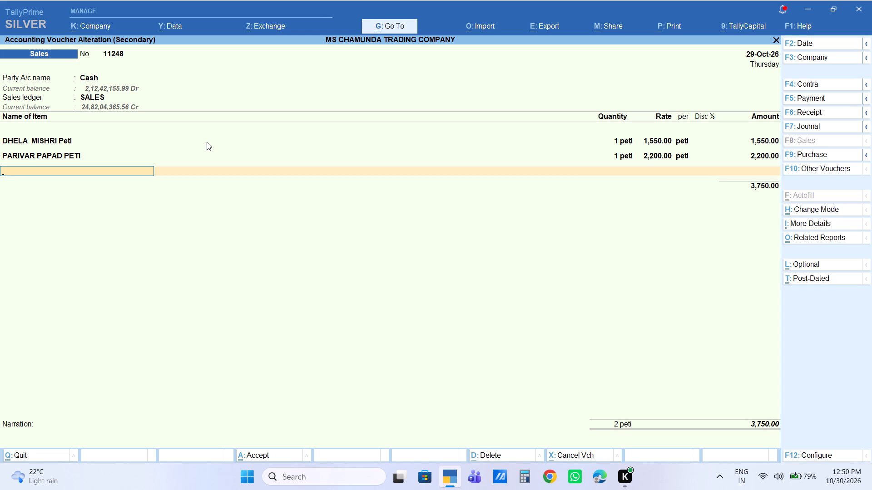
Add PUNJABI PAPAD PETI, 1 peti at 700.00, as the third item line of the voucher.
type("PUNJA")
key("Down")
key("Down")
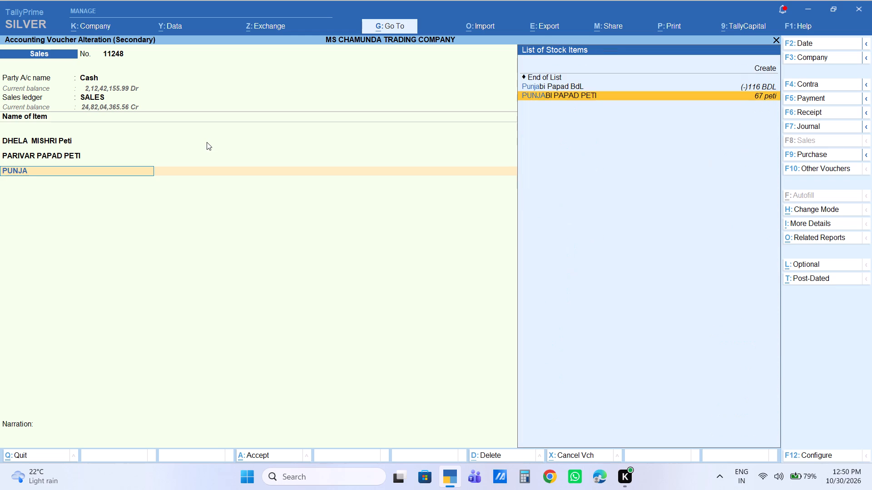
key("Down")
key("Return")
key("1")
key("Return")
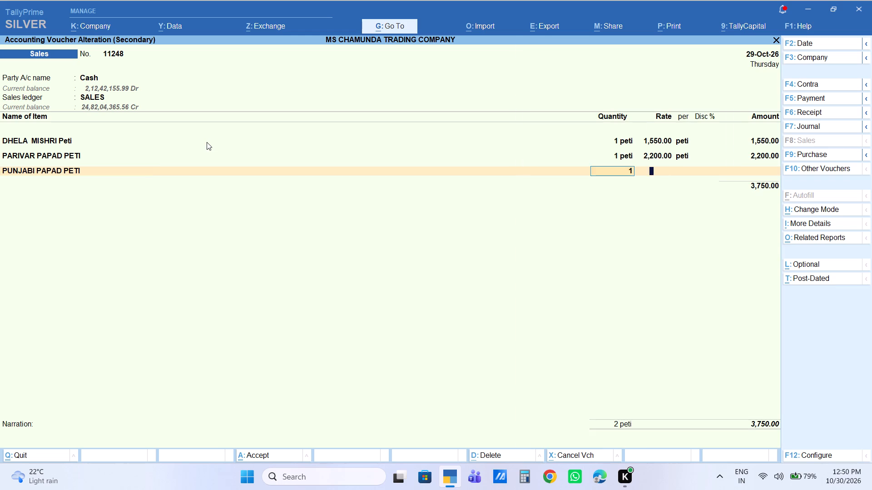
key("Return")
key("Return")
key("Return")
key("Return")
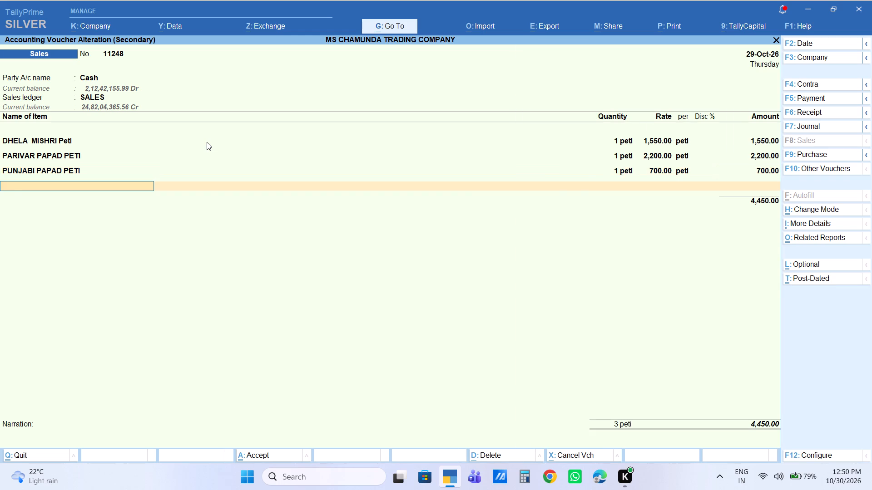
Add BHINDI BAG, quantity 1 BAG, as the fourth item line and set its amount to 780.
type("BHINDIU")
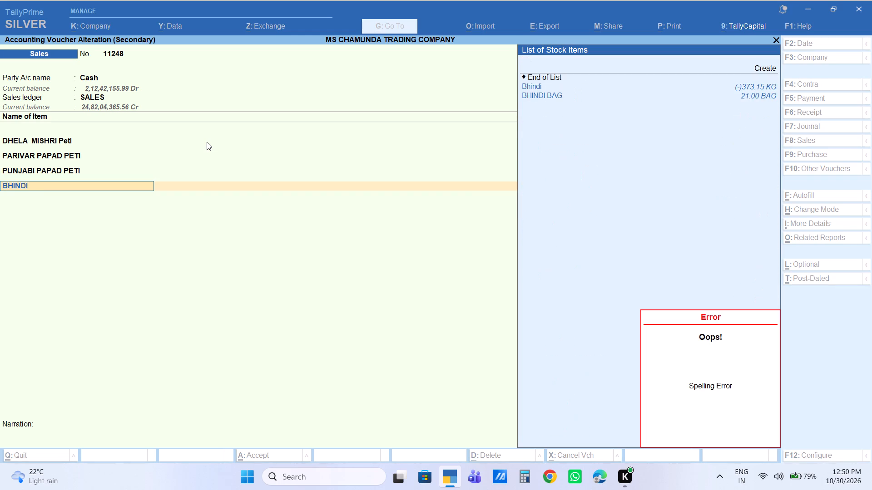
key("Down")
key("Down")
key("Down")
key("Return")
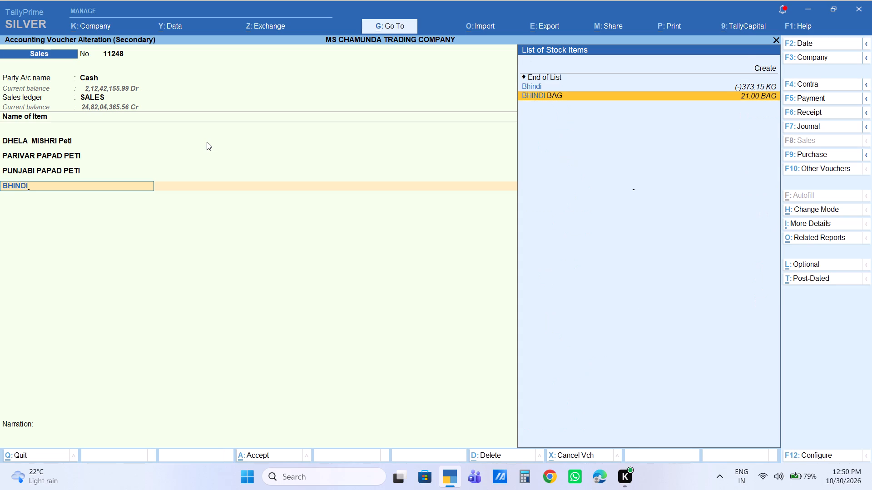
key("1")
key("Return")
key("Return")
key("Return")
key("Return")
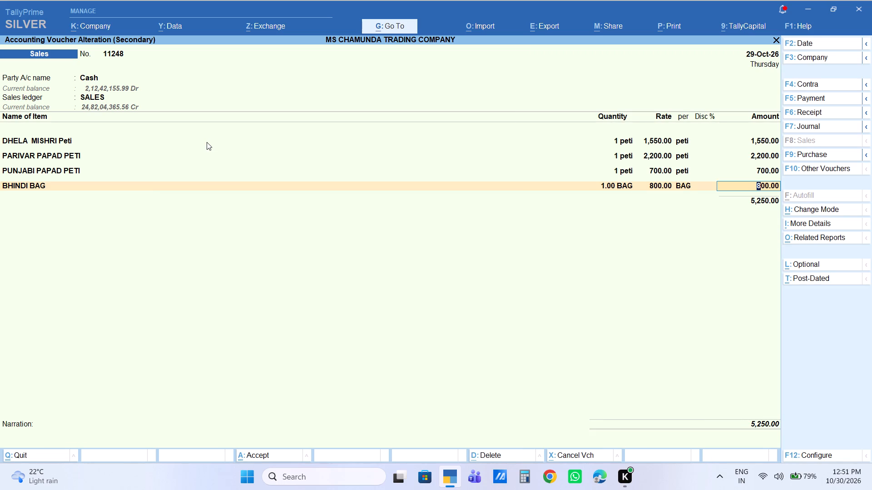
type("780")
key("Return")
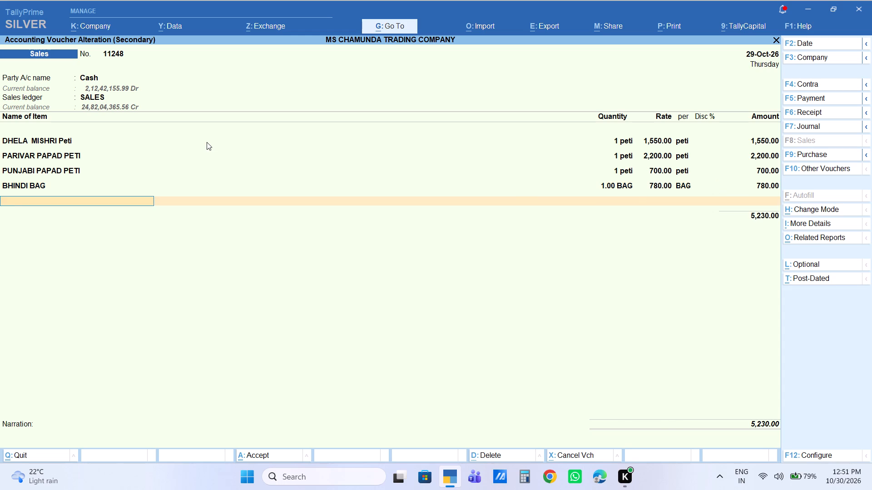
Add Zayco(Golmol), 2 peti at 1,720.00 per peti, as the fifth item line of the voucher.
type("ZAYCO")
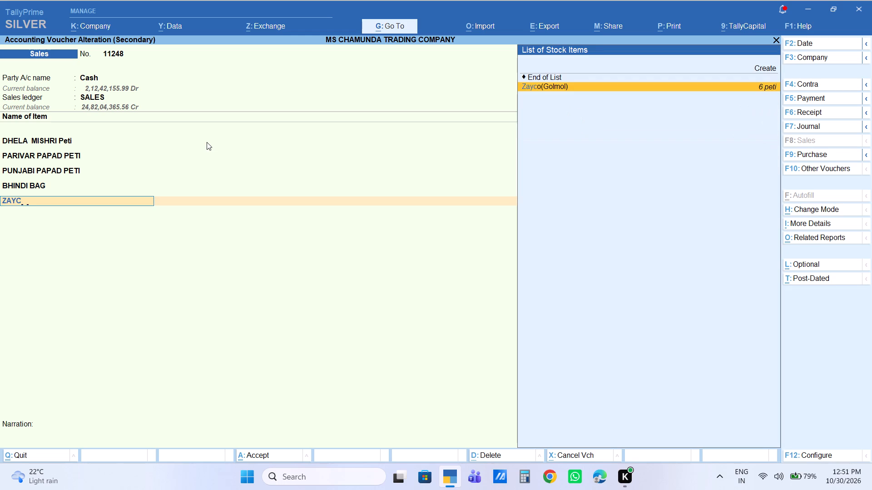
key("Return")
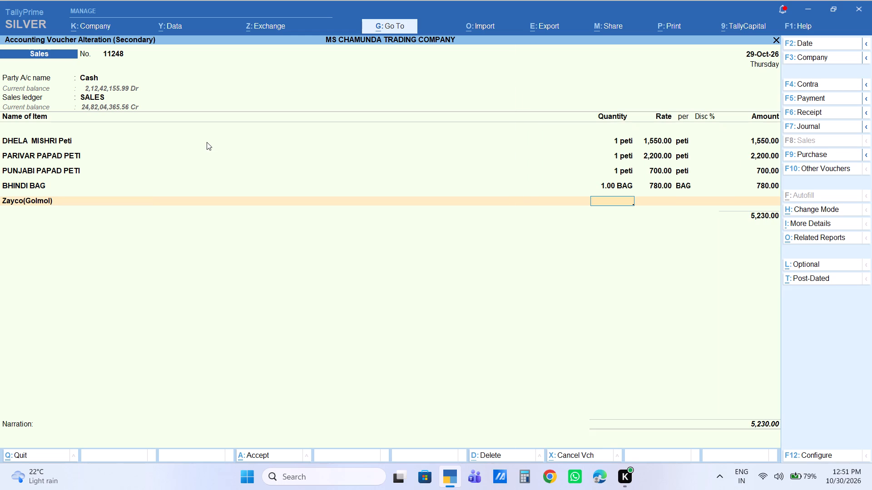
key("2")
key("Return")
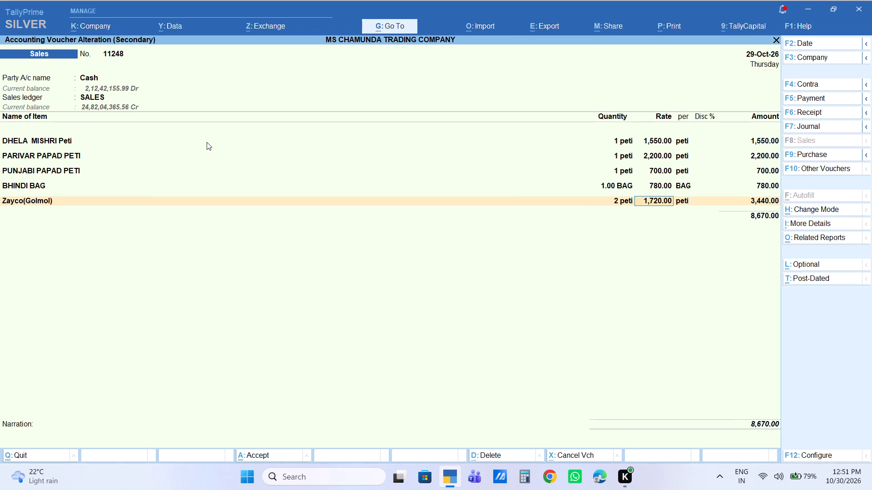
key("Return")
key("Return")
key("Return")
key("Return")
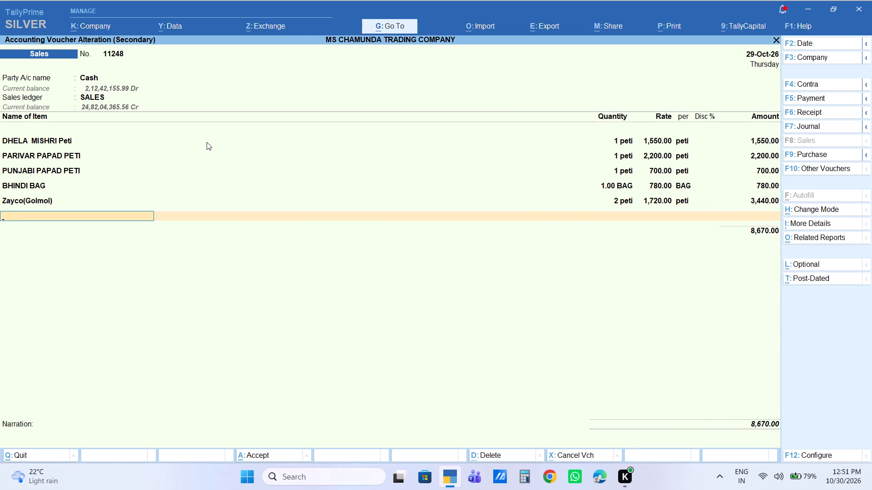
Add Sabudana Mota 500g, quantity 1 BAG, as the sixth item line and set its amount to 2225.
type("SABUDA")
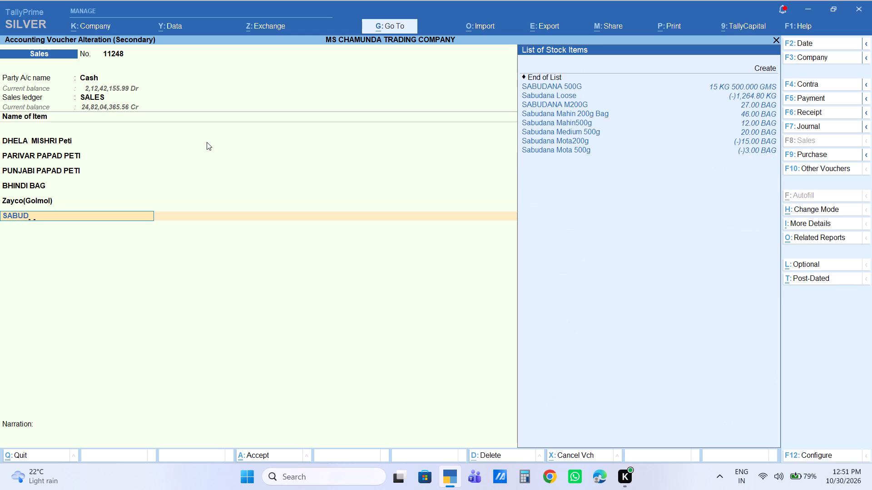
key("Down")
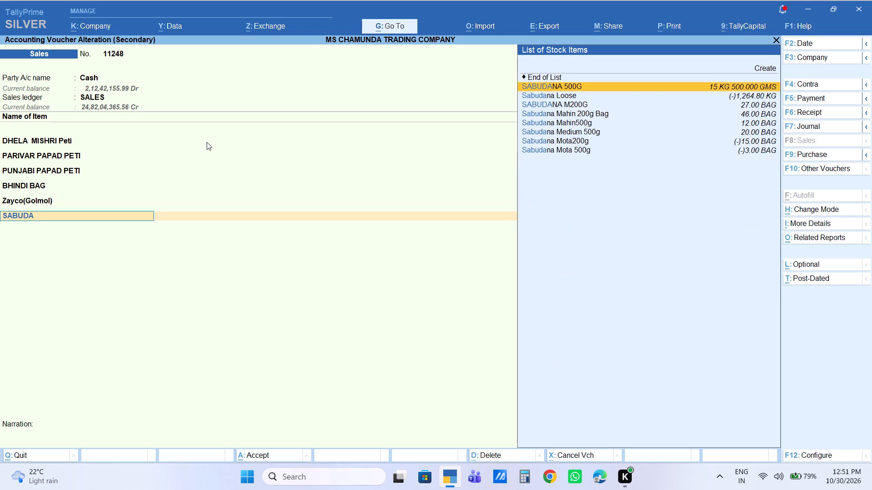
key("Down")
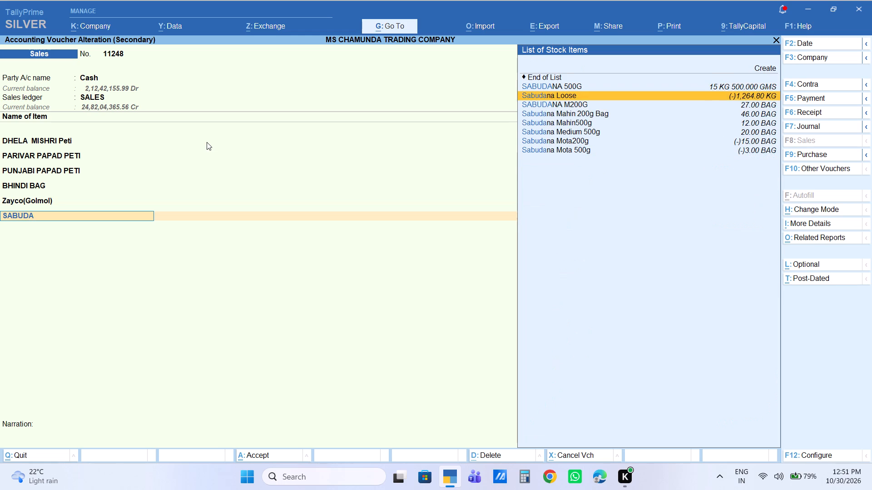
key("Down")
key("Down")
key("Down")
key("Down")
key("Down")
key("Down")
key("Return")
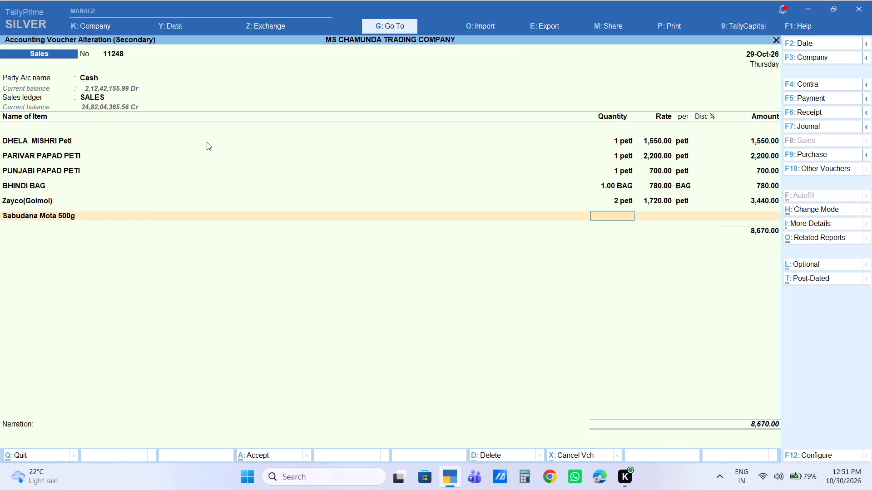
key("1")
key("Return")
key("Return")
key("Return")
key("Return")
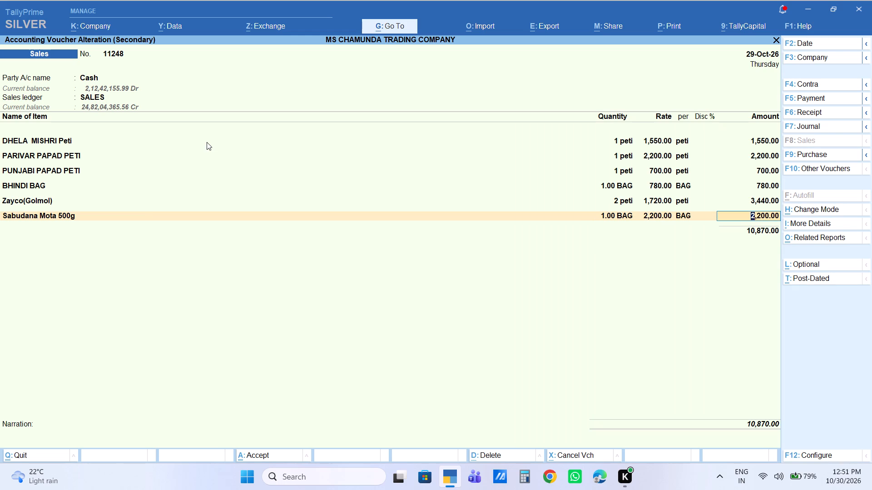
type("2225")
key("Return")
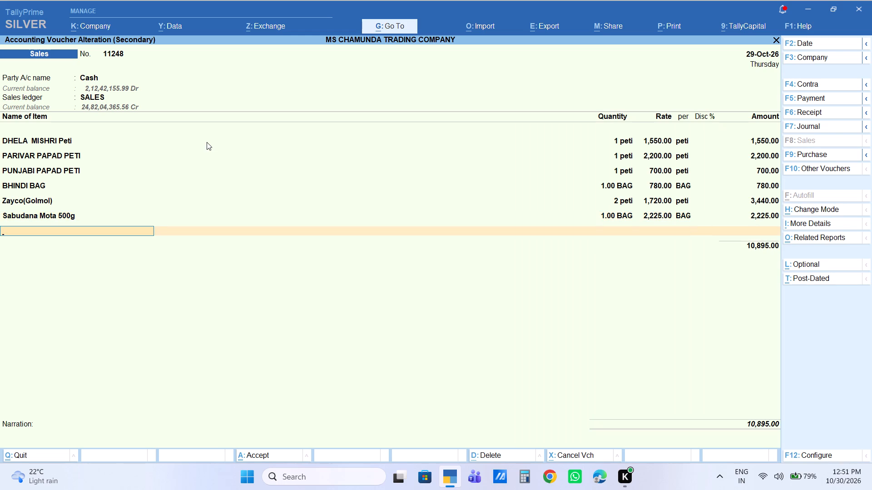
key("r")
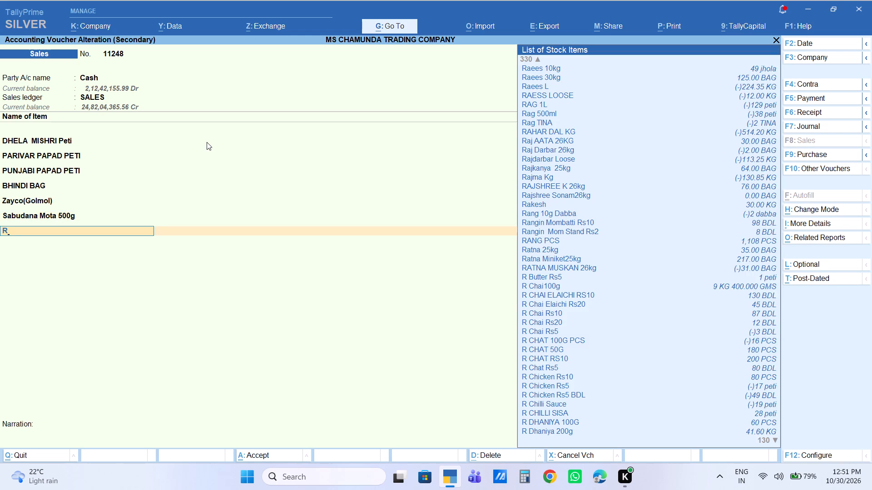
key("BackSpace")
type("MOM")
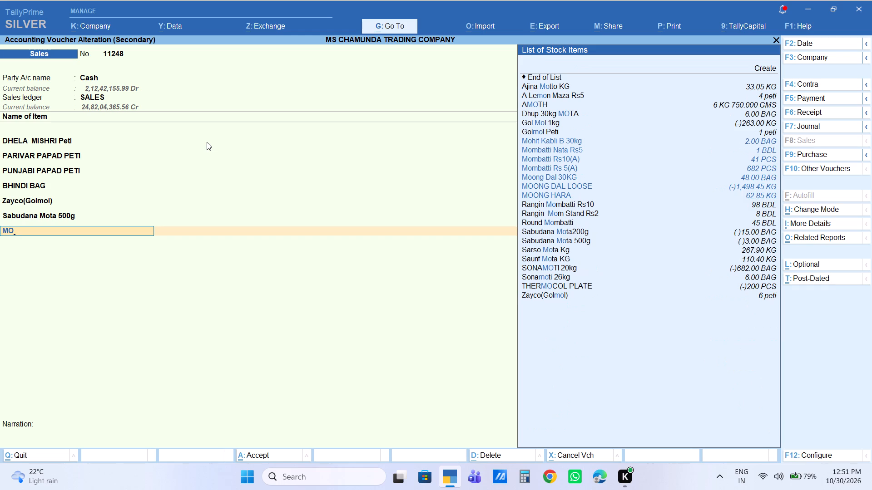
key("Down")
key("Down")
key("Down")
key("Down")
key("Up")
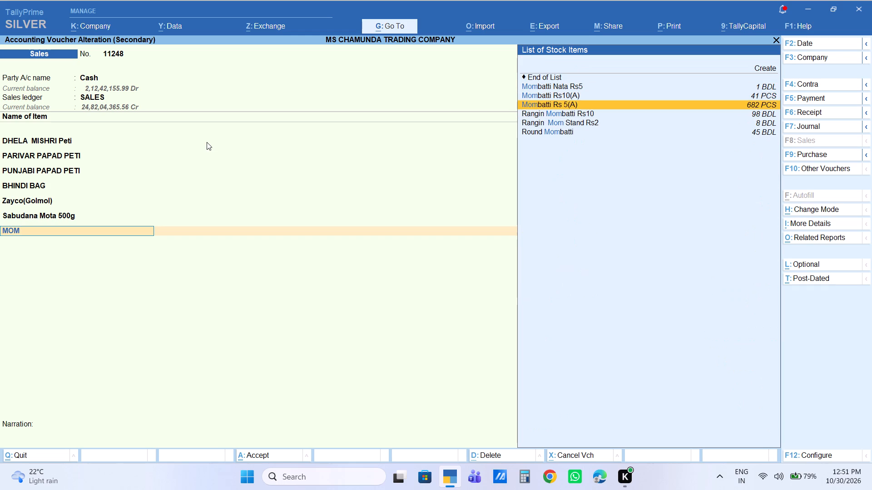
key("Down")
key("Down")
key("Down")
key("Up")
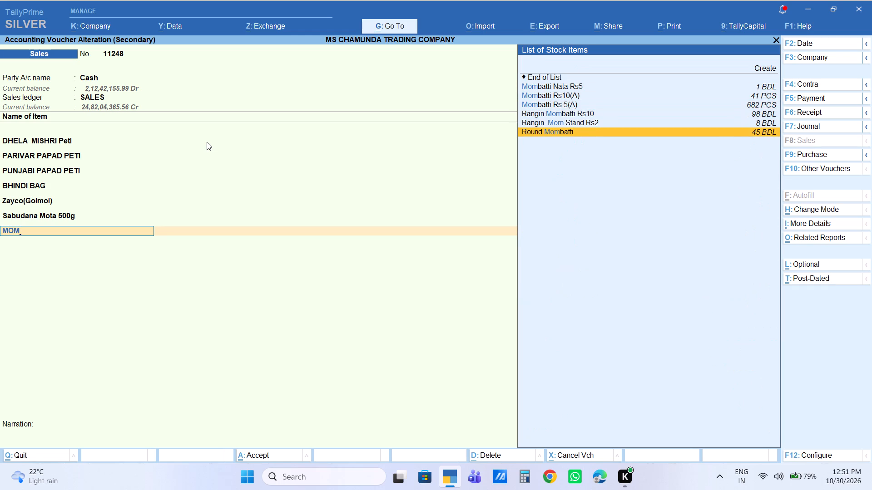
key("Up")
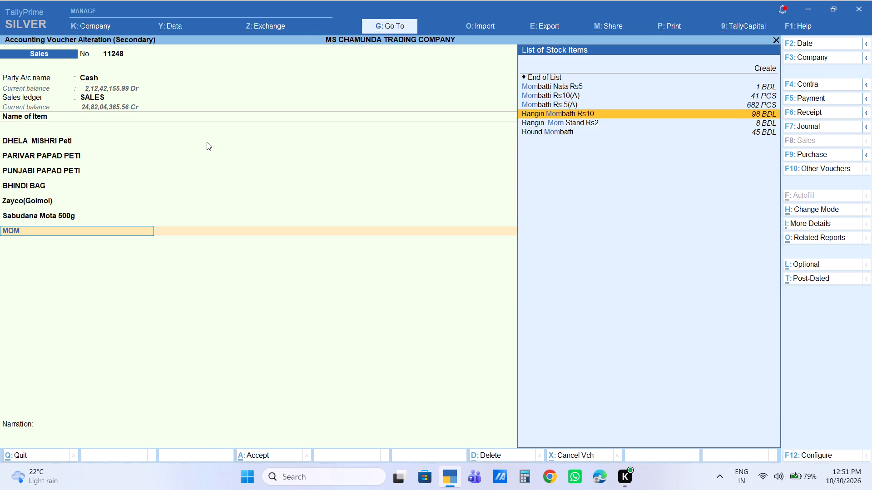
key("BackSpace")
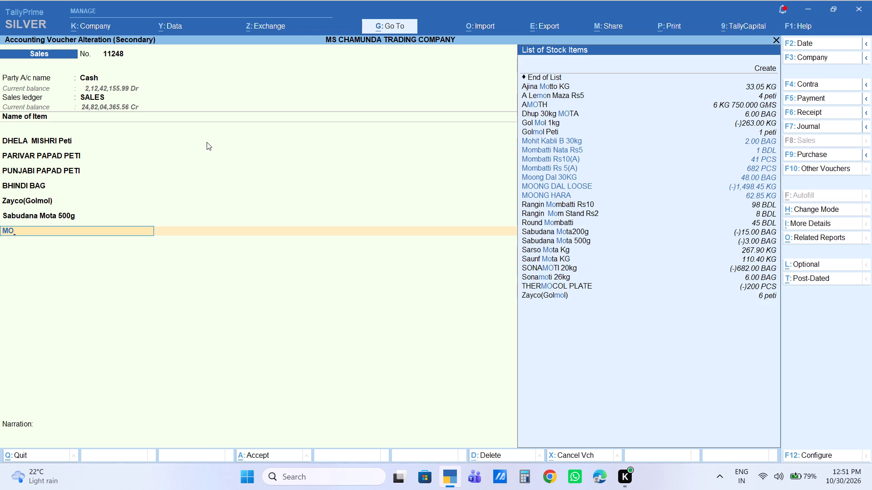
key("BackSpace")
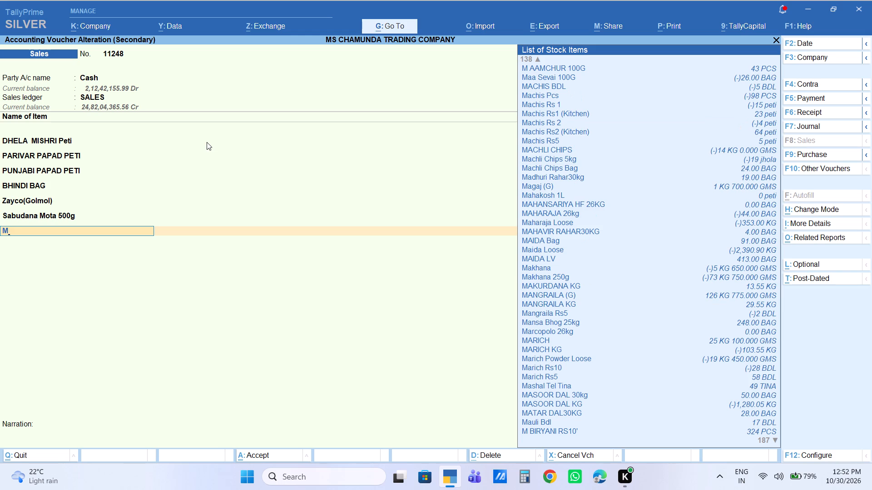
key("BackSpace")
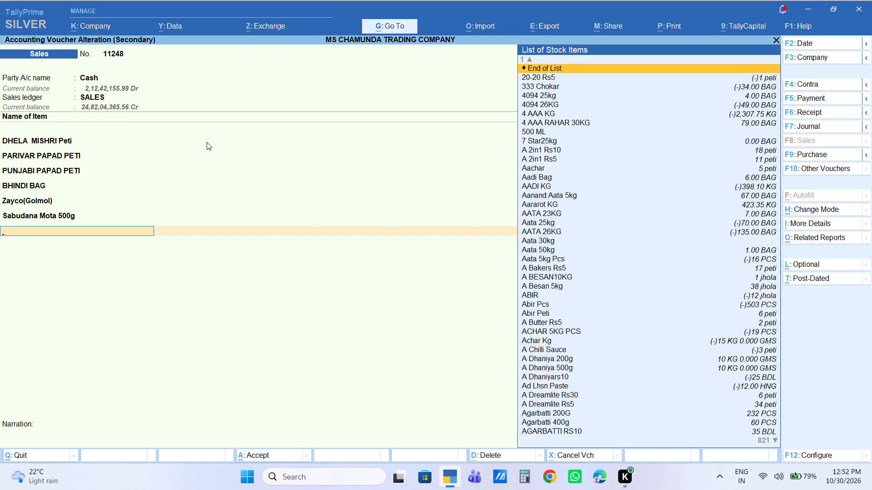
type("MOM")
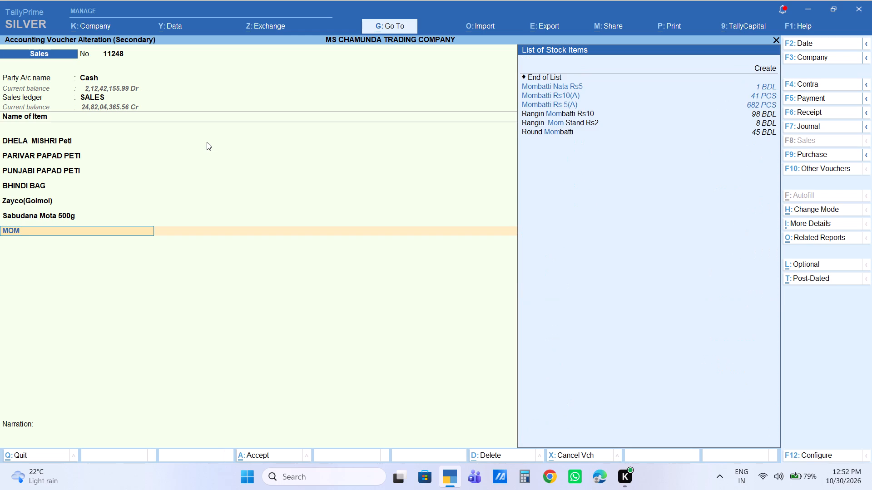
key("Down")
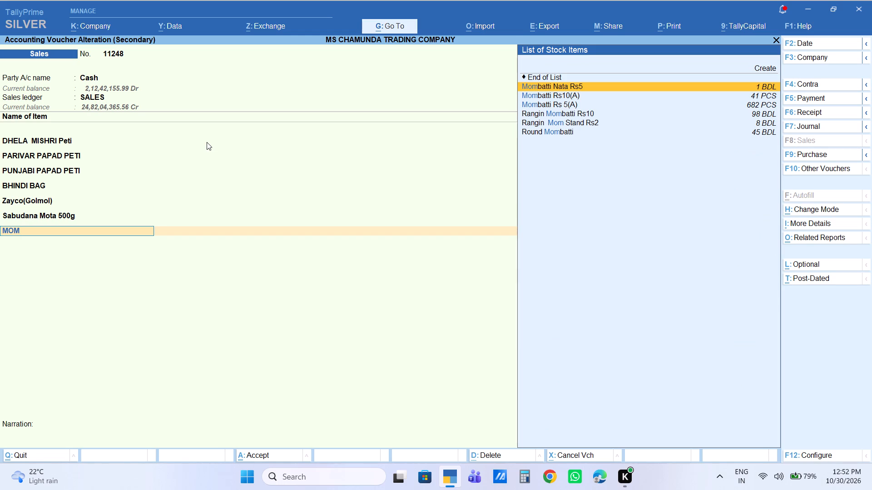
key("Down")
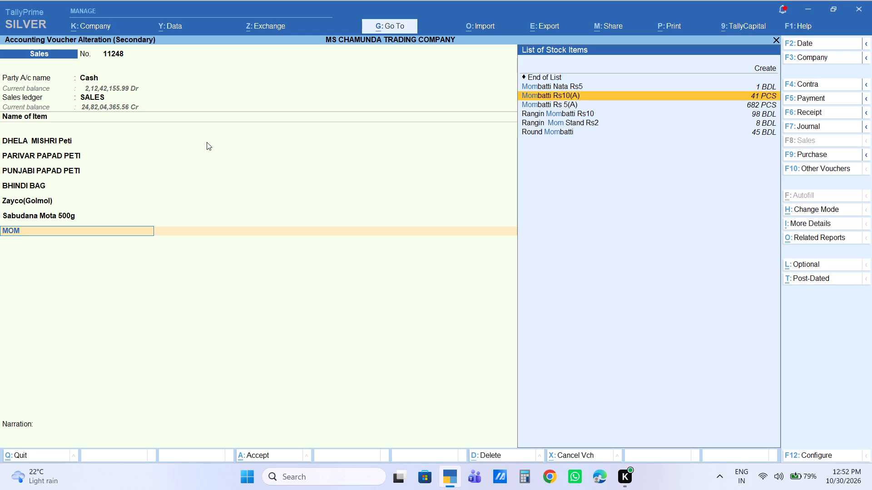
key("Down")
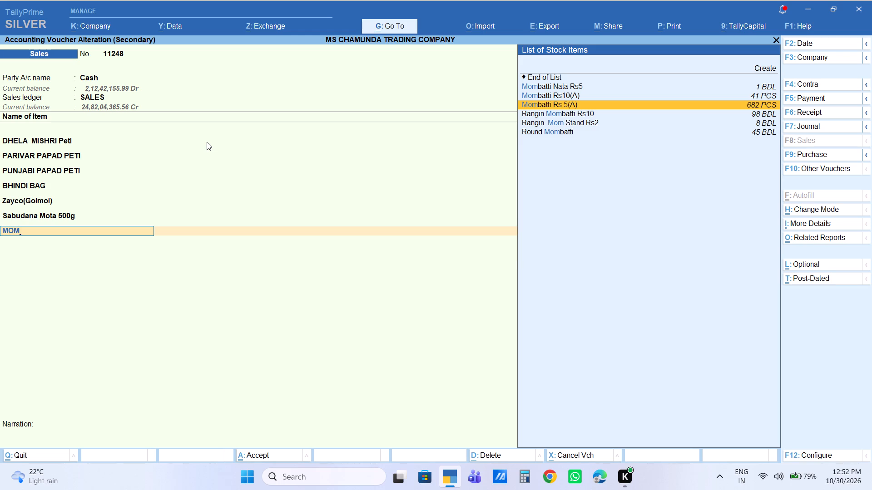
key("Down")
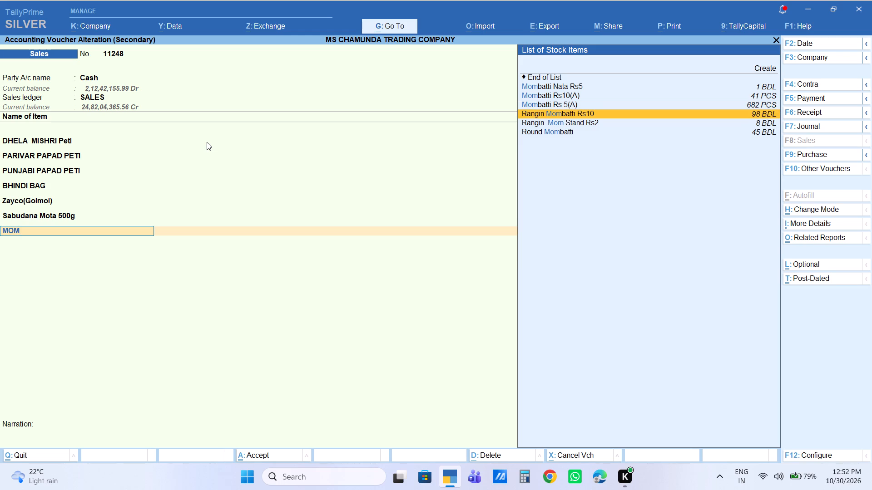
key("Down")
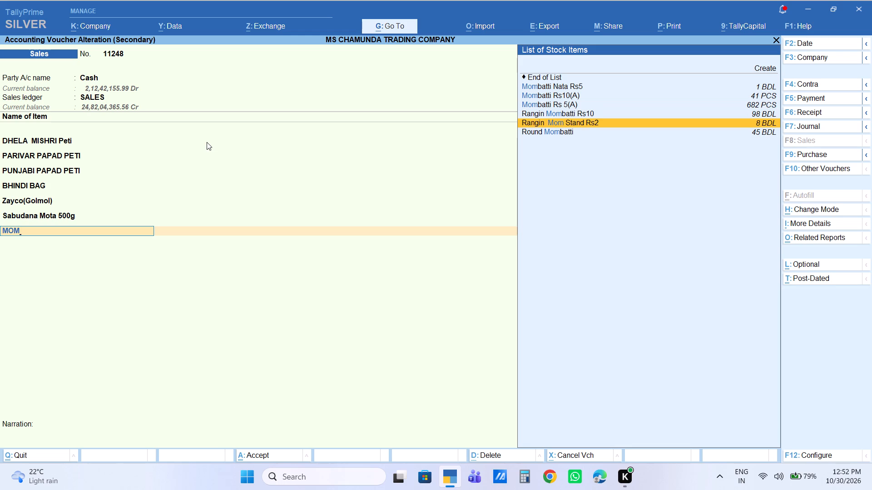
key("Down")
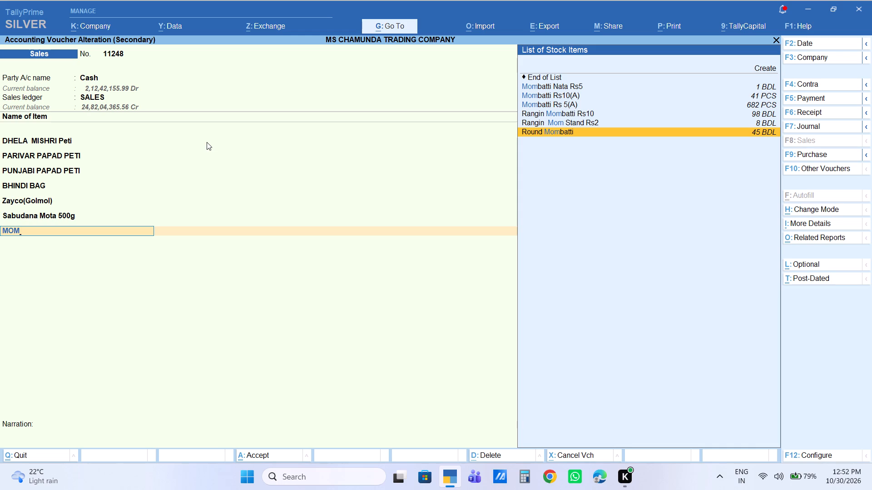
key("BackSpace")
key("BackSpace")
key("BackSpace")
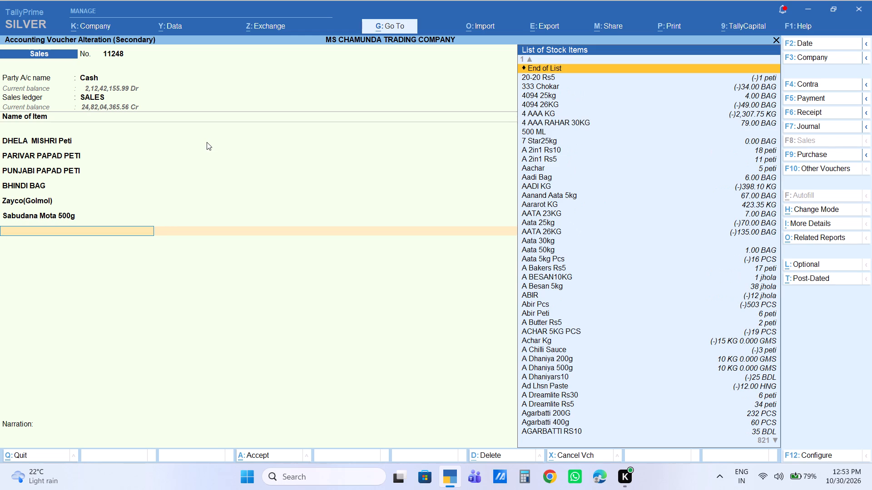
Add Ghanti Sevai Bag, quantity 2 BAG, as the seventh item line and set its amount to 640.
type("GHANT")
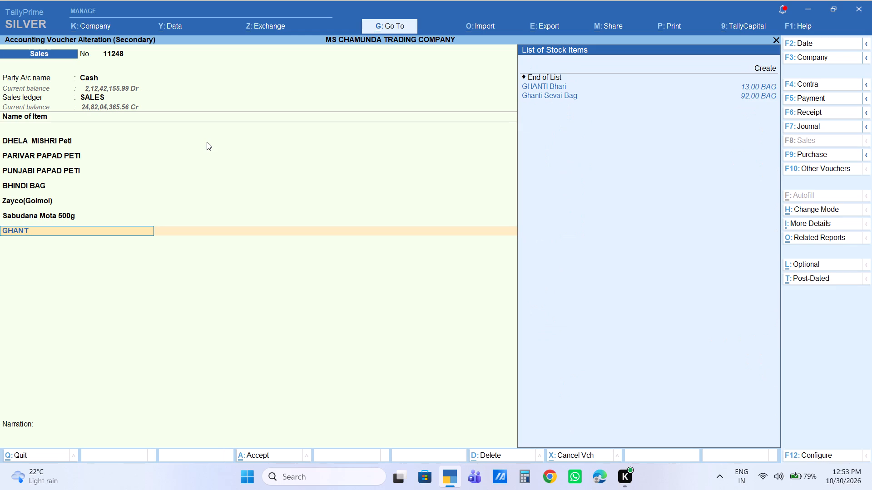
key("Down")
key("Down")
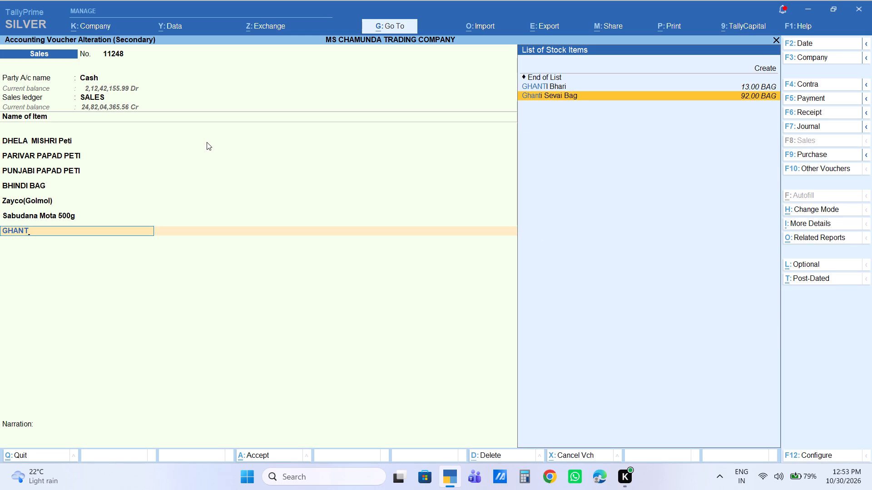
key("Return")
key("2")
key("Return")
key("Return")
key("Return")
key("Return")
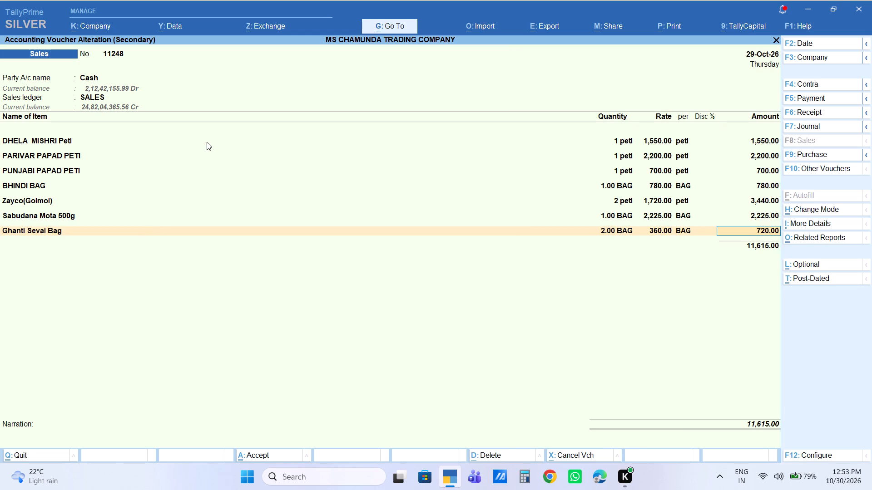
type("640")
key("Return")
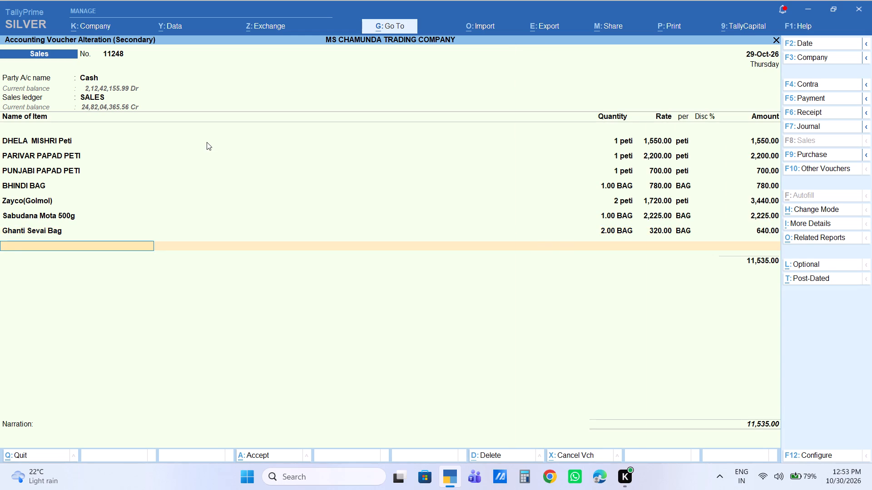
Add Machli Chips Bag, quantity 2 BAG, as the eighth item line and set its amount to 1900.
type("MACHLI")
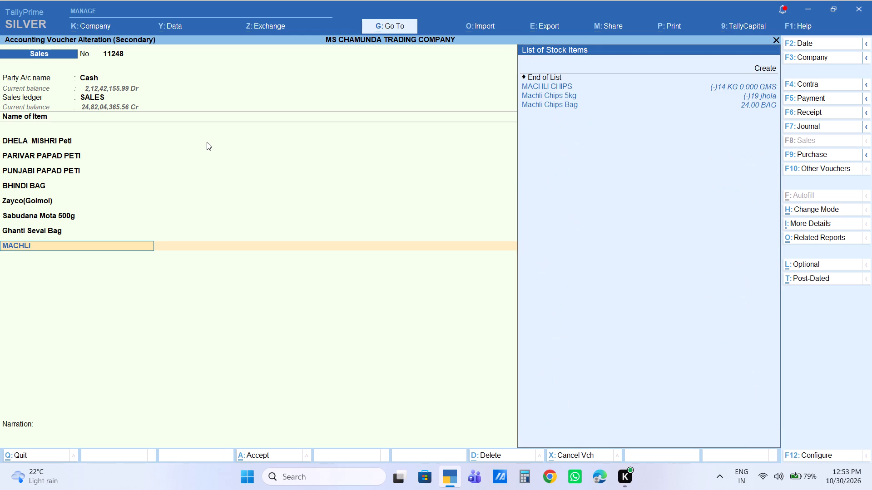
key("Down")
key("Down")
key("Down")
key("Return")
key("2")
key("Return")
key("Return")
key("Return")
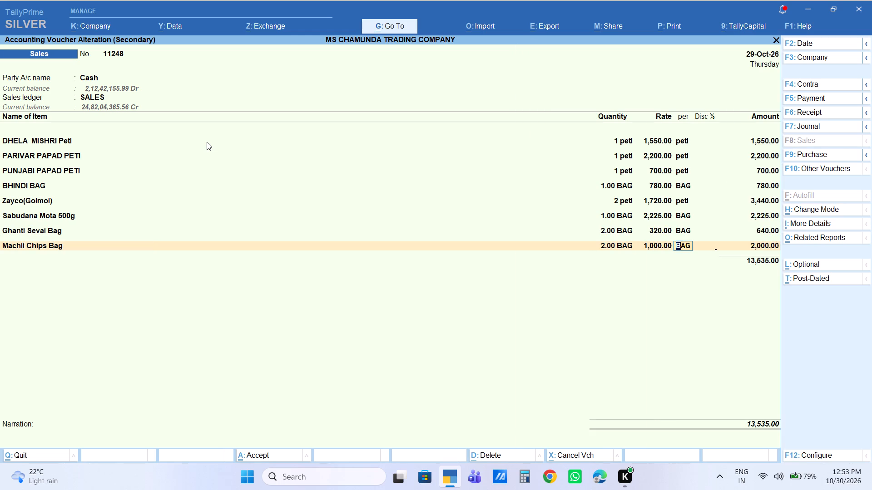
key("Return")
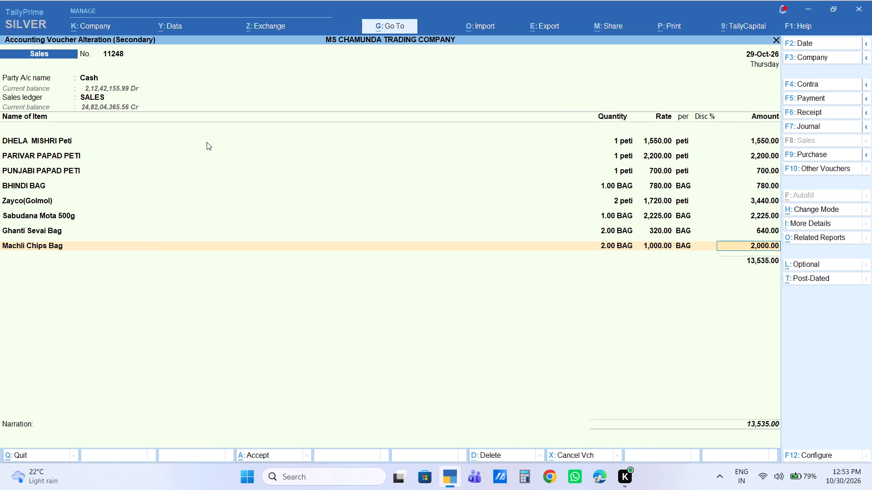
type("1900")
key("Return")
Add R KASHMIRI 100G PCS, quantity 10 PCS, as the ninth item line with a 38% discount and an amount of 880.
type("R KAS")
key("Down")
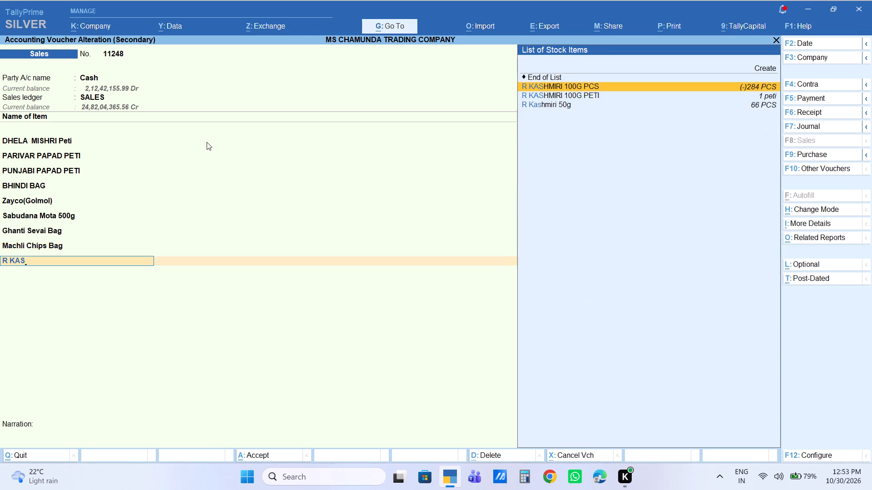
key("Return")
type("10")
key("Return")
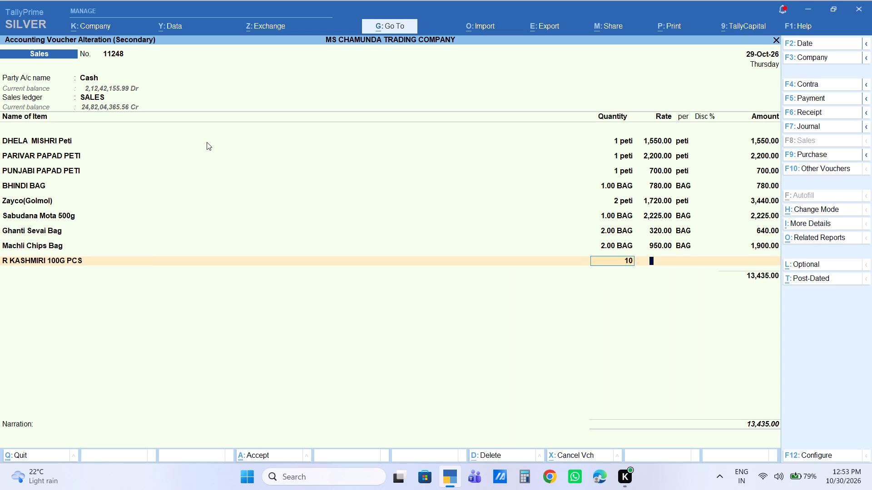
key("Return")
key("Return")
key("Return")
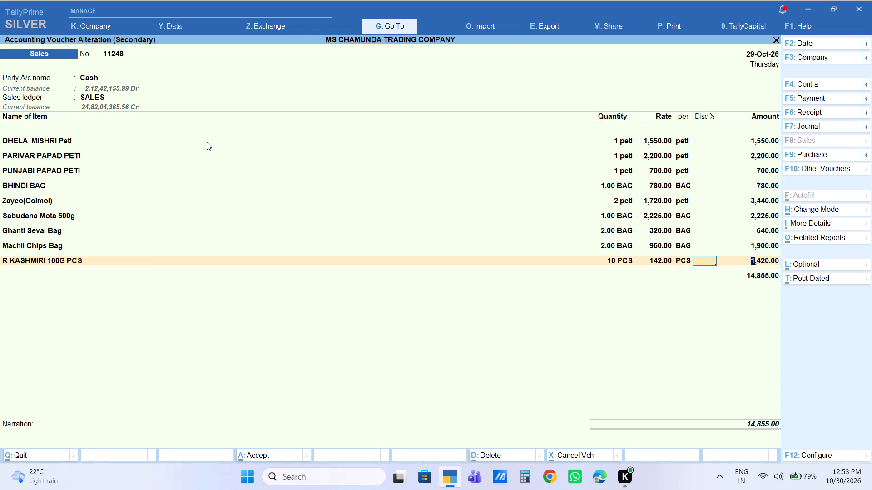
key("BackSpace")
type("40")
key("Return")
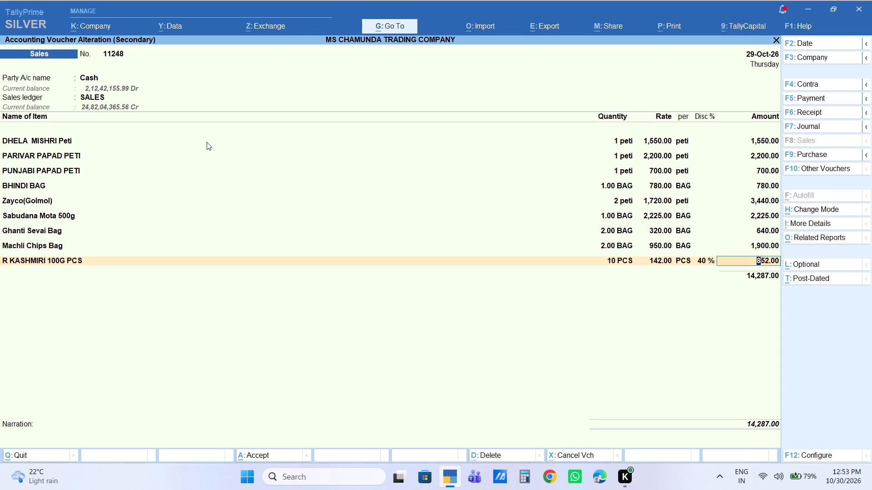
key("BackSpace")
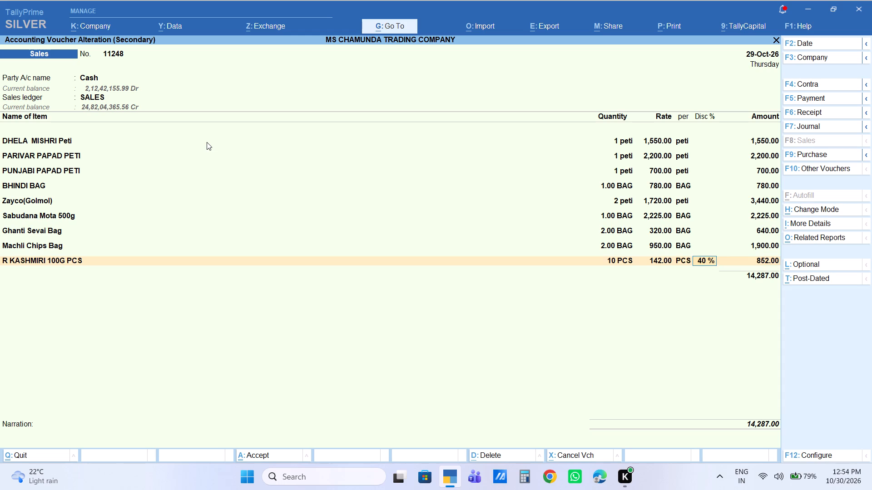
type("38")
key("Return")
type("880")
key("Return")
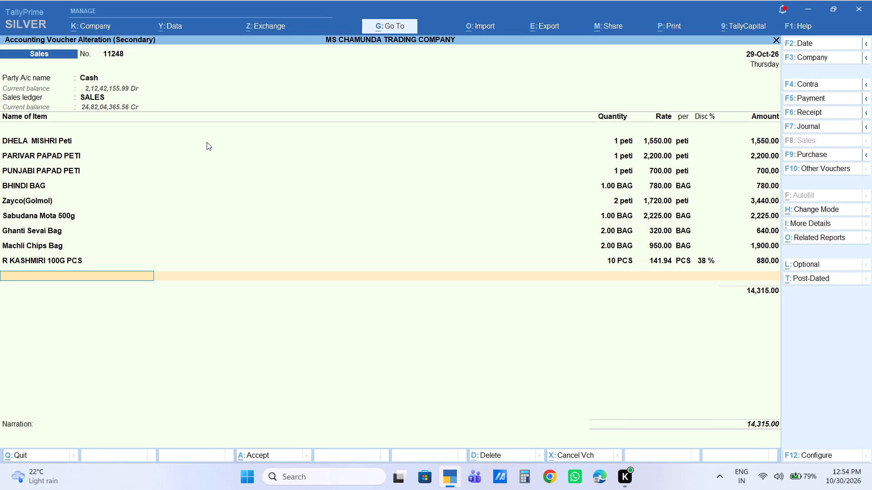
Add R MEAT 100G PCS, 10 PCS at 100.00 with a 38% discount, as the tenth item line of the voucher.
type("R MEA")
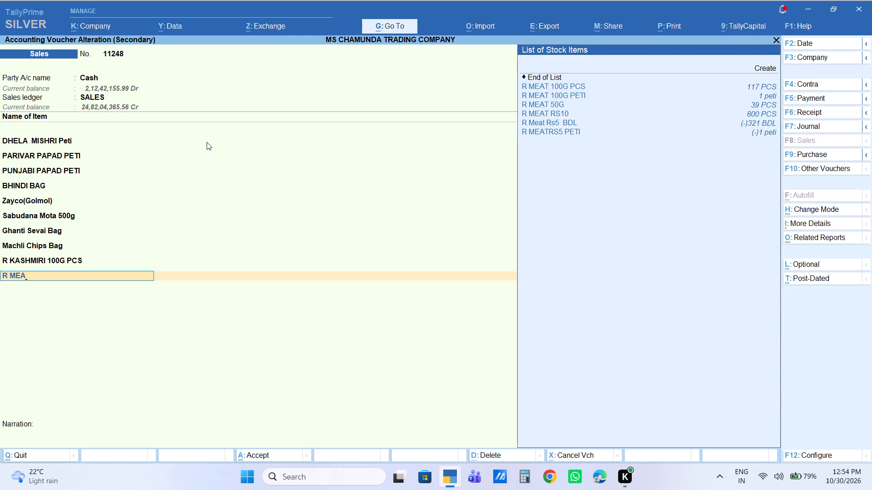
key("Down")
key("Return")
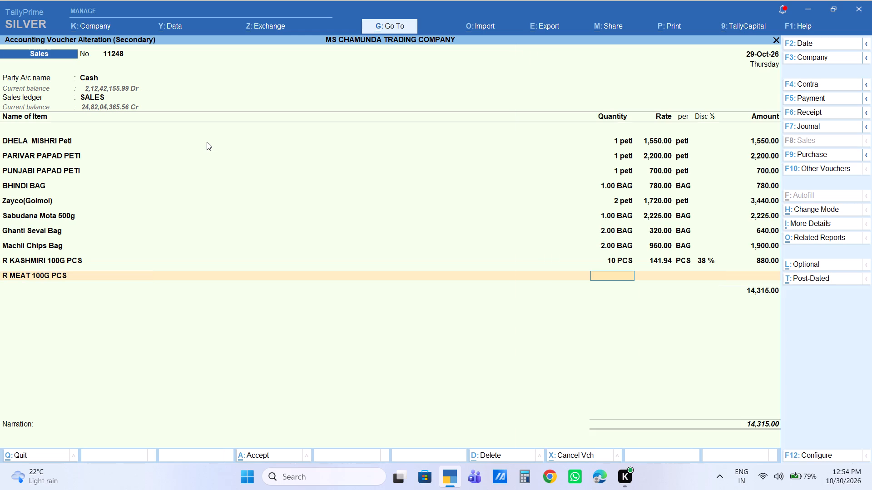
type("10")
key("Return")
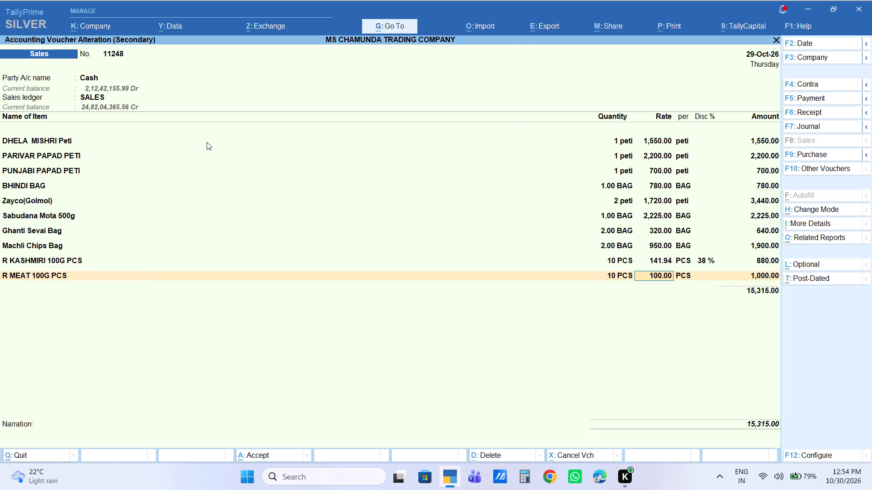
key("Return")
key("Return")
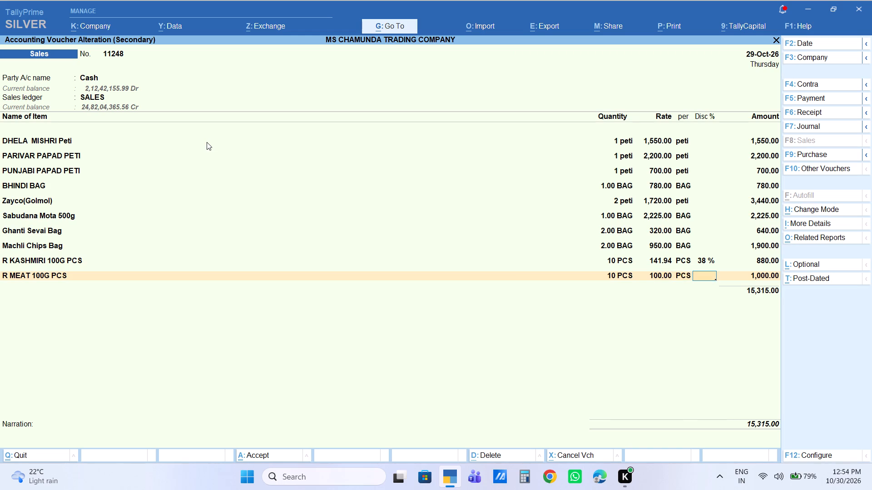
type("38")
key("Return")
key("Return")
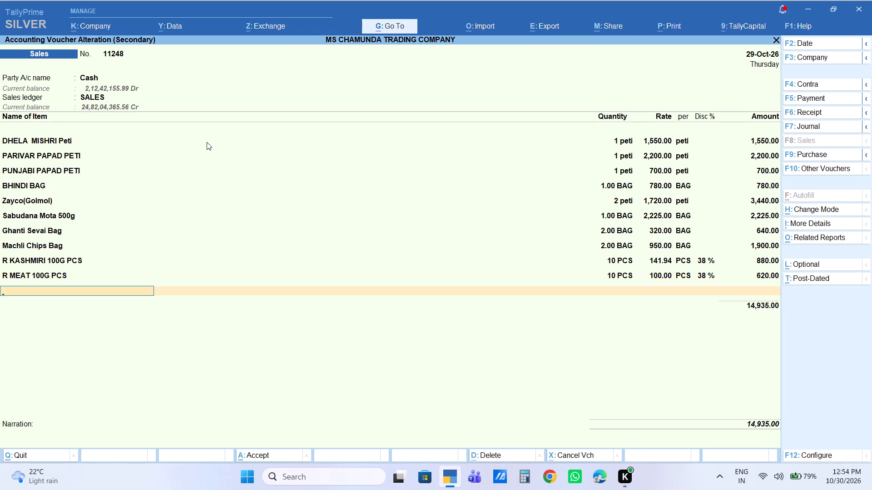
Add Nutrella 1kg, 10 PCS at 120.00, as the eleventh item line of the voucher.
type("NUTRE")
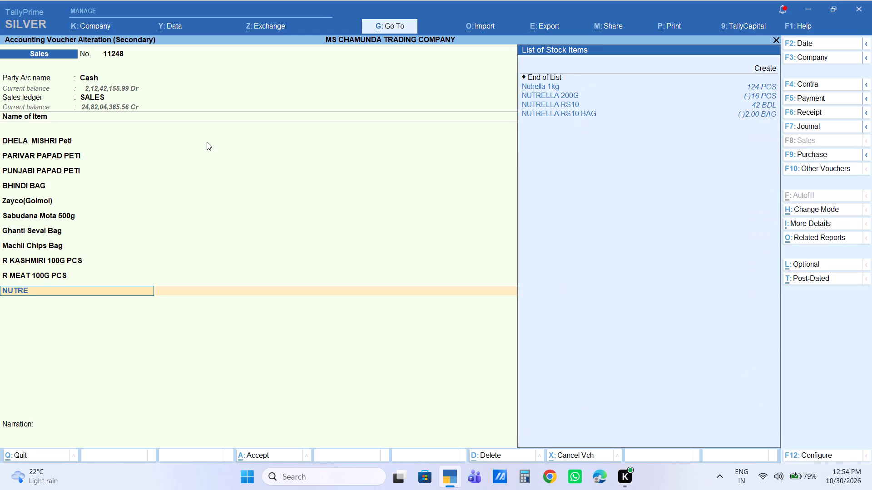
key("Down")
key("Down")
key("Down")
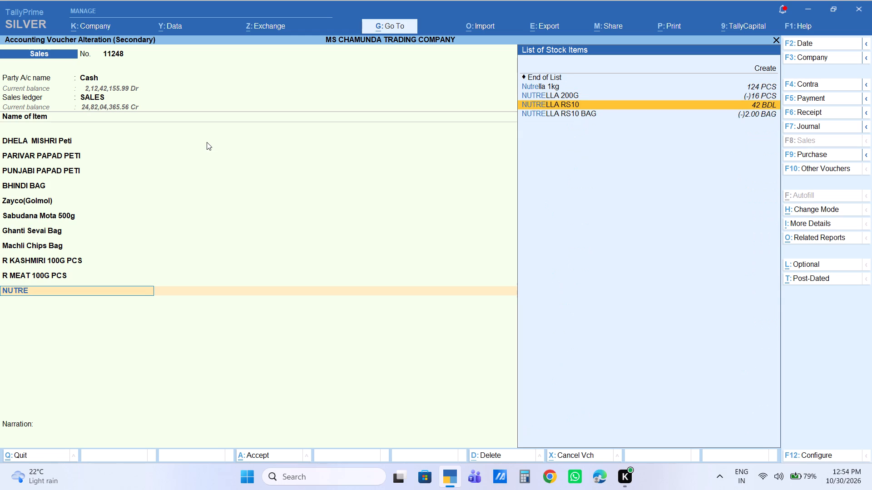
key("Down")
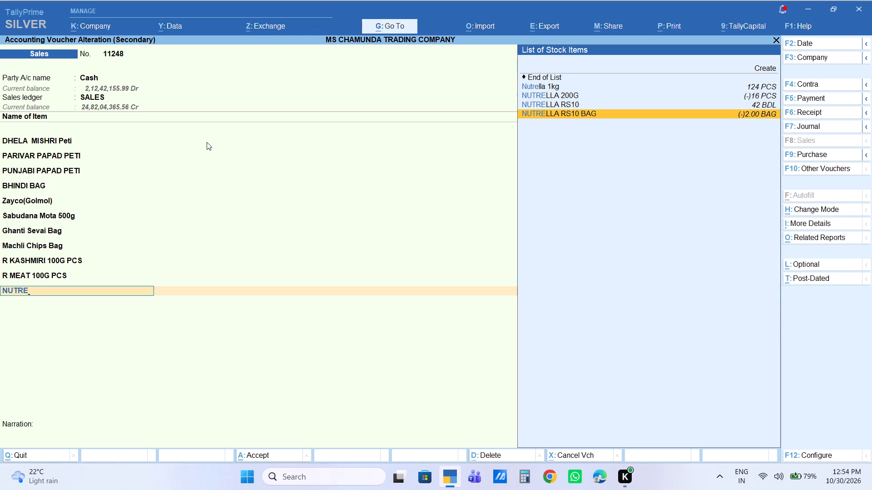
key("Up")
key("Up")
key("Up")
key("Return")
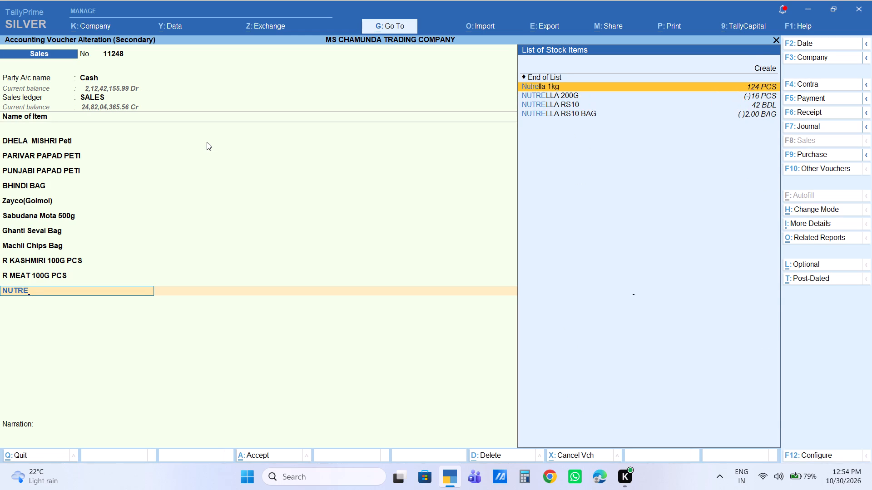
key("1")
key("0")
key("Return")
key("Return")
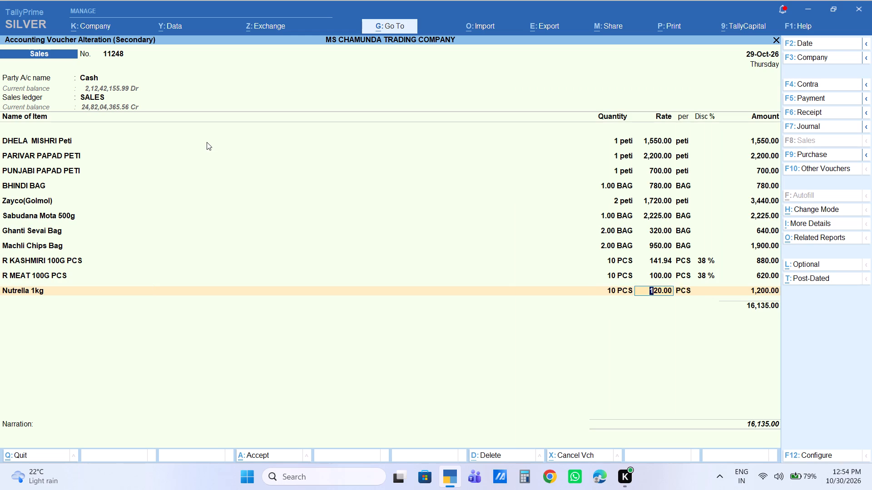
key("Return")
key("Return")
key("Return")
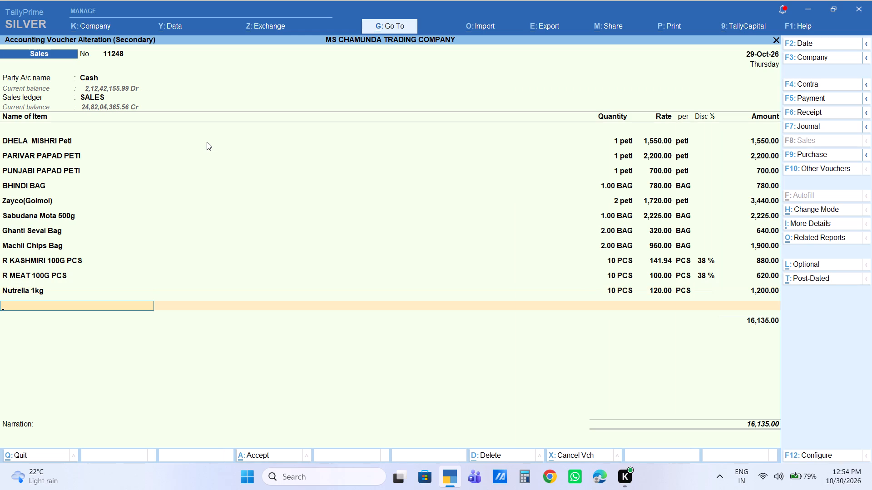
Add the Labour Charge ledger below the item lines with an amount of 30.
key("Return")
type("LA")
key("Return")
key("Return")
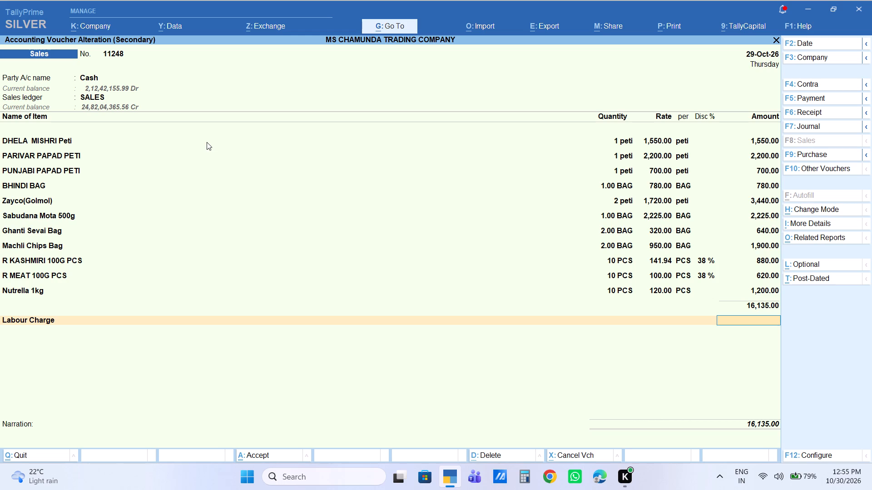
type("30")
key("Return")
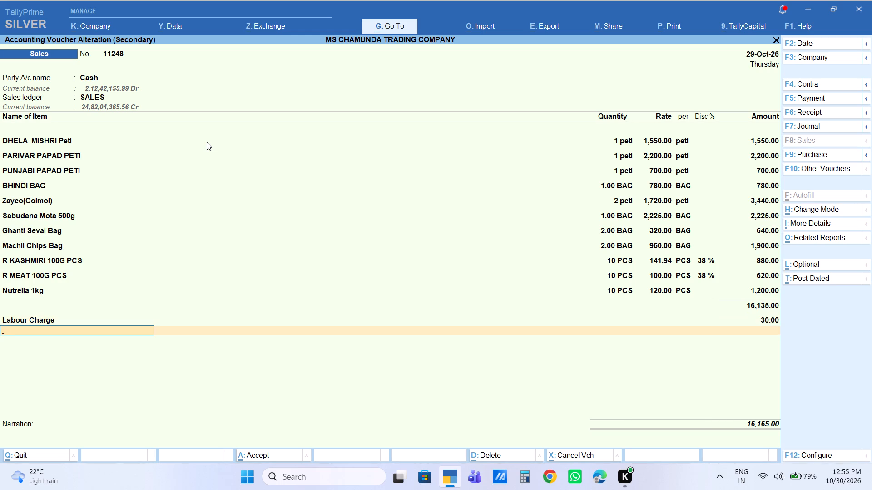
Return to the item lines and add IMLI KG, 5 KG at 70.00, as the twelfth item.
key("BackSpace")
key("BackSpace")
key("BackSpace")
key("BackSpace")
key("Return")
type("IMLI")
key("Return")
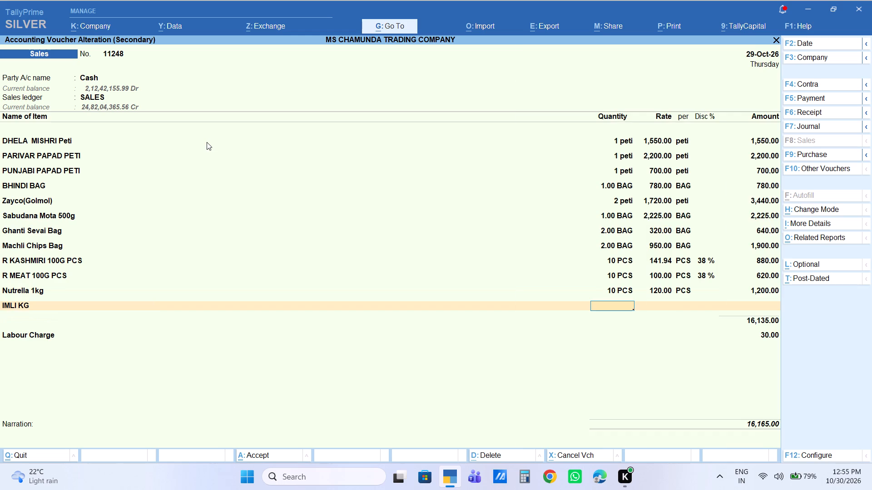
key("5")
key("Return")
key("Return")
key("Return")
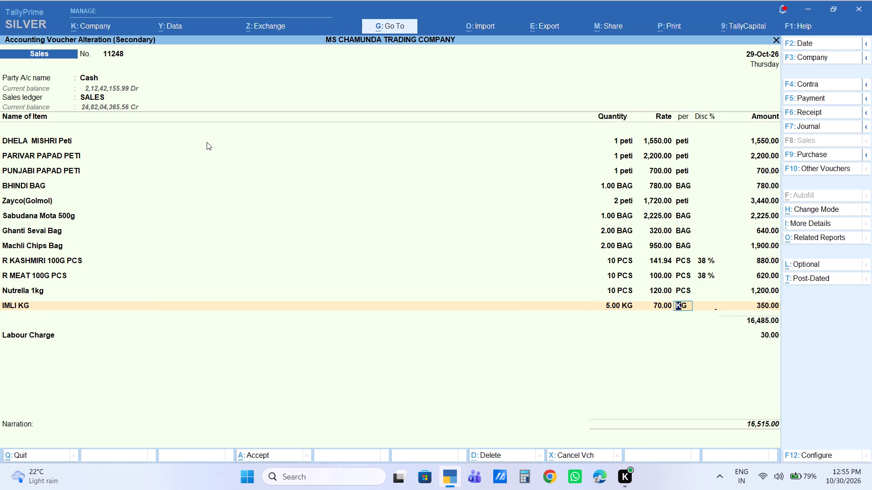
key("Return")
key("Return")
Add JAU, quantity 10 (10,000 GMS) at 45.00 per KG, as the thirteenth item line.
type("JAU")
key("Return")
type("10")
key("Return")
key("Return")
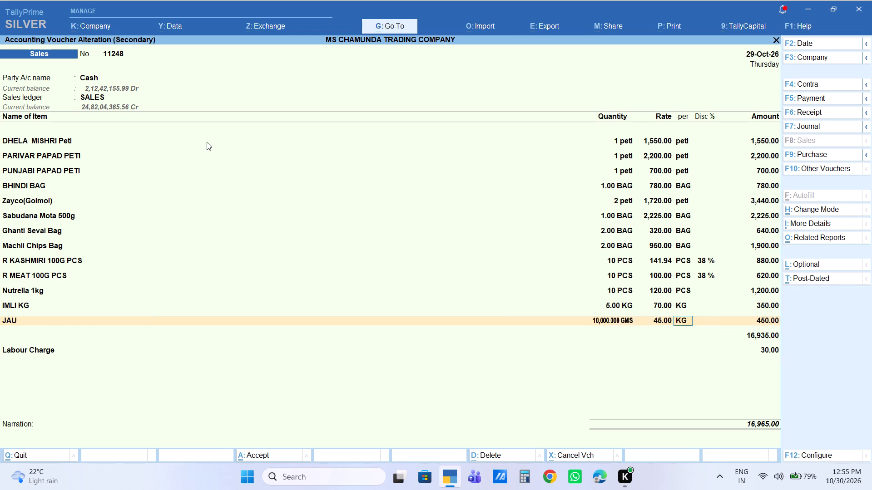
key("Return")
key("Return")
key("Return")
Accept and save the altered sales voucher No. 11248, keeping the Labour Charge, and return to the Gateway of Tally.
key("Return")
key("Return")
key("Return")
key("Return")
key("Return")
key("Return")
key("Return")
key("Return")
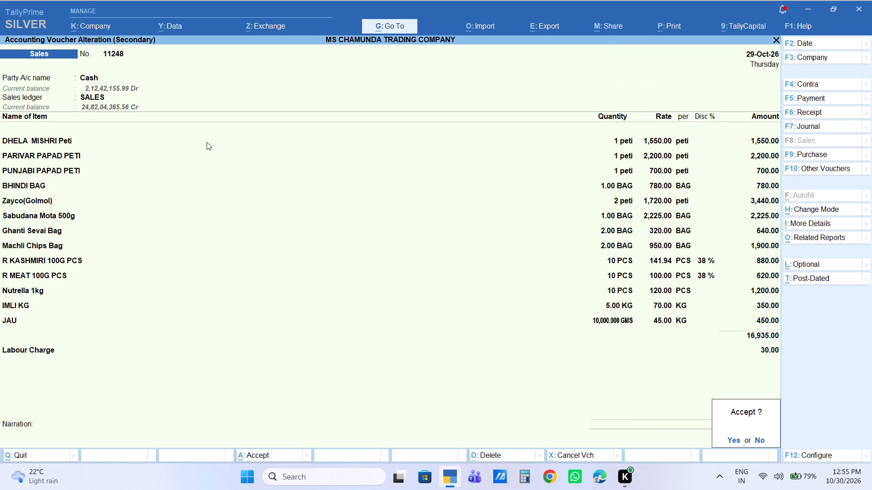
key("Return")
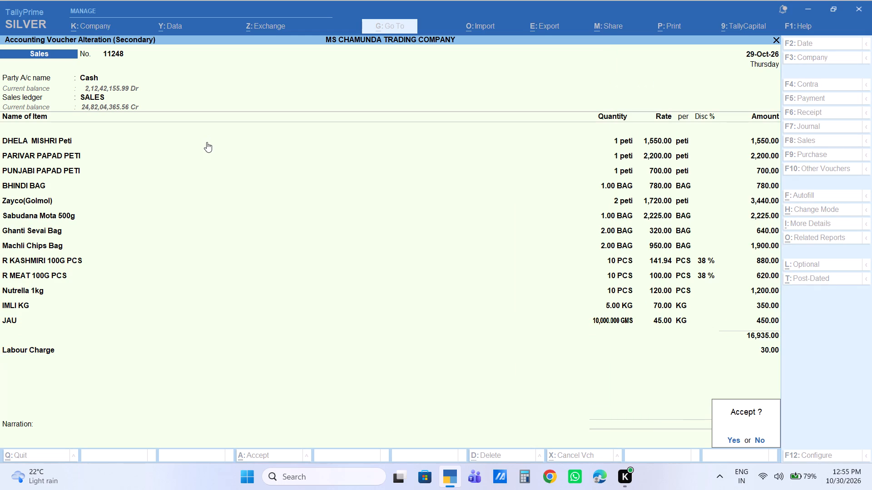
key("Escape")
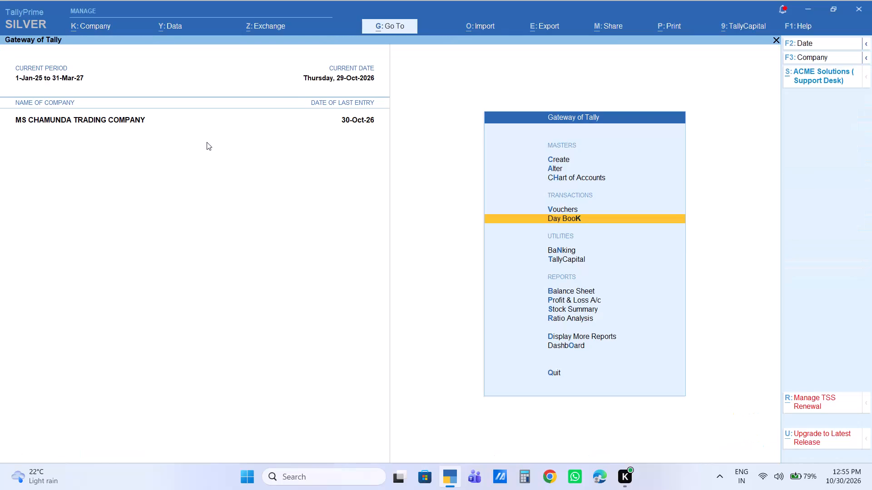
Look up the stock item Rangin Mombatti Rs10 in the inventory books and view its October vouchers.
key("Escape")
key("Escape")
type("DI")
key("Return")
type("MOM")
key("Down")
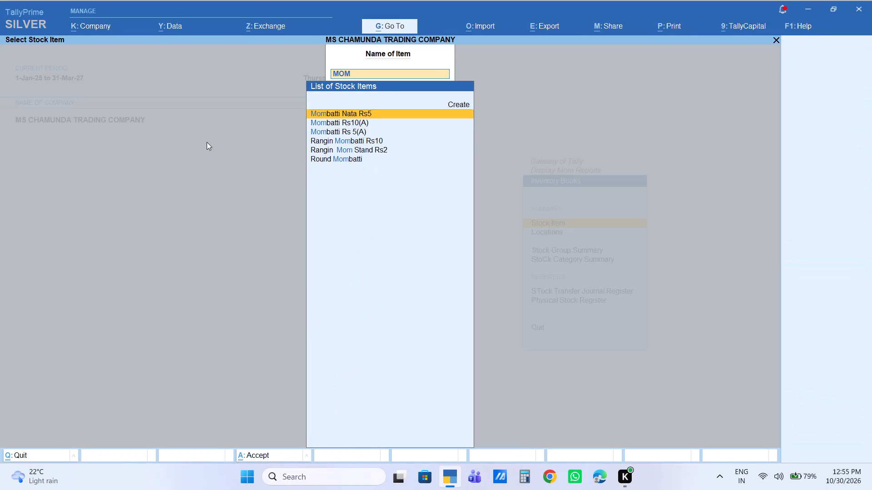
key("Down")
key("Down")
key("Down")
key("Return")
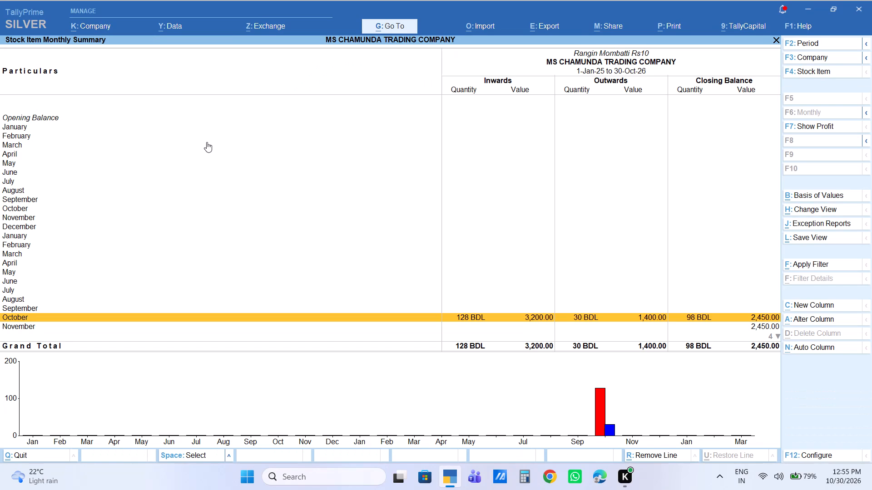
key("Return")
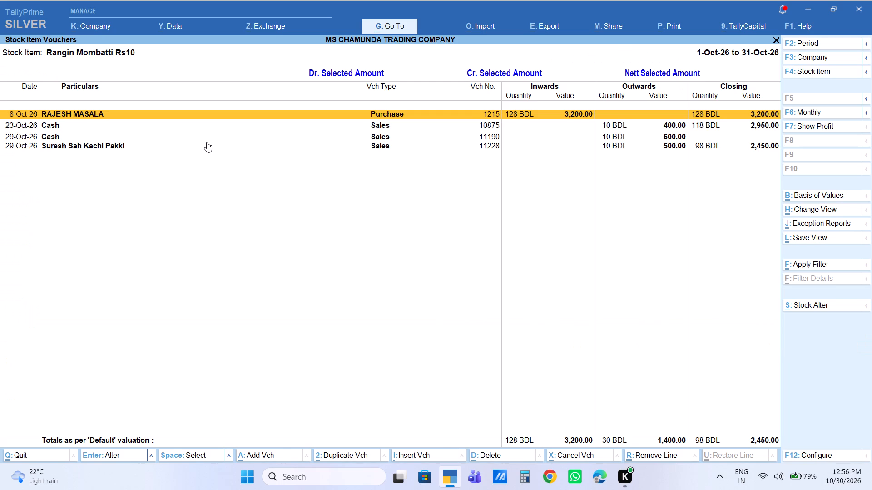
key("Escape")
key("Escape")
View the monthly stock summary of Rangin Mom Stand Rs2.
key("Down")
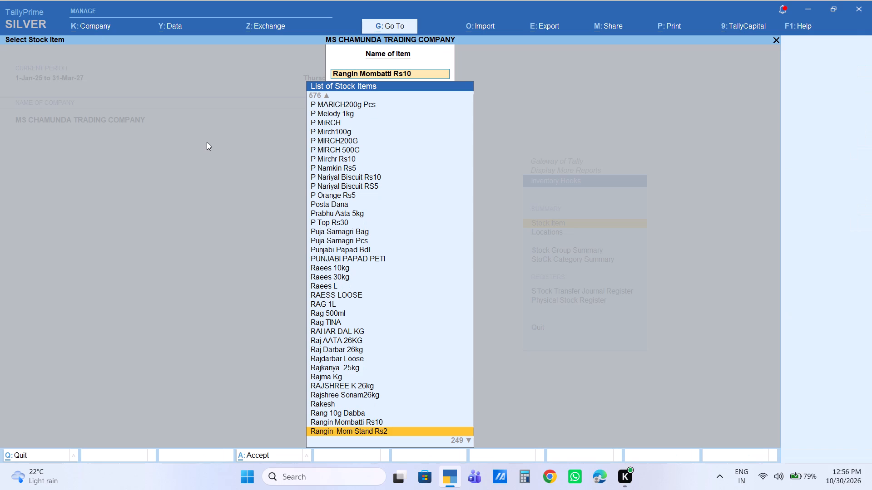
key("Return")
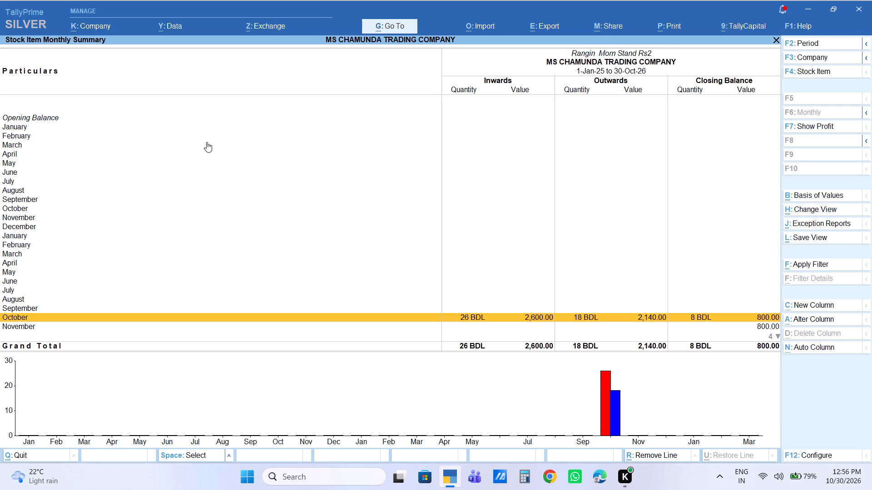
key("Escape")
Search the stock items for MOM and view the monthly summary of Mombatti Nata Rs5.
key("Down")
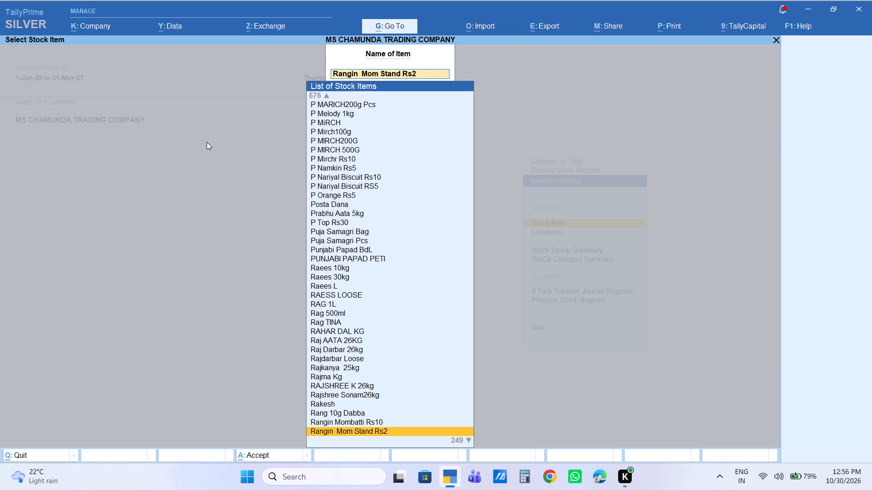
key("Up")
key("Up")
key("Up")
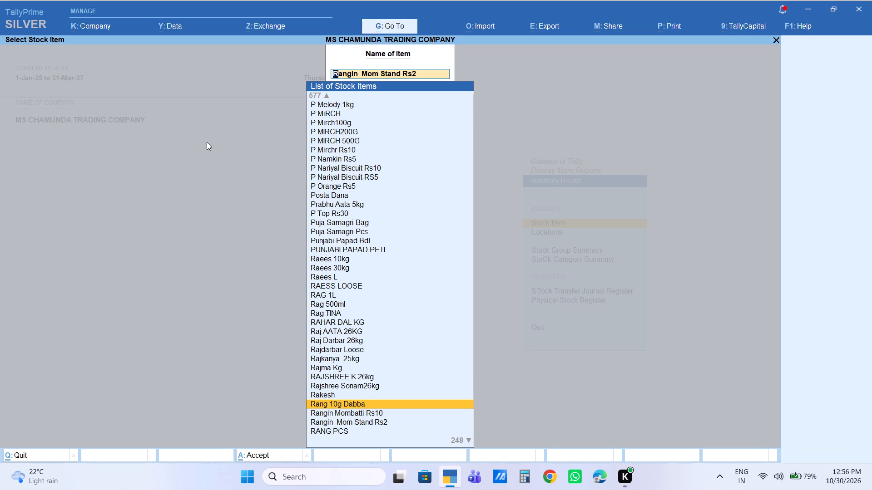
key("Down")
key("Down")
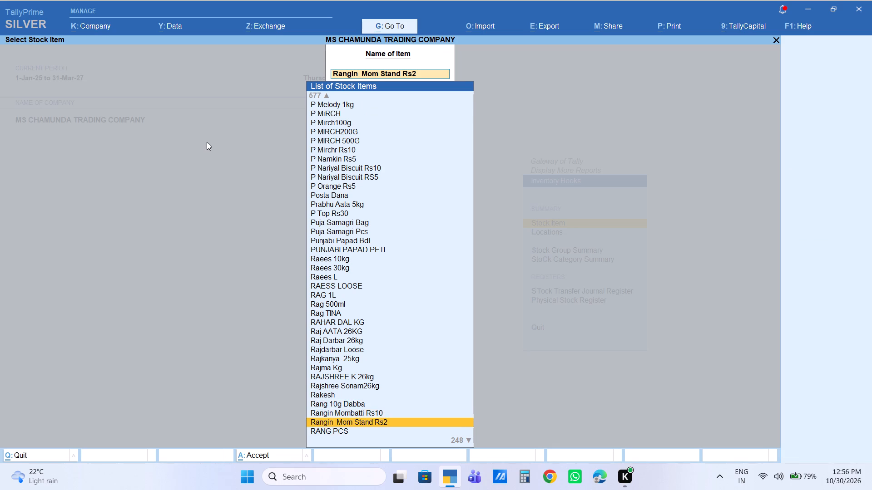
key("Down")
key("Down")
key("Down")
key("Down")
type("MOMB")
key("BackSpace")
key("BackSpace")
key("BackSpace")
key("BackSpace")
key("BackSpace")
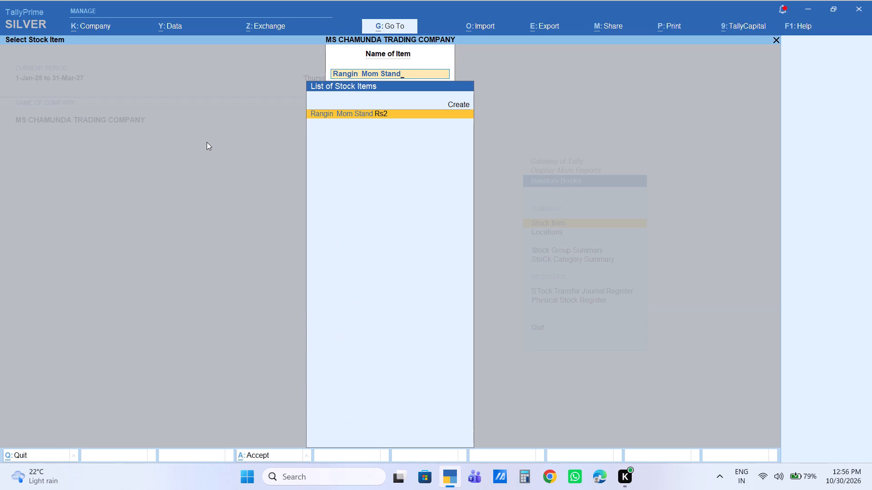
key("BackSpace")
key("BackSpace")
key("BackSpace")
key("BackSpace")
key("BackSpace")
key("BackSpace")
key("BackSpace")
key("BackSpace")
key("BackSpace")
key("BackSpace")
key("BackSpace")
key("BackSpace")
key("BackSpace")
key("BackSpace")
key("BackSpace")
key("BackSpace")
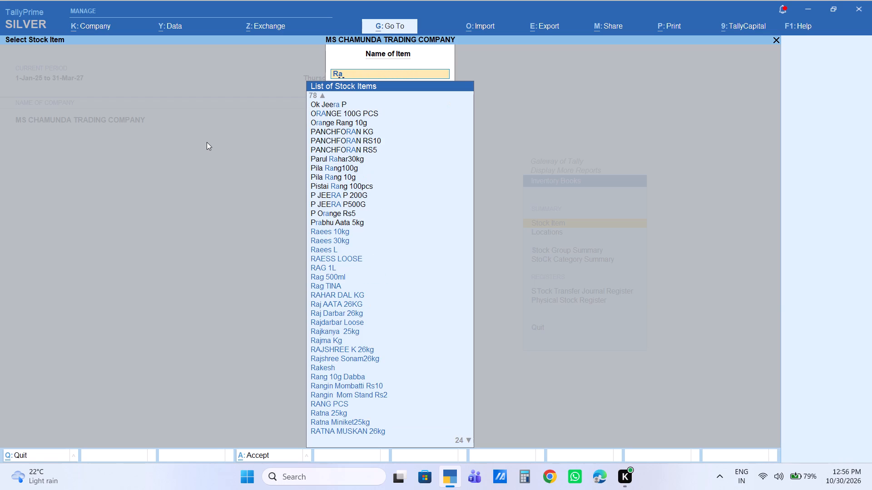
key("BackSpace")
type("MP")
key("BackSpace")
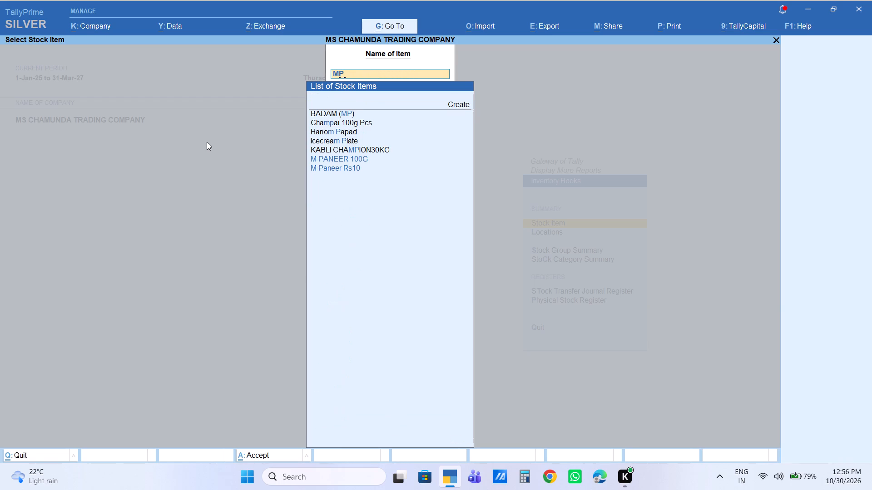
type("OM")
key("Down")
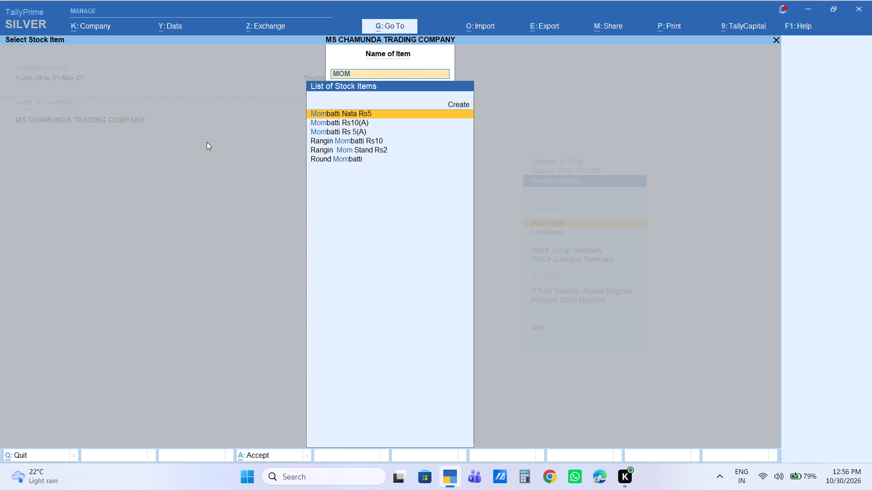
key("Return")
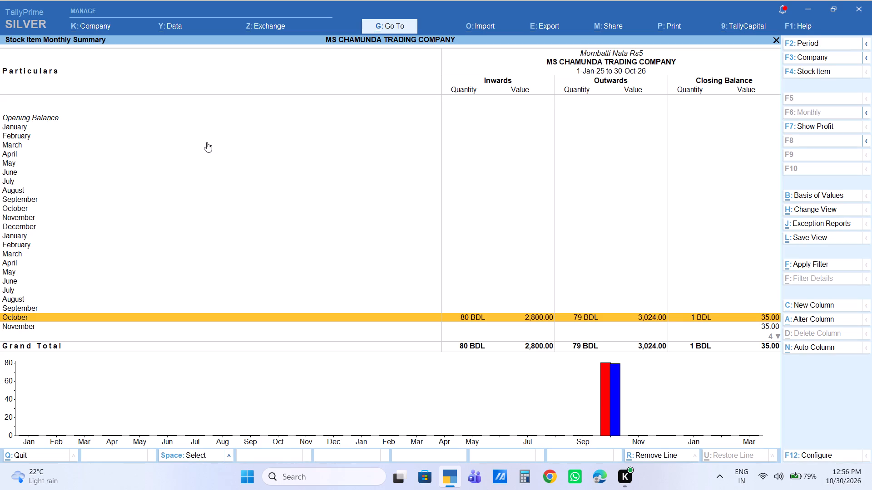
key("Escape")
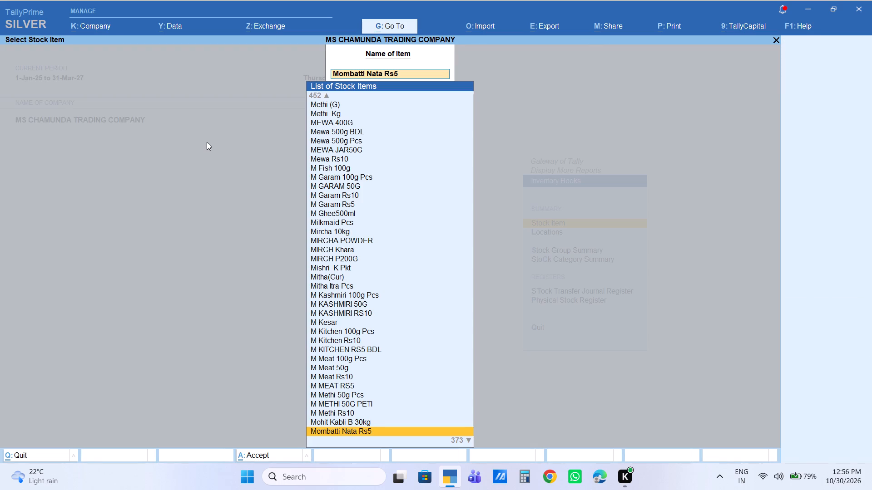
View the monthly stock summary of Mombatti Rs10(A).
key("Down")
key("Down")
key("Up")
key("Return")
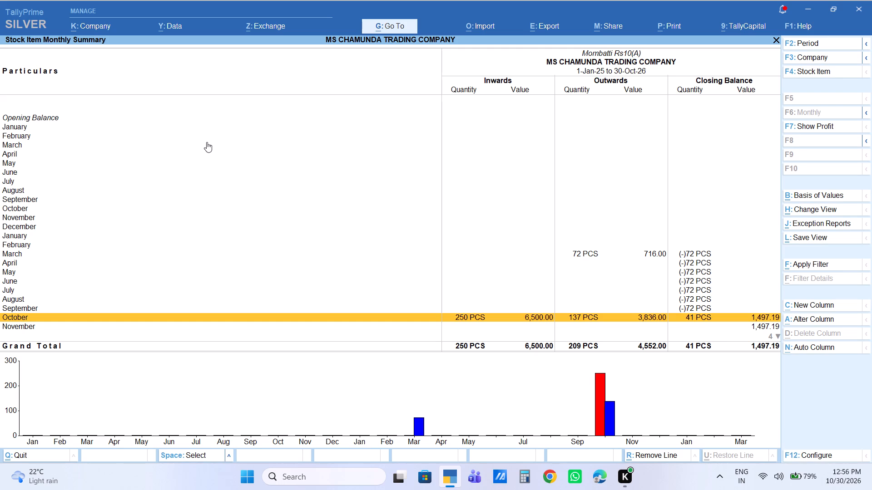
key("Escape")
Examine the monthly summary and October vouchers of the stock item Mombatti Rs 5(A).
key("Down")
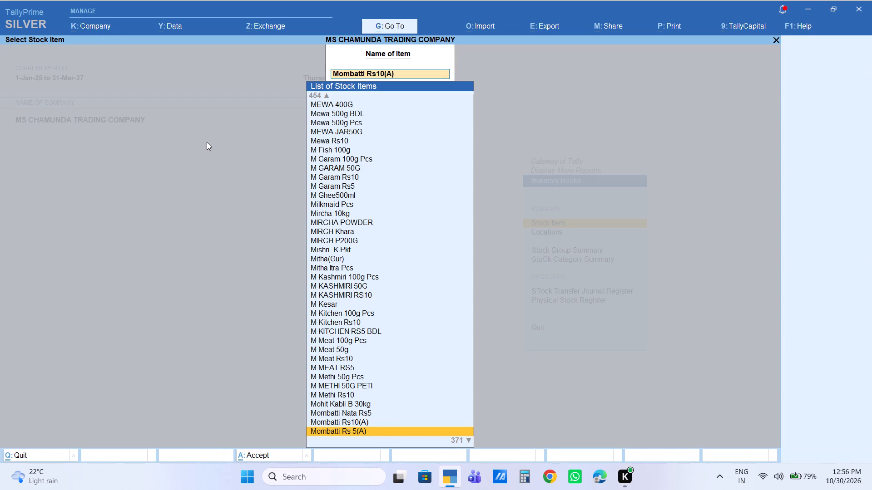
key("Return")
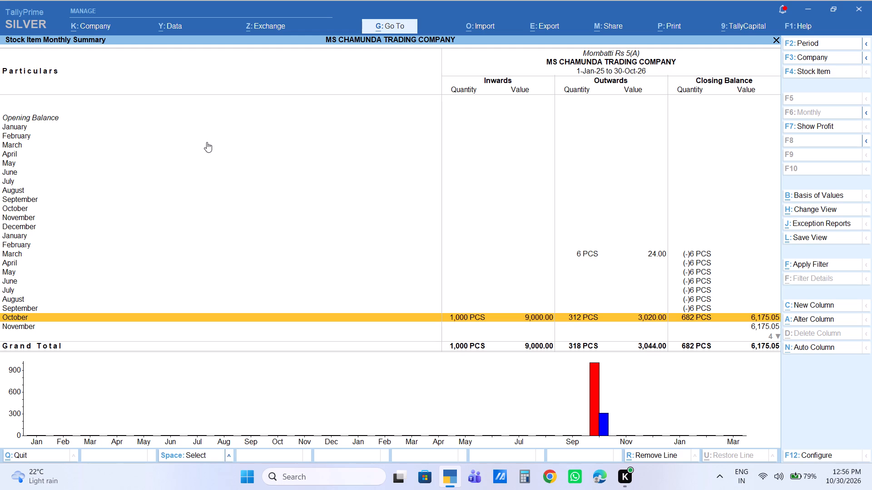
key("Return")
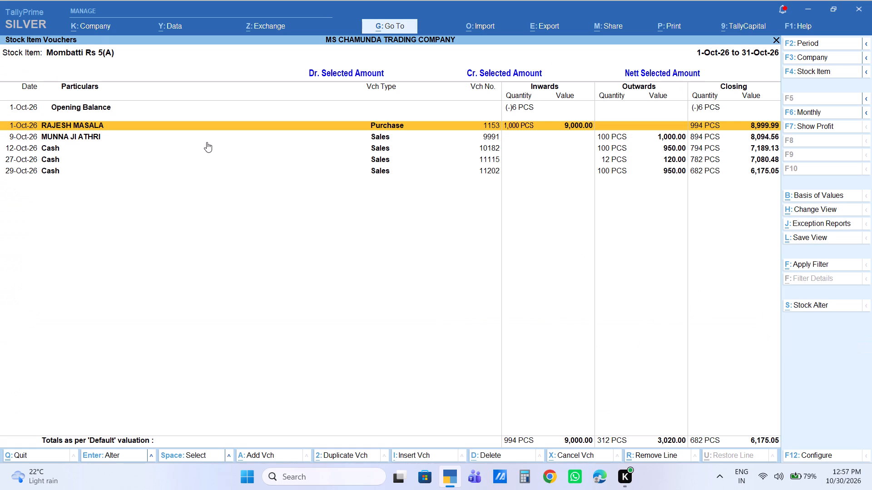
key("Escape")
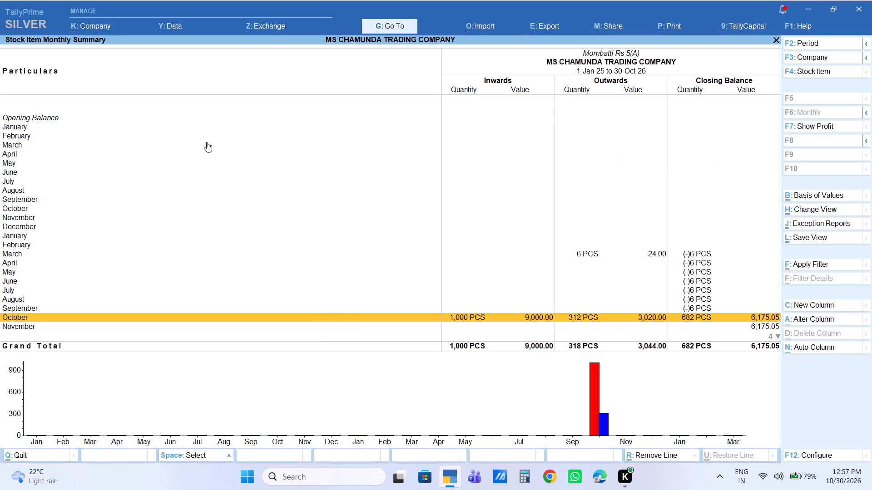
key("Escape")
Look through the stock item list from the Mombatti items down to the items beginning with Na.
key("Down")
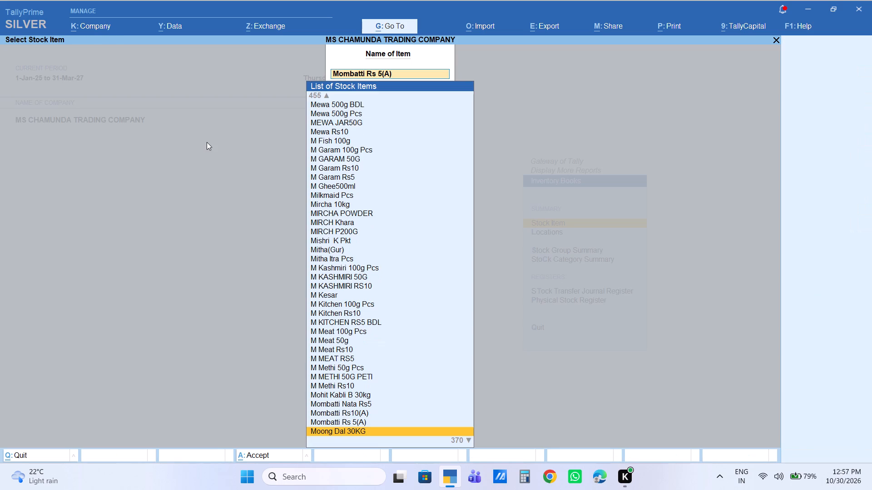
key("Up")
key("Up")
key("Up")
key("Down")
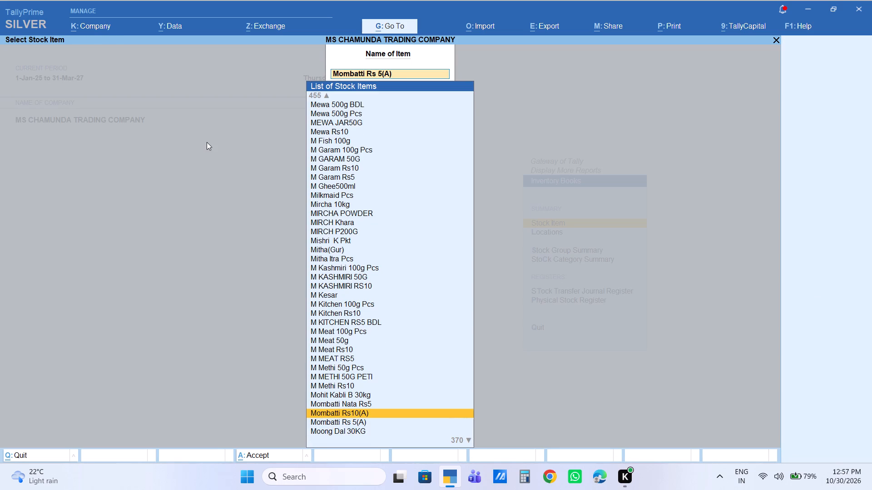
key("Down")
key("Down")
key("Down")
key("Down")
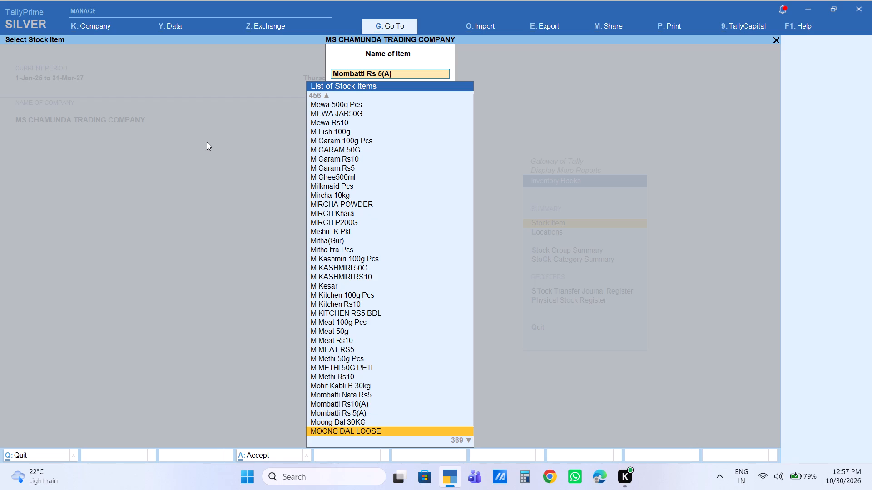
key("Down")
key("Down")
key("Down")
key("Down")
key("Down")
key("Down")
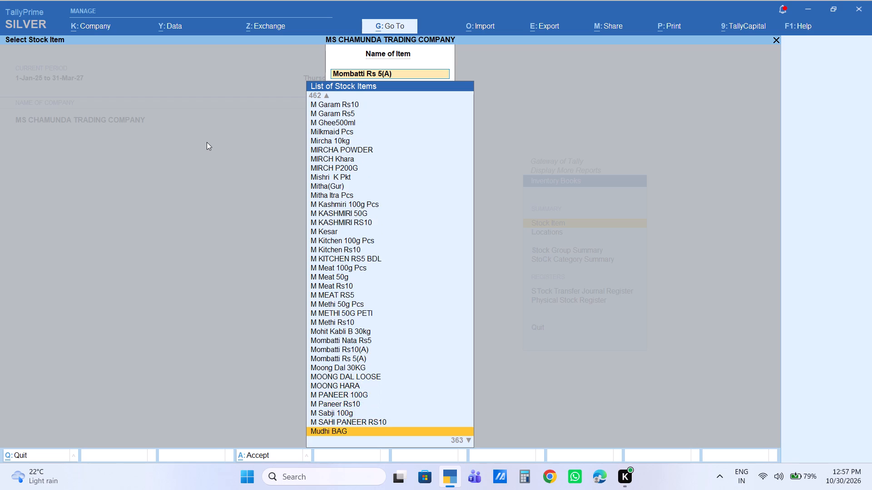
key("Down")
key("Down")
key("Down")
key("Down")
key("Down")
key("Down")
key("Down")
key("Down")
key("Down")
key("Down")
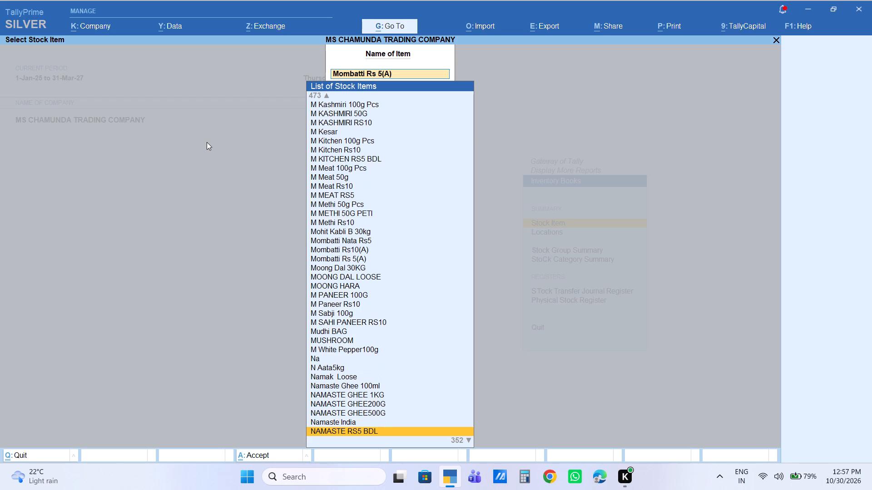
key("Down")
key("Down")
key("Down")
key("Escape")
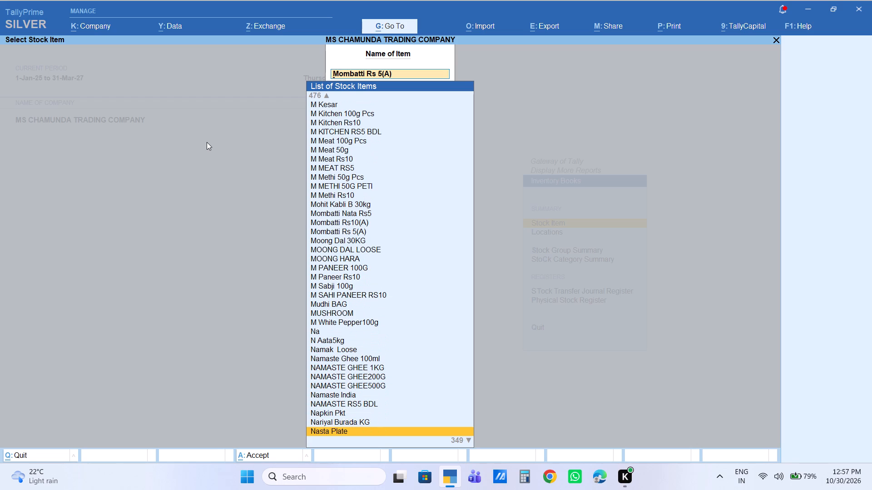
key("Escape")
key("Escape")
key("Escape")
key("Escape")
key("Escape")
Review the last sales voucher, no. 11248, in the Day Book for 29-Oct-26.
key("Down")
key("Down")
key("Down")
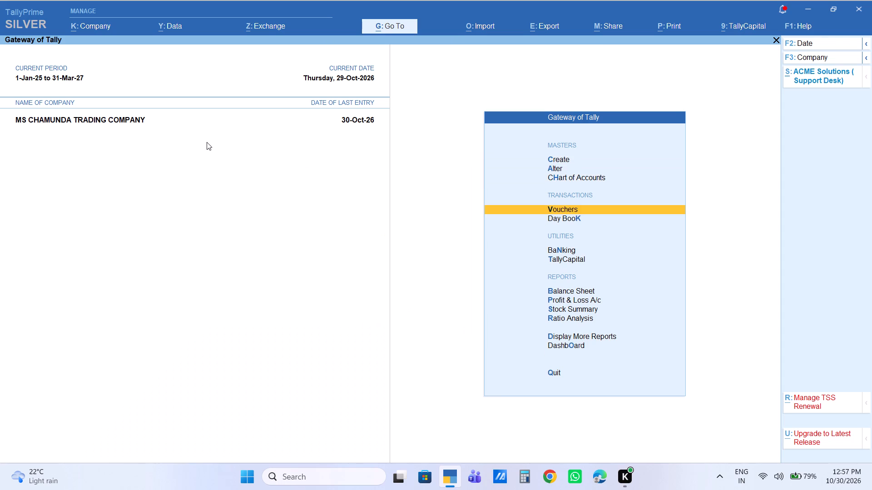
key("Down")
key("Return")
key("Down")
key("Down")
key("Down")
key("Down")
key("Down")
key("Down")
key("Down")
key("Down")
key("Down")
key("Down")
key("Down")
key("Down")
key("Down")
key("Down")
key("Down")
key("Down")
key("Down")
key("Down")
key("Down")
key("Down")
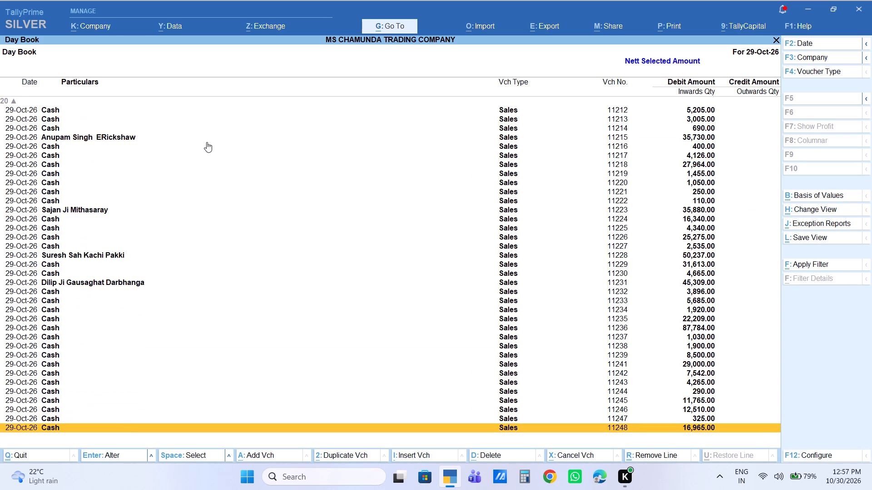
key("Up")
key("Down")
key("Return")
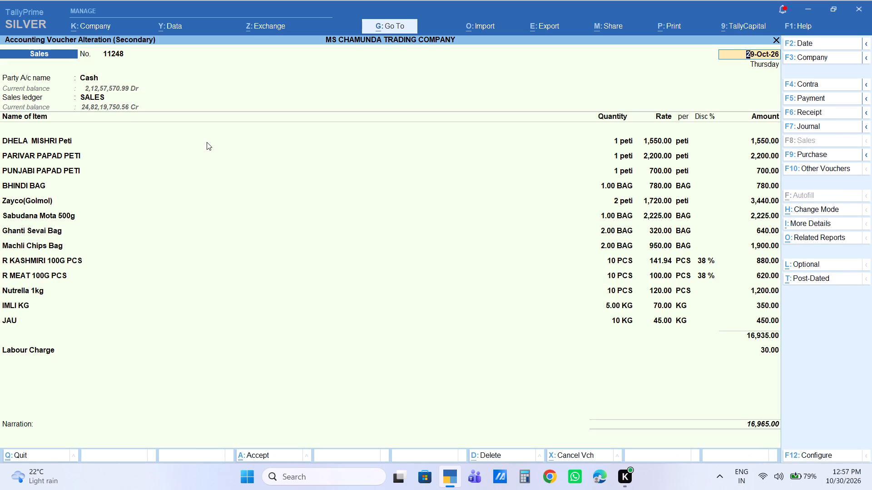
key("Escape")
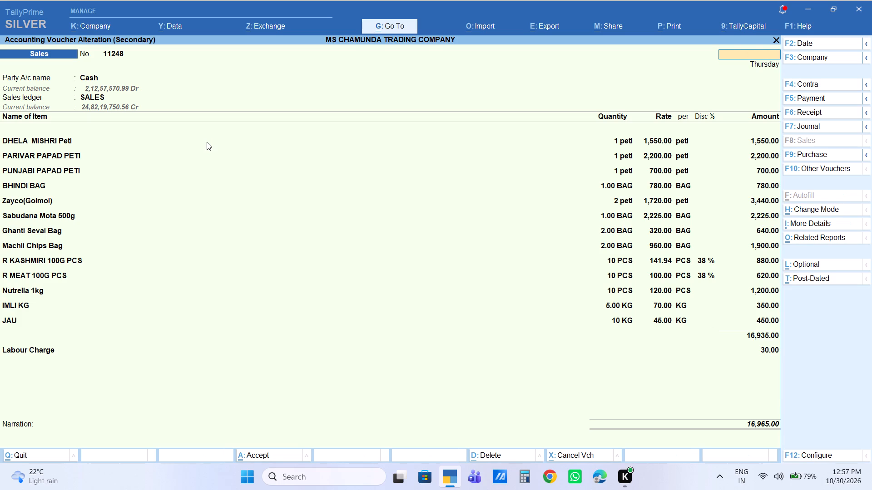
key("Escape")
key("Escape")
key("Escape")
Start a new sales voucher with the customer's Master account as party and SALES as the sales ledger.
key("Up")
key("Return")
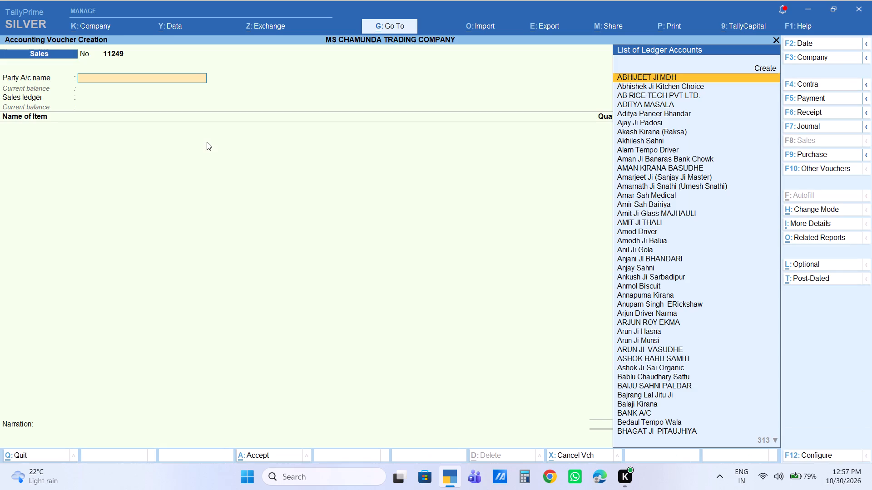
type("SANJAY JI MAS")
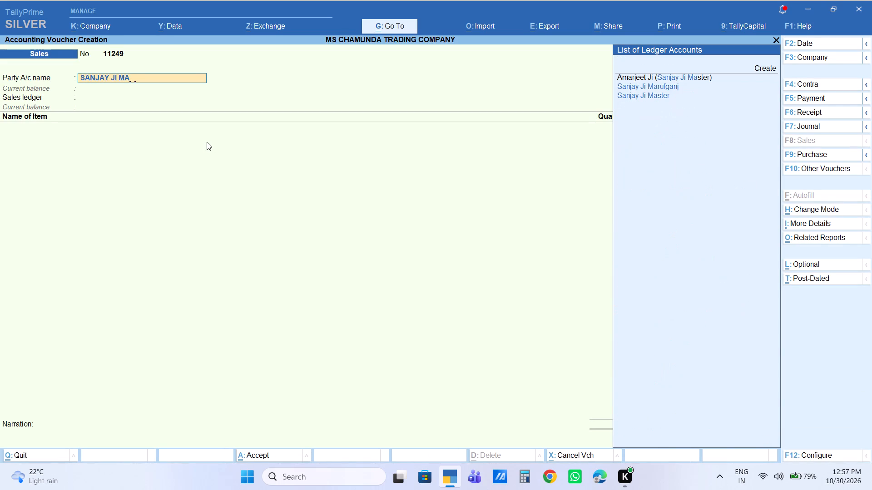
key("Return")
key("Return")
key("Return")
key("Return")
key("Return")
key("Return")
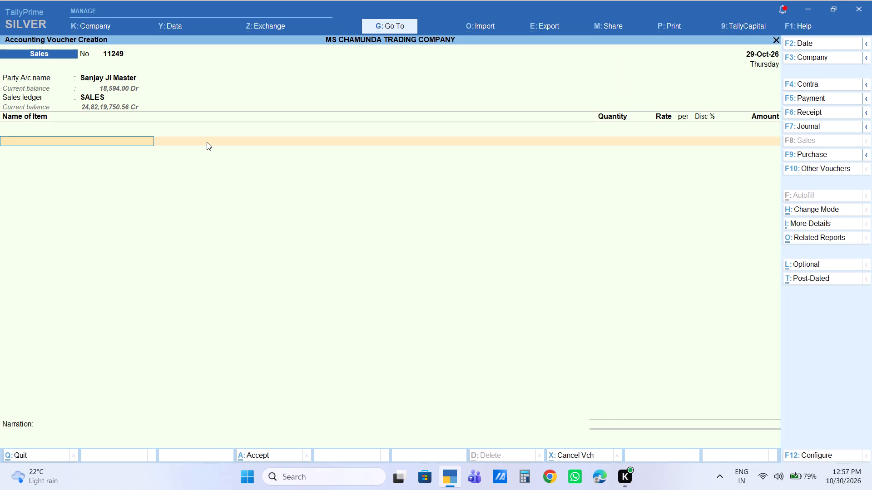
Add 4 bags of Ratna Miniket25kg to the voucher with an amount of 5,000.
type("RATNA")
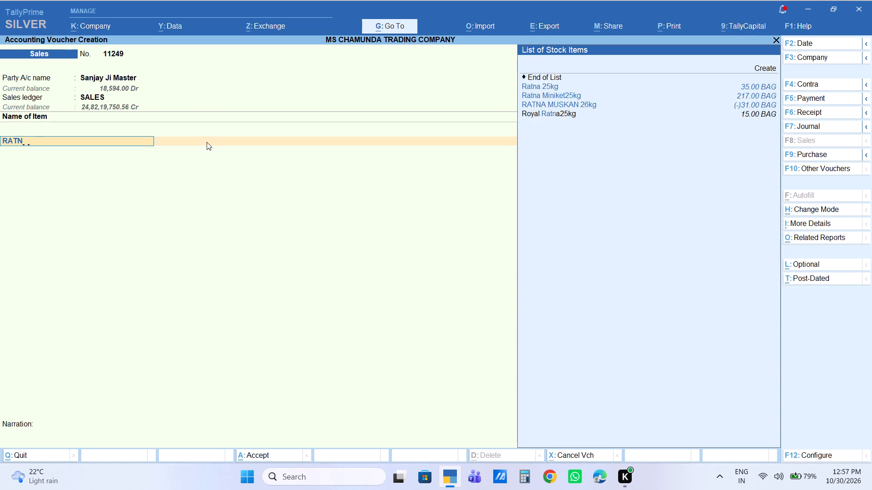
key("Down")
key("Down")
key("Return")
key("4")
key("Return")
key("Return")
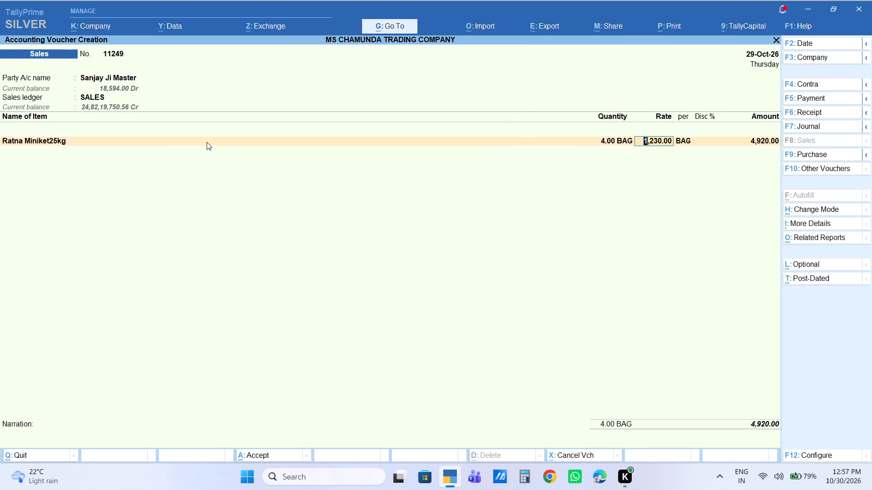
key("Return")
key("Return")
type("5000")
key("Return")
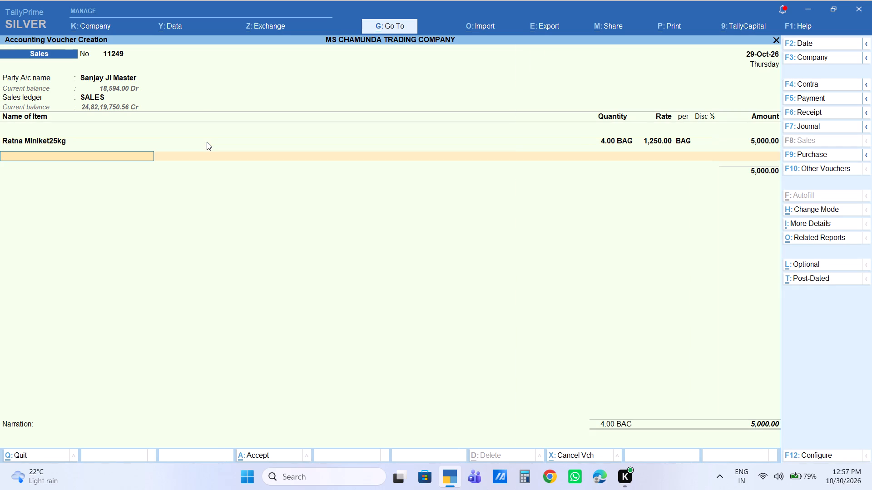
Add 1 peti of SALONI 1L PETI at the default rate of 3,050.
type("SALONI1")
key("Down")
key("Down")
key("Down")
key("Return")
key("1")
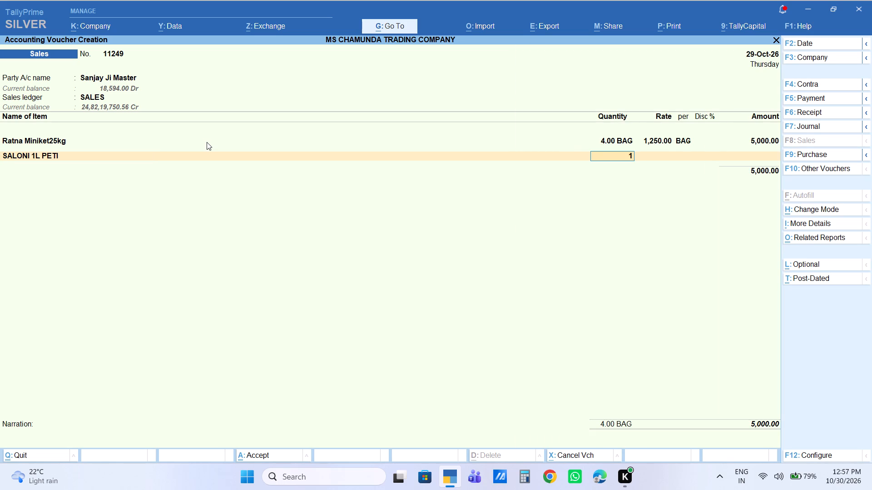
key("Return")
key("Return")
key("Return")
key("Return")
key("Return")
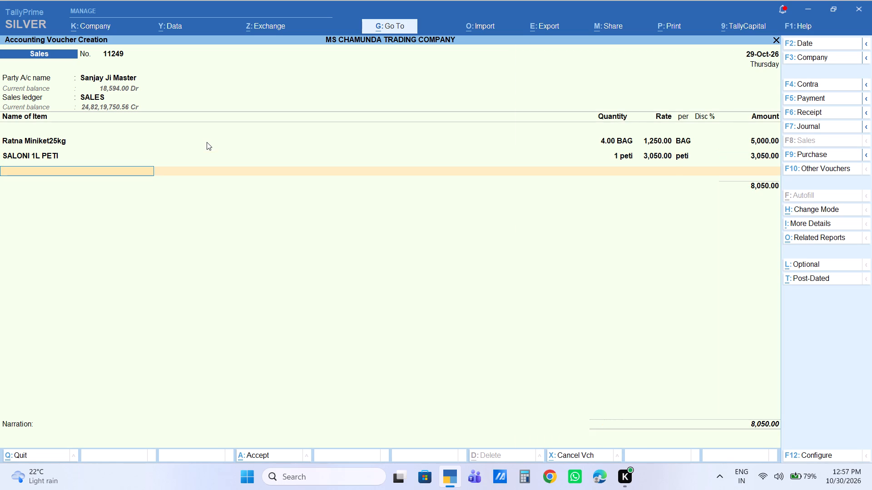
Add 10 bags of Hari Priya Chokar at the default rate of 1,000 per bag.
type("HARIP")
key("Return")
type("10")
key("Return")
key("Return")
key("Return")
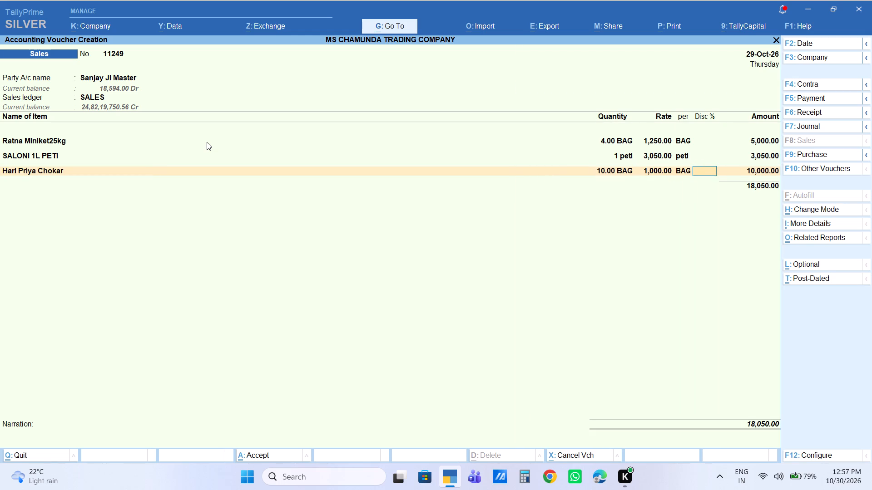
key("Return")
key("Return")
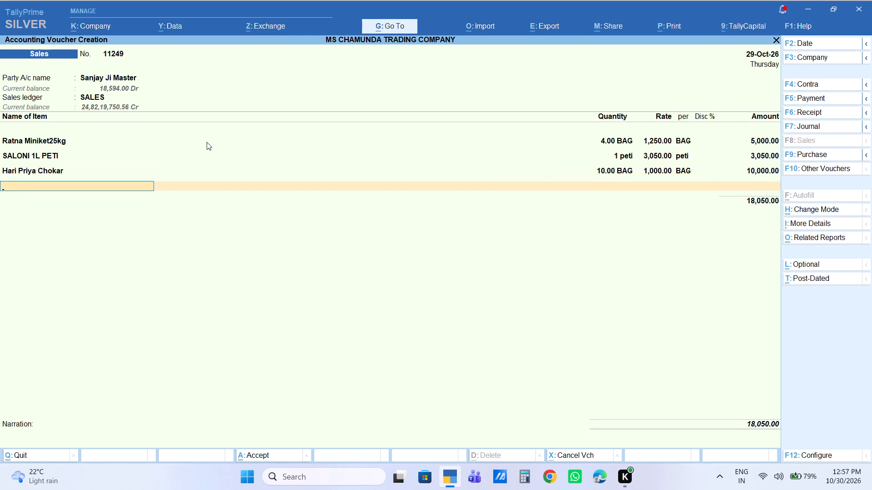
Add 1 bag of Wheel 1Kg at the default rate of 1,920.
type("WHE")
key("Down")
key("Return")
key("1")
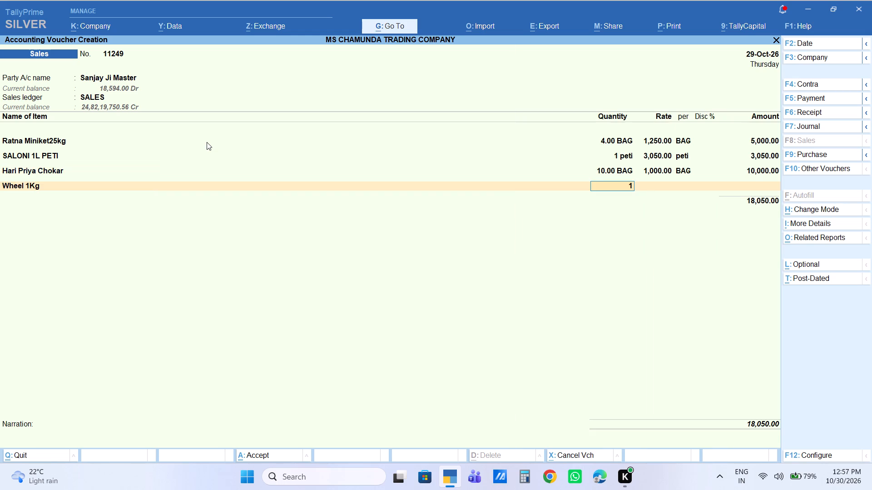
key("Return")
key("Return")
key("Return")
key("Return")
key("Return")
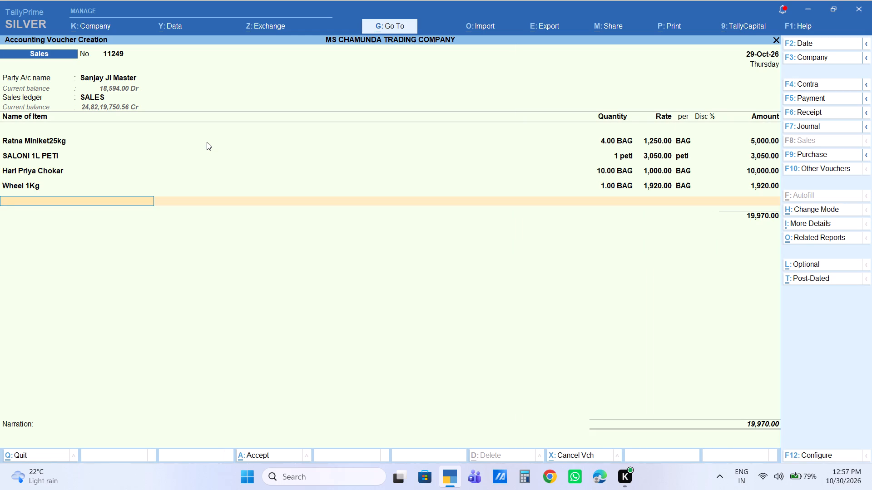
Add 1 peti of FORTUNE 1L PETI at the default rate of 2,640.
type("FORT")
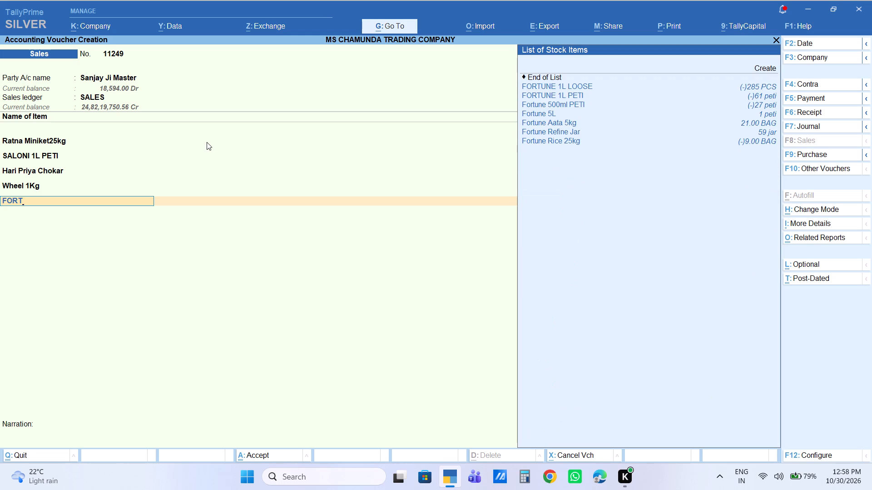
key("Down")
key("Down")
key("Return")
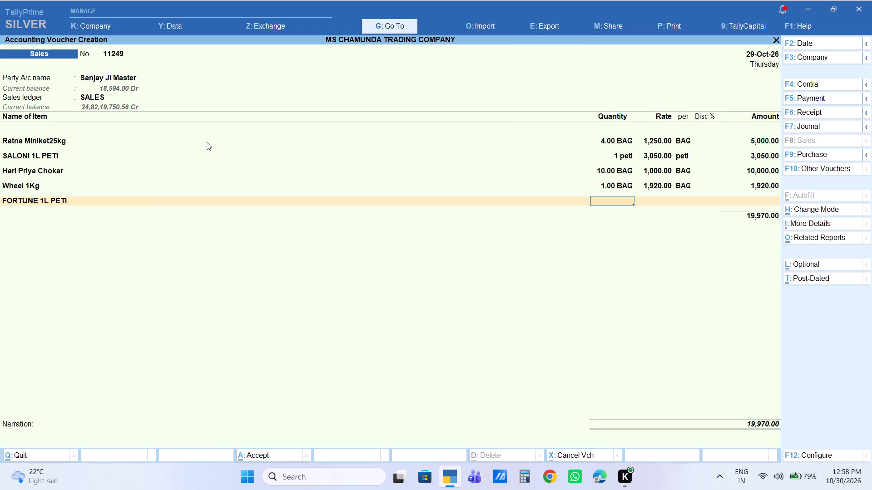
key("1")
key("Return")
key("Return")
key("Return")
key("Return")
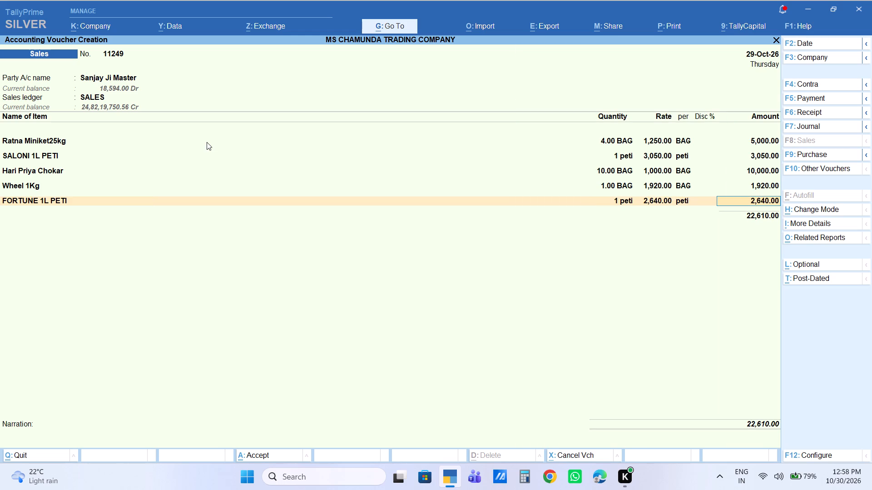
key("Return")
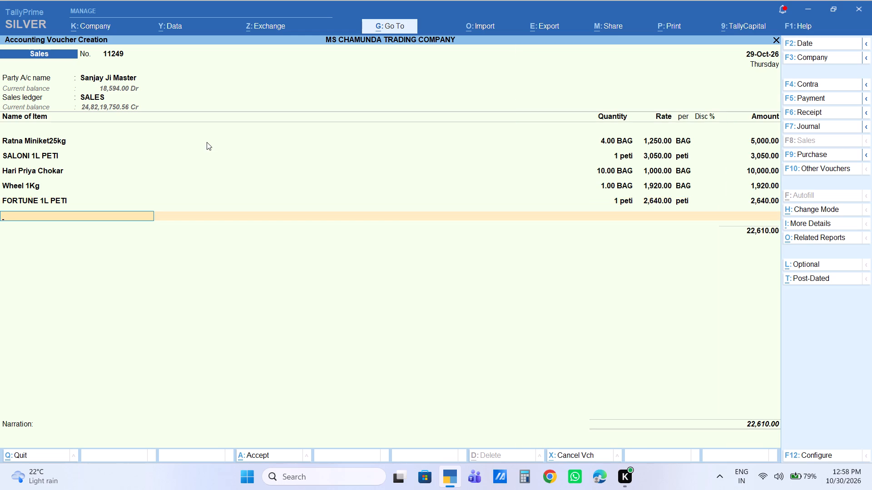
Add 4 packets of R HALDI P 500G with an amount of 818.
type("R HALDI")
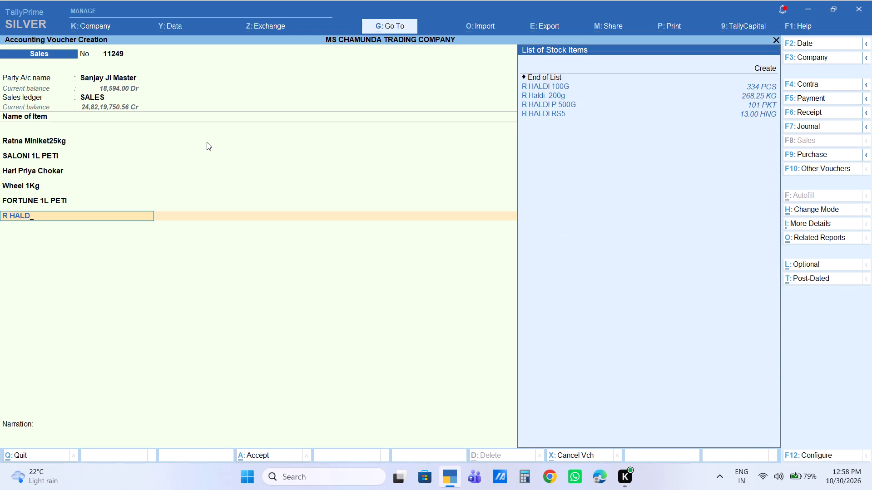
key("Down")
key("Down")
key("Down")
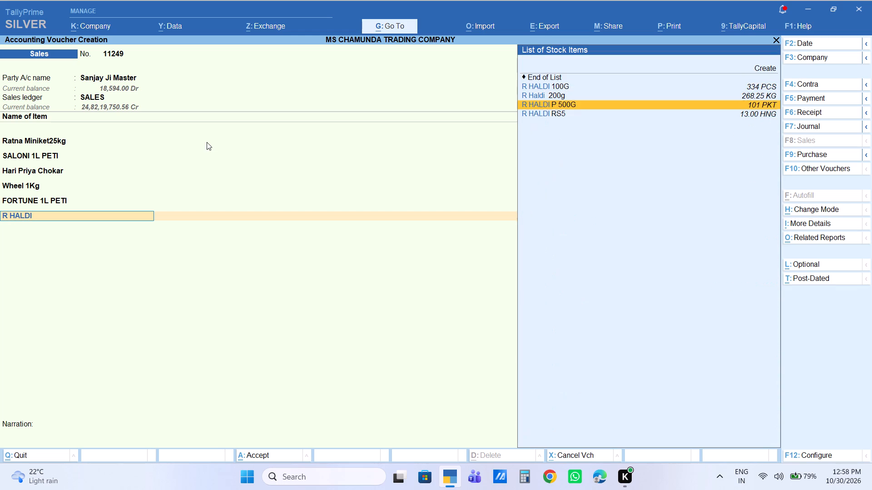
key("Return")
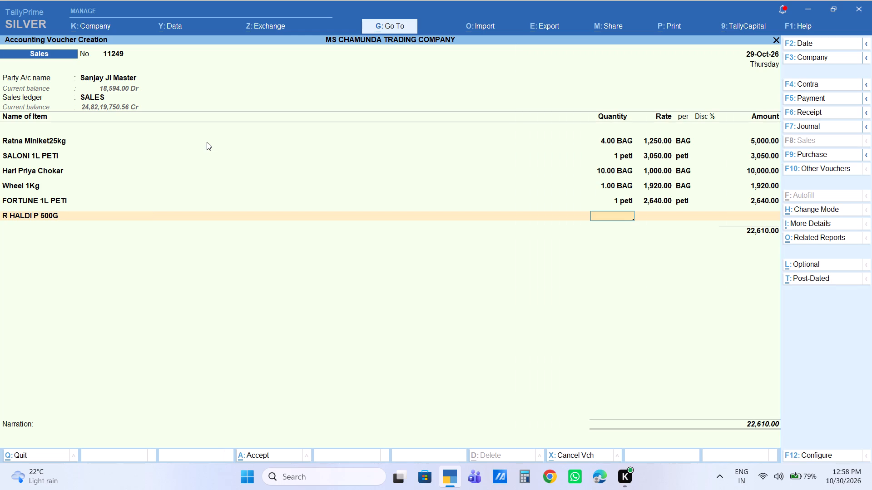
key("4")
key("Return")
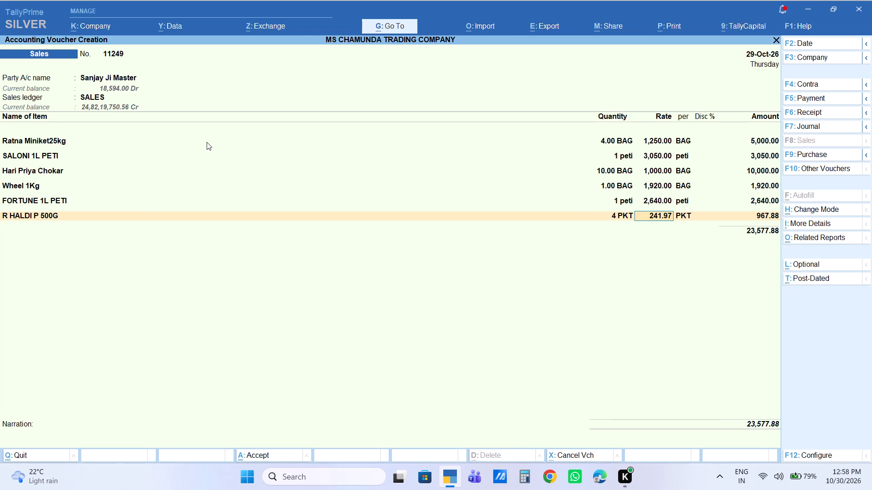
key("Return")
key("Return")
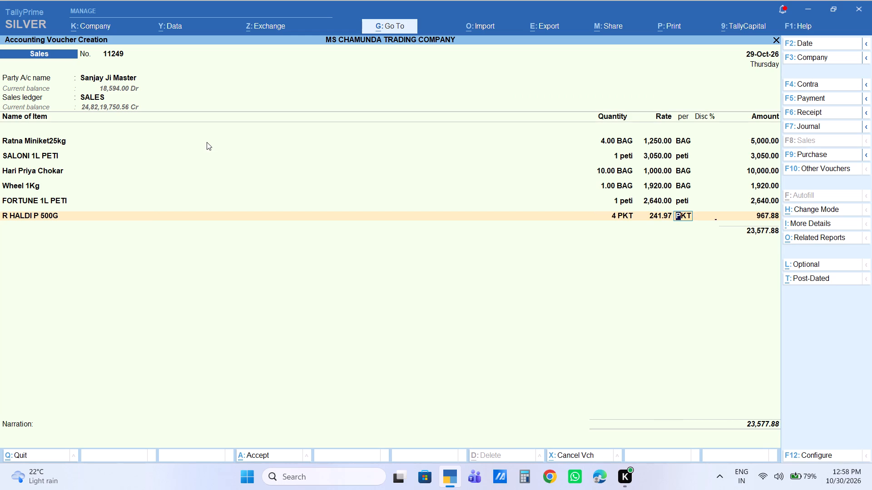
key("Return")
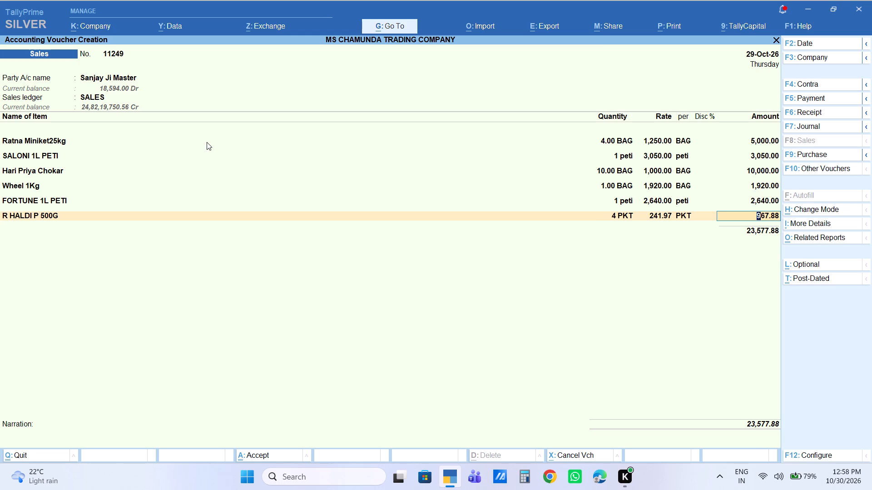
type("818")
key("Return")
Correct the R HALDI P 500G line to a rate of 242, a 38% discount and an amount of 600.
key("BackSpace")
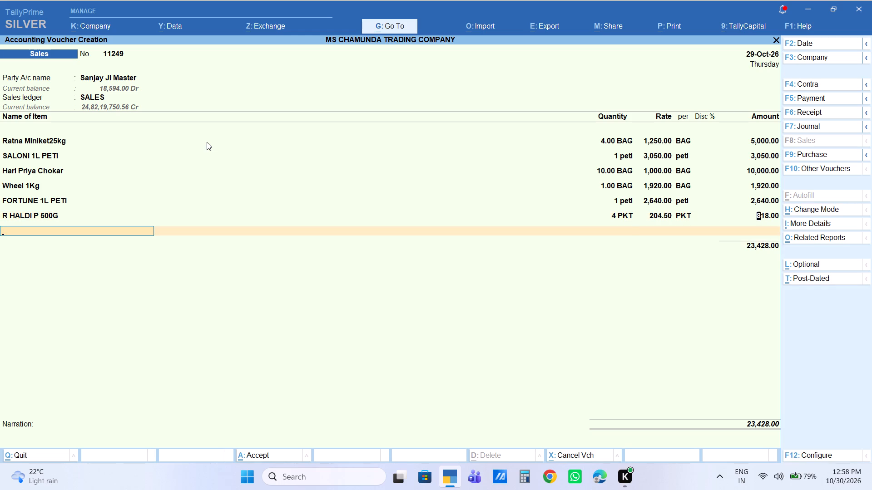
key("BackSpace")
key("BackSpace")
key("BackSpace")
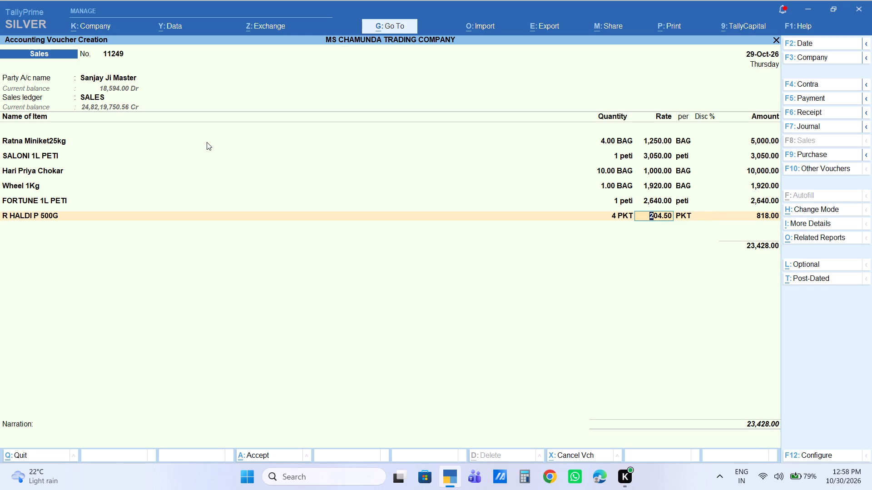
type("242")
key("Return")
key("Return")
type("38")
key("Return")
key("BackSpace")
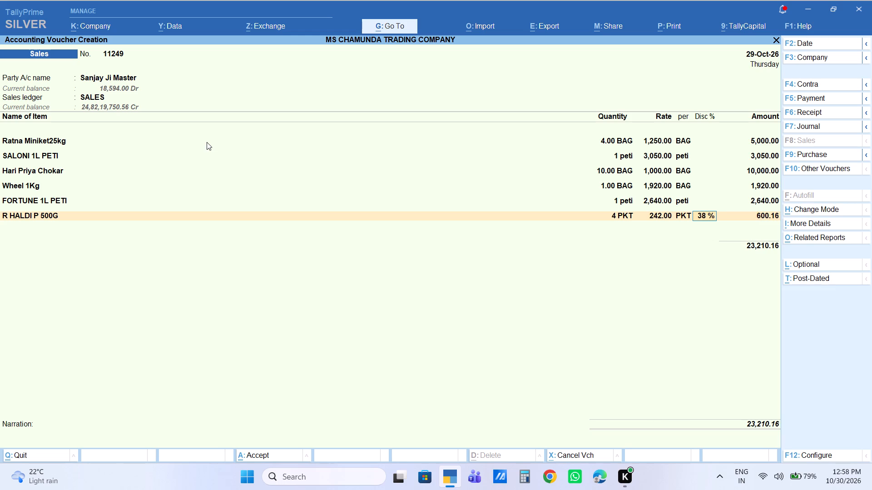
type("22")
key("Return")
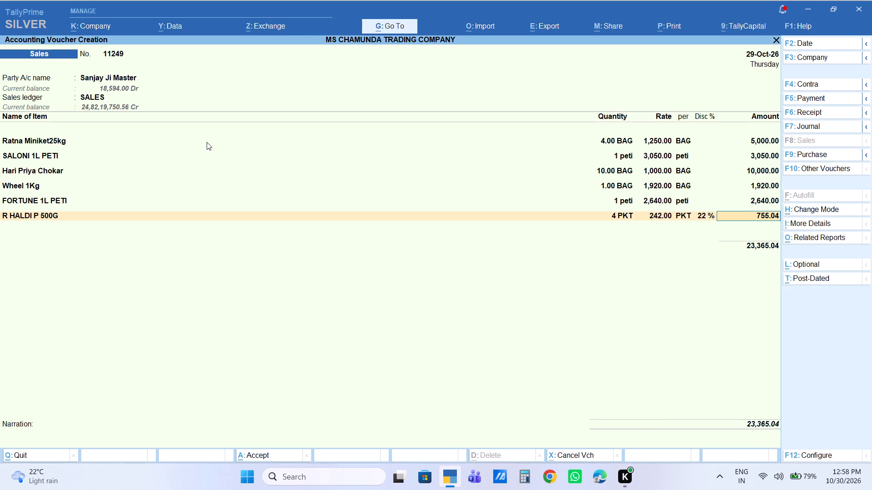
key("BackSpace")
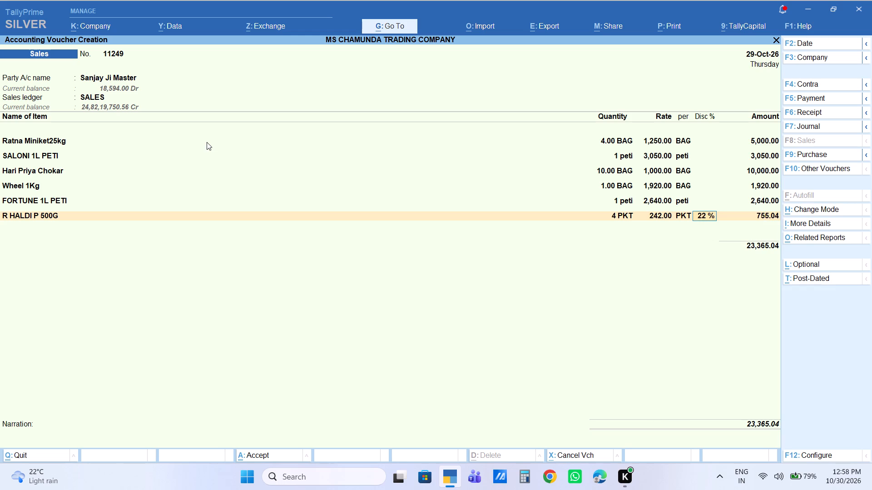
type("38")
key("Return")
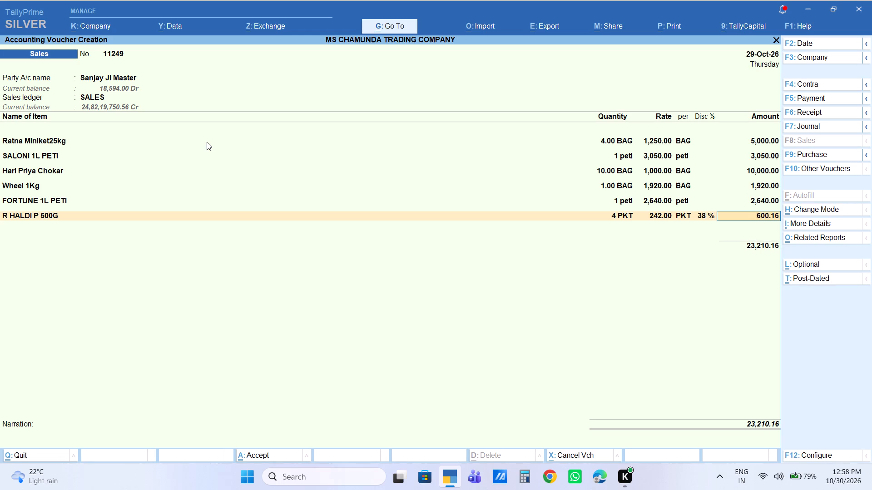
type("600")
key("Return")
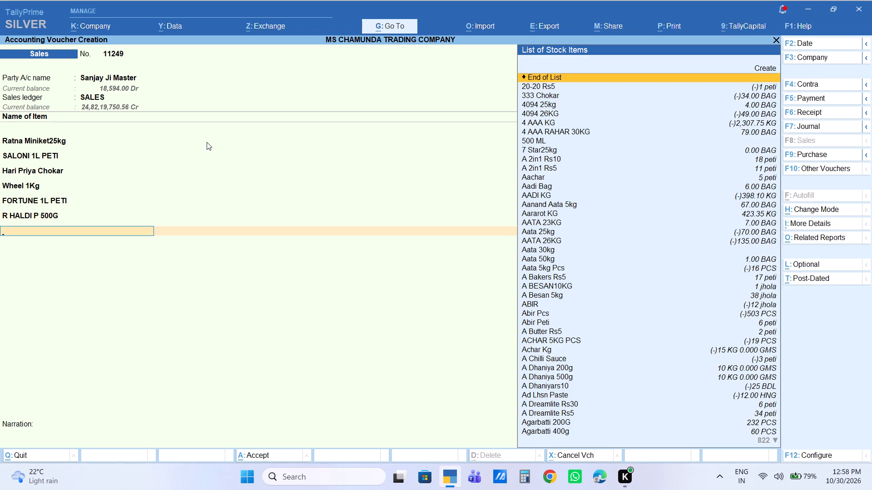
Add 4 packets of R MIRCH P 500G with a 38% discount and an amount of 818.
type("R")
key("space")
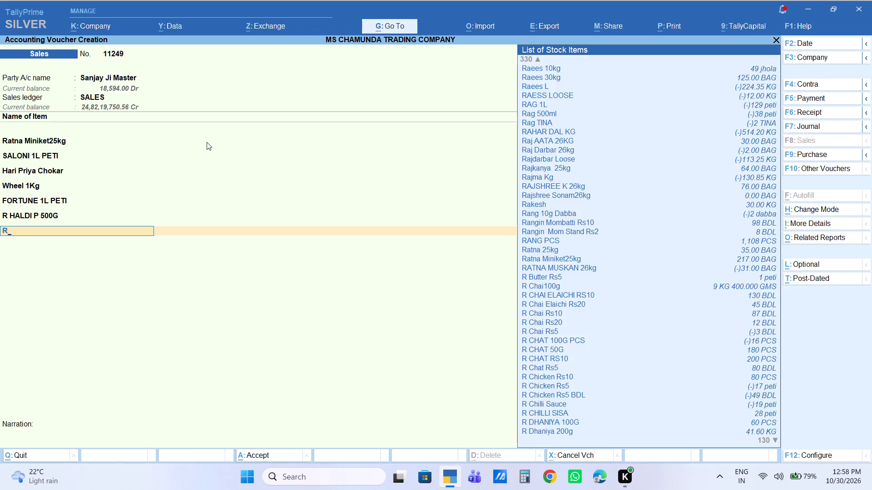
type("MIRCHA")
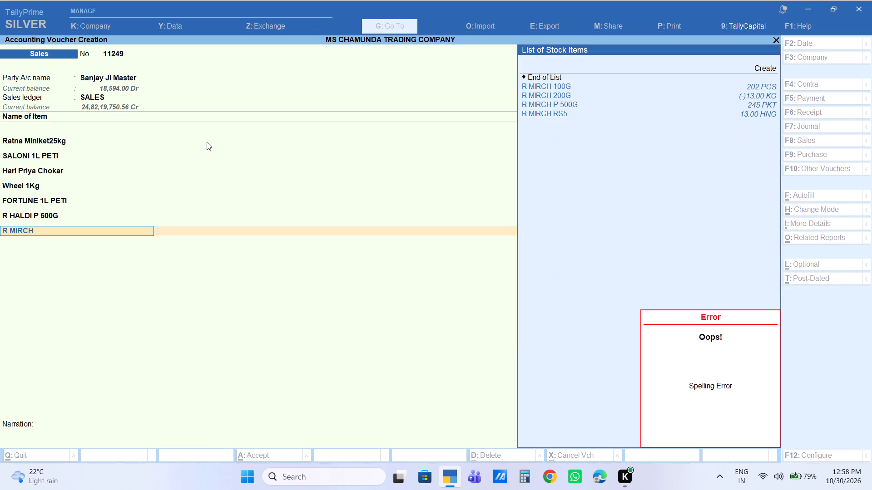
key("Down")
key("Down")
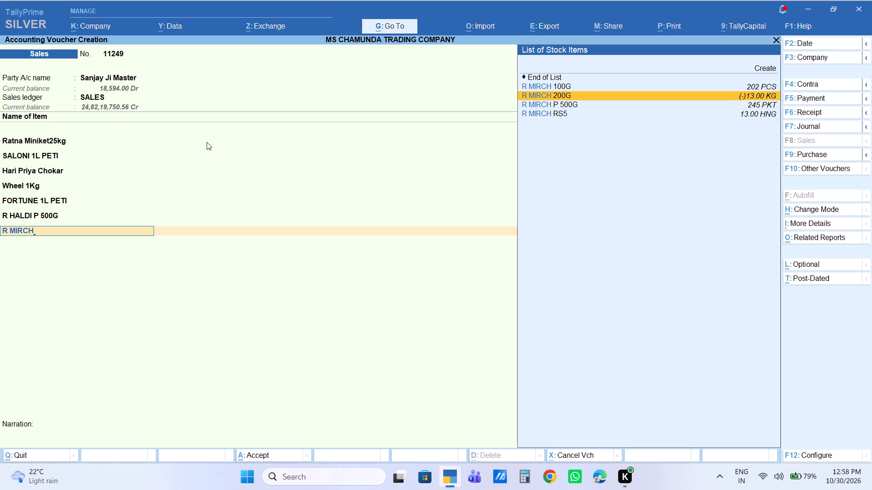
key("Down")
key("Return")
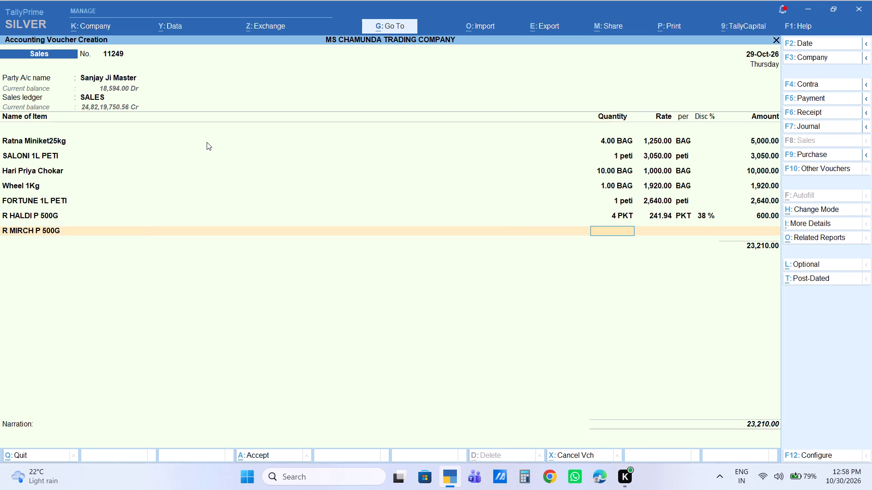
key("4")
key("Return")
key("Return")
key("Return")
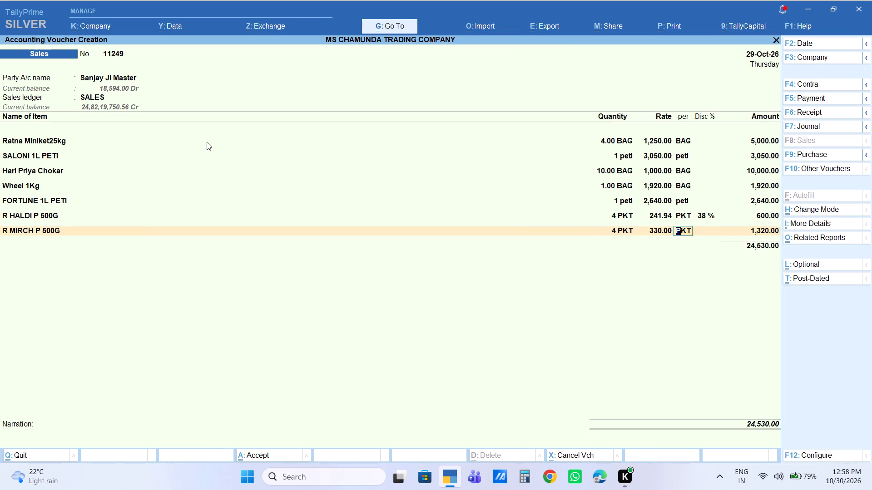
type("38")
key("Return")
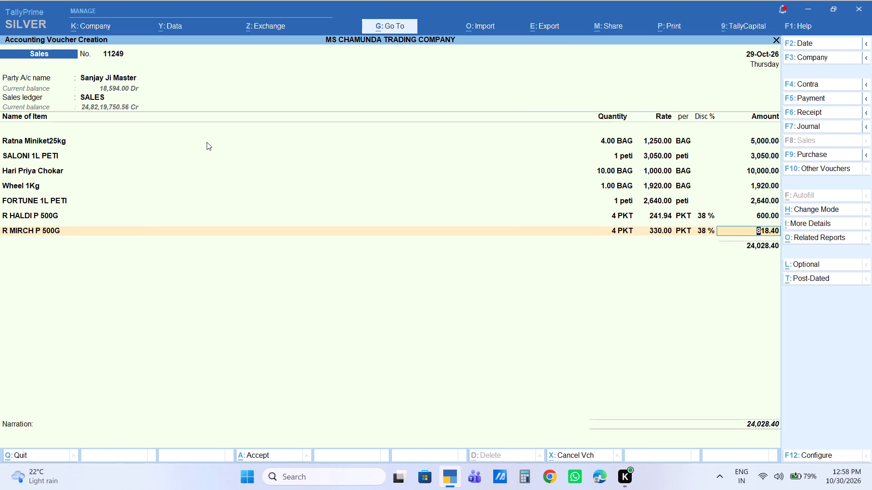
type("818")
key("Return")
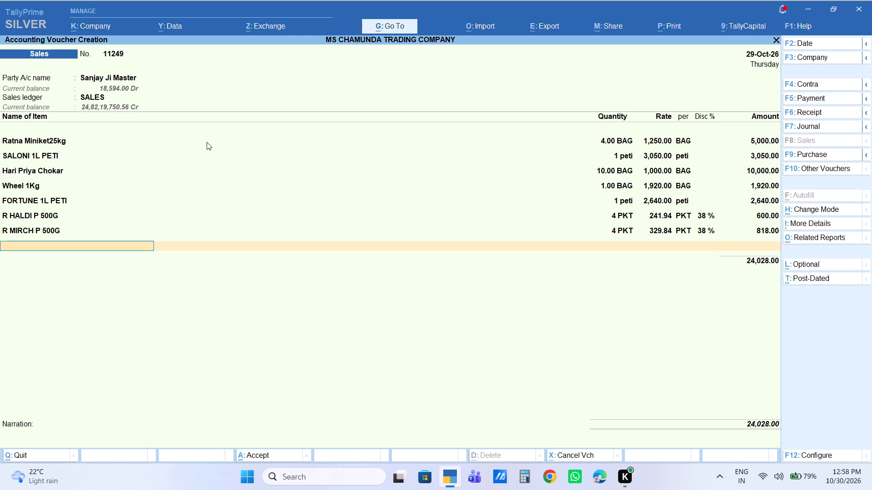
Add 20 pieces of R HALDI 100G at the default rate of 49 with a 35% discount.
type("R HALDI")
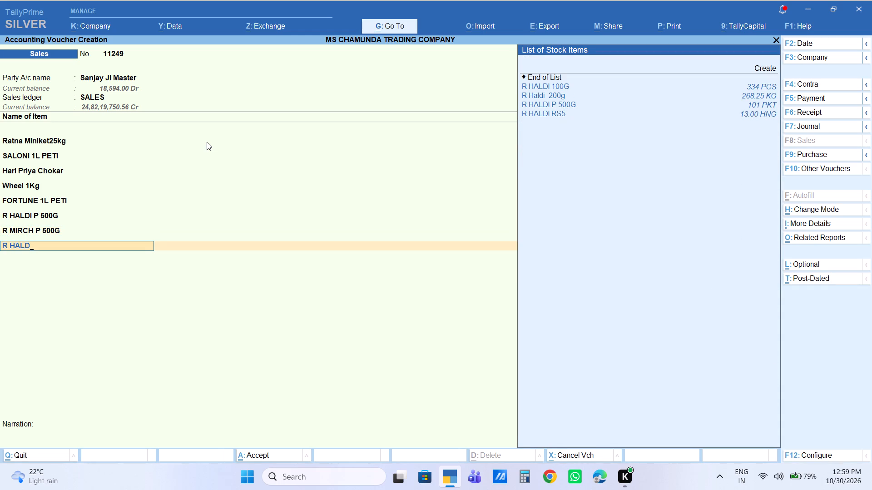
key("Down")
key("Return")
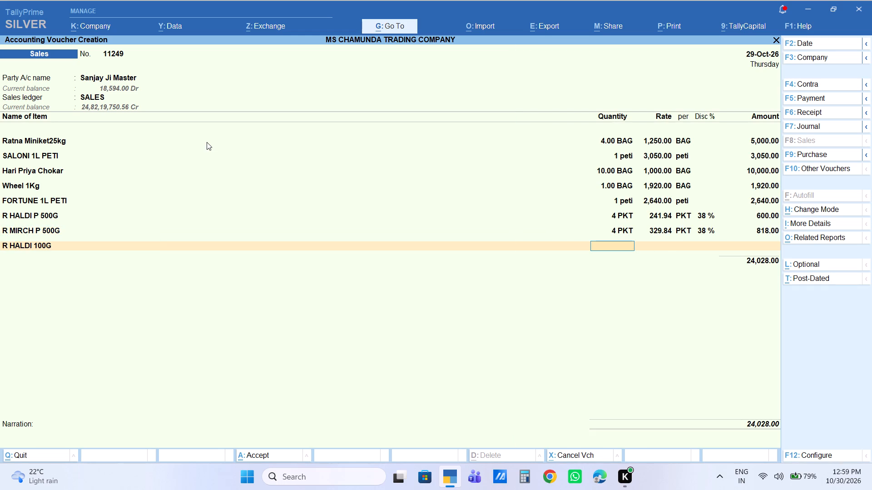
type("20")
key("Return")
key("Return")
key("Return")
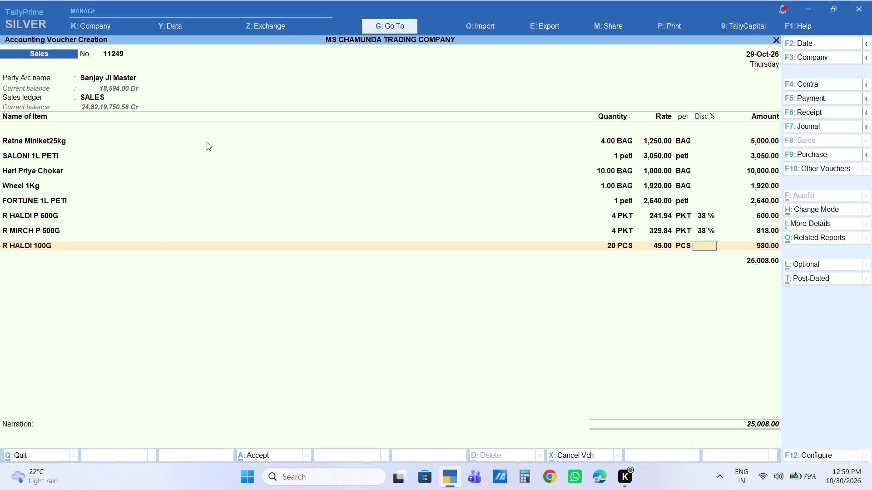
type("38")
key("Return")
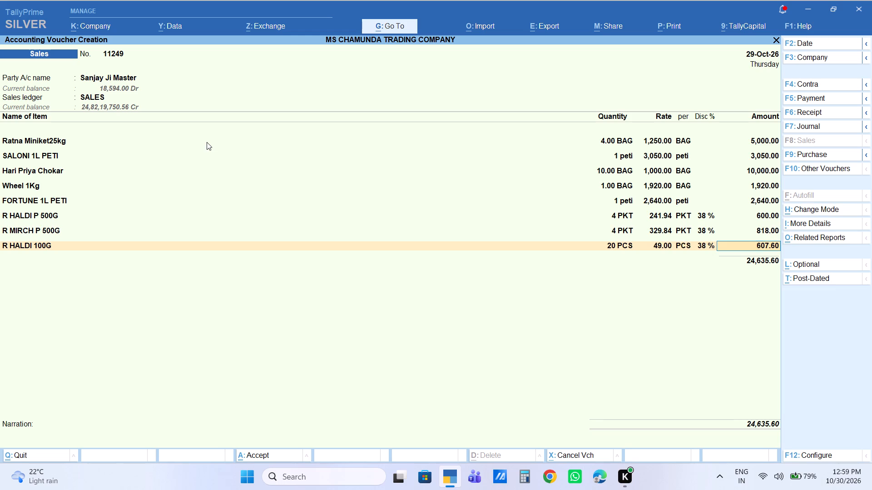
key("BackSpace")
type("36")
key("Return")
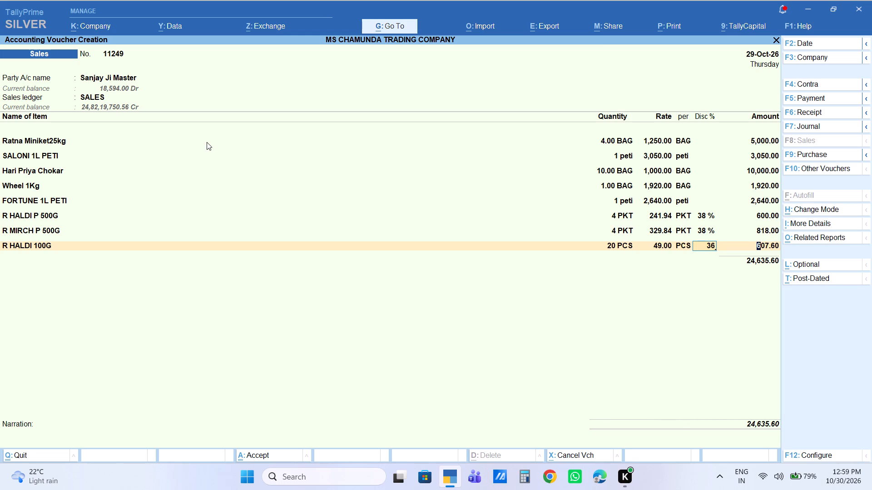
key("BackSpace")
type("35")
key("Return")
key("Return")
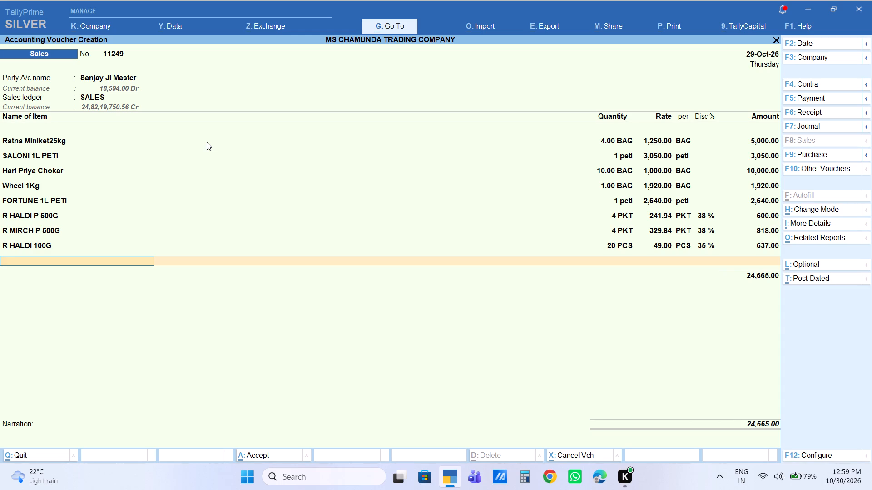
Add 2 kg of R Dhaniya 200g with a 38% discount and an amount of 565.
type("R DHANI")
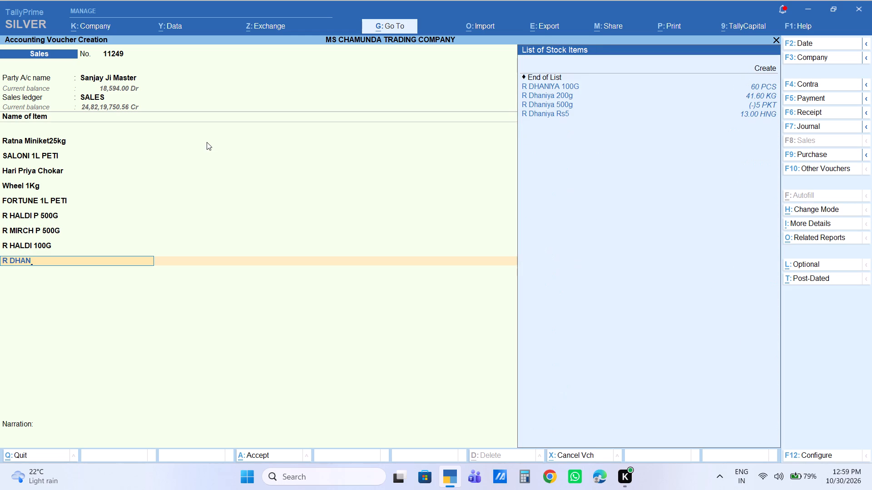
key("Down")
key("Down")
key("Return")
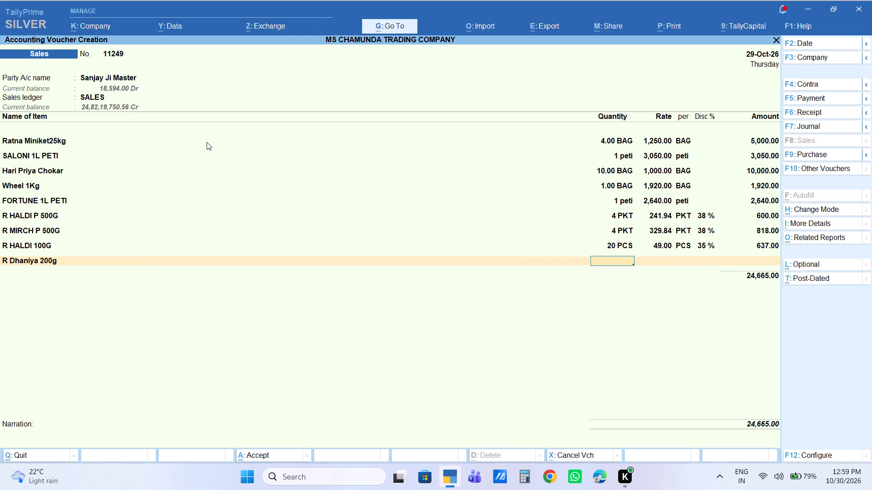
key("2")
key("Return")
key("Return")
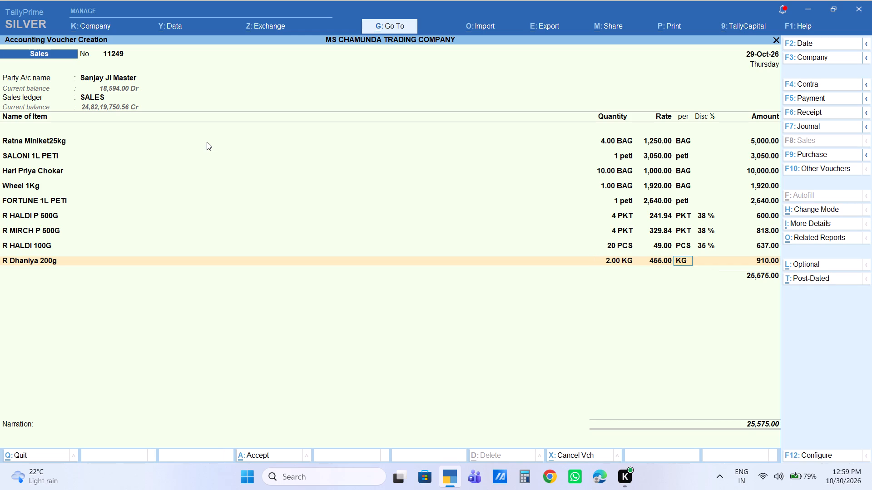
key("Return")
key("Return")
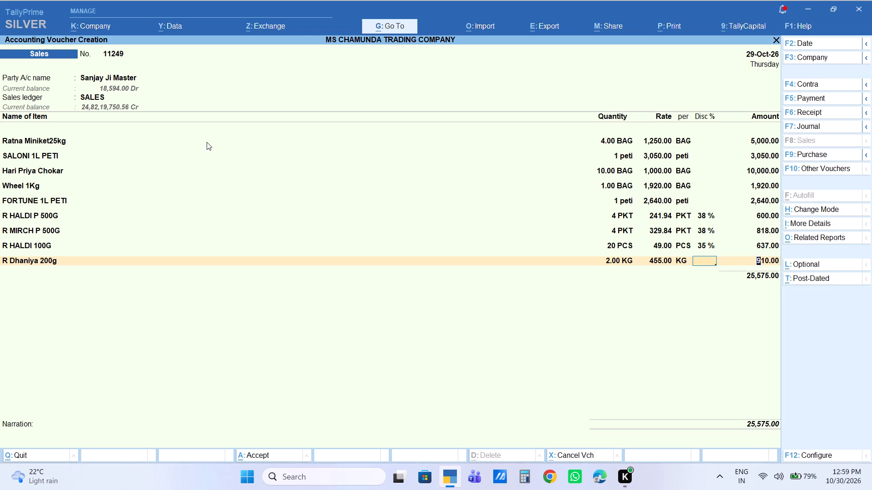
key("BackSpace")
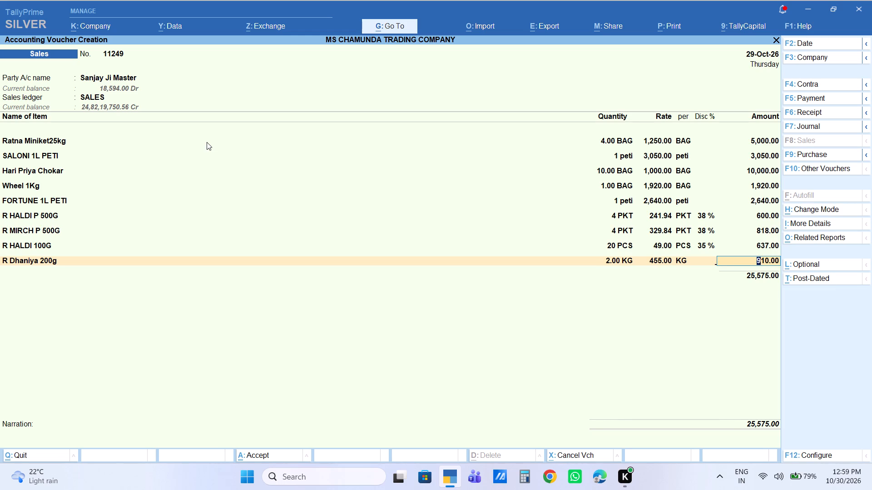
type("38")
key("Return")
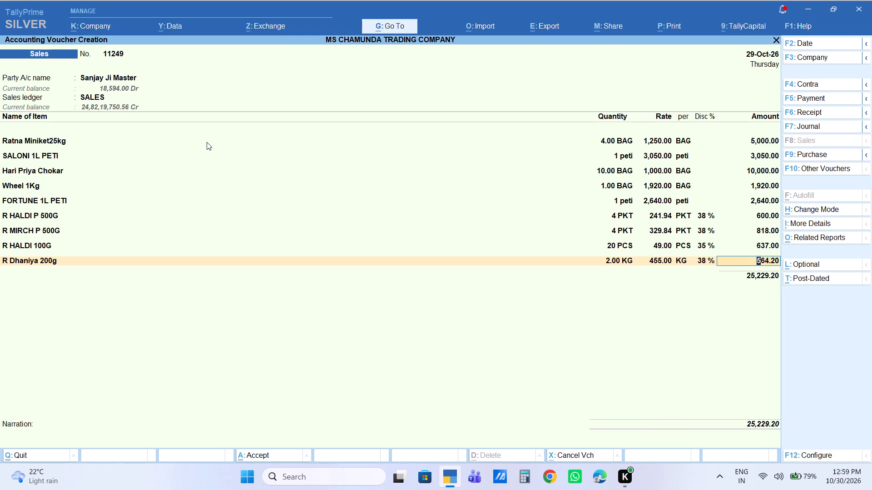
type("565")
key("Return")
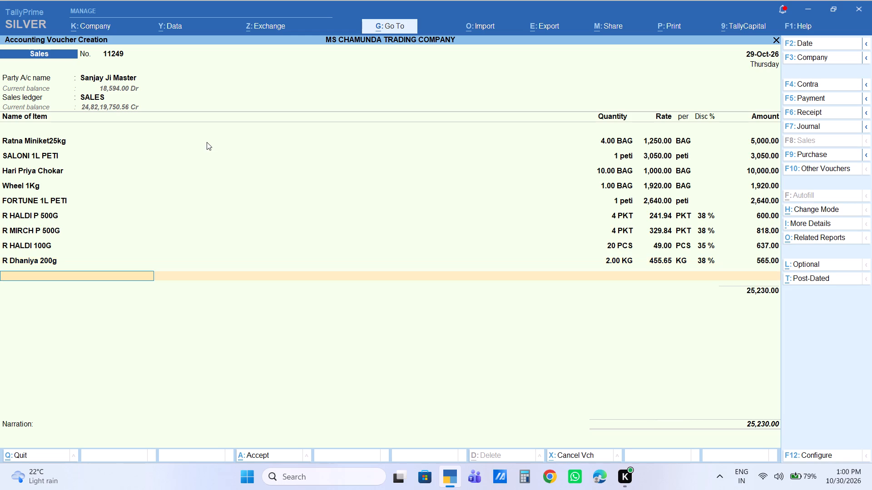
End the item list and add a Labour Charge of 55.
key("Return")
type("LA")
key("Return")
key("Return")
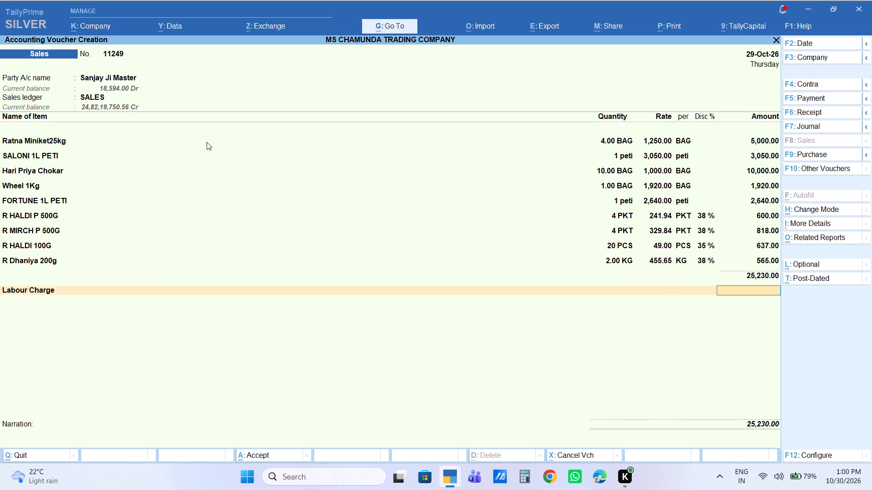
type("55")
key("Return")
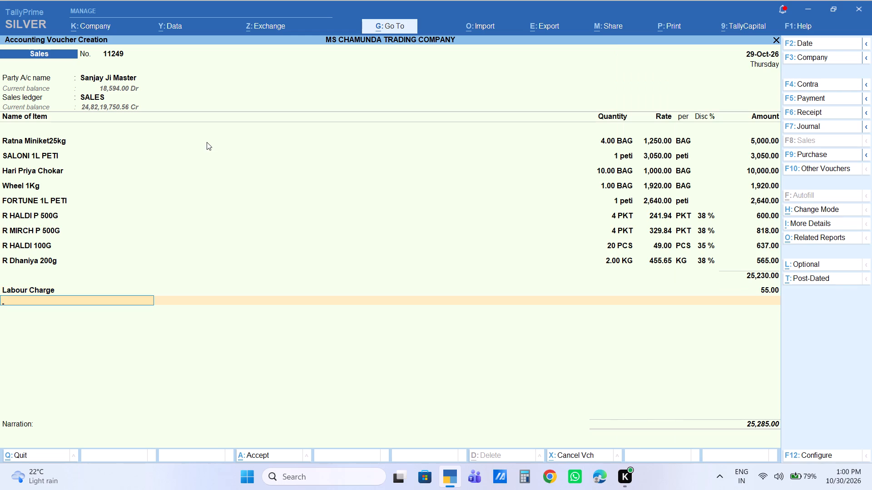
Return to the item list of voucher 11249 and add 2 TINA of Sahnai Tina at the default rate of 2,160.
key("BackSpace")
key("BackSpace")
key("BackSpace")
key("BackSpace")
key("Return")
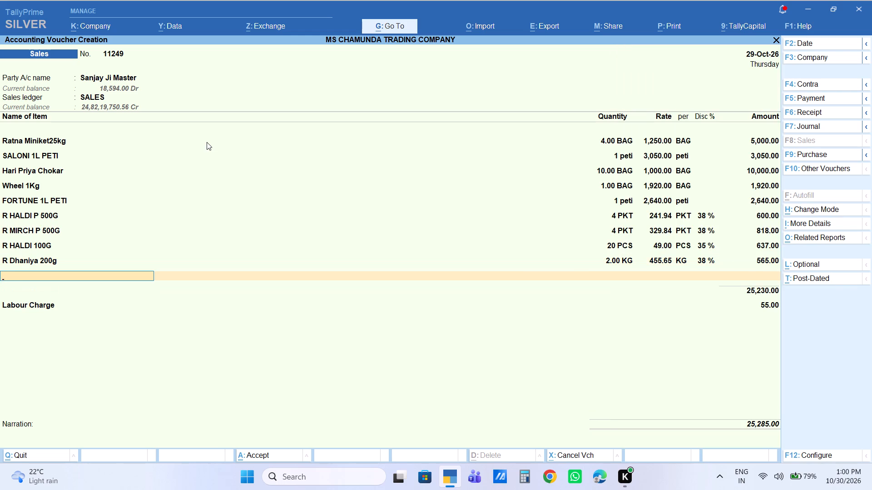
type("SAHNAI")
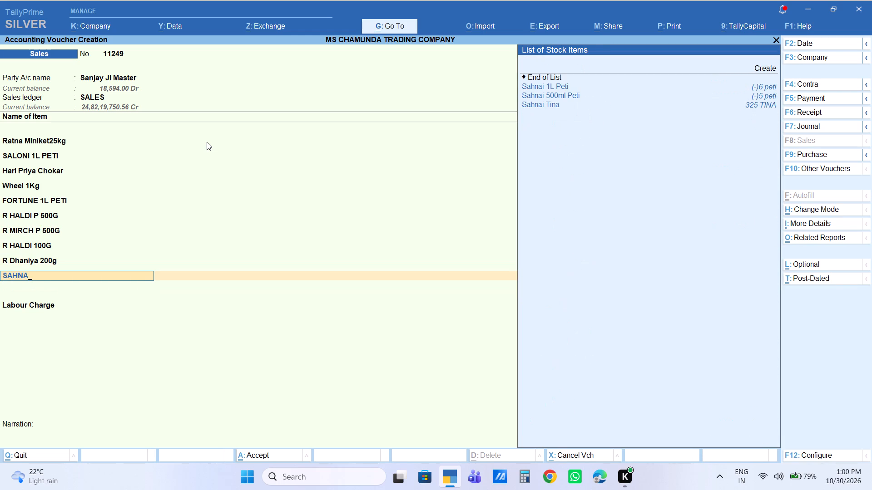
key("Down")
key("Down")
key("Down")
key("Return")
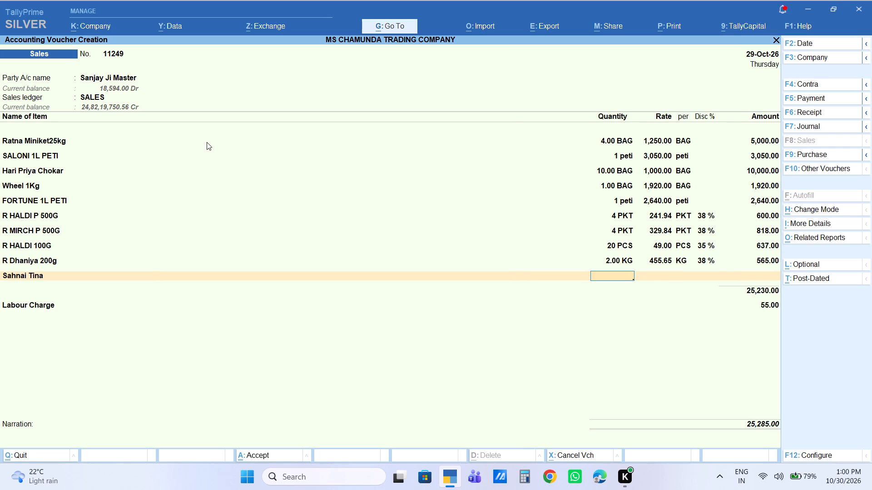
key("2")
key("Return")
key("Return")
key("Return")
key("Return")
key("Return")
End the item list and change the Labour Charge to 60.
key("Return")
key("Return")
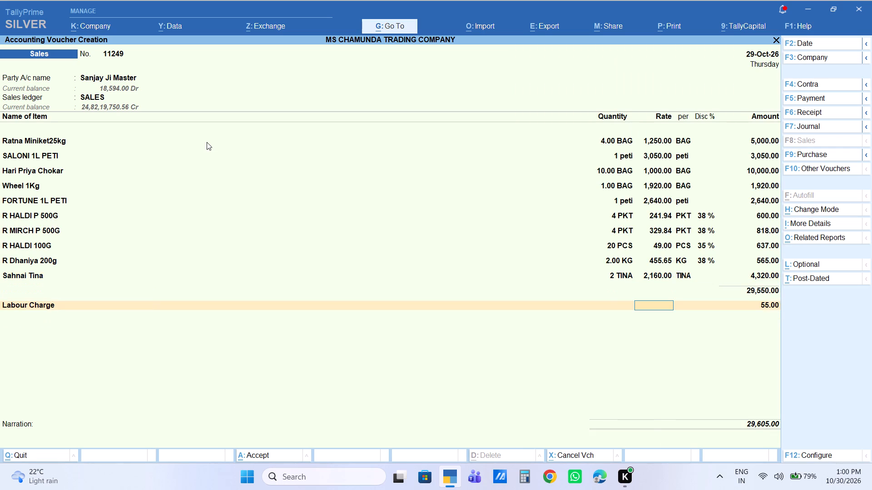
key("Return")
type("60")
key("Return")
key("Return")
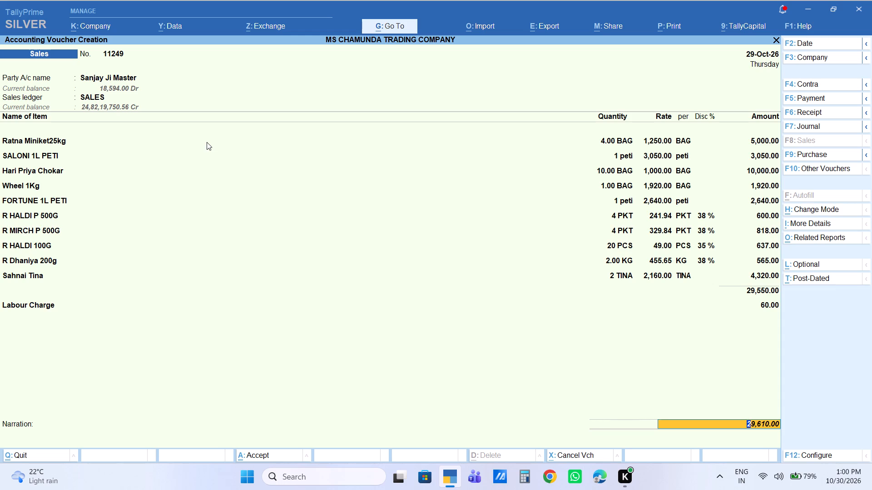
Leave the narration empty and save sales voucher 11249.
key("Return")
key("Return")
key("Return")
key("Return")
key("Return")
key("Return")
key("Return")
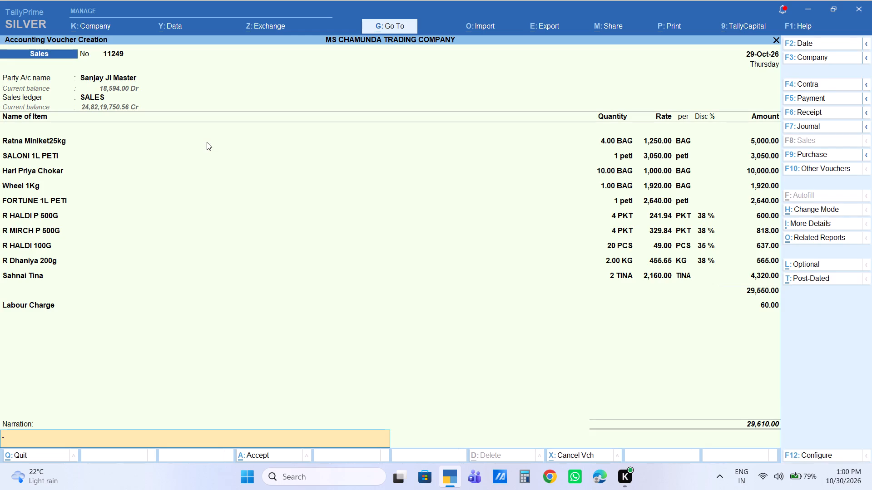
key("Return")
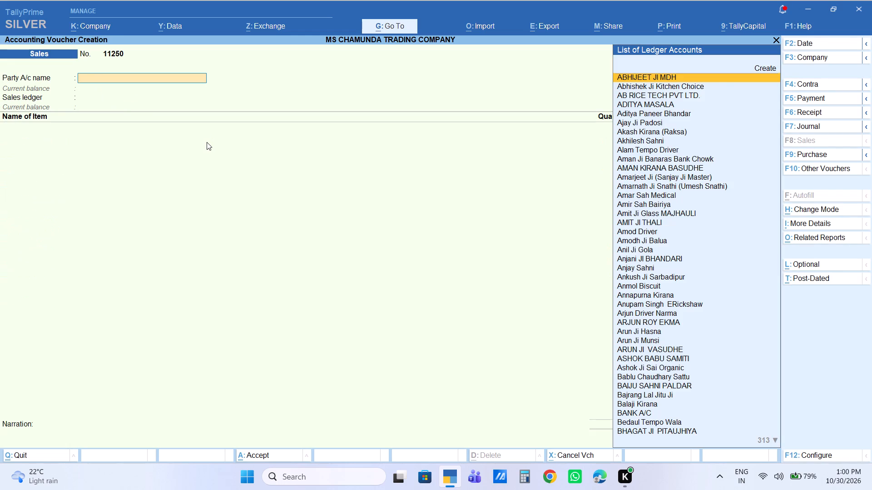
Set up sales voucher 11250 with Cash as the party account and SALES as the sales ledger.
type("CAS")
key("Return")
key("Return")
key("Return")
key("Return")
key("Return")
key("Return")
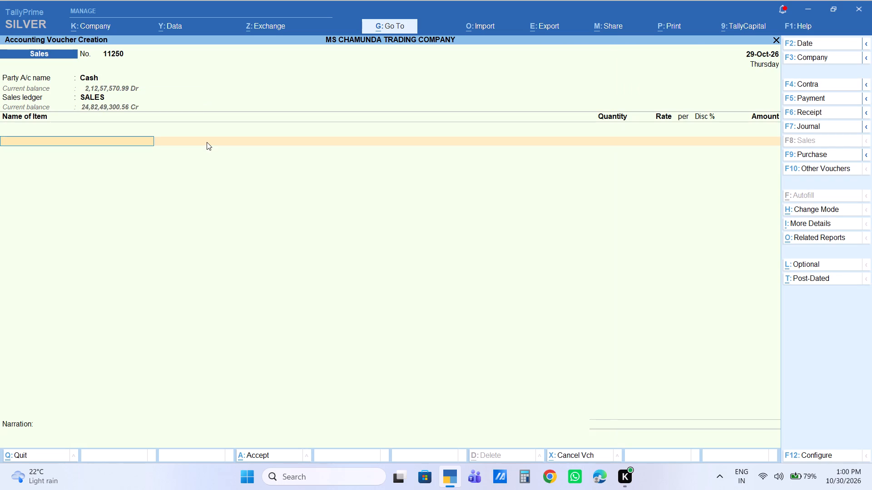
Add 1 bag of Wheel 1Kg at the default rate of 1,920.
type("WHE")
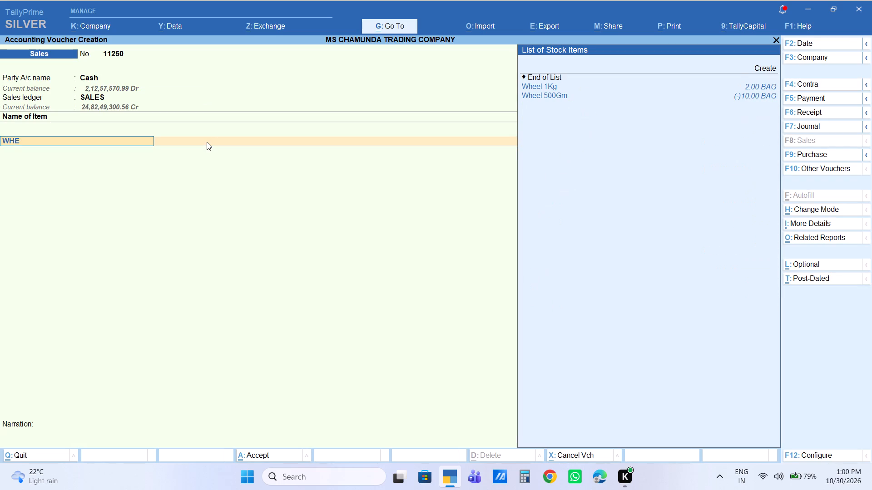
key("Down")
key("Return")
key("1")
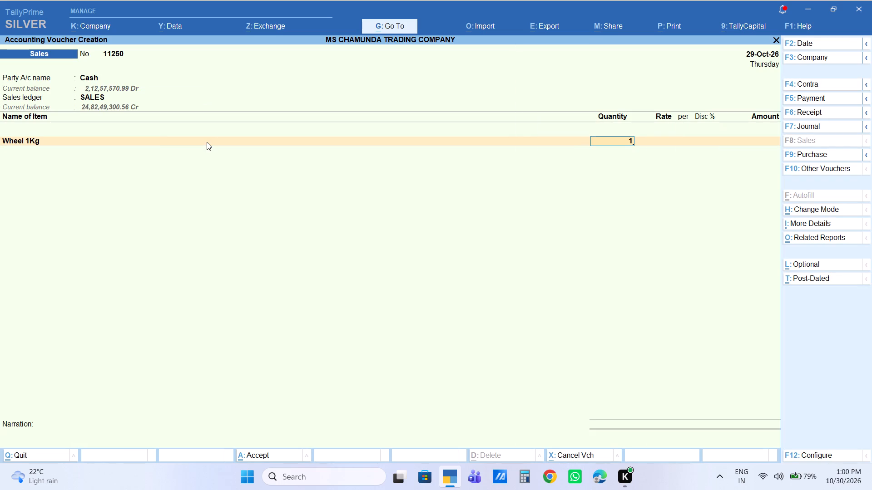
key("Return")
key("Return")
key("Return")
key("Return")
key("Return")
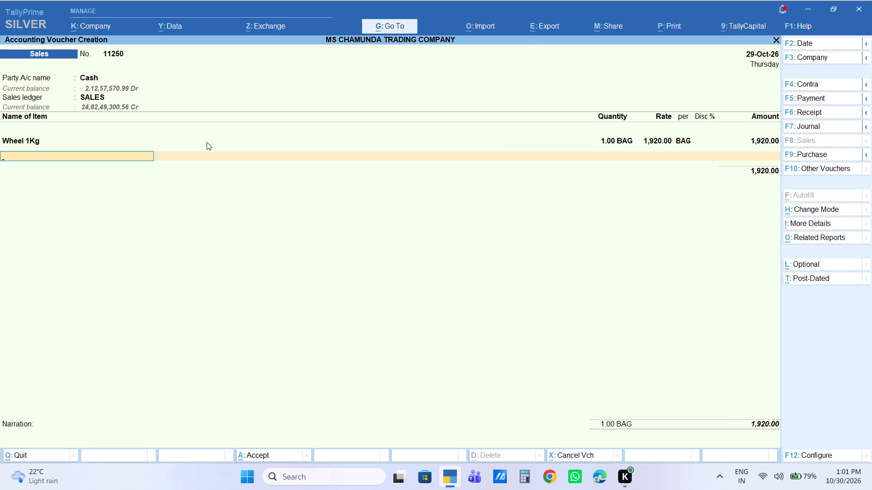
Add 10 kg of IMLI KG at the default rate of 70.
type("IMLI")
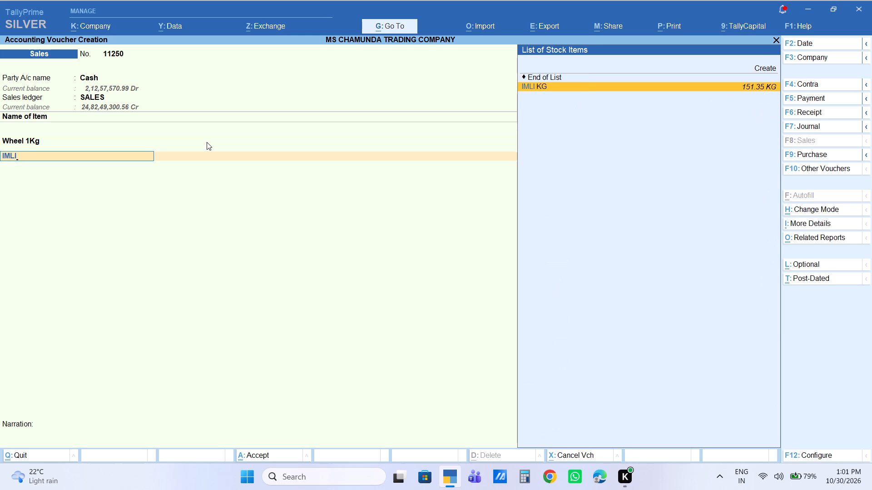
key("Return")
type("10")
key("Return")
key("Return")
key("Return")
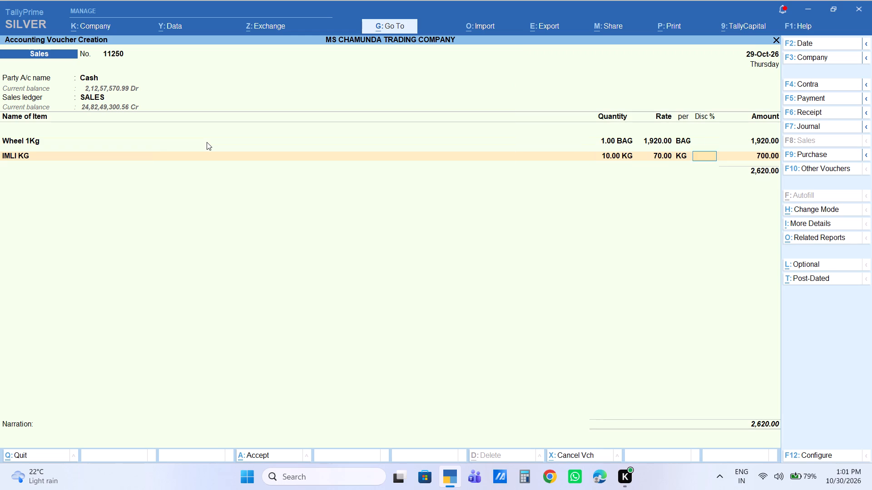
key("Return")
key("Return")
End the item list and save sales voucher 11250 without extra charges or narration.
key("Return")
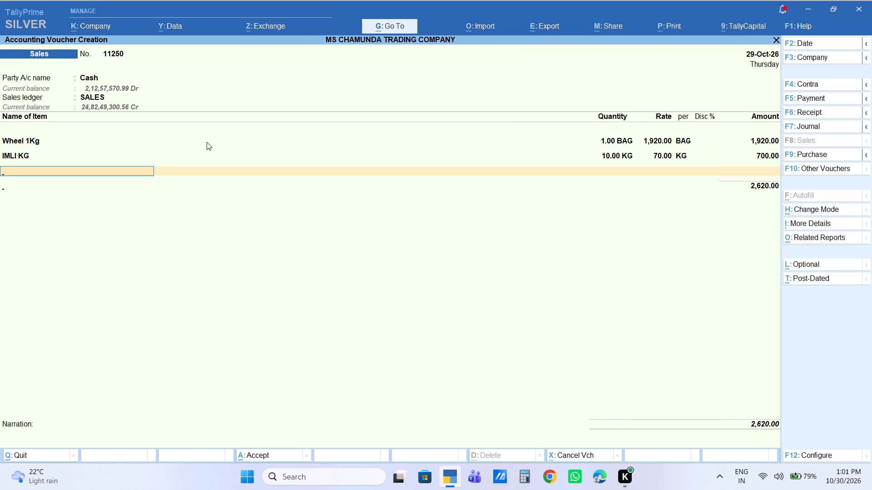
key("Return")
key("Return")
key("Return")
key("Return")
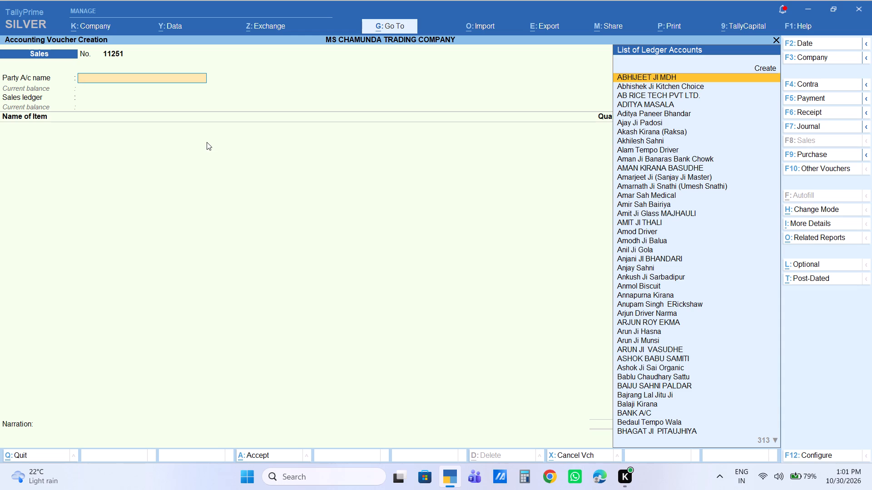
Set up sales voucher 11251 with Cash as the party account and SALES as the sales ledger.
type("CAS")
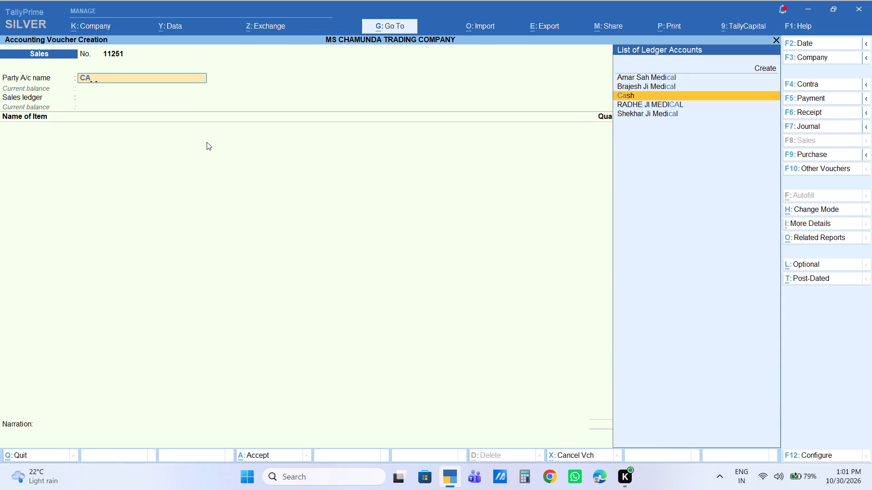
key("Return")
key("Return")
key("Return")
key("Return")
key("Return")
key("Return")
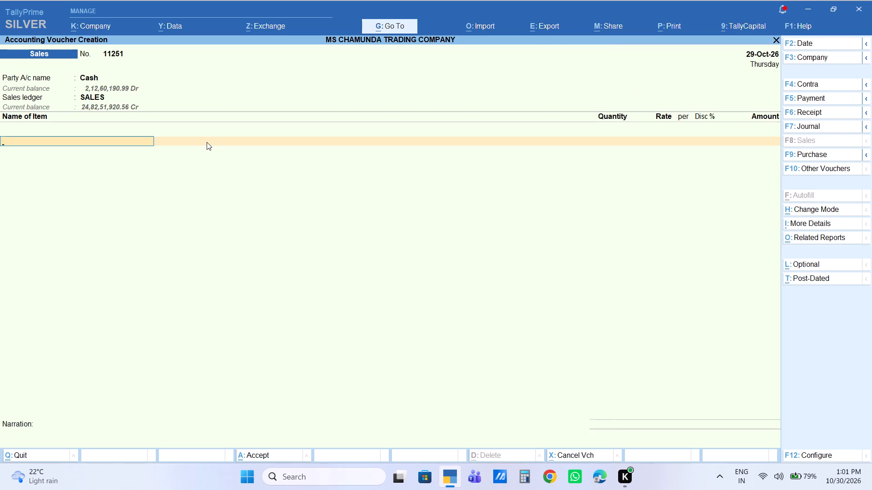
Add 1 bag of 4094 25kg at the default rate of 1,050.
type("4094")
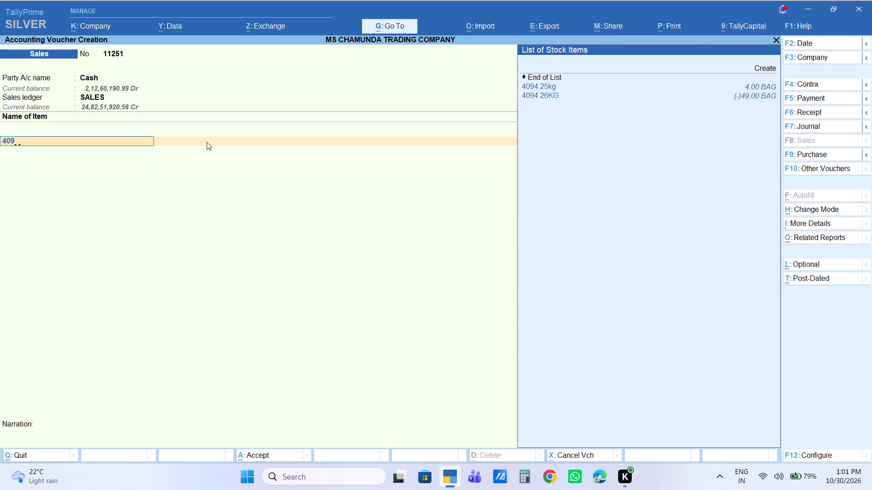
key("Down")
key("Return")
key("1")
key("Return")
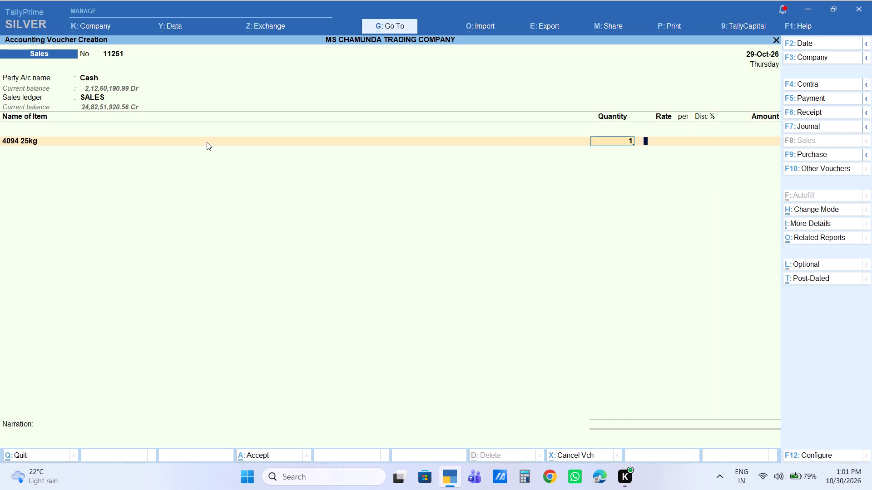
key("Return")
key("Return")
key("Return")
key("Return")
End the item list and save sales voucher 11251 without extra charges or narration.
key("Return")
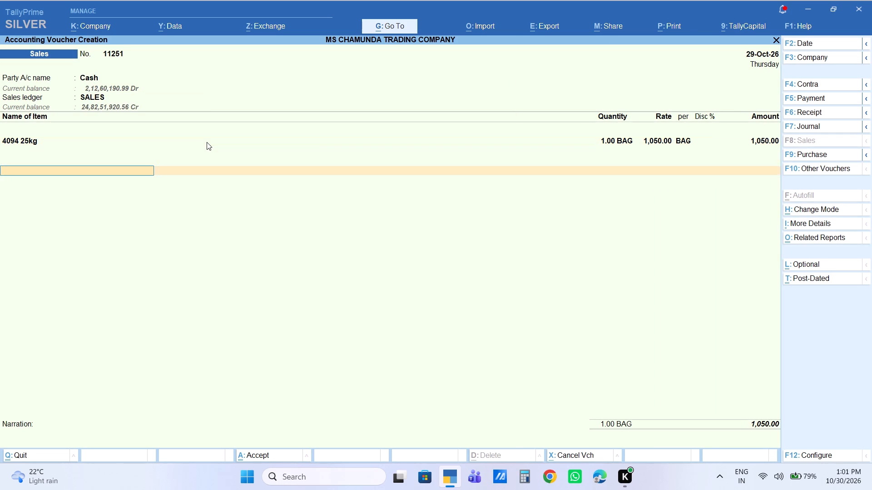
key("Return")
key("Return")
key("Return")
key("Return")
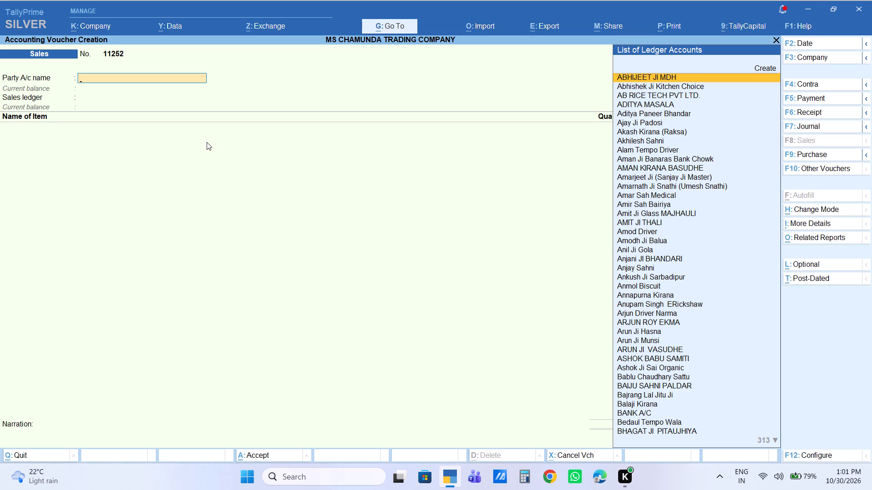
Set up sales voucher 11252 with Cash as the party account and SALES as the sales ledger.
type("CAS")
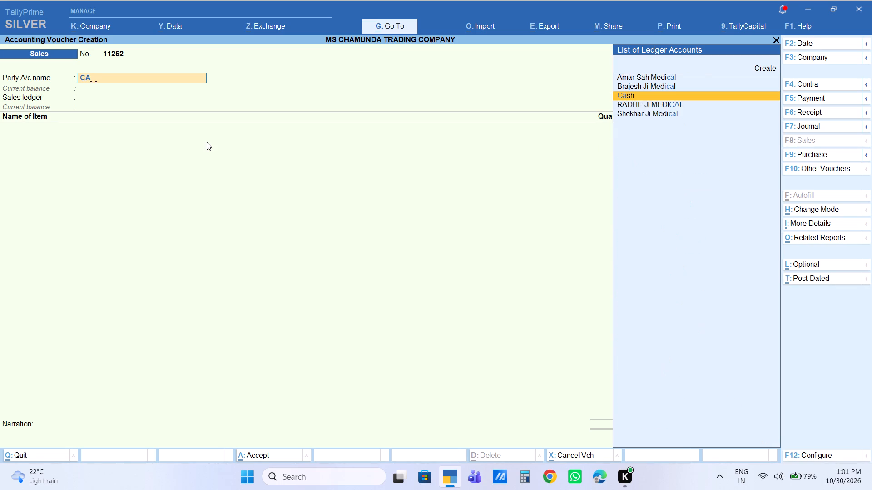
key("Return")
key("Return")
key("Return")
key("Return")
key("Return")
key("Return")
Add 1 bag of MAIDA LV at the default rate of 1,580.
type("MAIDA")
key("Down")
key("Down")
key("Down")
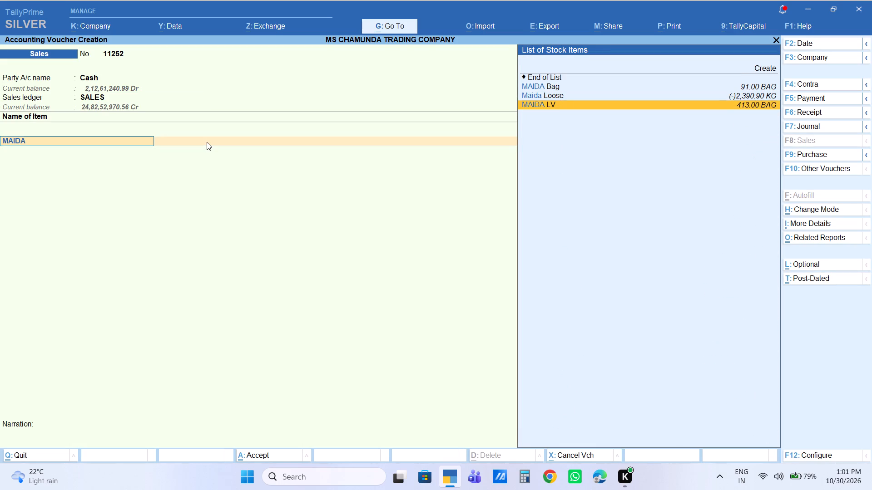
key("Return")
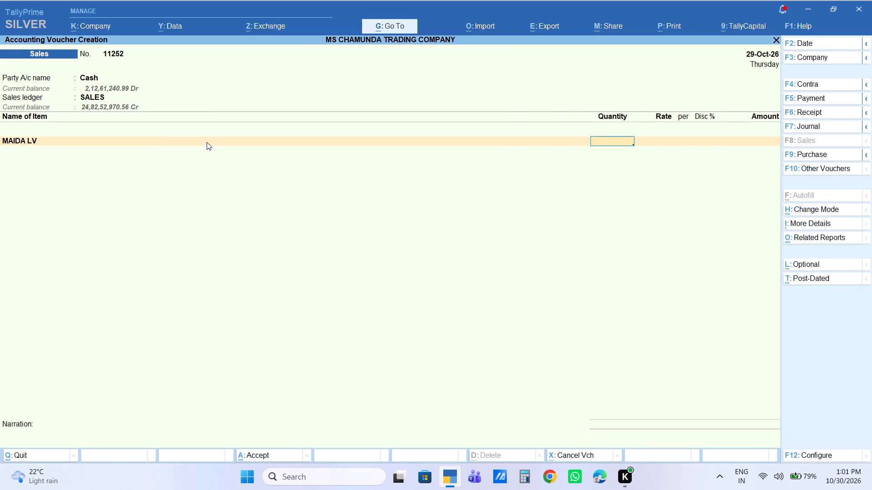
key("1")
key("Return")
key("Return")
key("Return")
key("Return")
key("Return")
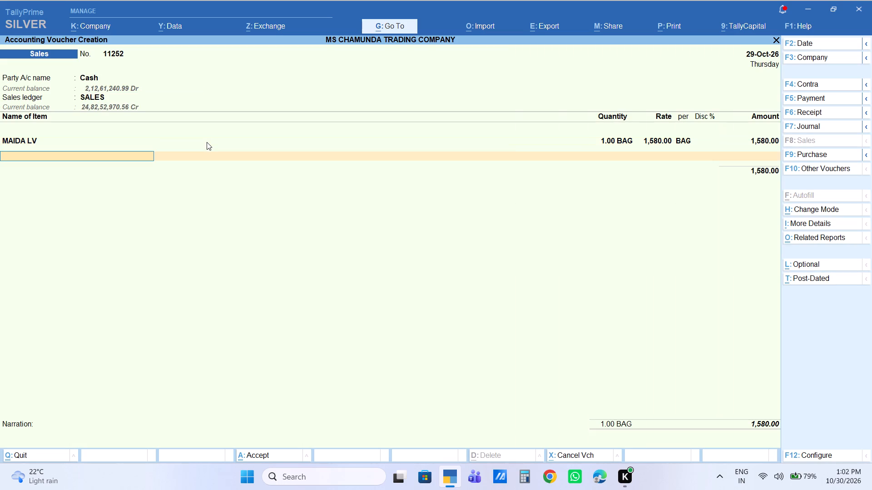
Add 1 bag of Aata 50kg with an amount of 1,600.
key("a")
key("a")
type("TA")
key("5")
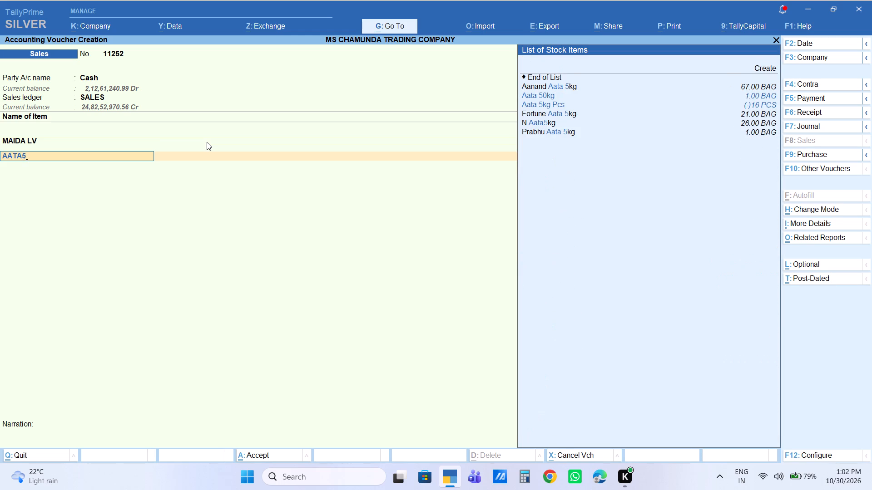
key("0")
key("Return")
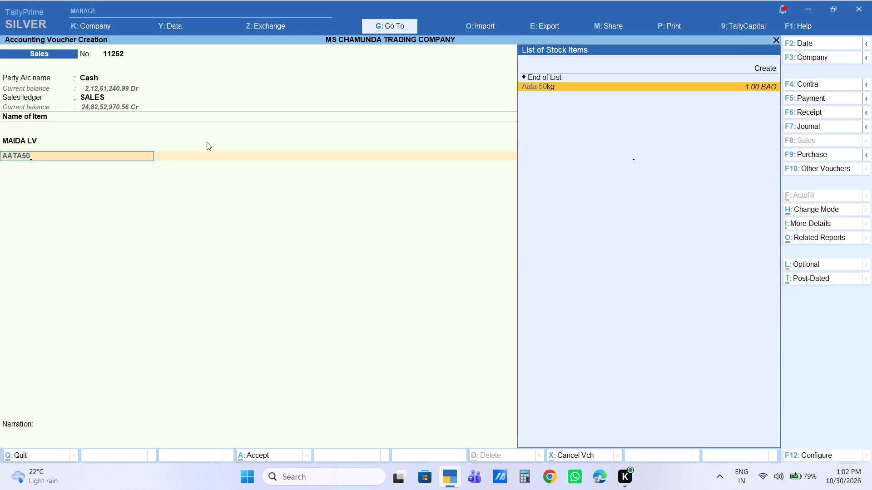
key("1")
key("Return")
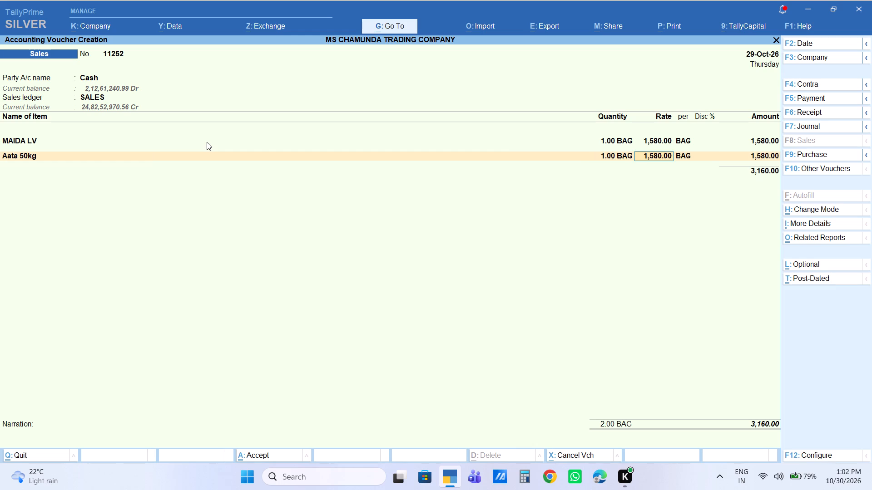
key("Return")
key("Return")
key("Return")
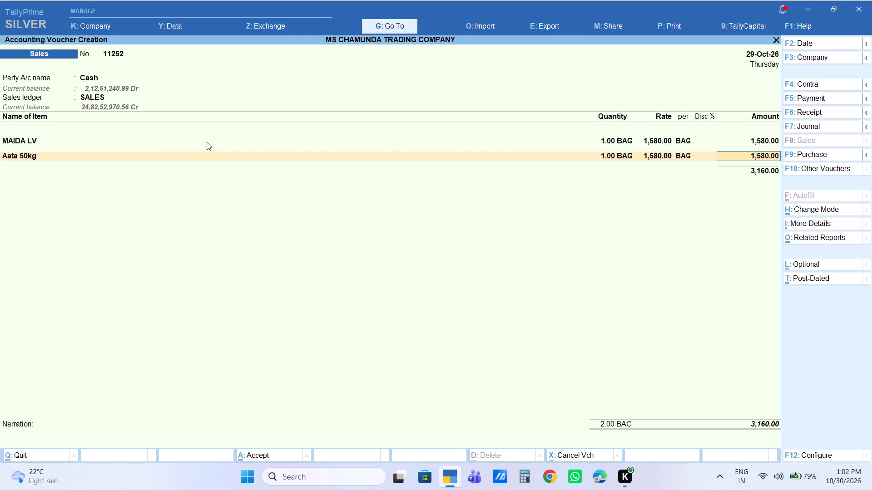
type("1600")
key("Return")
End the item list and add a Labour Charge of 10.
key("Return")
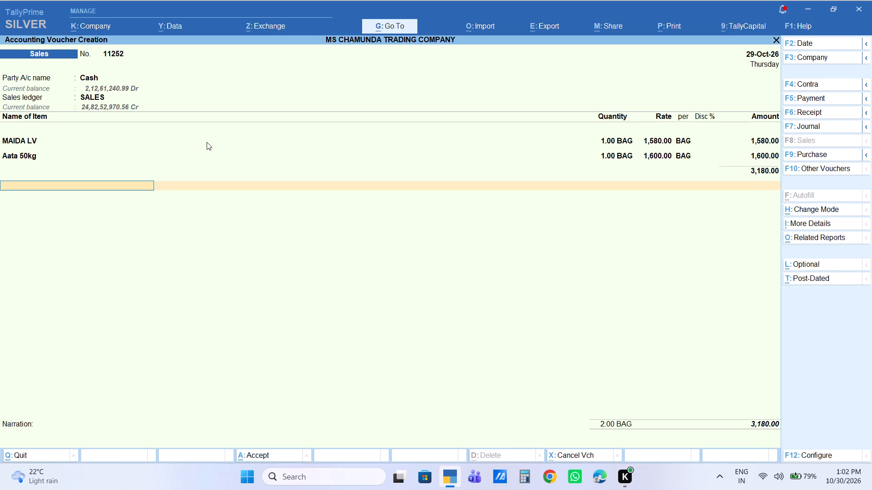
key("l")
key("Down")
key("Return")
key("Return")
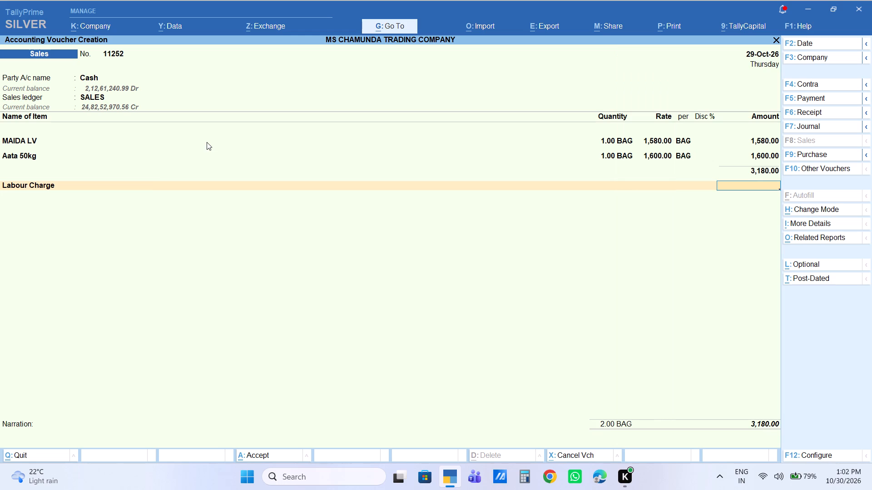
type("10")
key("Return")
key("Return")
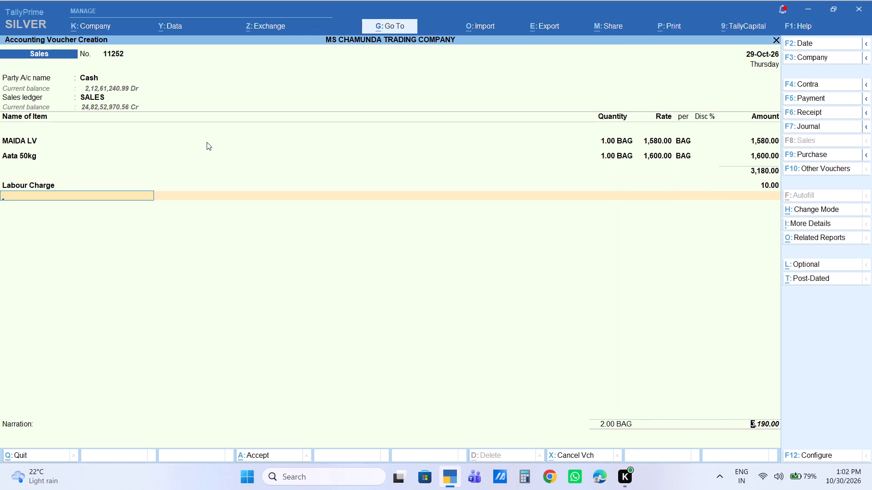
Leave the narration empty and save sales voucher 11252.
key("Return")
key("Return")
key("Return")
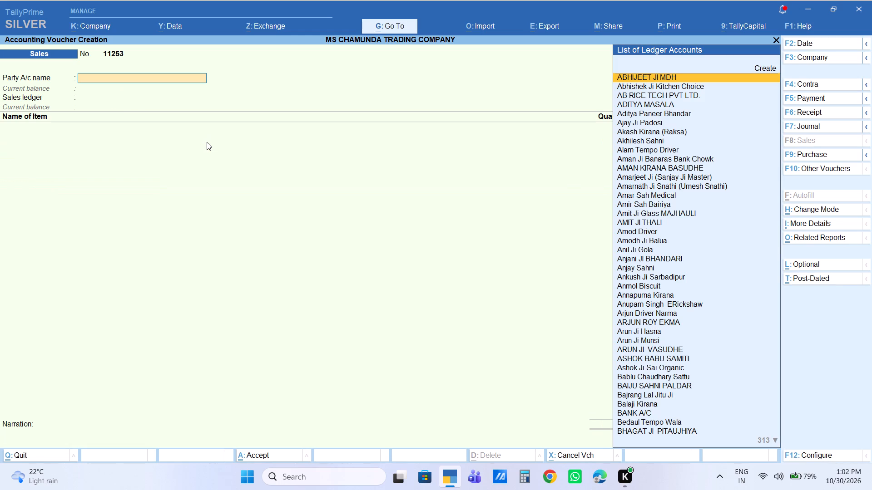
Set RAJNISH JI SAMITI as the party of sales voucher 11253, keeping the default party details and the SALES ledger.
type("RA")
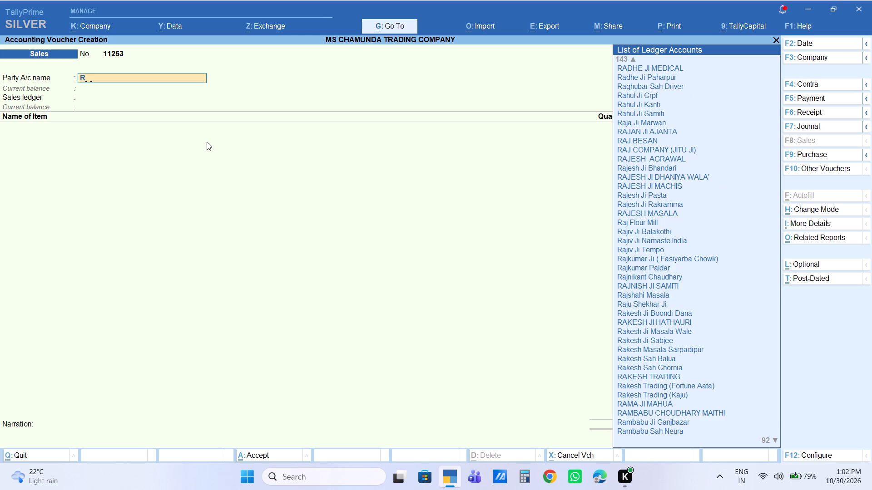
type("JNIS")
key("Return")
key("Return")
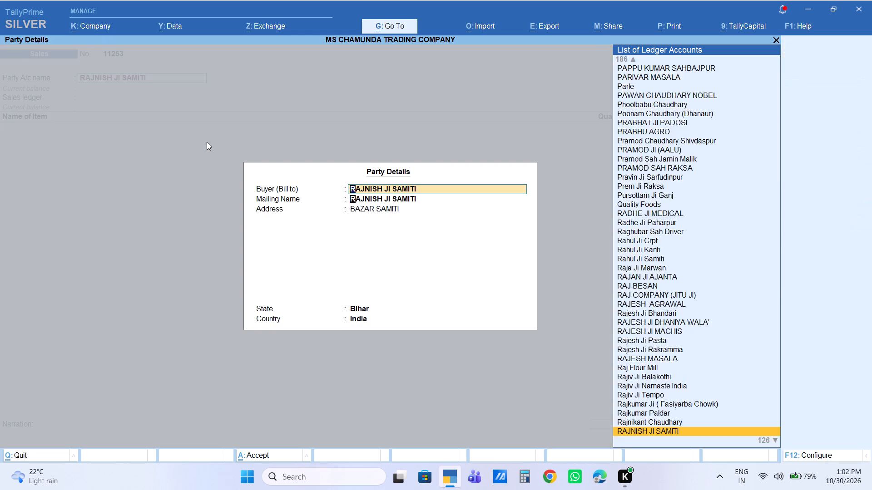
key("Return")
key("Return")
key("Return")
key("Return")
key("Return")
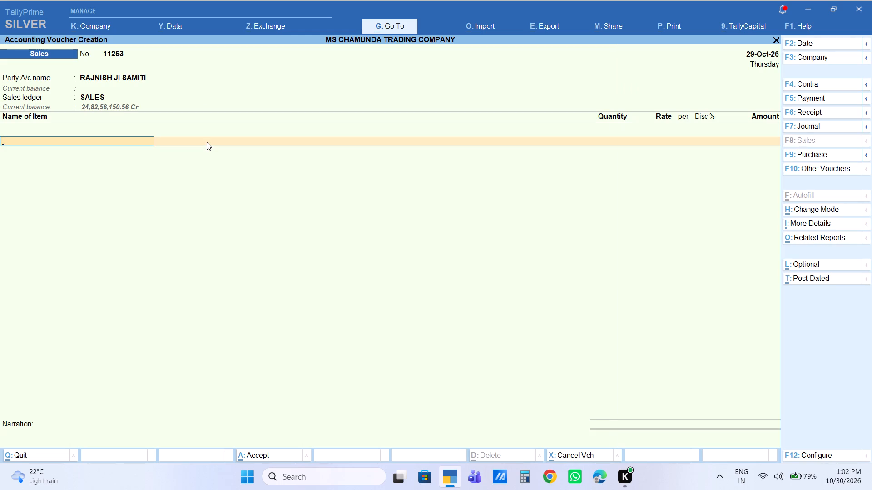
Add 1 peti of PARIVAR PAPAD PETI at the default rate of 2,200.
type("PARIVAR")
key("Down")
key("Down")
key("Down")
key("Return")
key("1")
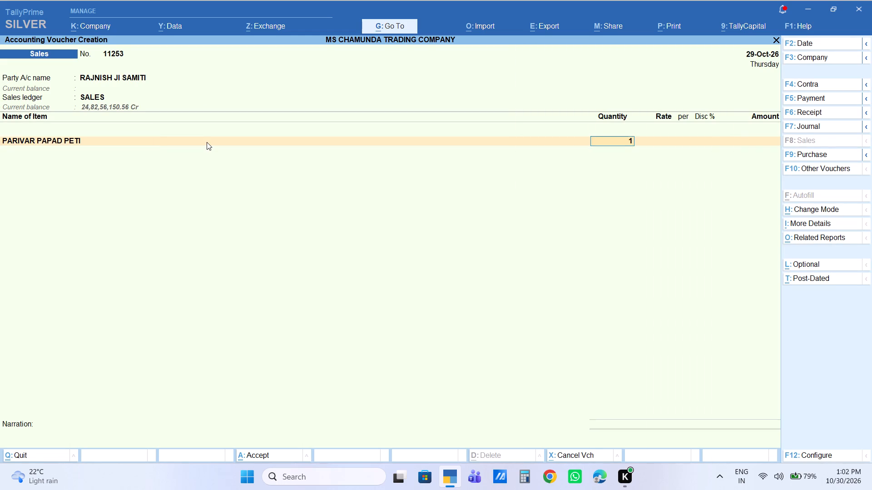
key("Return")
key("Return")
key("Return")
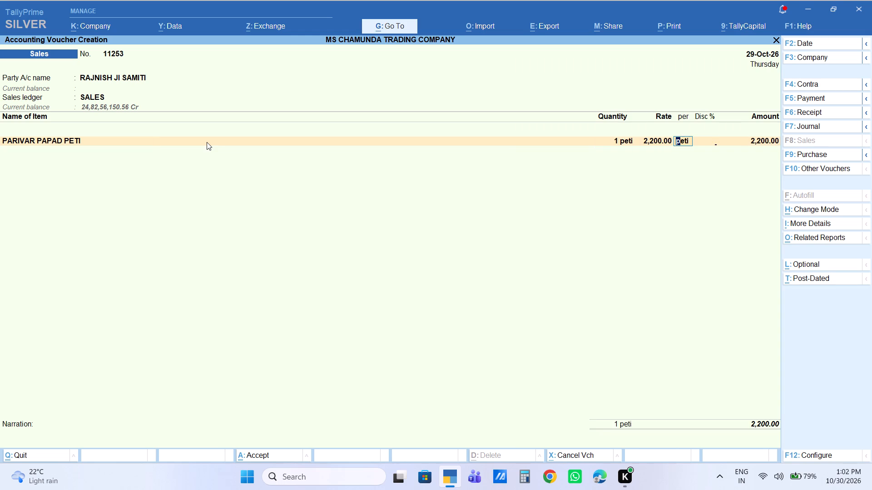
key("Return")
key("Return")
End the item list and save sales voucher 11253 with no extra charges and an empty narration.
key("Return")
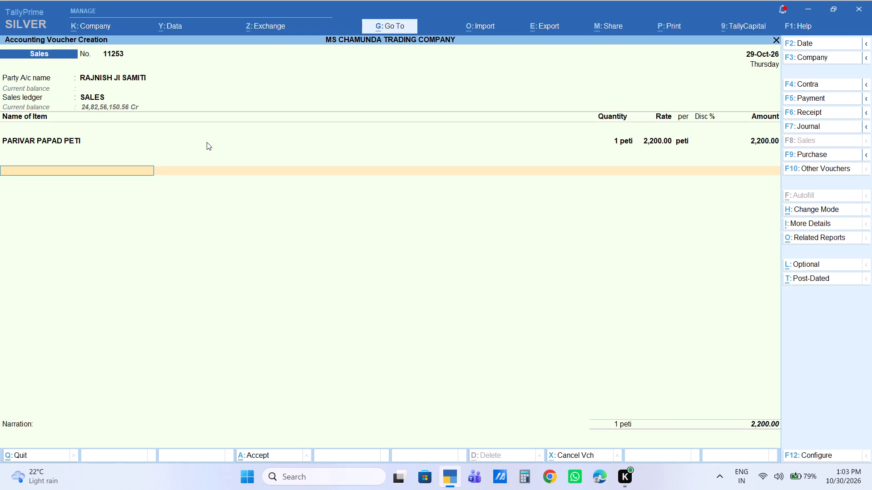
key("Return")
key("Return")
key("Return")
key("Return")
key("Return")
key("Return")
key("Return")
key("Return")
key("Return")
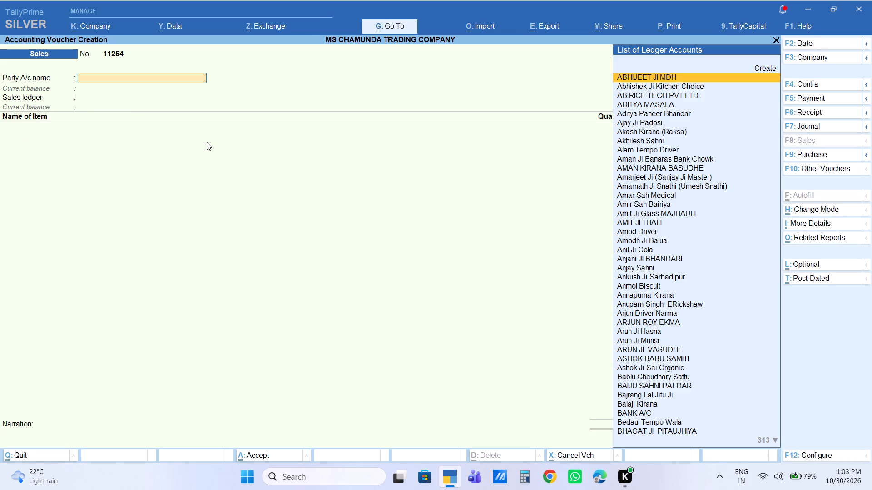
Set Mohan Kirana Samiti as the party of sales voucher 11254, keeping the default party details and the SALES ledger.
type("MOHAN")
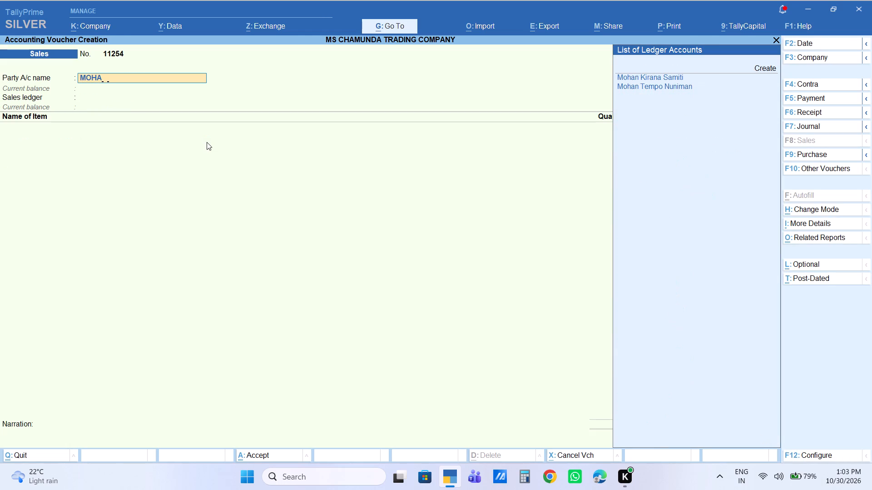
key("Down")
key("Down")
key("Up")
key("Return")
key("Return")
key("Return")
key("Return")
key("Return")
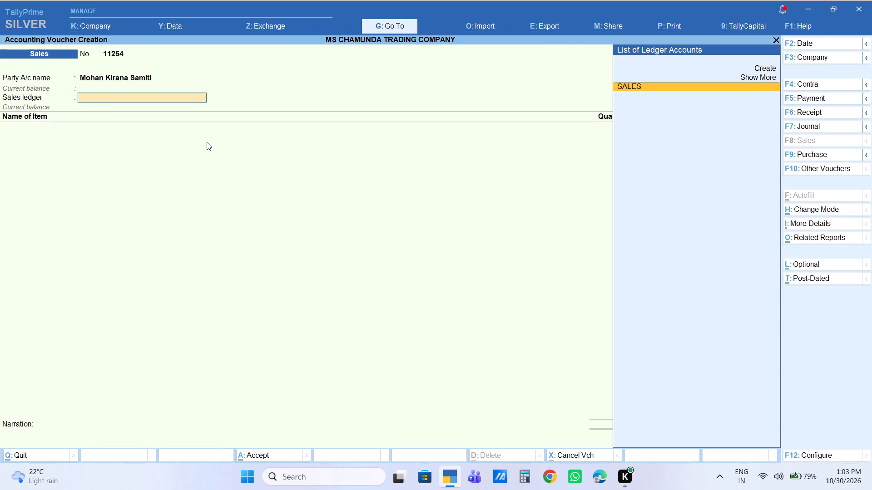
key("Return")
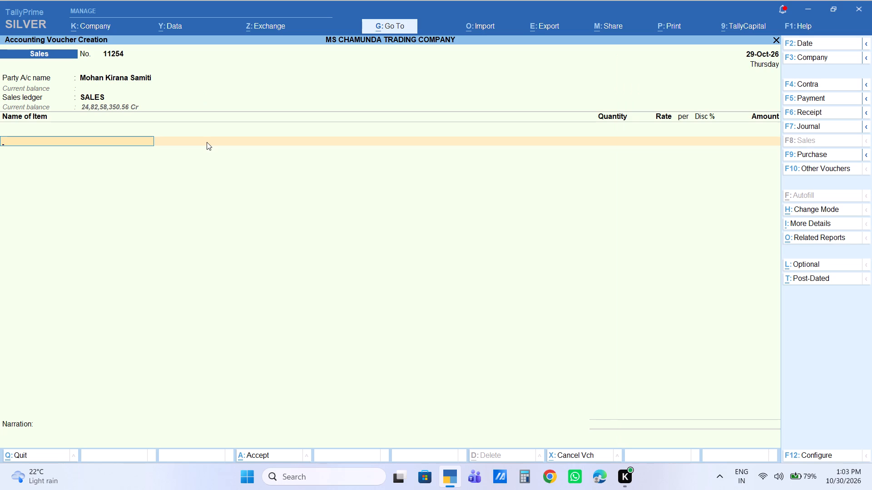
Add 1 bag of MASOOR DAL 30kg with an amount of 2,100.
type("MASOO")
key("Down")
key("Return")
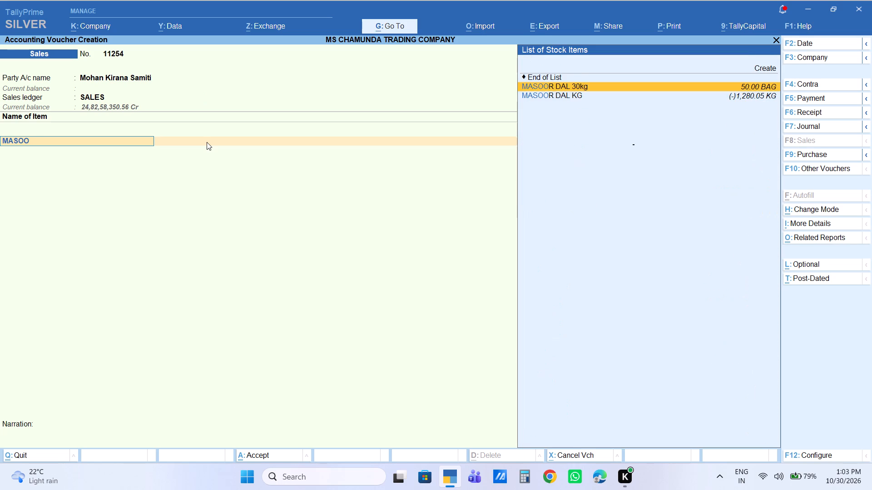
key("1")
key("Return")
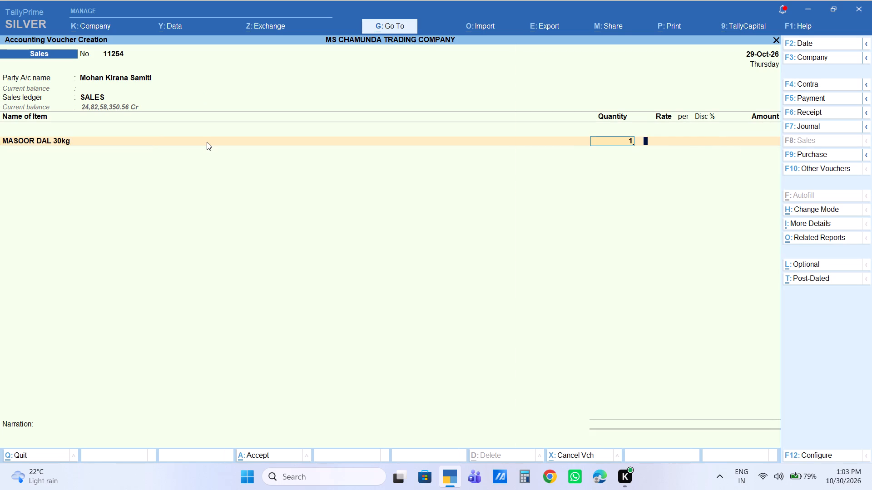
key("Return")
key("Return")
key("Return")
key("Return")
key("BackSpace")
type("2100")
key("Return")
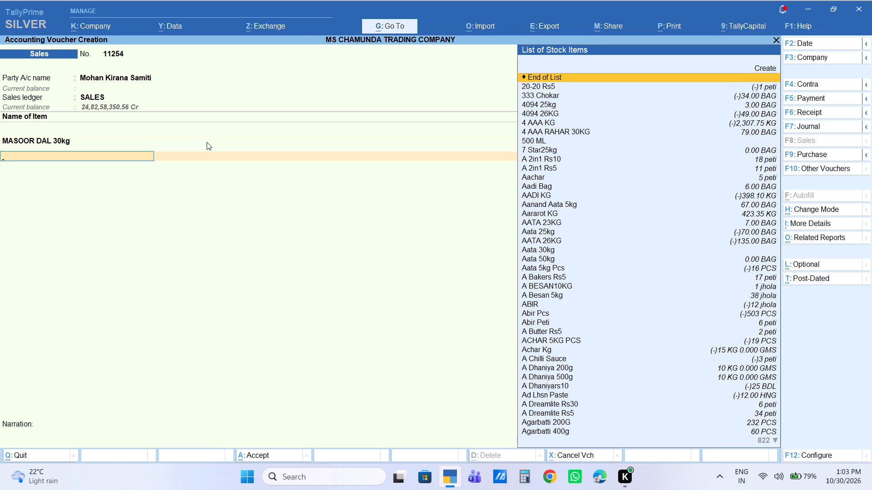
Add 1 bag of Aata 50kg with an amount of 1,590.
type("AATA50")
key("Return")
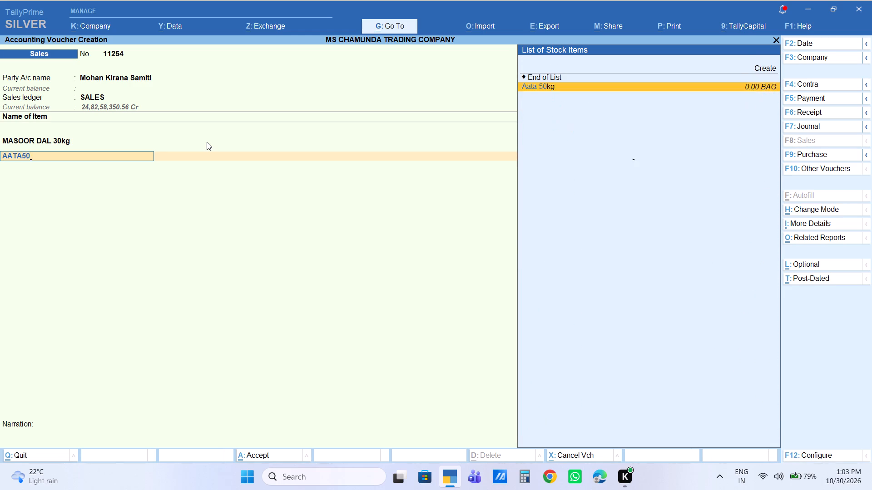
key("1")
key("Return")
key("Return")
key("Return")
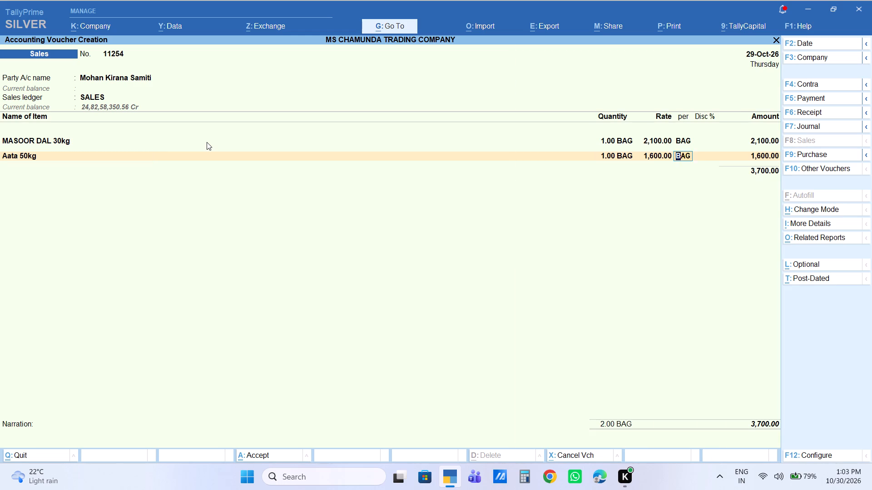
key("Return")
type("159")
key("0")
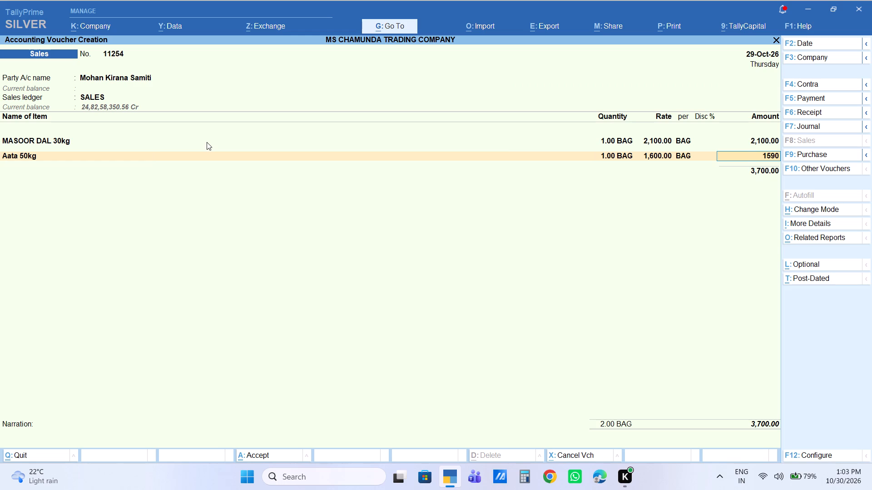
key("Return")
Add 1 peti of Best 1L with an amount of 1,440.
type("BEST")
key("1")
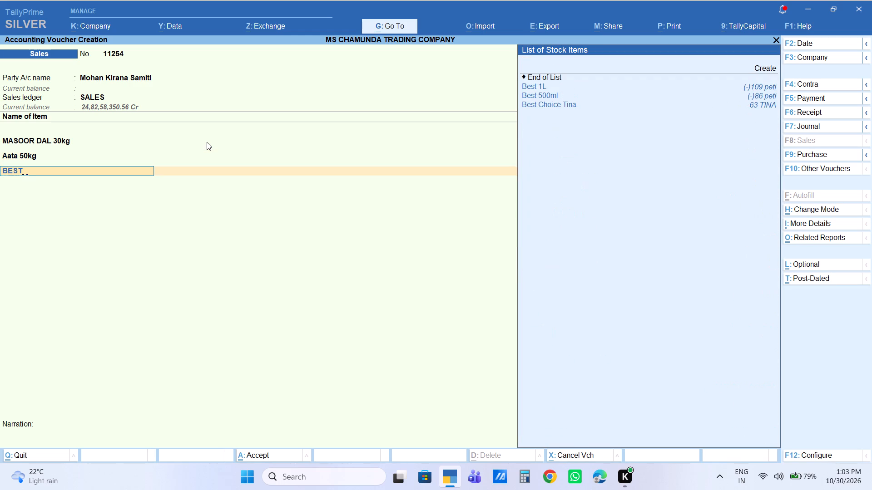
key("Return")
key("1")
key("Return")
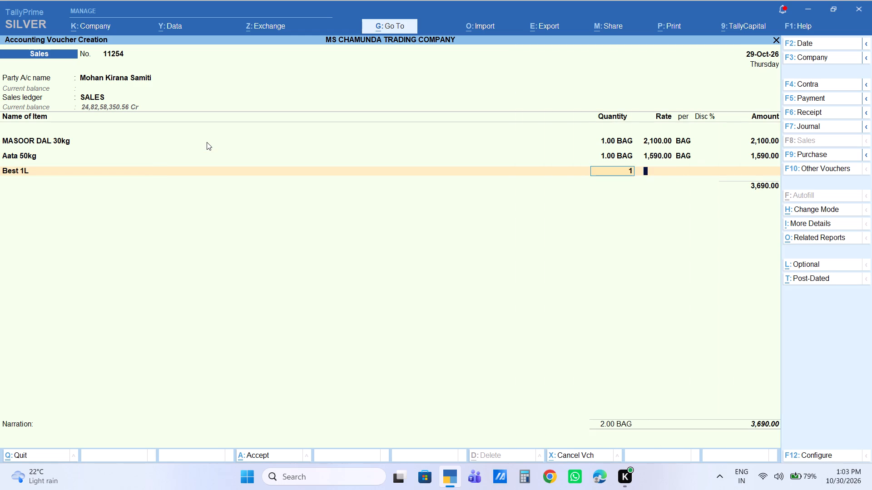
key("Return")
key("Return")
key("Return")
type("1440")
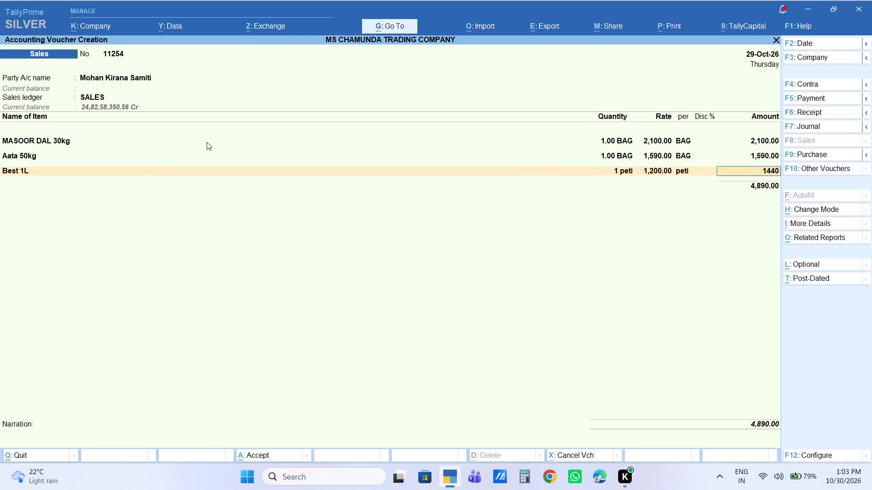
key("Return")
End the item list and add a Labour Charge of 10.
key("Return")
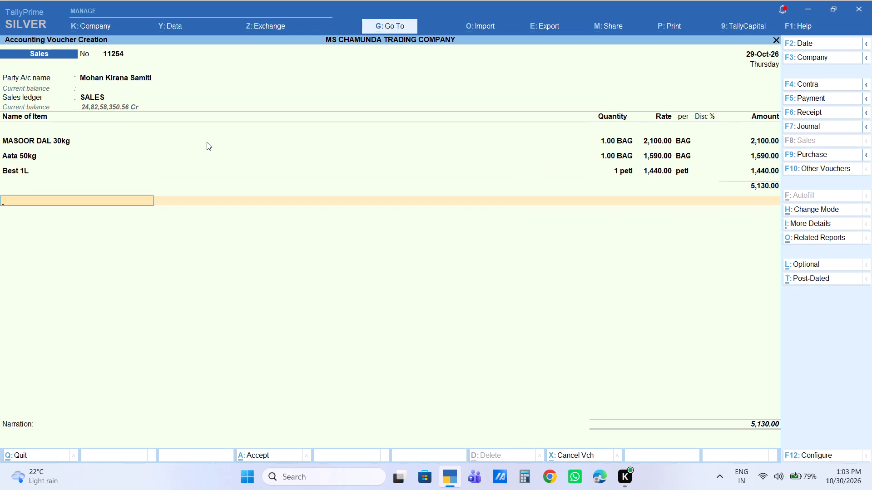
type("LA")
key("Return")
key("Return")
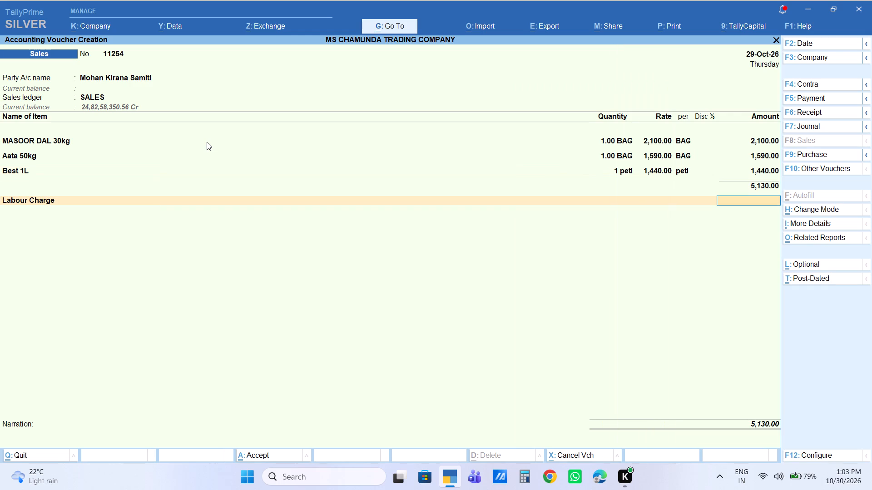
type("10")
key("Return")
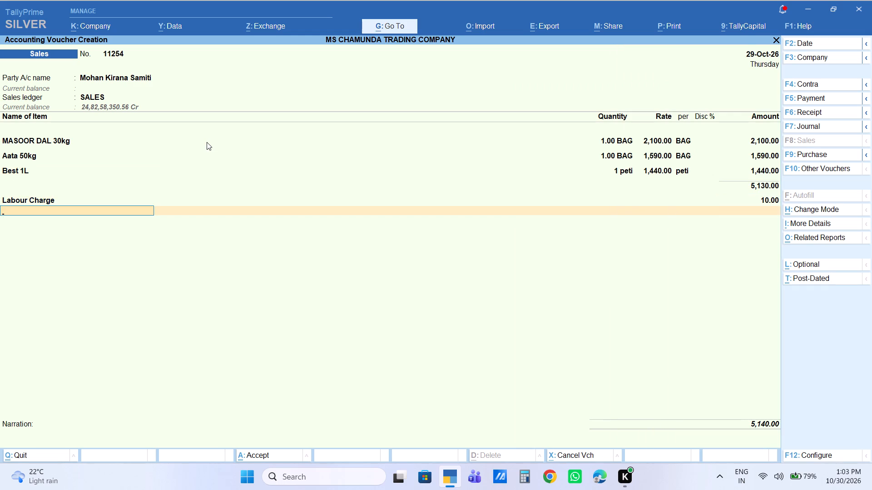
Leave the narration empty and save sales voucher 11254.
key("Return")
key("Return")
key("Return")
key("Return")
key("Return")
key("Return")
key("Return")
key("Return")
key("Return")
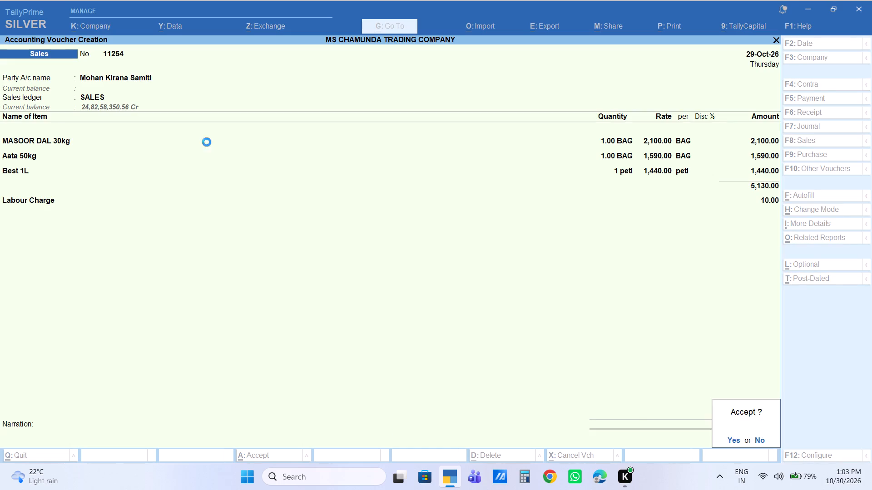
In a new receipt voucher with the Cash account, credit Mohan Kirana Samiti with 4,640 against bill 11254.
key("F6")
type("CA")
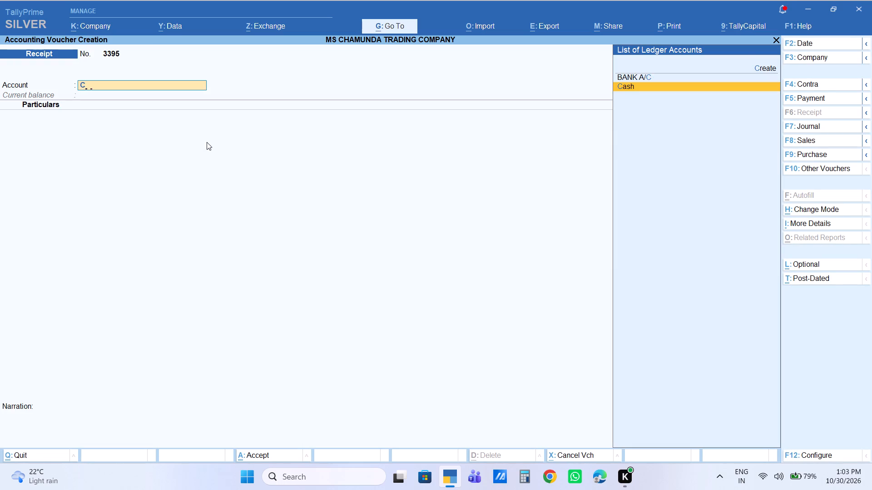
key("Return")
type("MOHA")
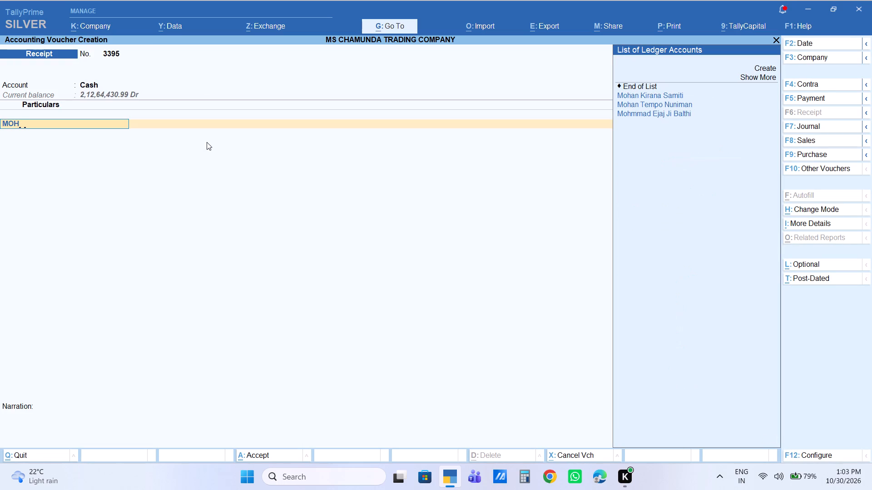
key("Down")
key("Return")
key("Return")
key("Return")
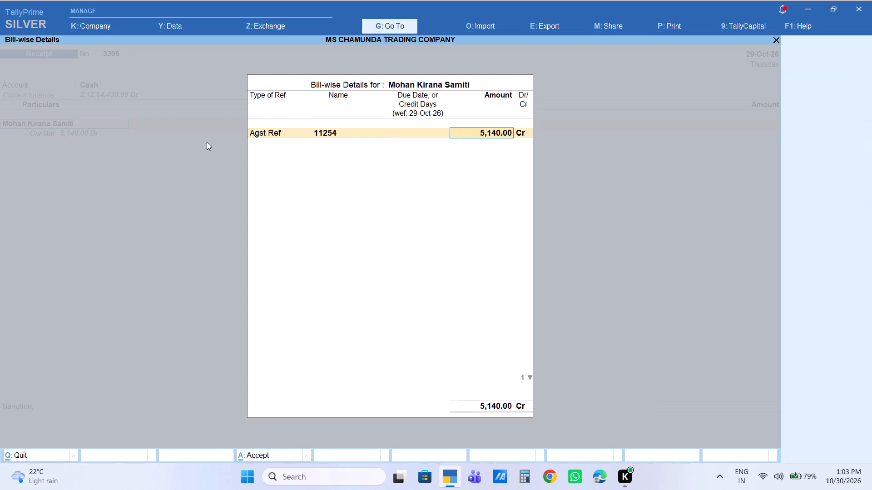
type("4640")
key("Return")
key("Return")
key("Return")
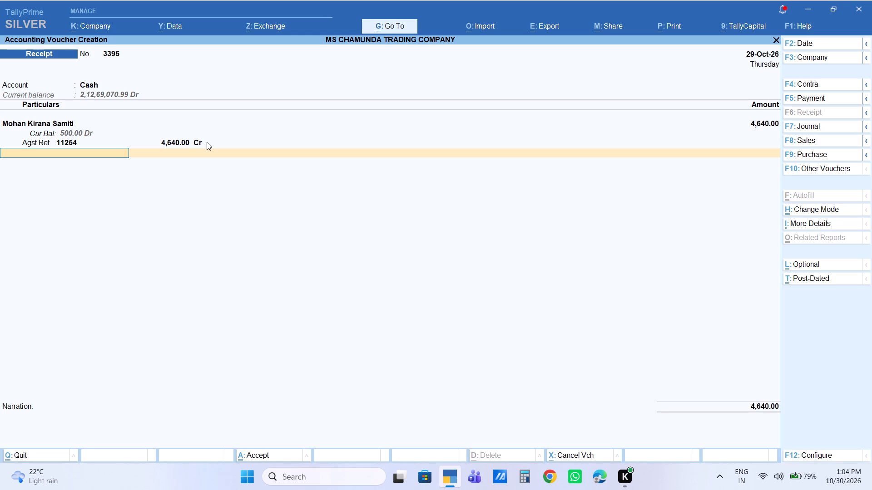
End the particulars, leave the narration empty and save receipt voucher 3395.
key("Return")
key("Return")
key("Return")
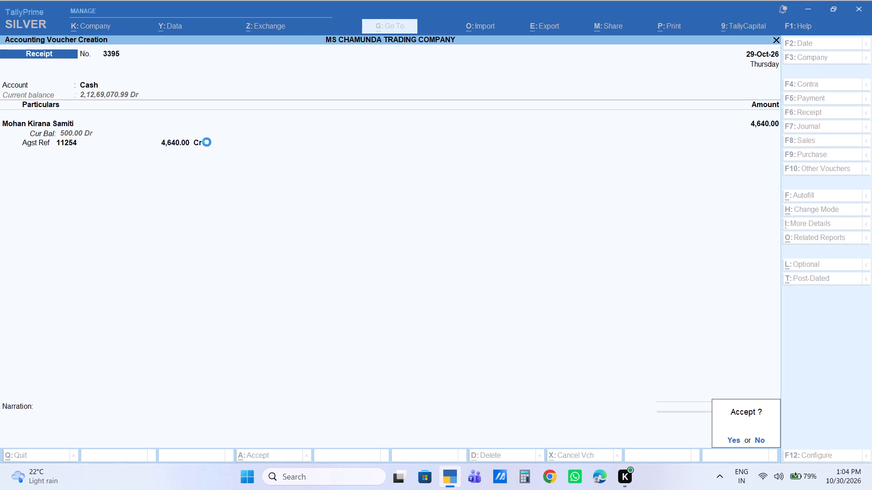
key("Return")
key("Return")
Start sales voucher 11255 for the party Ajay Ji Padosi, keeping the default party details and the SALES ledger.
key("F8")
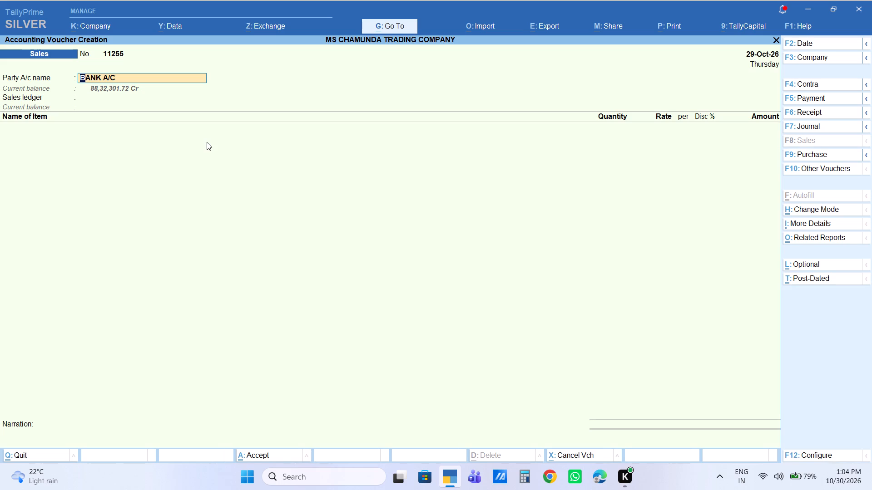
type("AJAY")
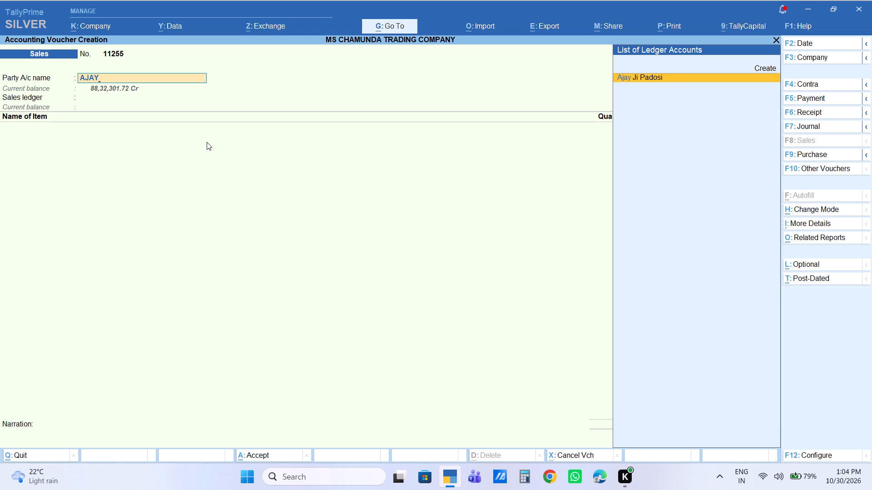
key("Return")
key("Return")
key("Return")
key("Return")
key("Return")
key("Return")
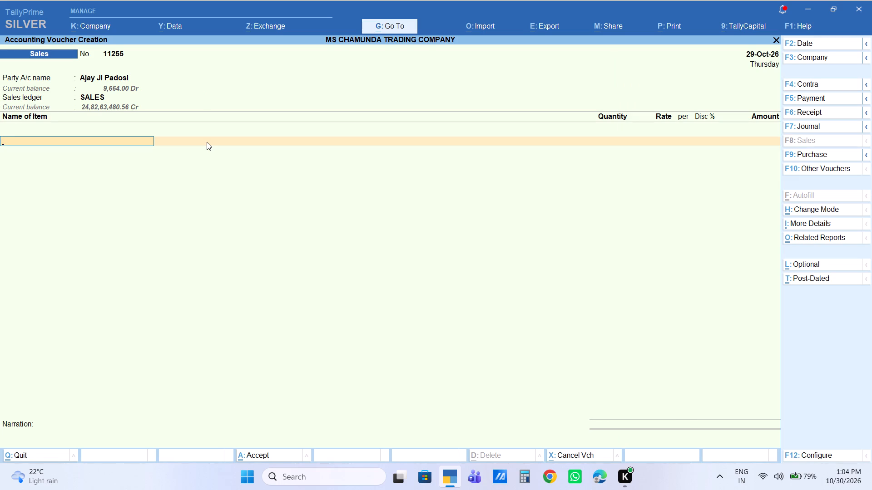
Add the stock item Surf Kg with a quantity of 2 KG, keeping the default rate of 80.00 per KG.
type("SURF")
key("Down")
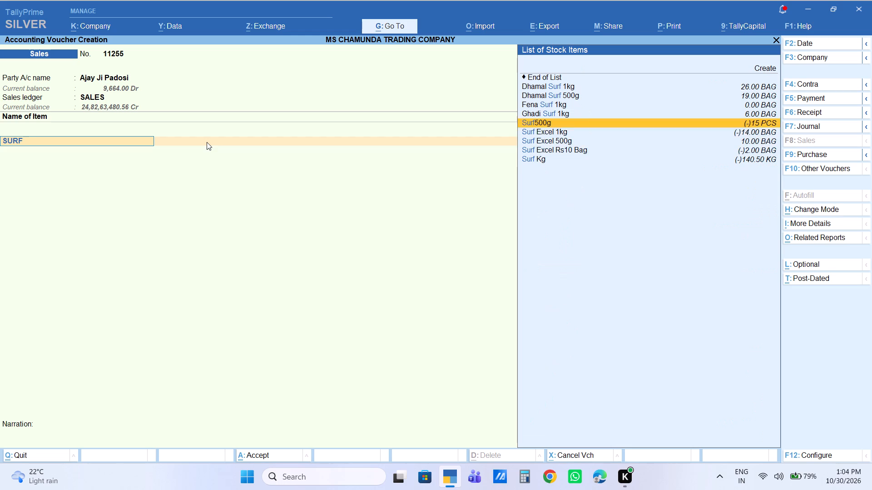
key("Down")
key("Down")
key("Down")
key("Up")
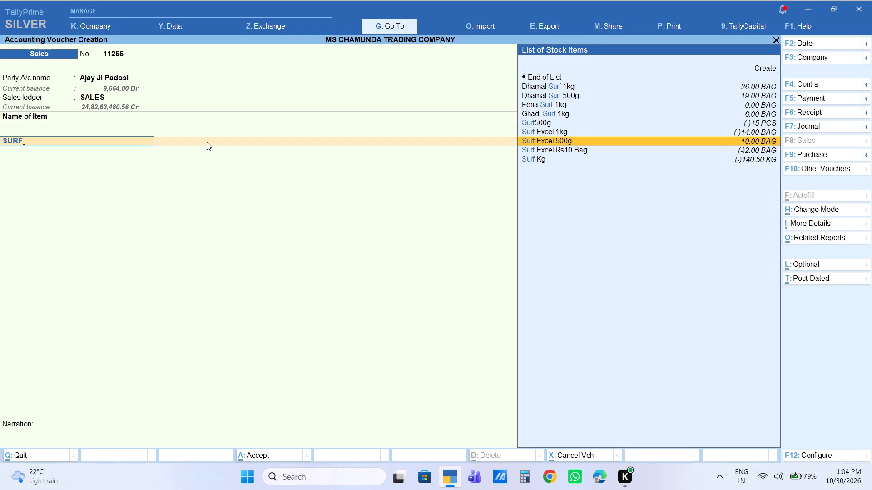
key("Down")
key("Down")
key("Return")
key("2")
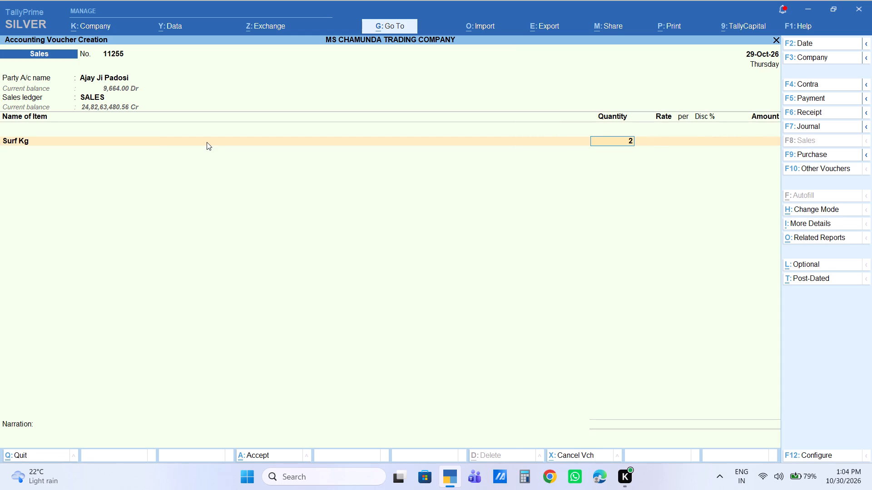
key("Return")
key("Return")
key("Return")
key("Return")
key("Return")
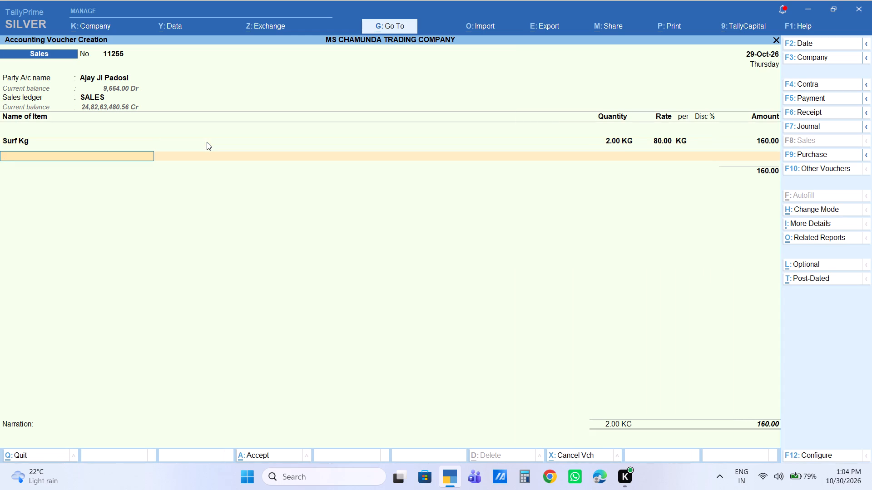
Add the stock item P MIRCH 500G with a quantity of 0.5 KG and an amount of 150.
type("P MIRCHA")
key("Down")
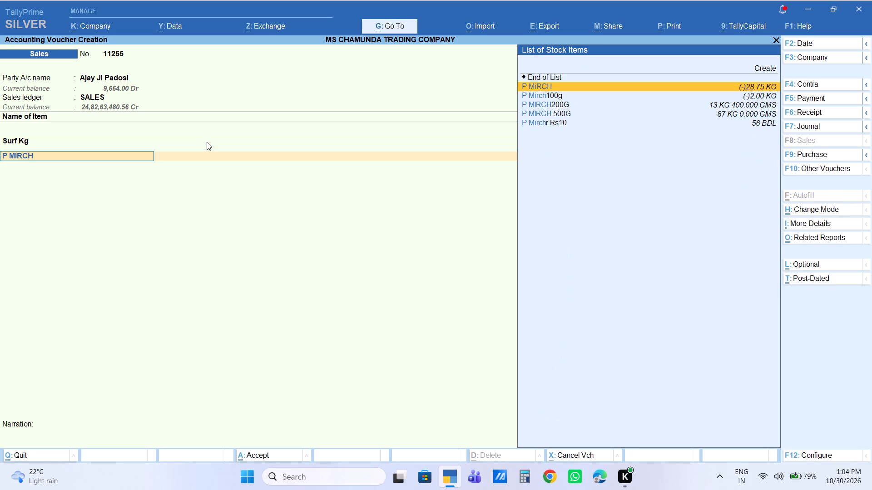
key("Down")
key("Down")
key("Down")
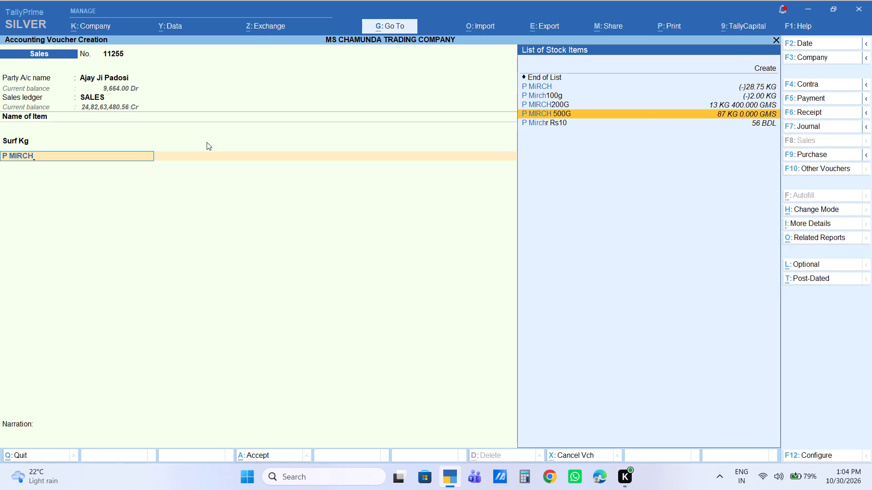
key("Return")
key("1")
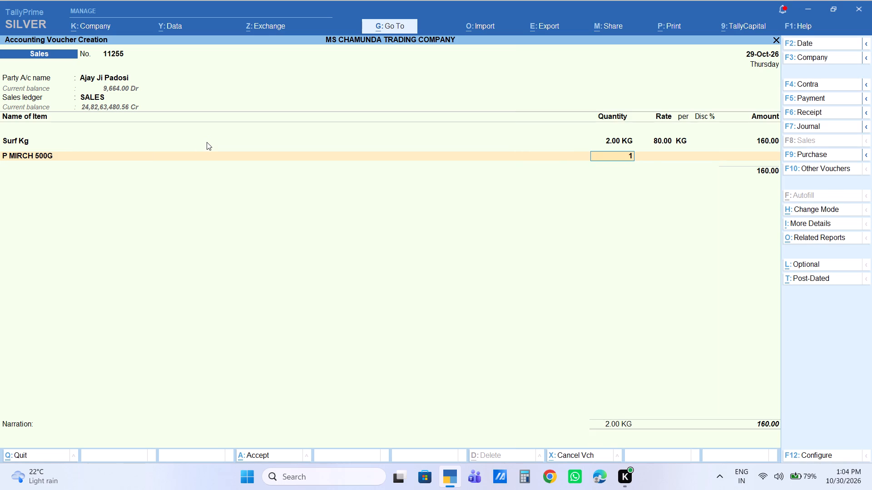
key("Return")
key("BackSpace")
type(".5")
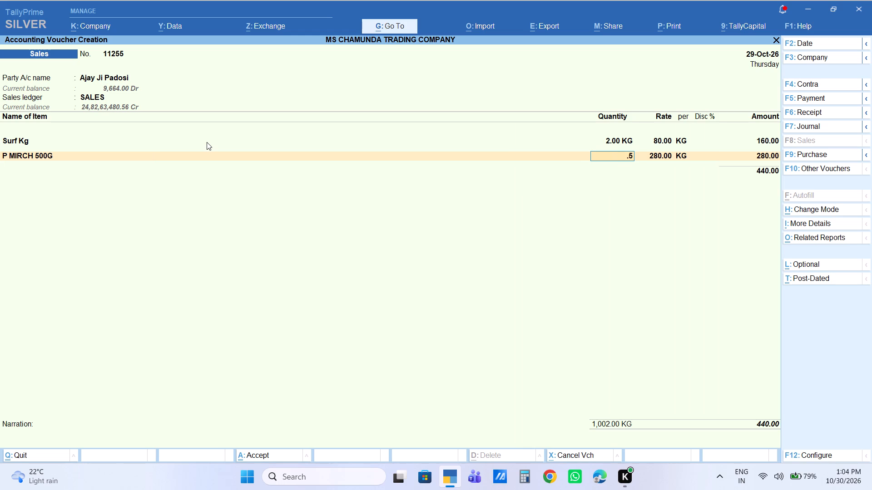
key("Return")
key("Return")
key("Return")
key("Return")
type("150")
key("Return")
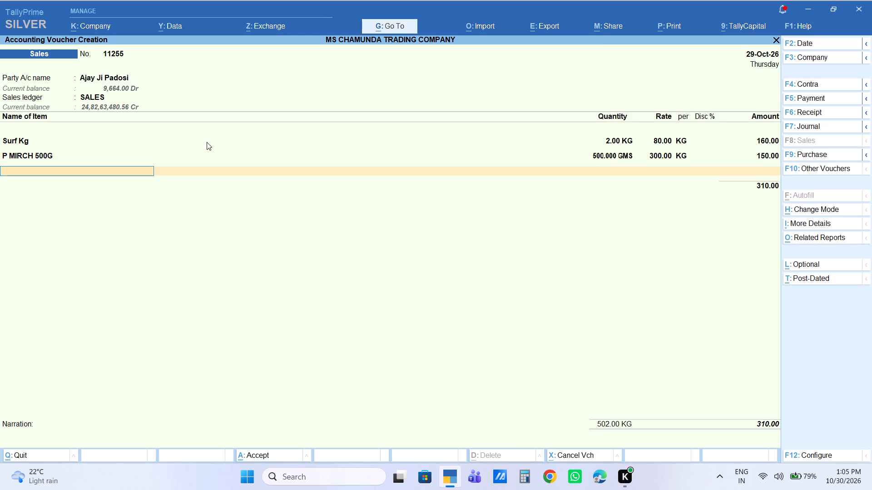
Add the stock item Harpic 500ml with a quantity of 1 PCS, keeping the default rate of 70.00.
type("HARPI")
key("Down")
key("Down")
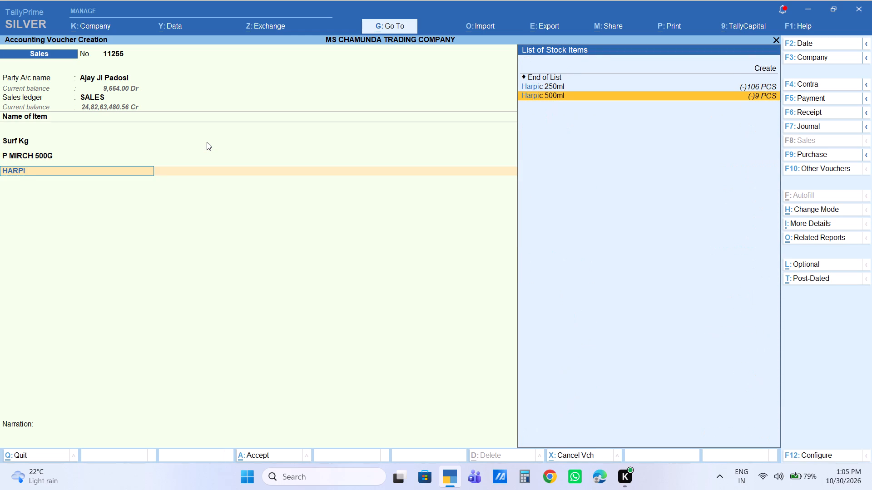
key("Return")
key("1")
key("Return")
key("Return")
key("Return")
key("Return")
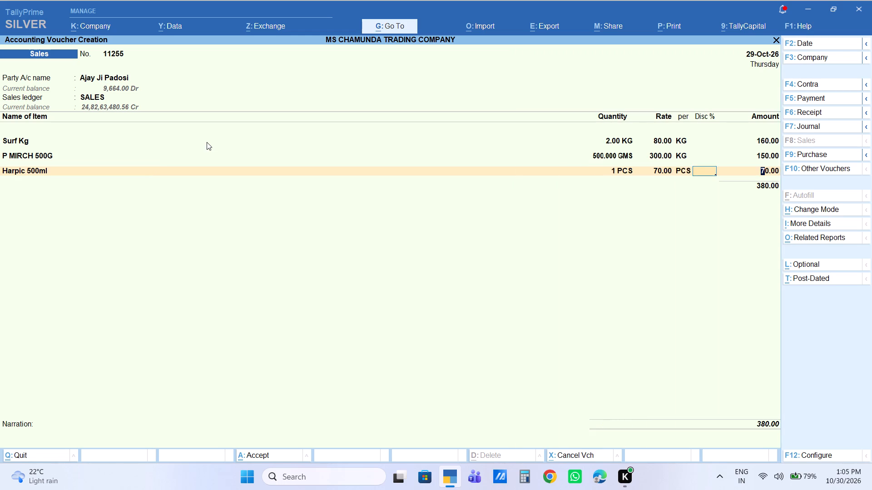
key("Return")
Add the stock item RUN ONN with a quantity of 1 PCS at the default rate of 65.00, and end the item list.
type("RUNO")
key("Down")
key("Return")
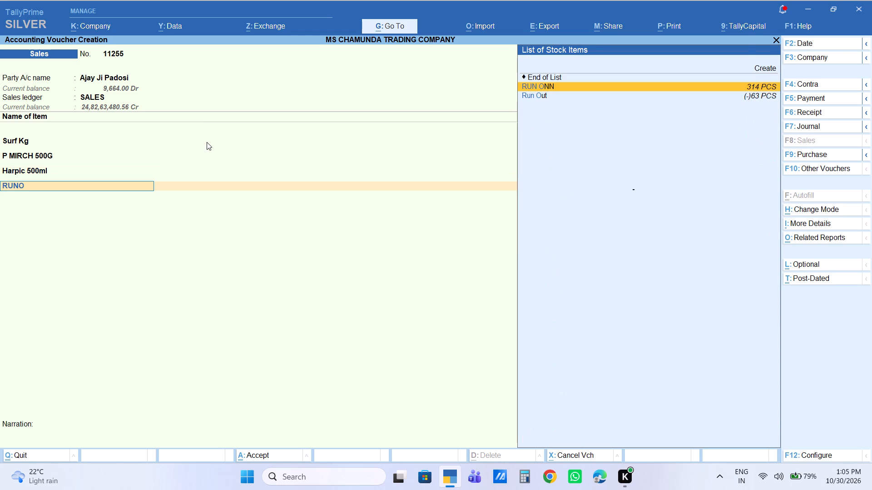
key("1")
key("Return")
key("Return")
key("Return")
key("Return")
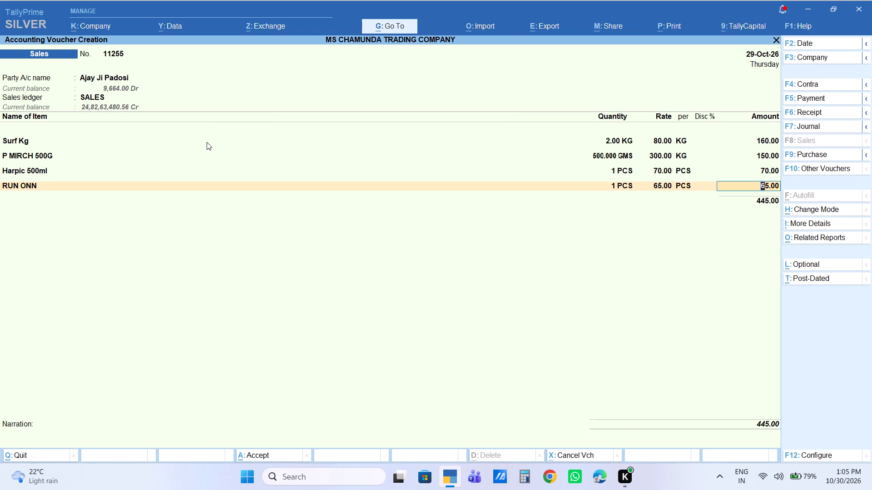
key("Return")
key("Return")
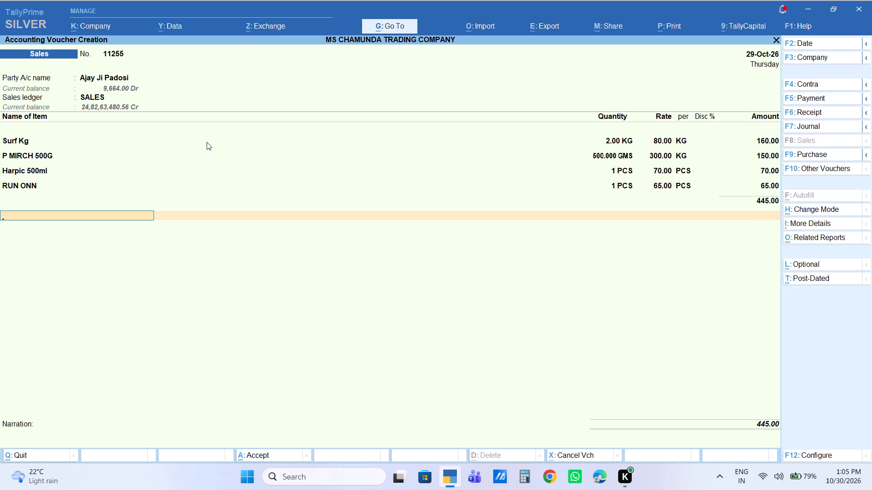
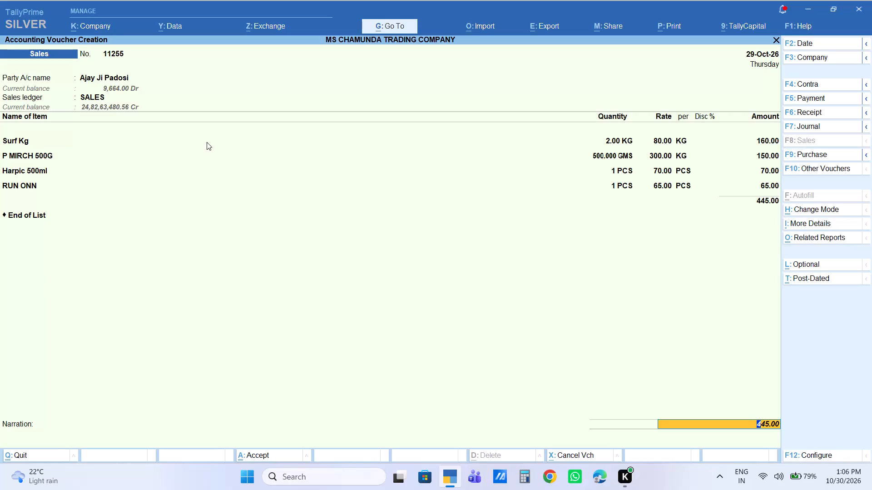
Allocate the 445.00 Dr bill to new reference 11255 and save the four-item credit sales voucher.
key("Return")
key("Return")
key("Return")
key("Return")
key("Return")
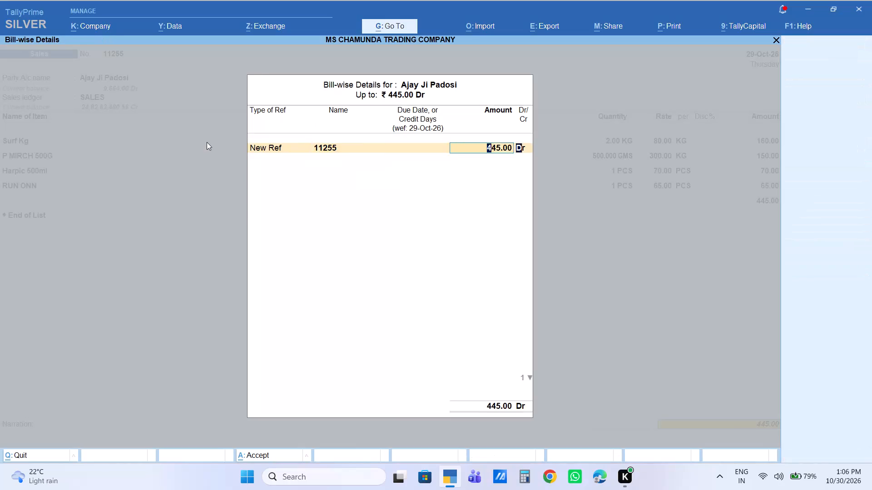
key("Return")
key("Return")
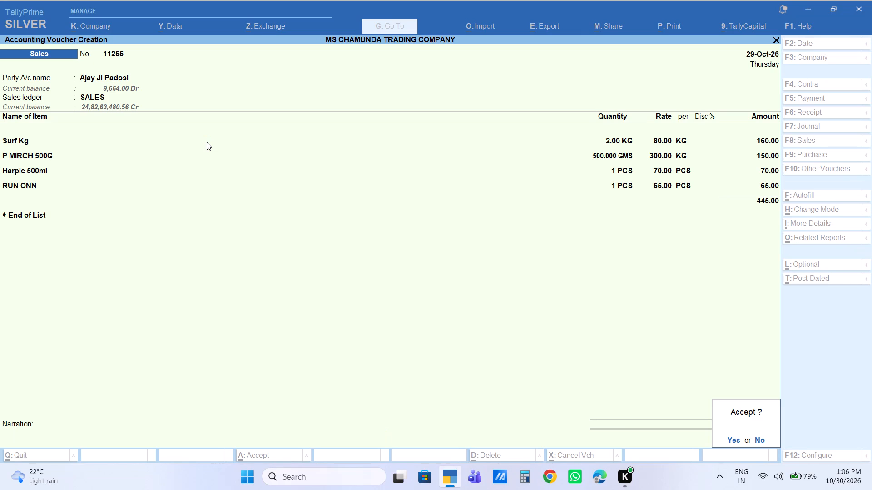
key("Return")
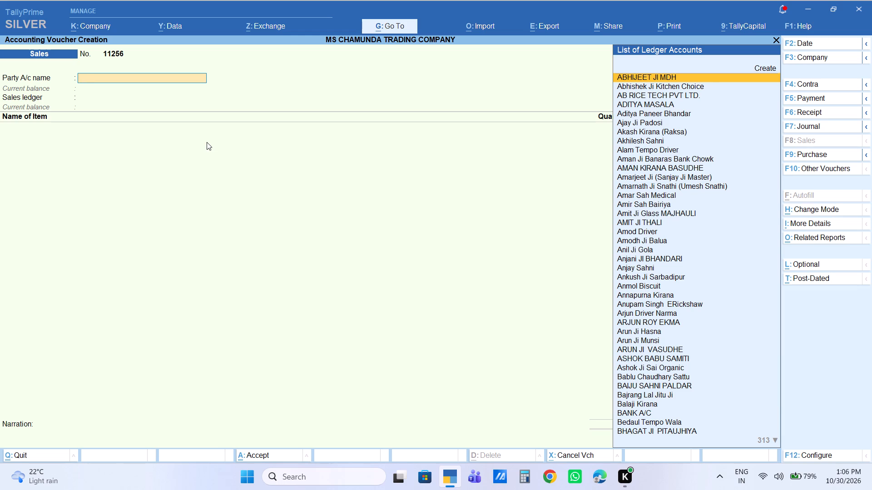
Set Cash as the party account of the new sales voucher and keep the default buyer and mailing name.
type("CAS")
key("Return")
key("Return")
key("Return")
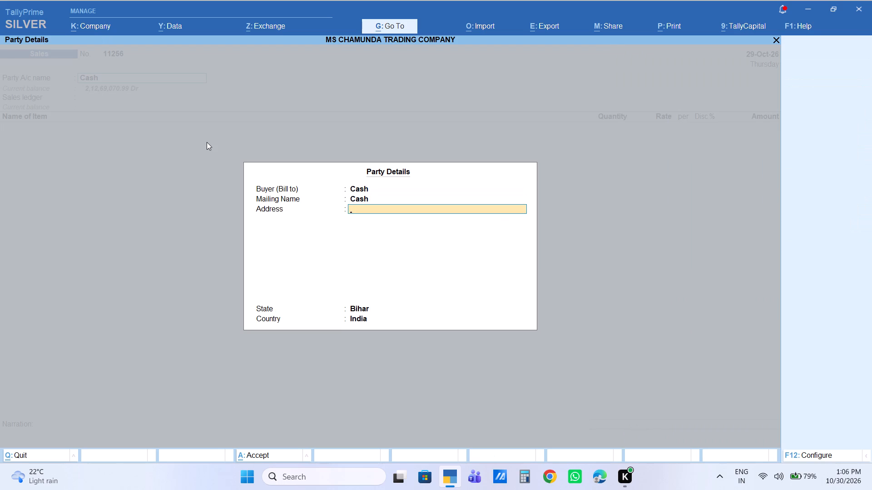
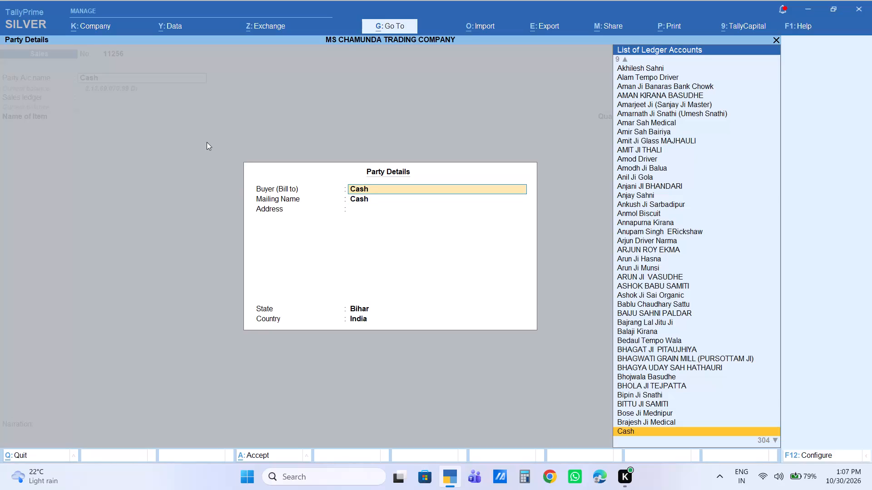
Enter the customer's name as buyer in the cash voucher's party details and choose SALES as the sales ledger.
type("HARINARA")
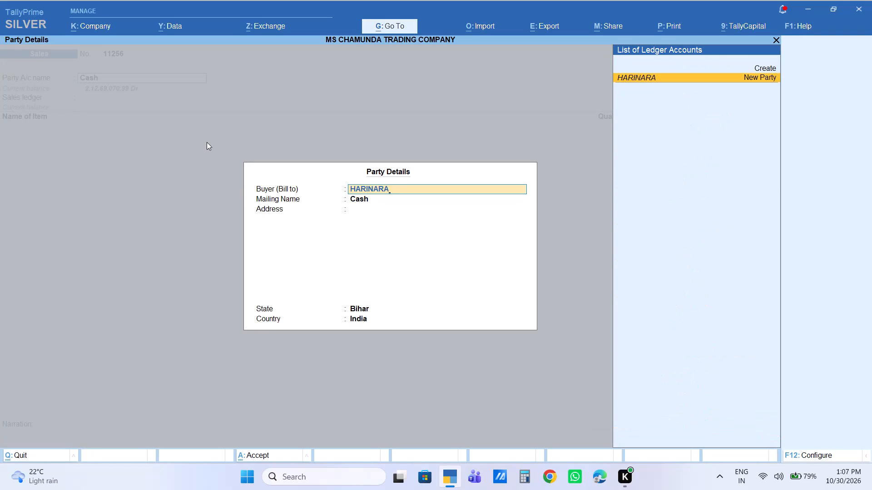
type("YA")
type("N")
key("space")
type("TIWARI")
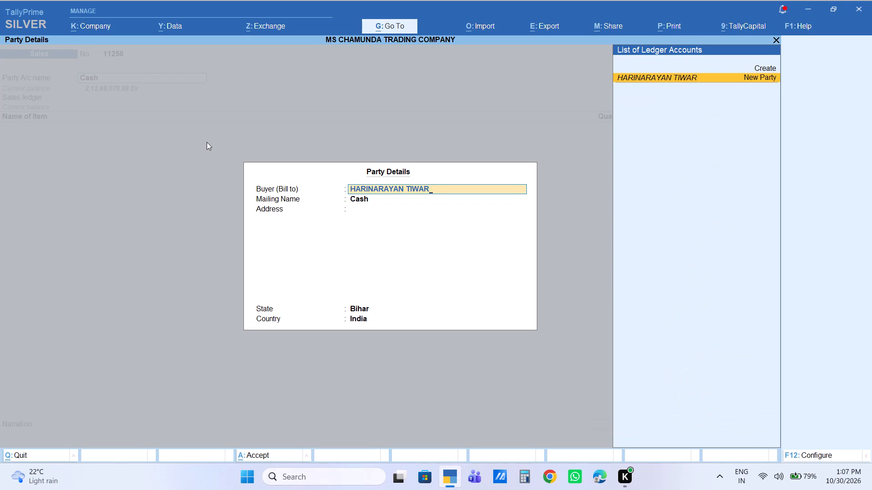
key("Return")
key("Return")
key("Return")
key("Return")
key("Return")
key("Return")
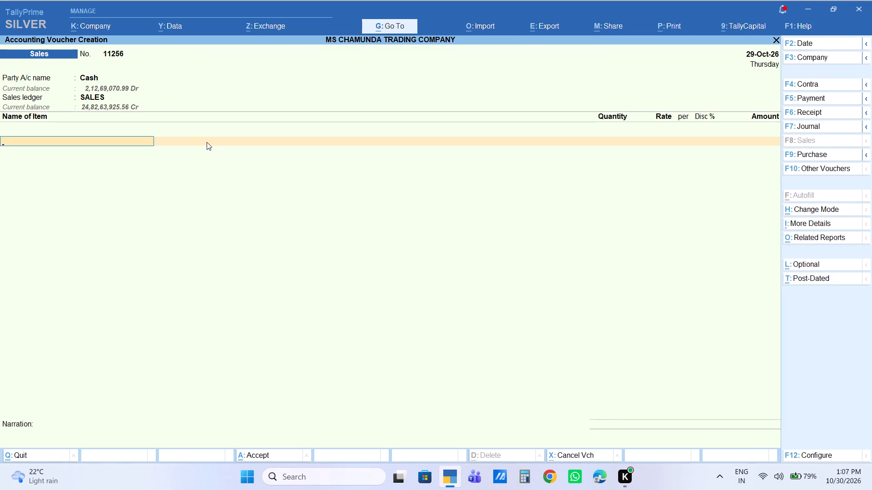
Add the item CHURA 23KG with a quantity of 2 bags and an amount of 1,680.00.
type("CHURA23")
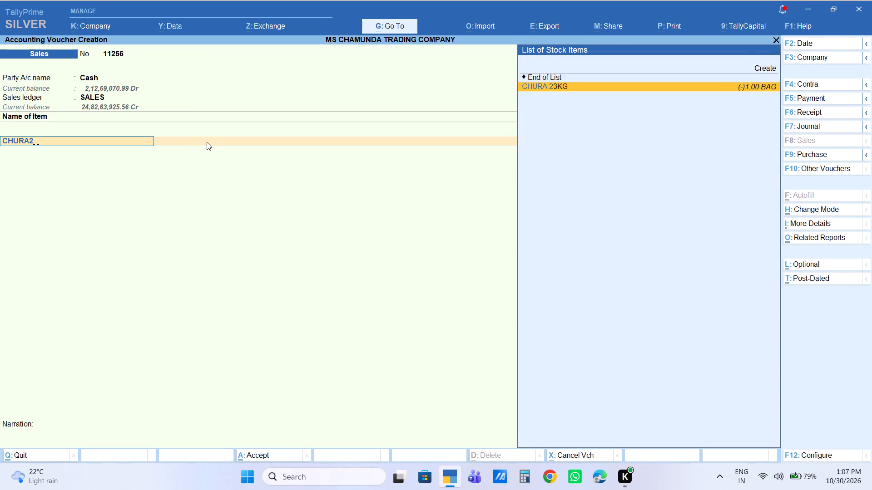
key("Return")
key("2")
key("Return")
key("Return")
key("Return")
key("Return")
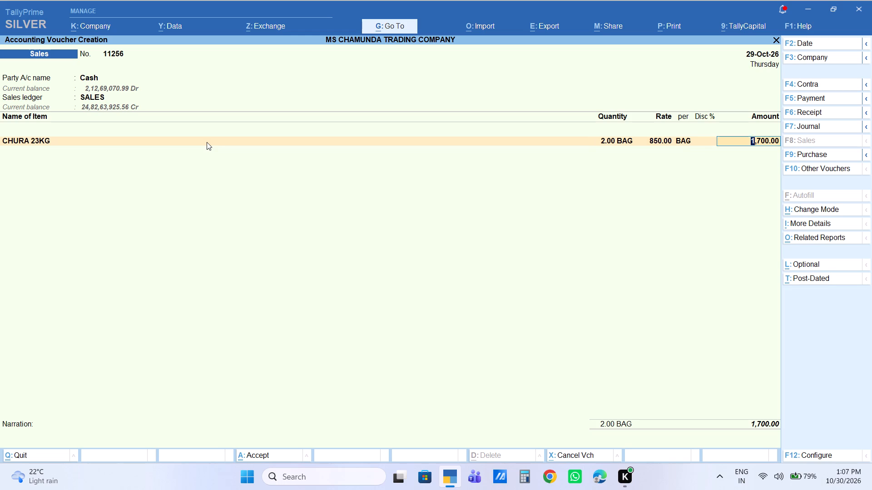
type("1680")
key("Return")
End the item list, add a Labour Charge of 4.00 and save the cash sales voucher.
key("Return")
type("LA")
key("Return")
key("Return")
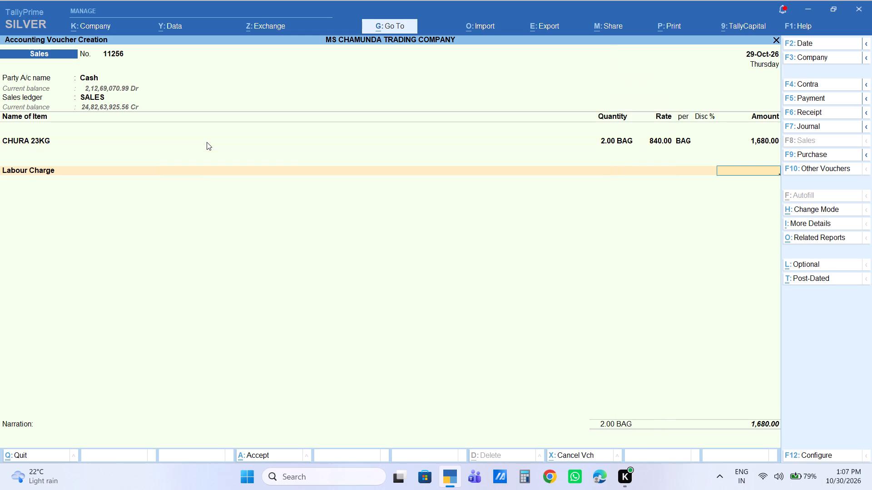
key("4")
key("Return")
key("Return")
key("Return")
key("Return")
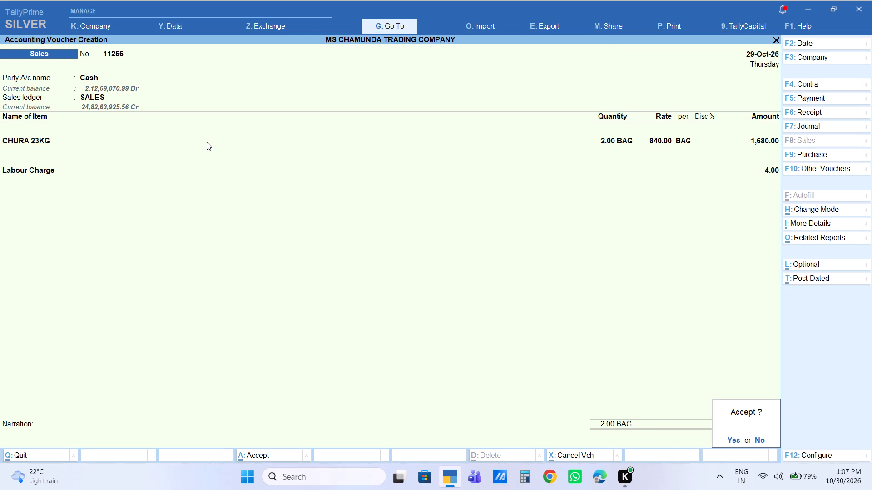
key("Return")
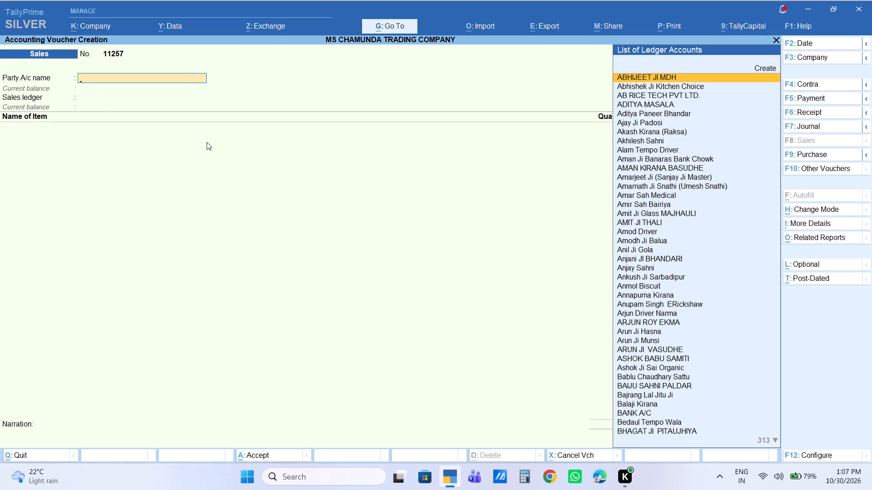
Set the Krishna customer account from Fatehpur as the new voucher's party, keep its default details and choose SALES as the sales ledger.
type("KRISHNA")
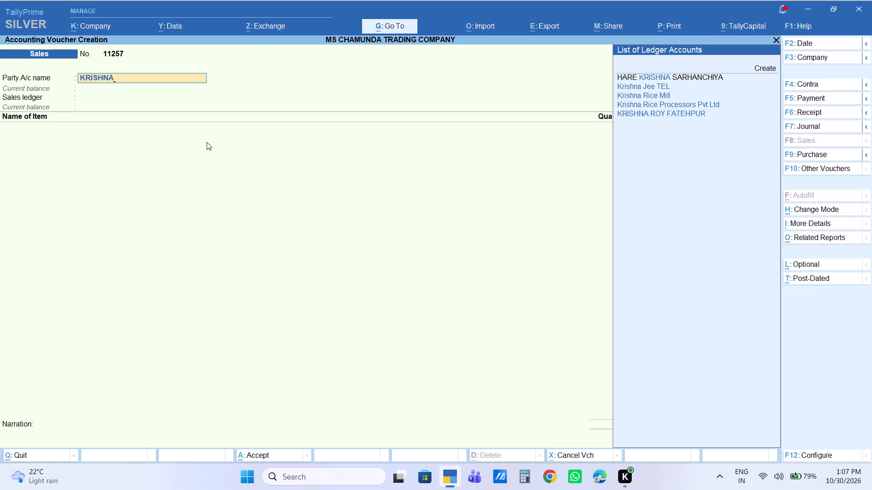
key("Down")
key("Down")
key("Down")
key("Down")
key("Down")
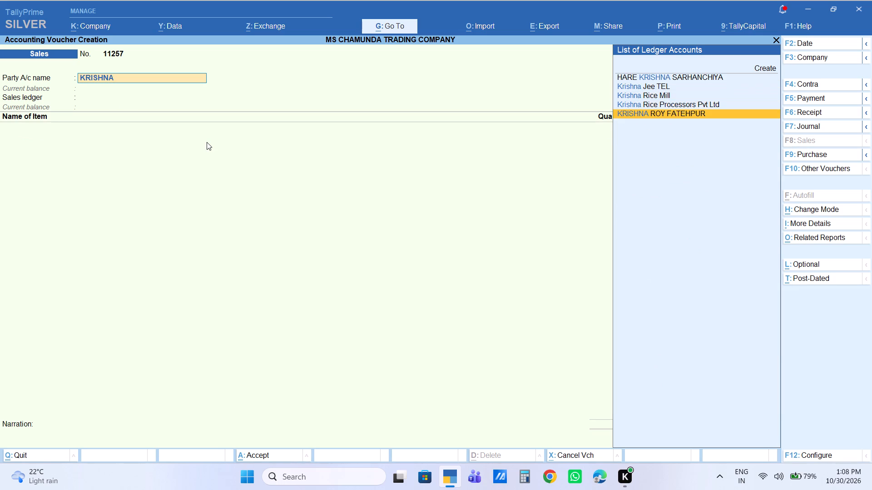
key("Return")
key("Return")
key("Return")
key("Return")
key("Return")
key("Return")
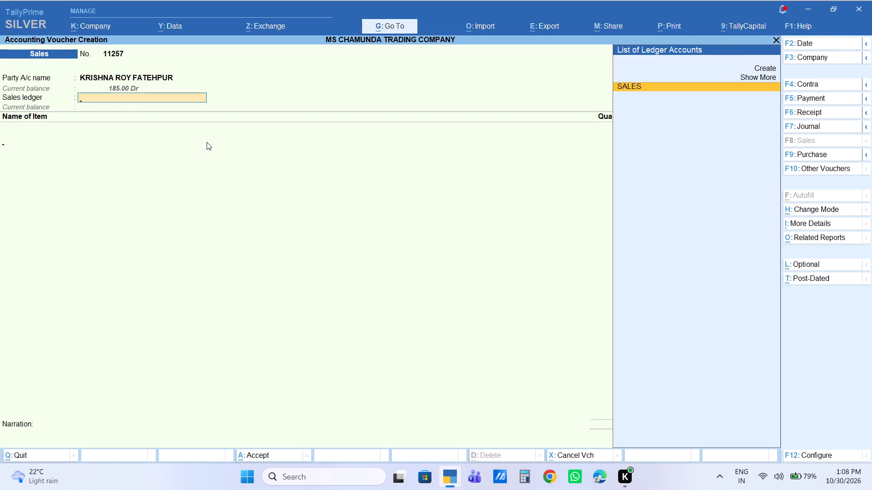
Add the item SALONI 1L PETI with a quantity of 1 peti at the default rate of 3,050.00.
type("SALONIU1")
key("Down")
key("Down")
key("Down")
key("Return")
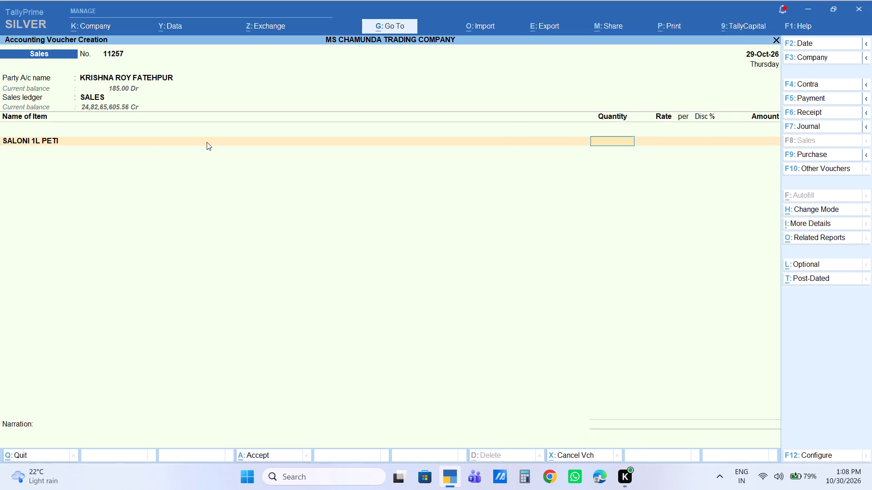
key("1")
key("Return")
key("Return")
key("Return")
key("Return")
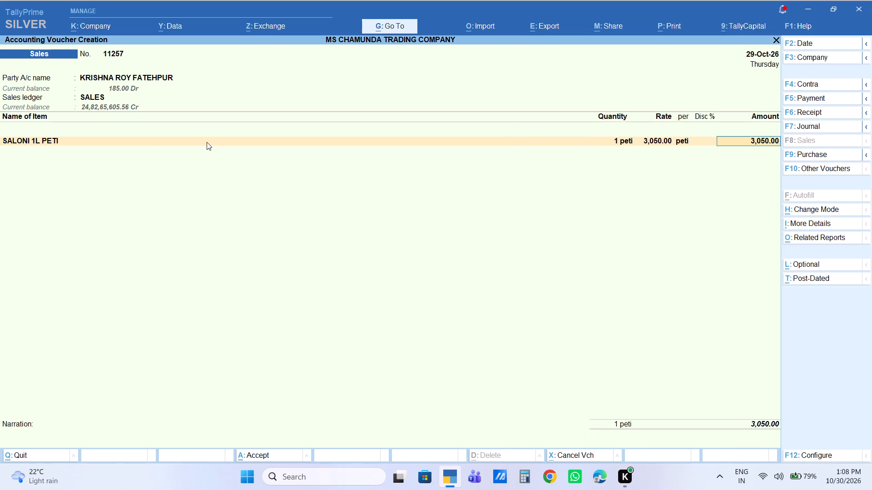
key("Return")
Add the item SALONI 500ML PETI with a quantity of 1 peti at the default rate of 3,450.00.
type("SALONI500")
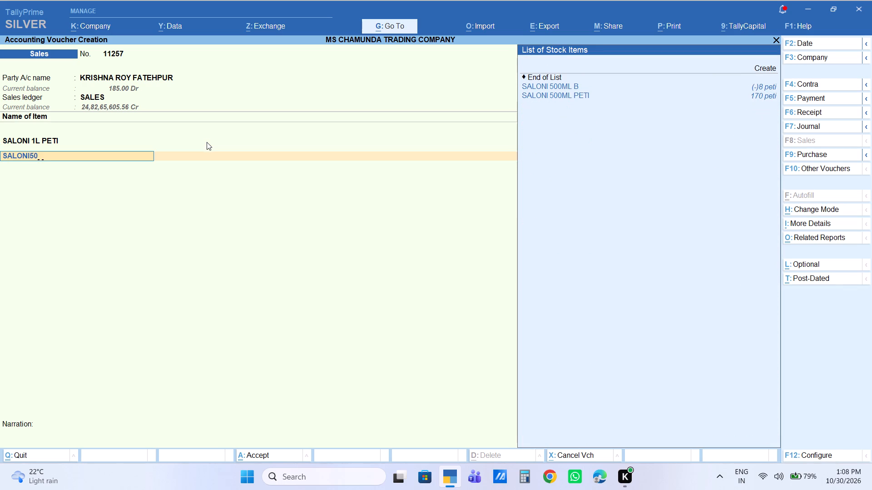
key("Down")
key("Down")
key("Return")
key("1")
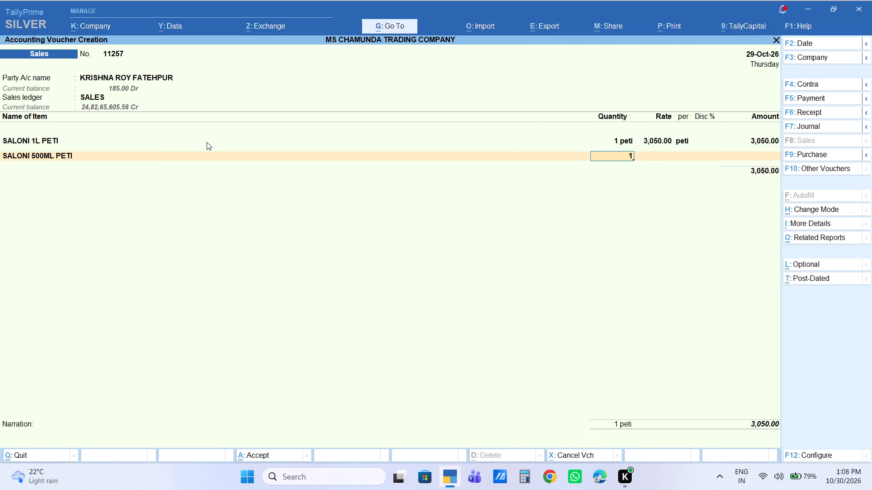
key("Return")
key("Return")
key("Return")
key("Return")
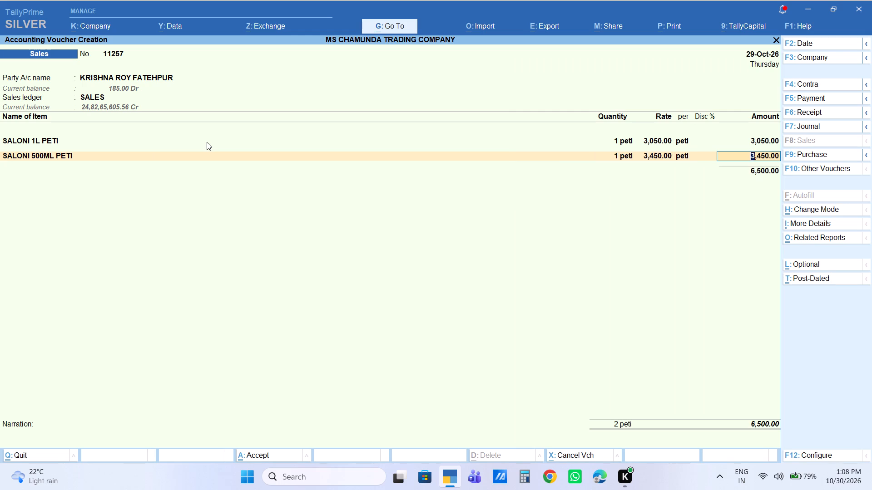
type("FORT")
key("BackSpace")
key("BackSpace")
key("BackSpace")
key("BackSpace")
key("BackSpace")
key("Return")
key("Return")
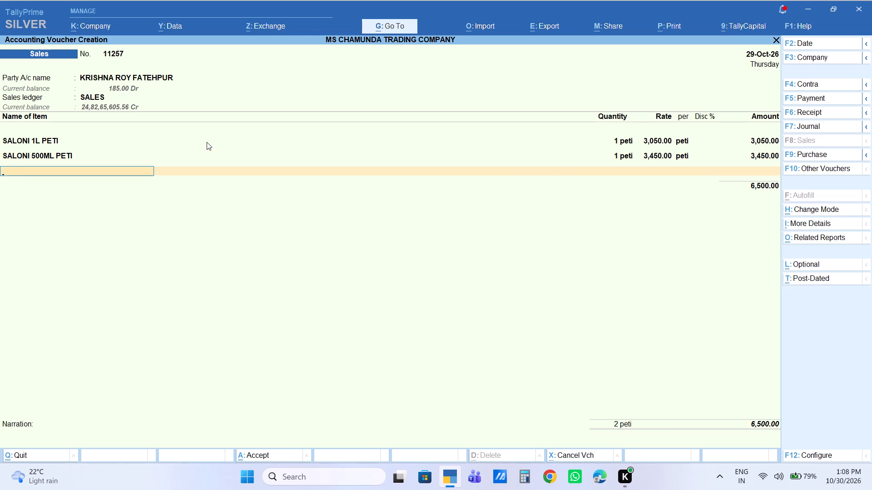
Add the item Fortune 500ml PETI with a quantity of 1 peti at the default rate of 2,040.00.
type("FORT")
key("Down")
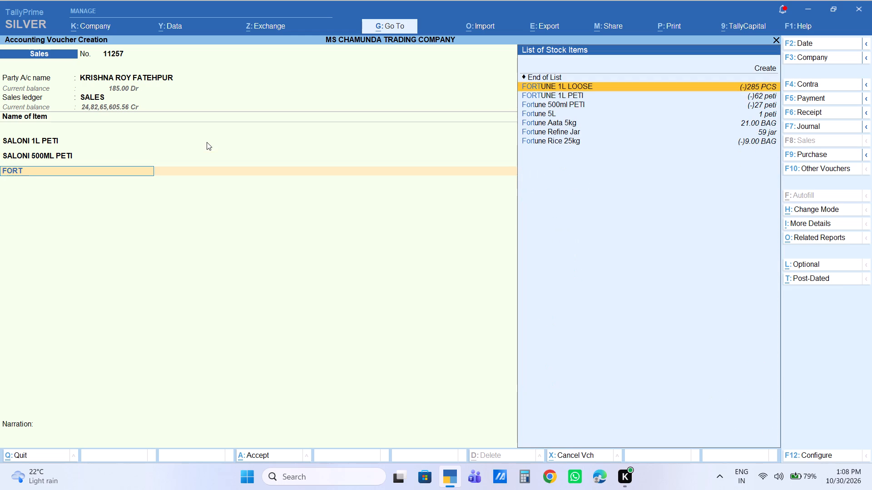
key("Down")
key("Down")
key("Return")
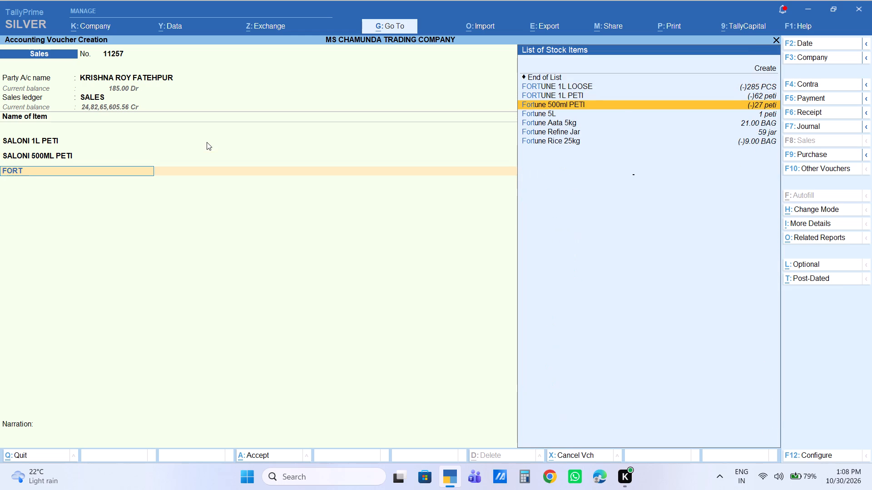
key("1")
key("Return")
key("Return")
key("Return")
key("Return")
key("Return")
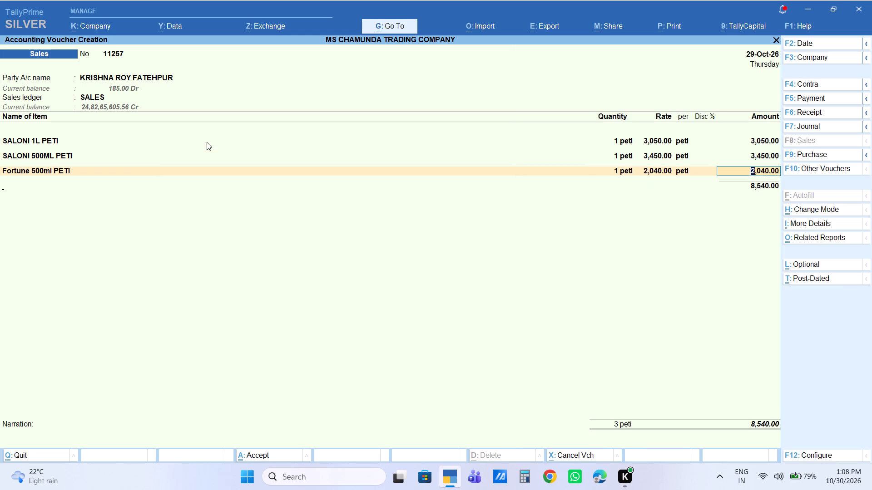
Add the item HATHI 1L with a quantity of 1 peti at the default rate of 3,075.00.
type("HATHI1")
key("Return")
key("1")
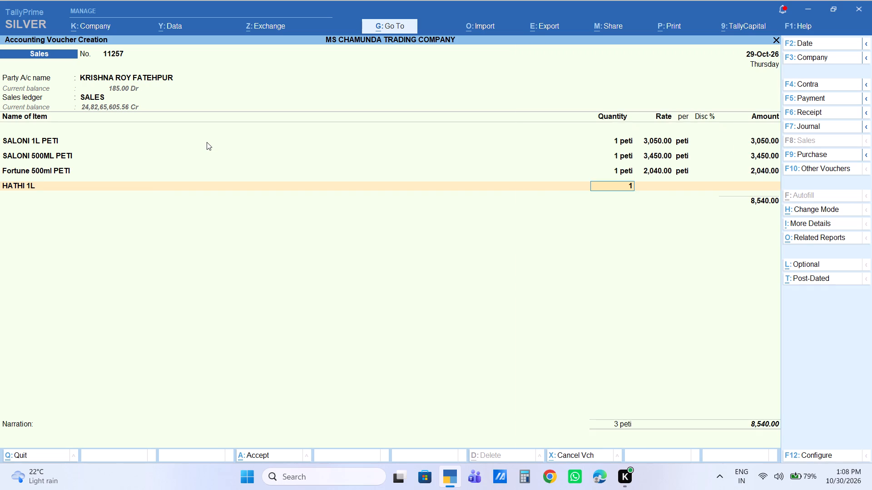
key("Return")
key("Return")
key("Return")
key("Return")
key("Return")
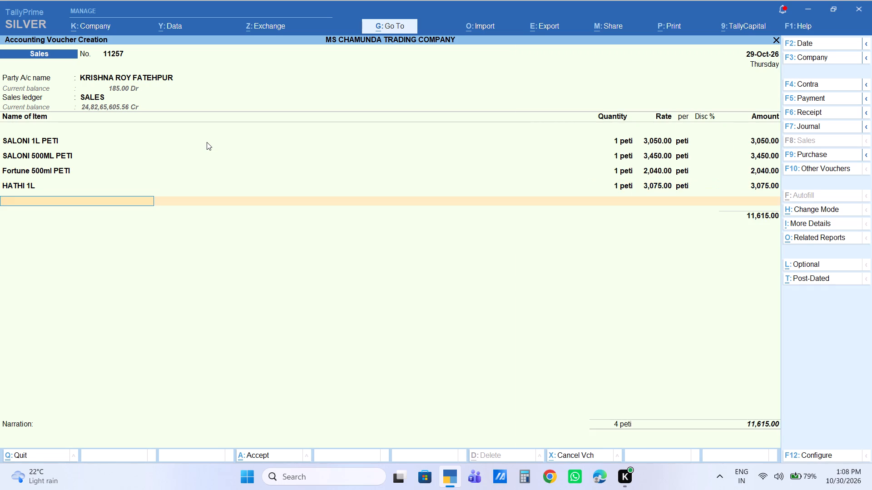
Add the item CHINI SF 50kg with a quantity of 2 bags at the default rate of 3,000.00.
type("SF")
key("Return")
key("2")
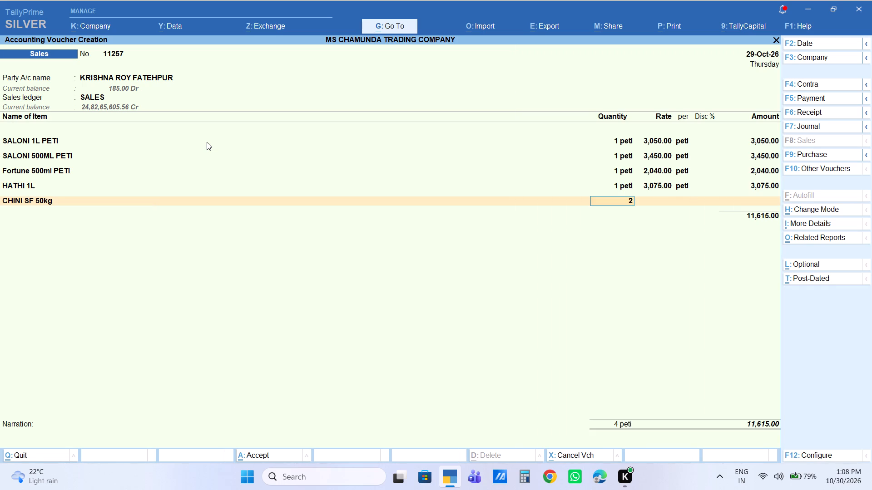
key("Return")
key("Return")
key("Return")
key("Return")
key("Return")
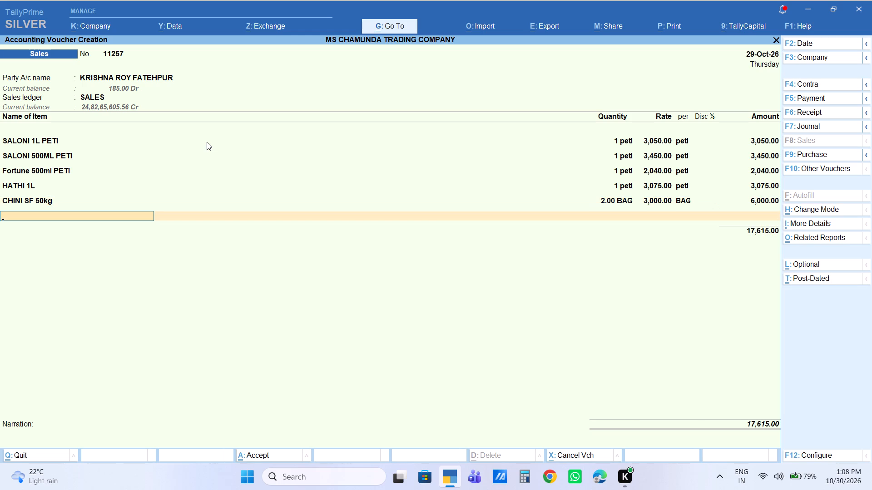
Add the item SONAMOTI 20kg with a quantity of 10 bags and an amount of 6,250.00.
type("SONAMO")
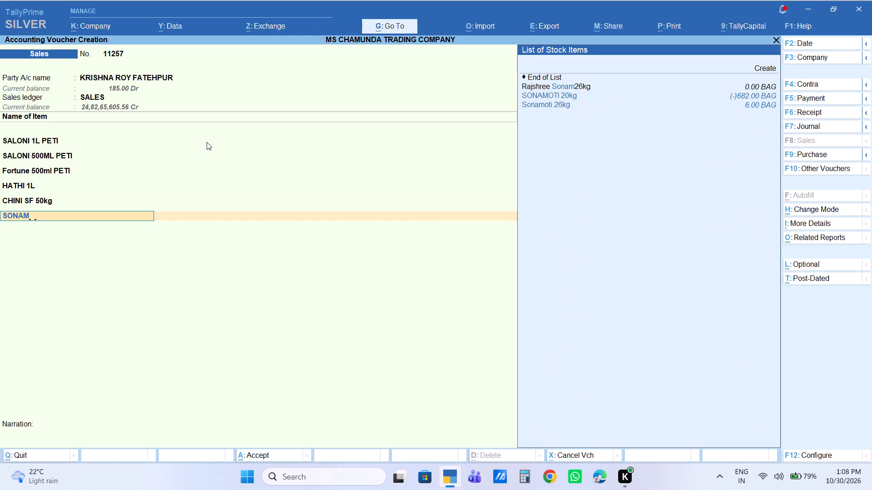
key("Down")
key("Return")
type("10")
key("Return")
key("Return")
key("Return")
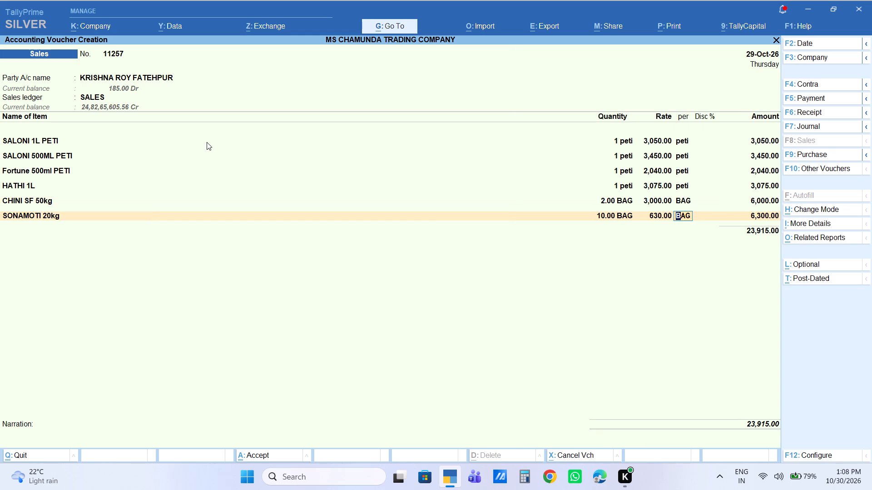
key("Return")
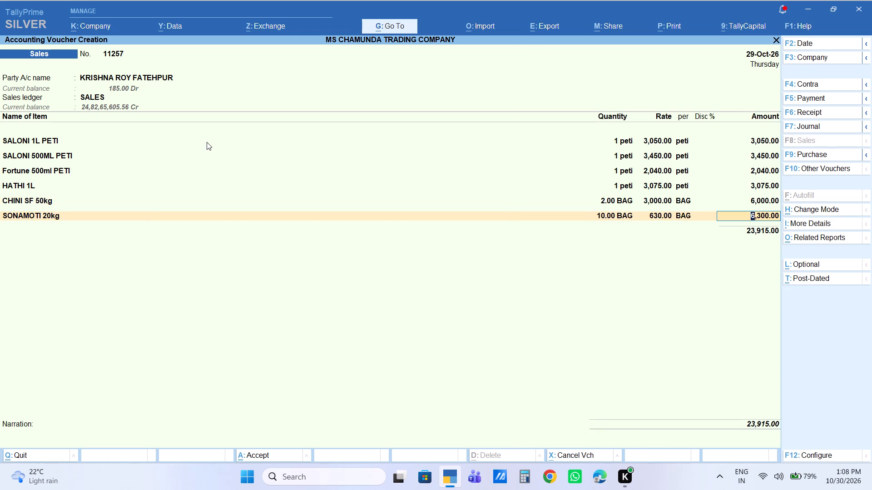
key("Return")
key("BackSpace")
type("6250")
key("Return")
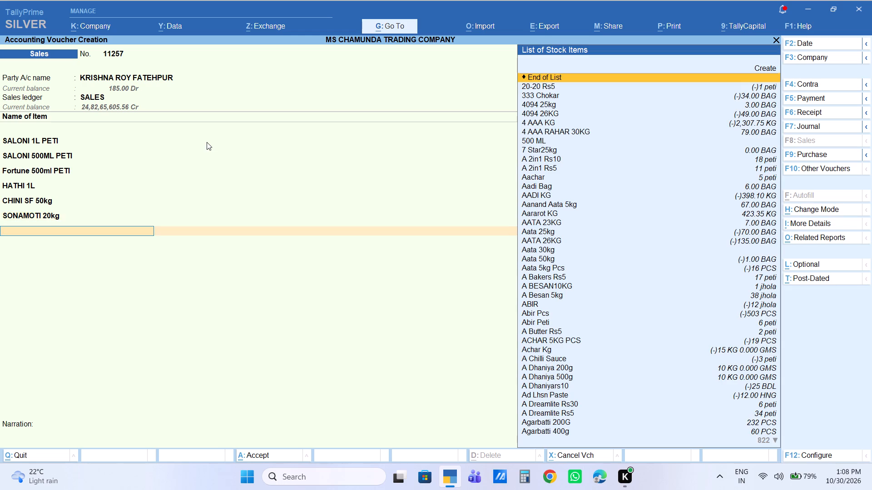
Add the item Mansa Bhog 25kg with a quantity of 1 bag at the default rate of 1,200.00.
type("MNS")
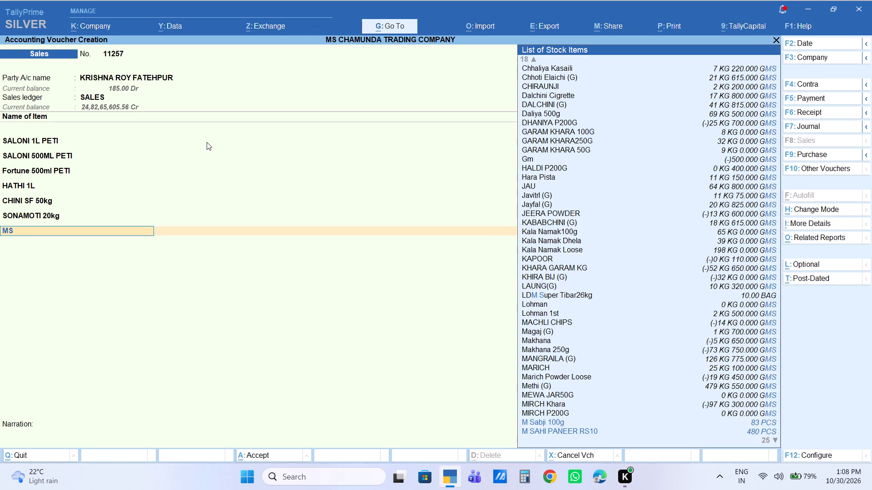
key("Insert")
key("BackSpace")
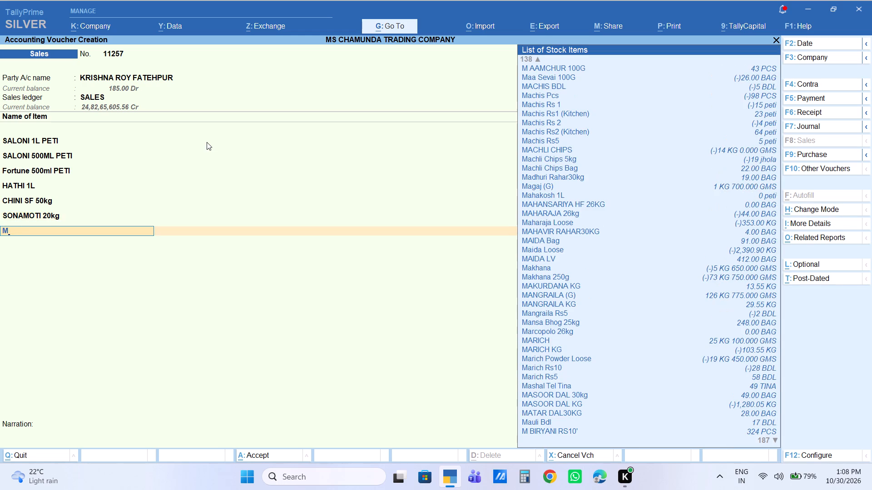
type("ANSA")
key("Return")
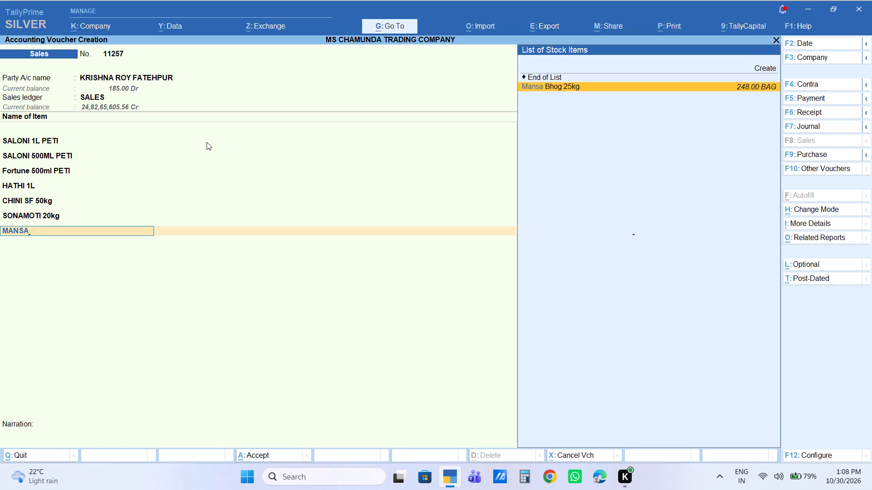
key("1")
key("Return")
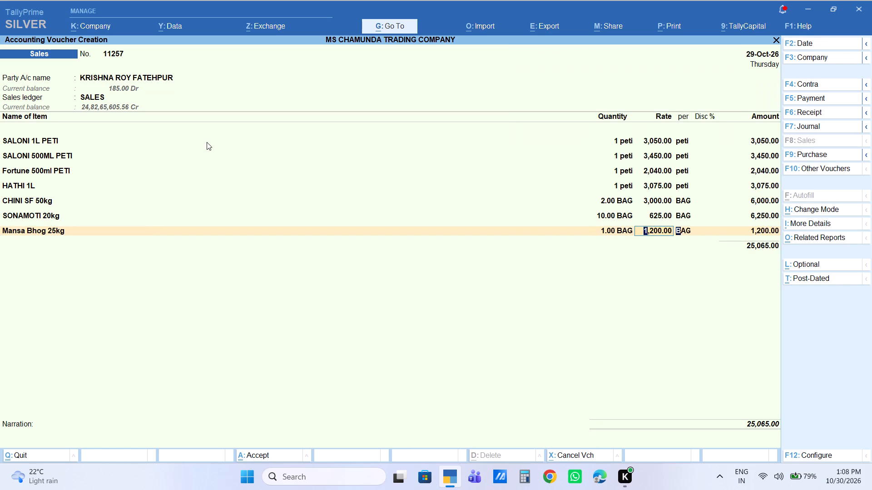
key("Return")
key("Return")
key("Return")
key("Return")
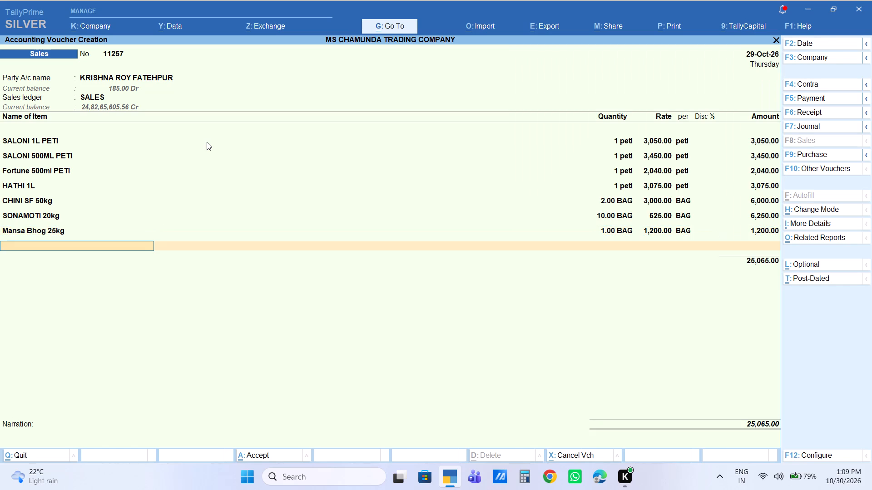
Add the item Mircha 10kg with a quantity of 1 bag at the default rate of 2,300.00.
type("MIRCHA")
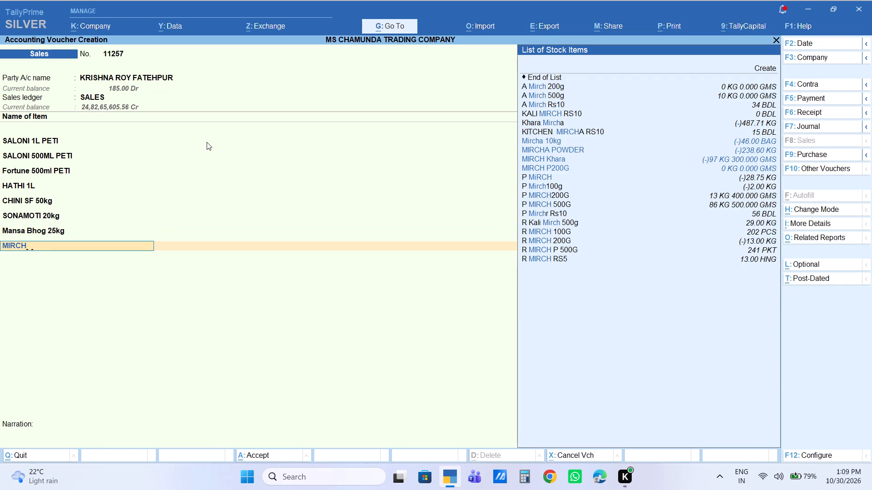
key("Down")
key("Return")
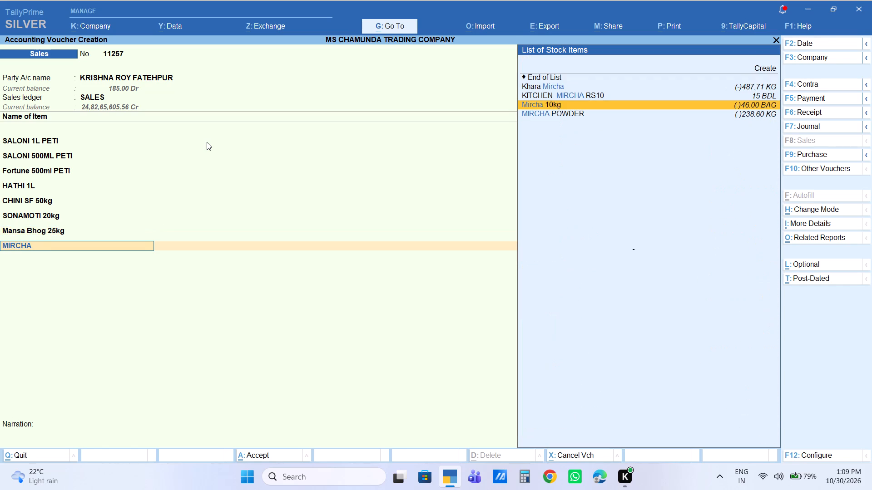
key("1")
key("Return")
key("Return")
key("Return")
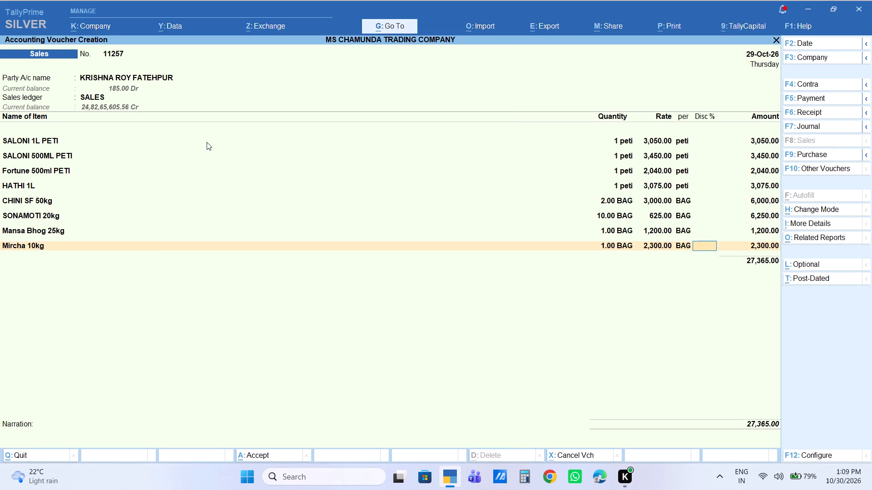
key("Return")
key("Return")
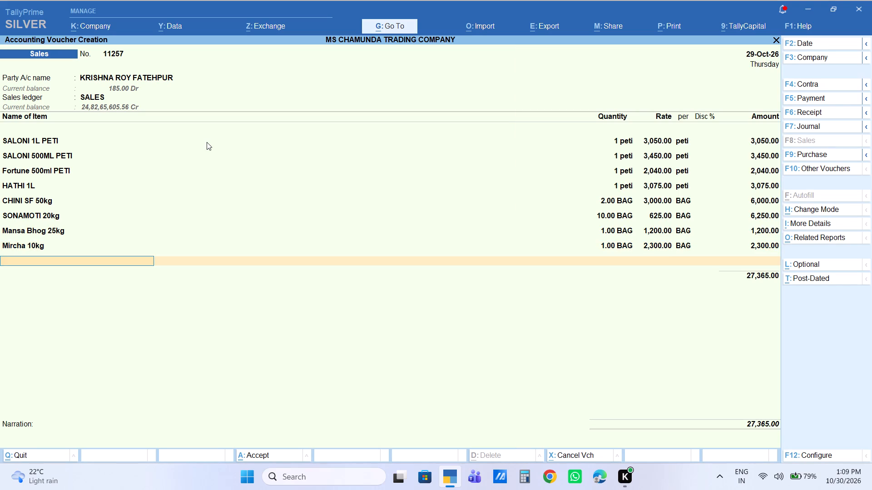
Add the item GOOD LITE 1KG with a quantity of 2 bags and an amount of 400.00.
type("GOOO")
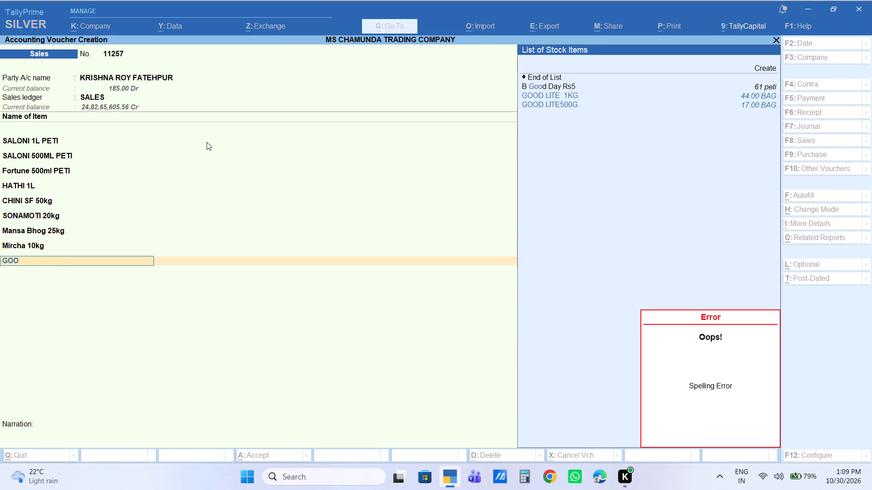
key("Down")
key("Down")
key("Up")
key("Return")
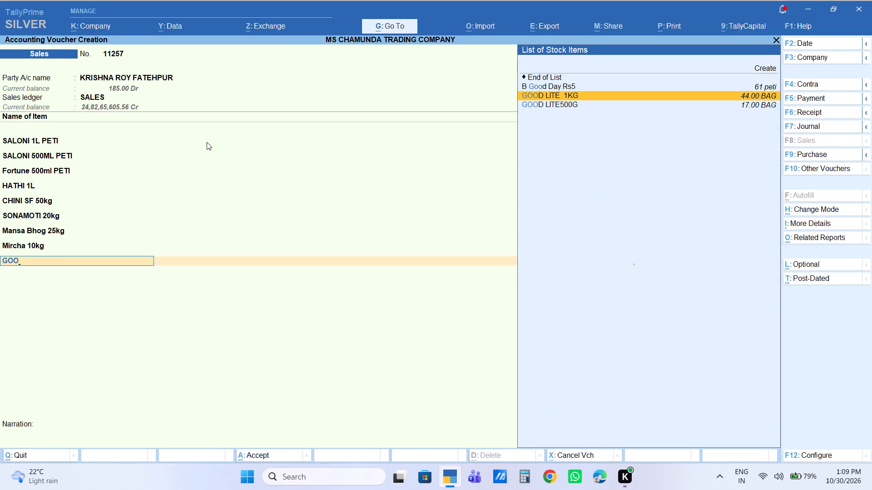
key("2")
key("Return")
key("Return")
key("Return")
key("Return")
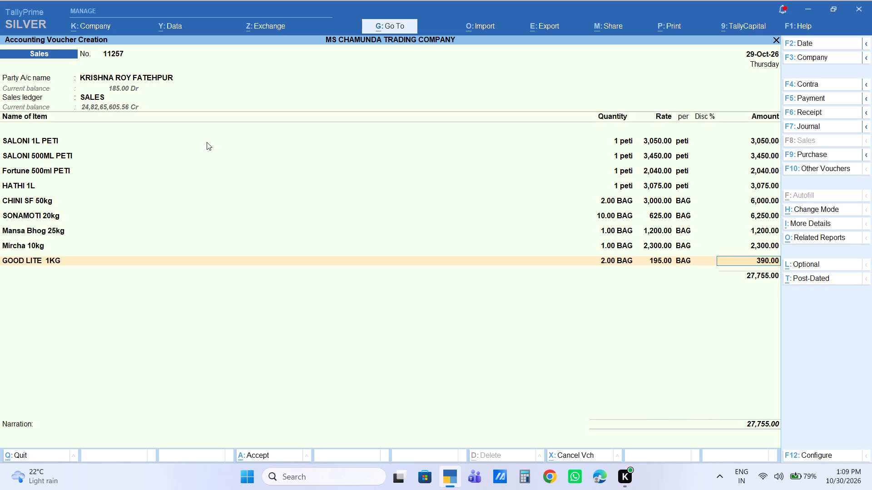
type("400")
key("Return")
Add the item LB with a quantity of 1 peti at the default rate of 1,860.00.
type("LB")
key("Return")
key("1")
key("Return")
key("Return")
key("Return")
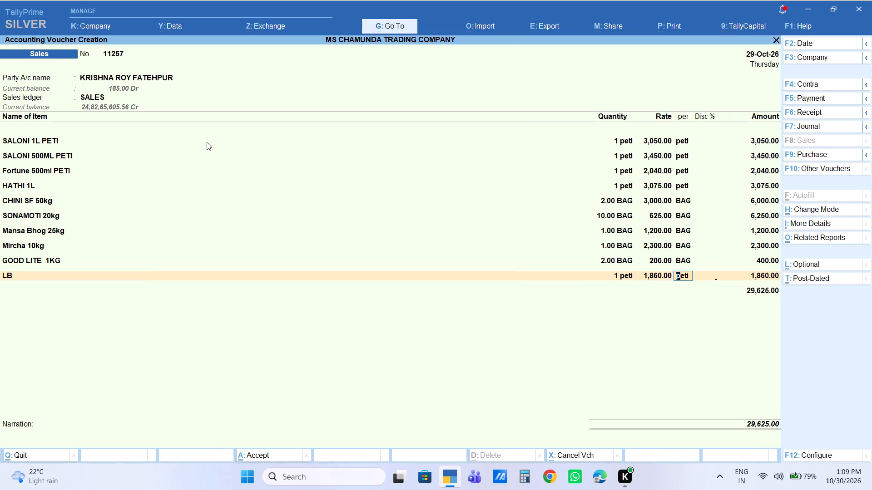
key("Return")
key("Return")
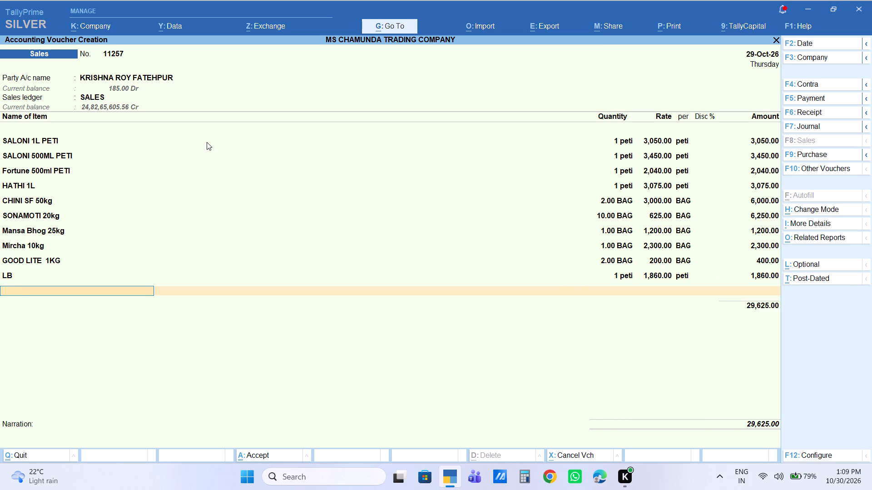
Add the item Wheel 500Gm with a quantity of 1 bag at the default rate of 1,620.00.
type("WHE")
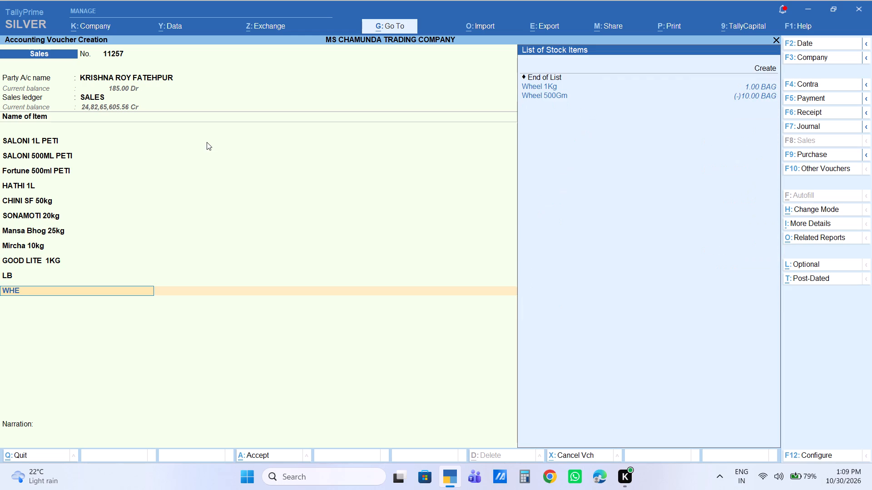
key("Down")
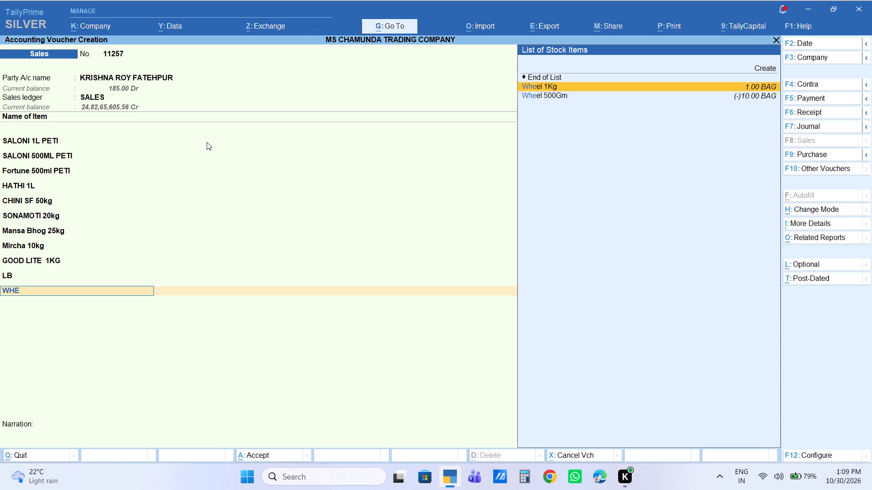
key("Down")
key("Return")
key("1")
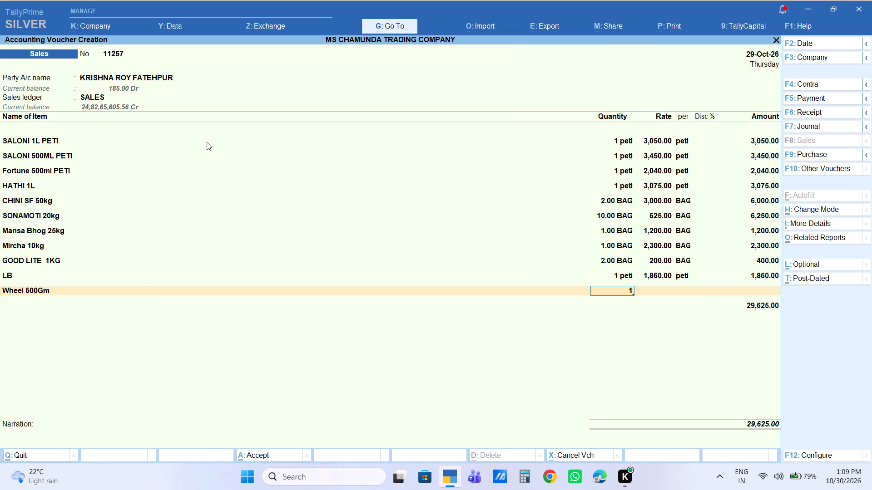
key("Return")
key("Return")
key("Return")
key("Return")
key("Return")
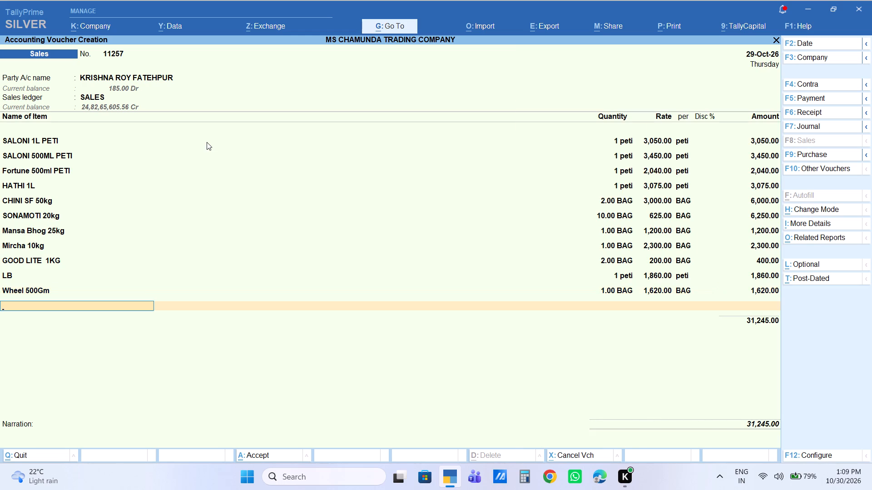
Add the item Surf Excel Rs10 Bag with a quantity of 1 bag at the default rate of 1,030.00.
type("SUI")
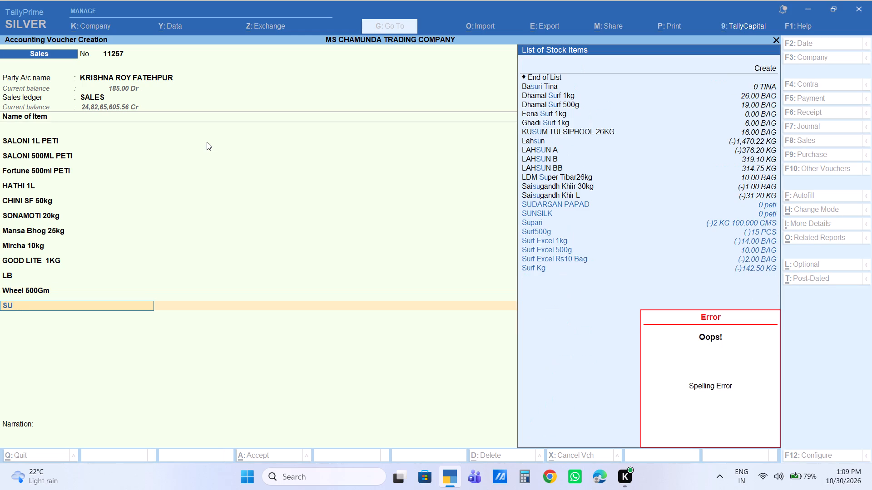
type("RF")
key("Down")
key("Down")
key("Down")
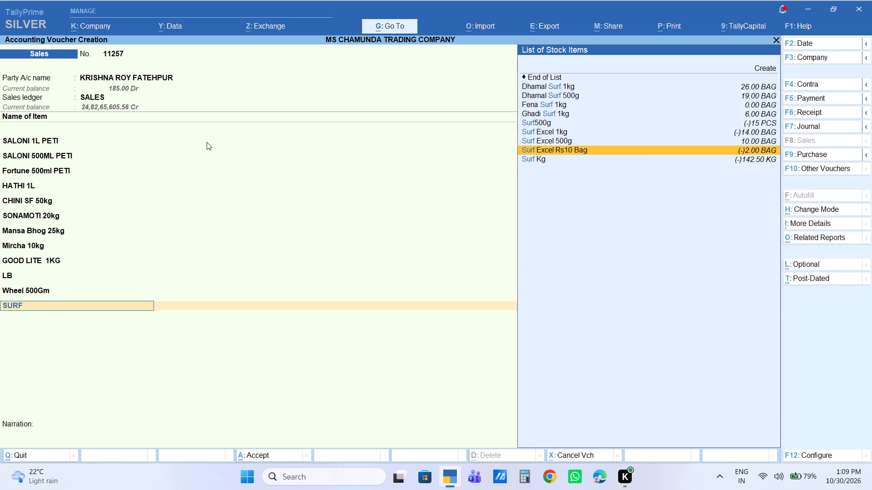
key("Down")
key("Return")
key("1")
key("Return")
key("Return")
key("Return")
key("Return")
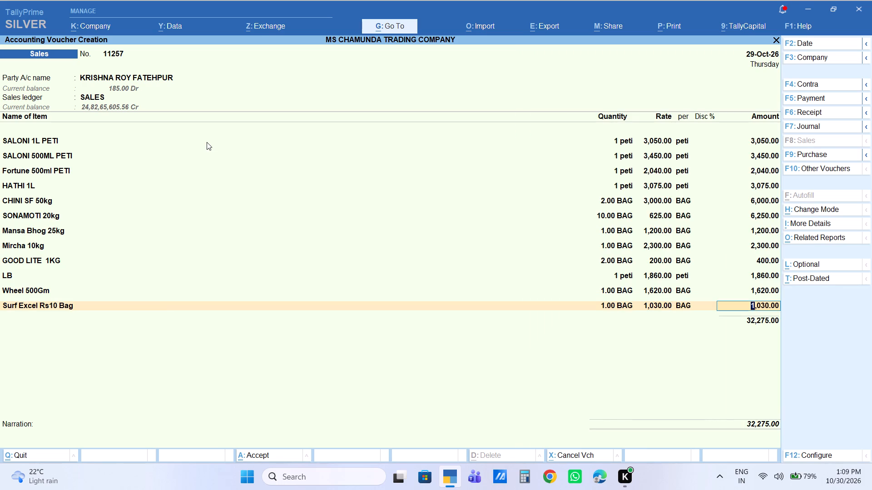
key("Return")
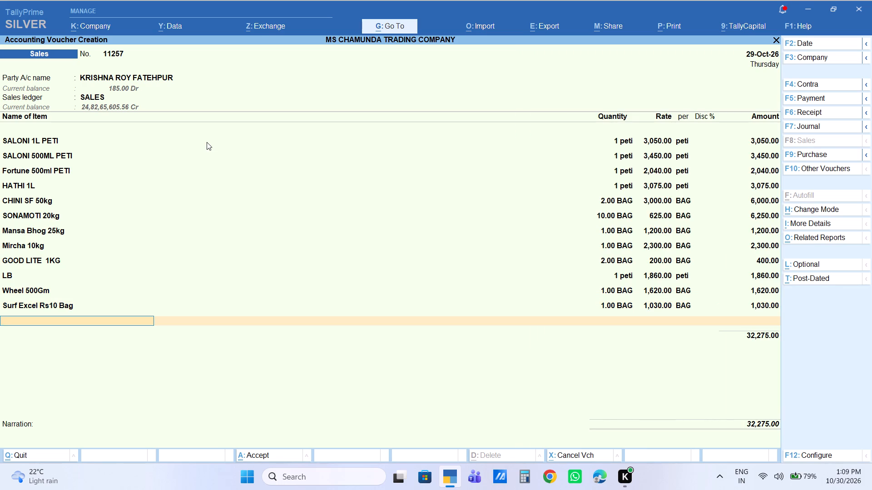
Add the item C.P Rs1 Peti with a quantity of 1 peti at the default rate of 710.00.
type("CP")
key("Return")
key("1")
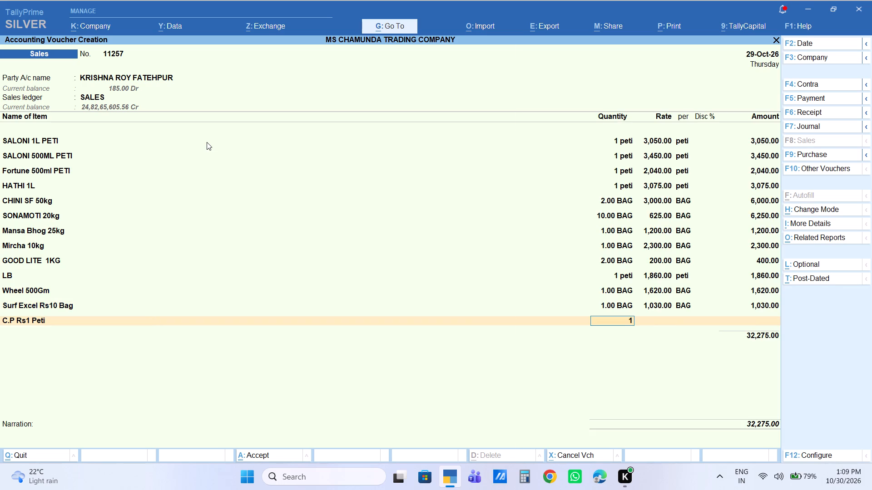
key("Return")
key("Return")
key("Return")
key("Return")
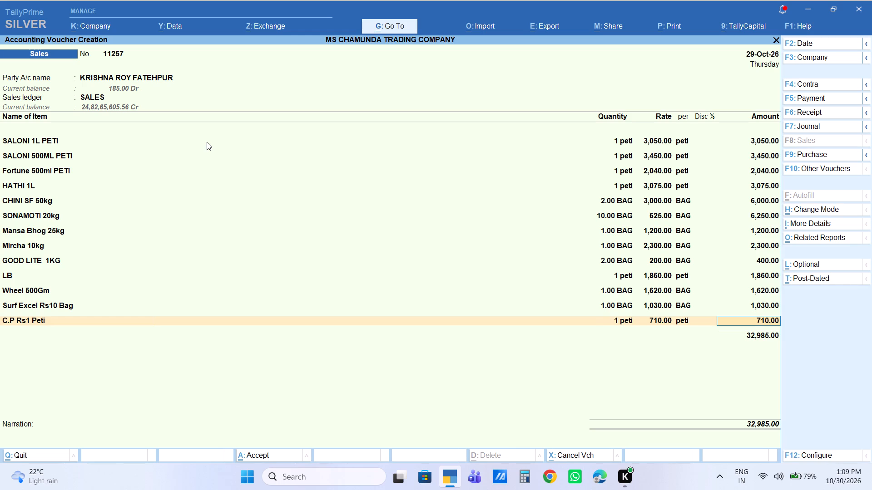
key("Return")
Add the item Sahnai Tina with a quantity of 2 tina at the default rate of 2,160.00.
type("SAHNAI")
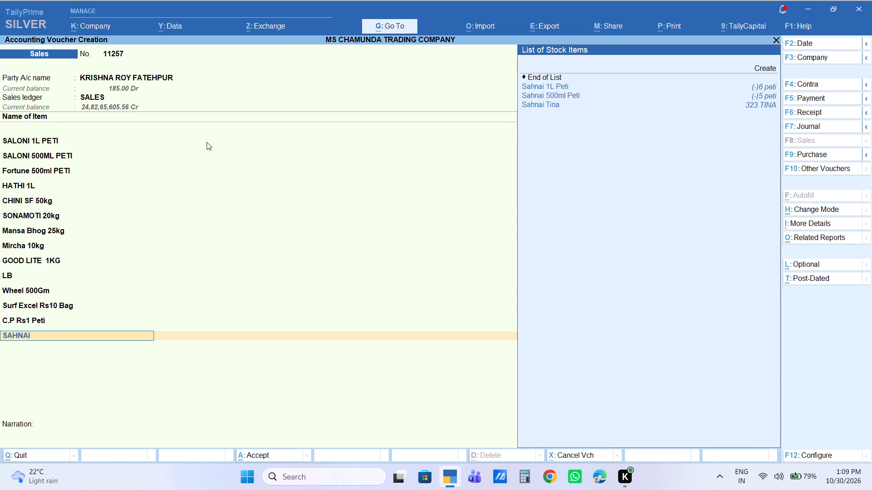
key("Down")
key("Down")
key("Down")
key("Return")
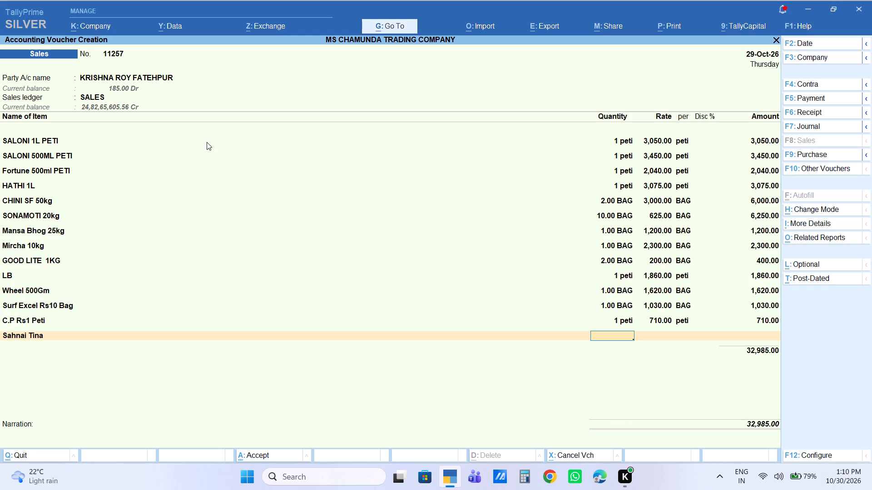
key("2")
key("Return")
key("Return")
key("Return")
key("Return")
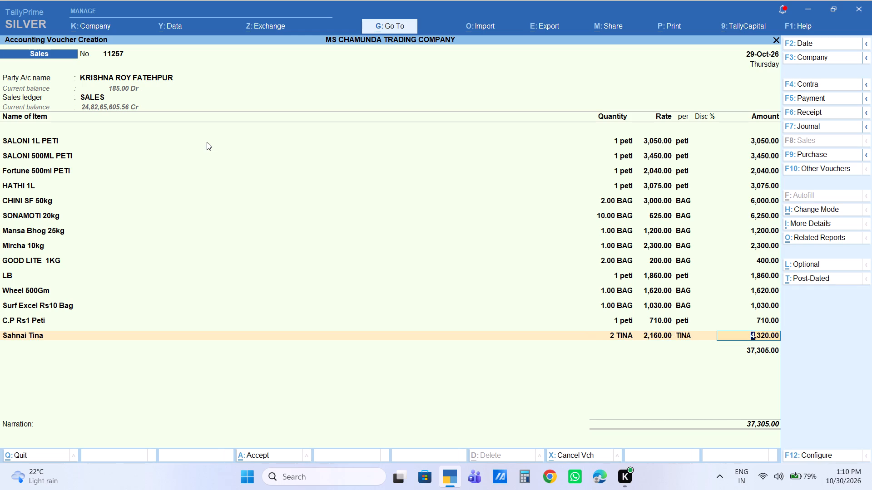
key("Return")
Add the item LAHSUN B with a quantity of 10 kg and an amount of 1,150.00.
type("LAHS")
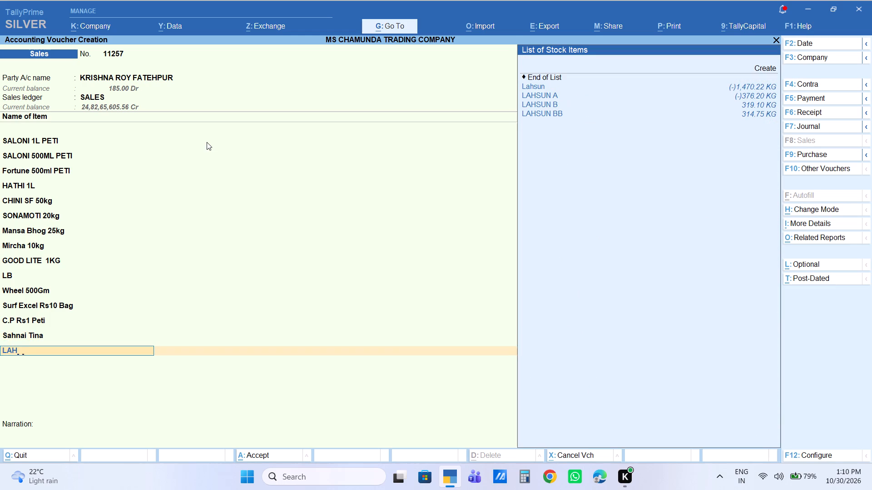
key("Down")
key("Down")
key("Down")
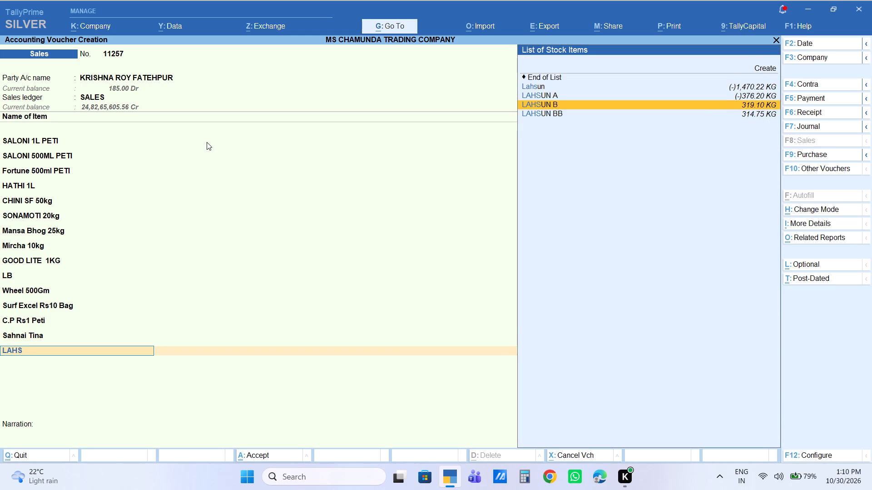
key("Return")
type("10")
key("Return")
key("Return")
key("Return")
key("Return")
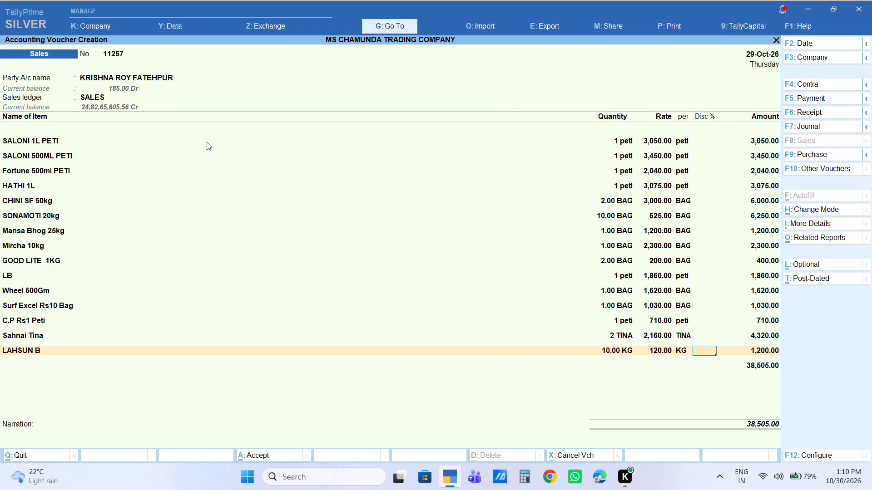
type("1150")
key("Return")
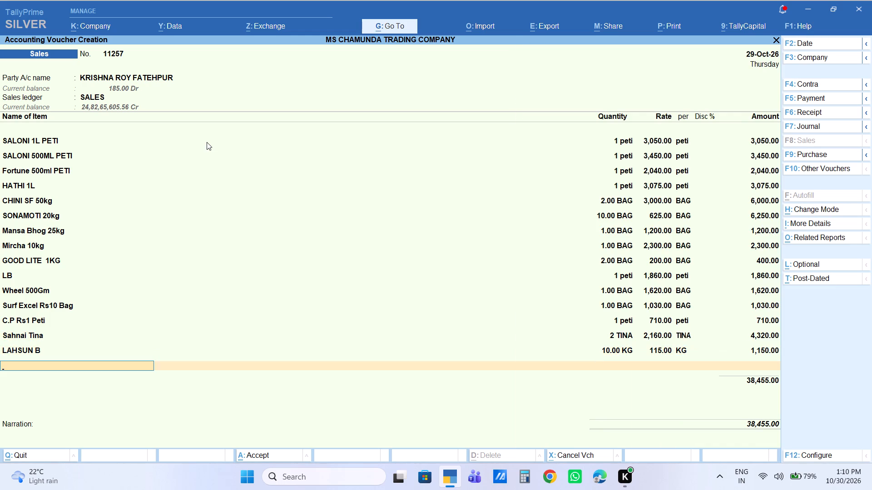
Add the item Soyabin 5kg with a quantity of 1 bag at the default rate of 375.00.
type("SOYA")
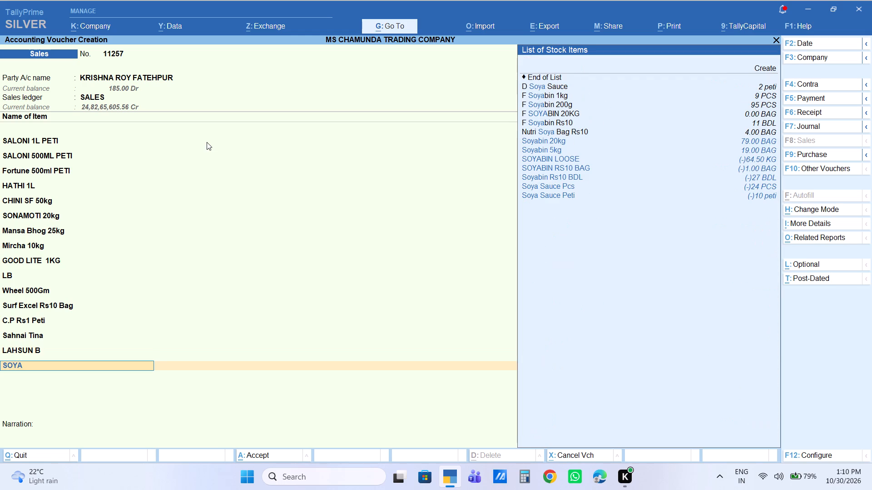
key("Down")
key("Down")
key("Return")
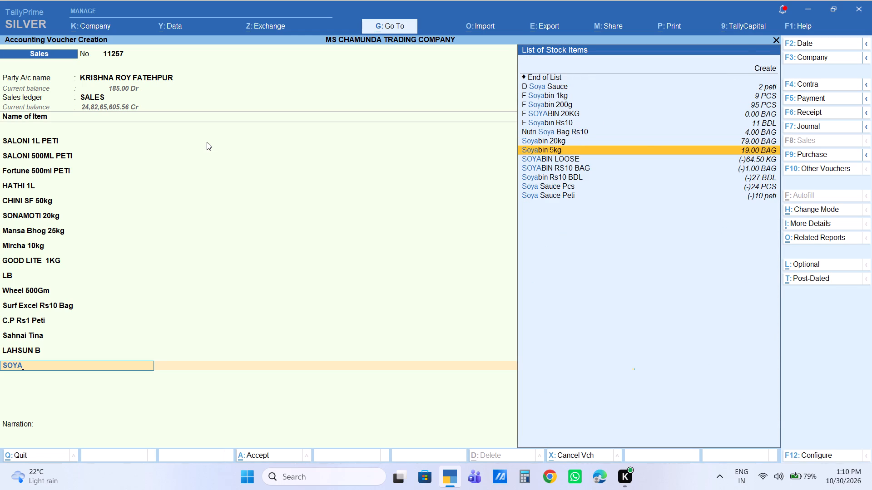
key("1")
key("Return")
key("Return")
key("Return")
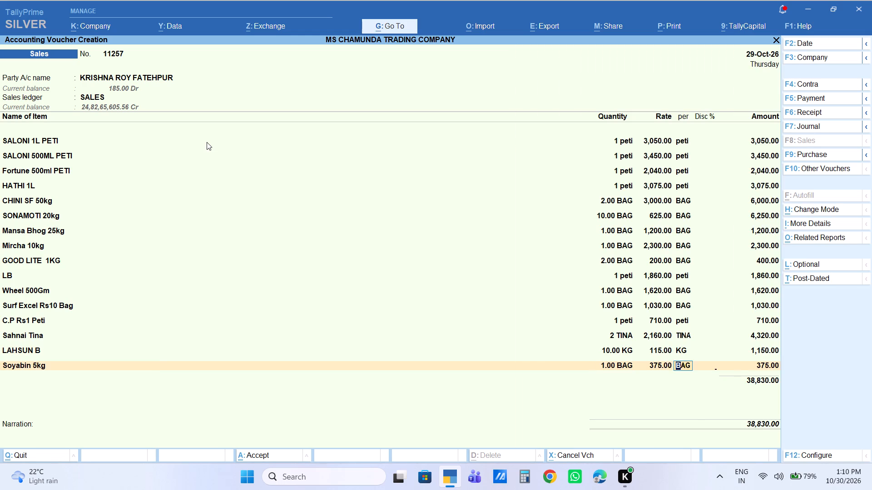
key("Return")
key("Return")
End the item list and add the Labour Charge ledger with an amount of 60.00.
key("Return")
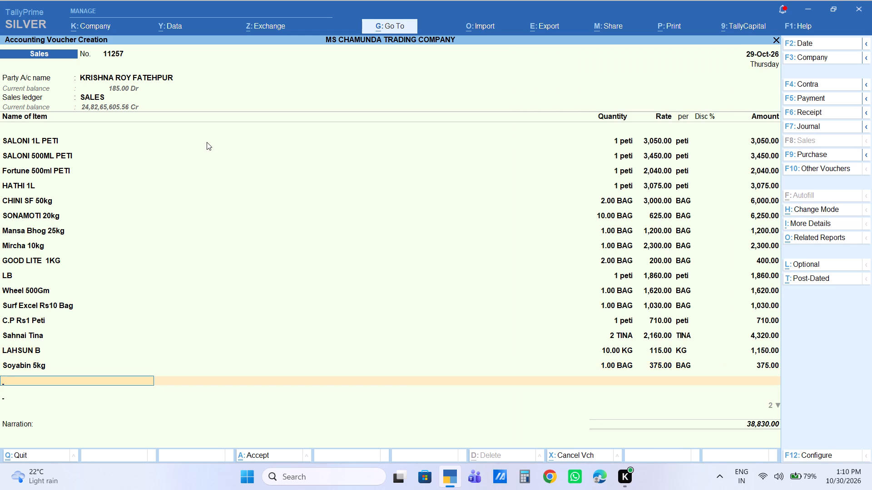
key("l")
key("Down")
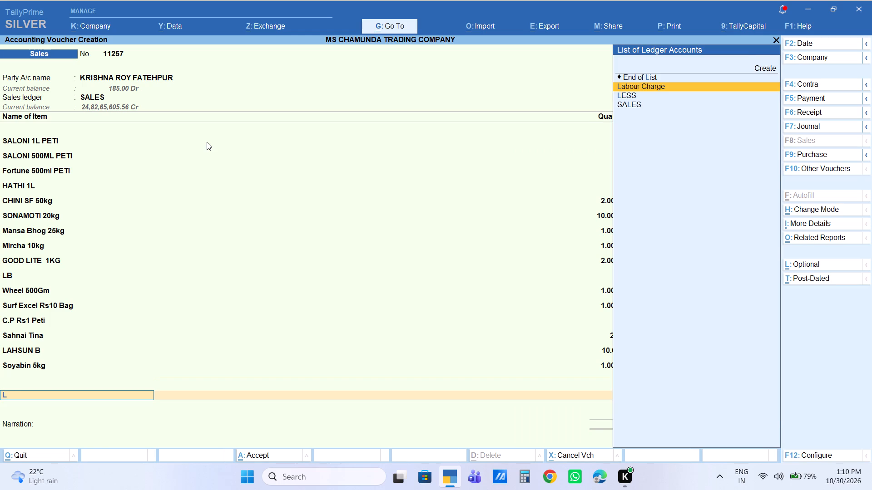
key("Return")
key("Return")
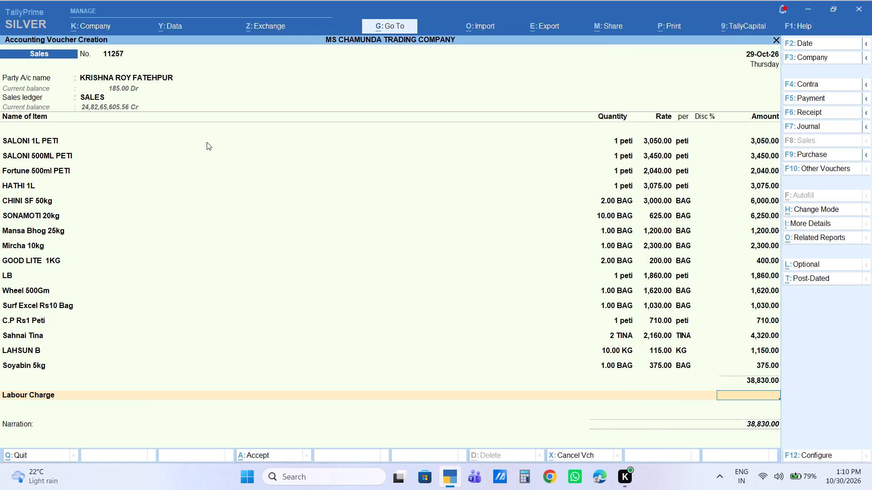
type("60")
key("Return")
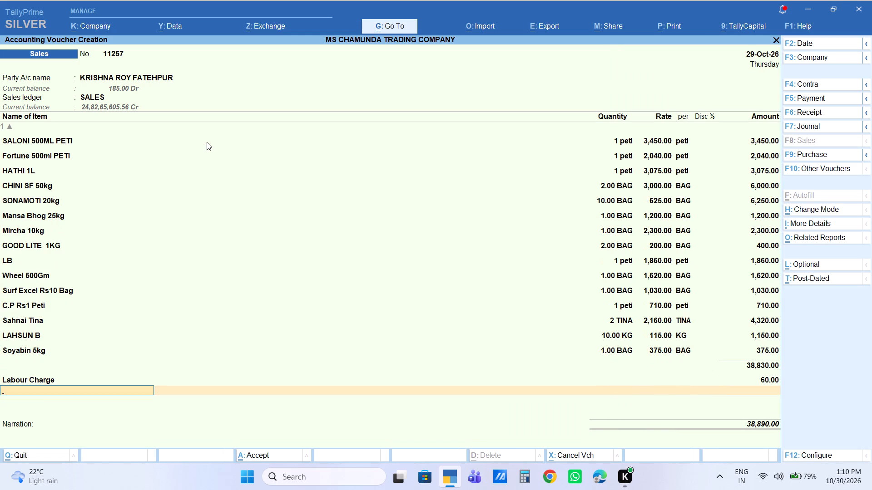
Return to the item list and add Dettol Rs10 with a quantity of 2 BDL at the default rate of 350.00.
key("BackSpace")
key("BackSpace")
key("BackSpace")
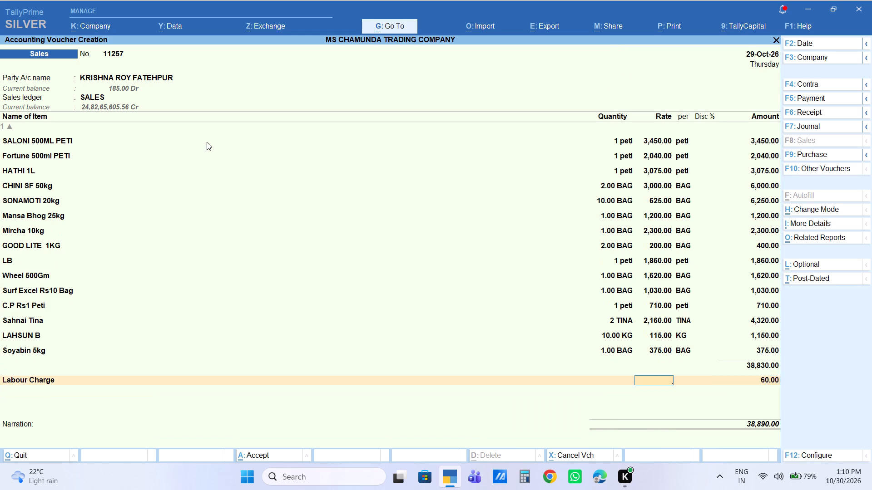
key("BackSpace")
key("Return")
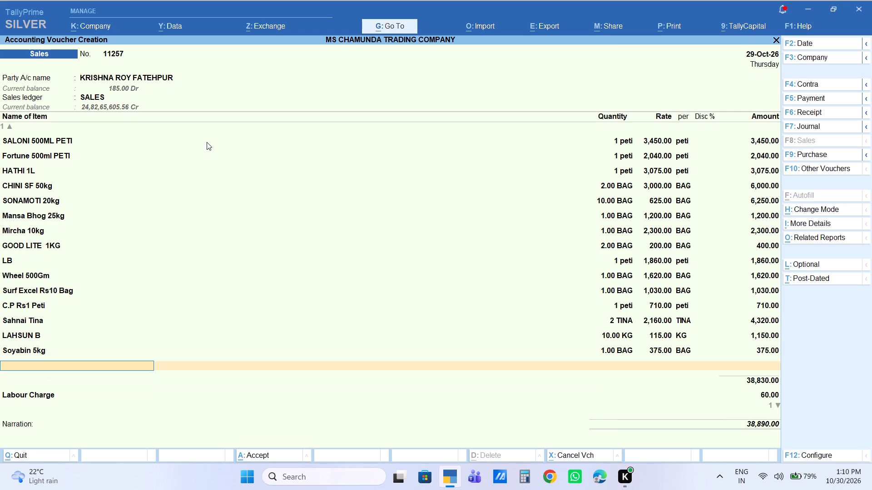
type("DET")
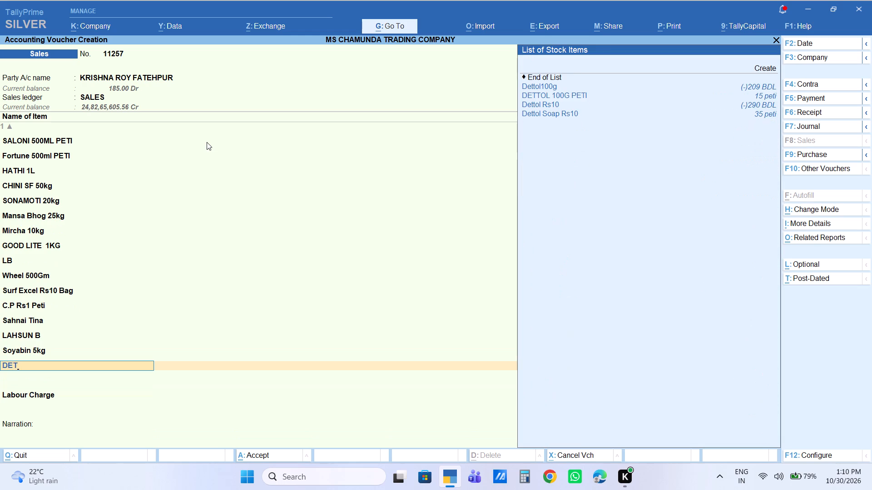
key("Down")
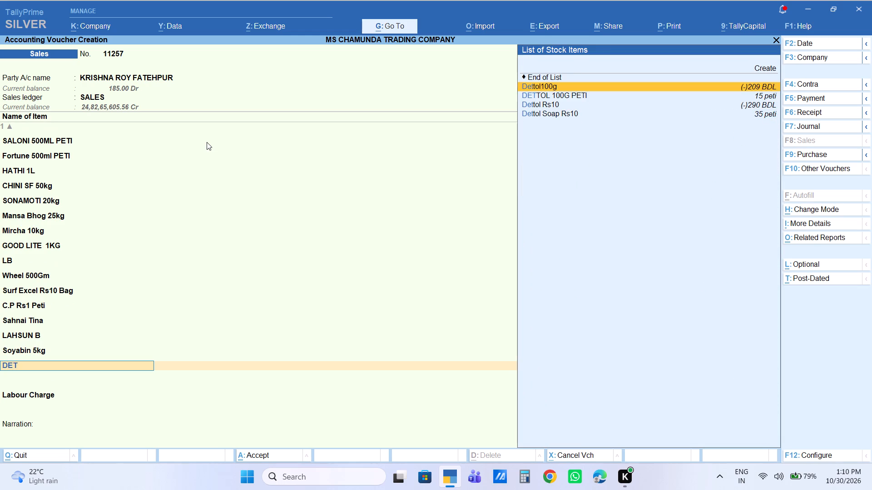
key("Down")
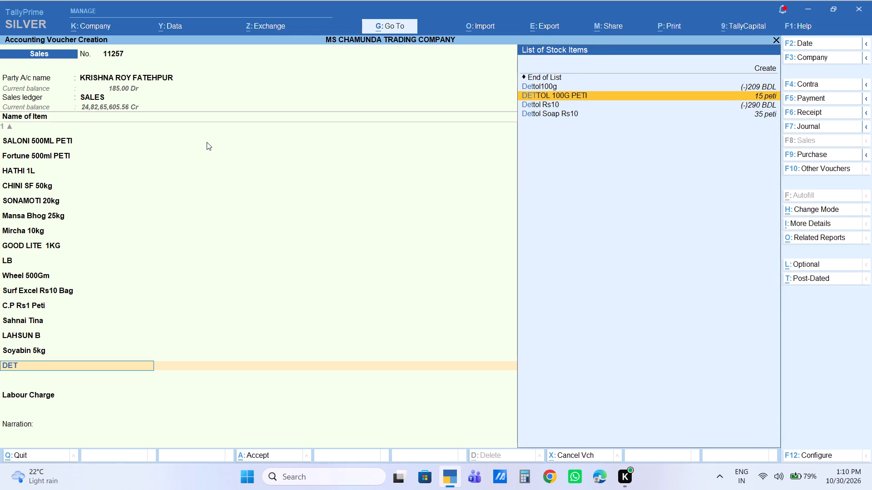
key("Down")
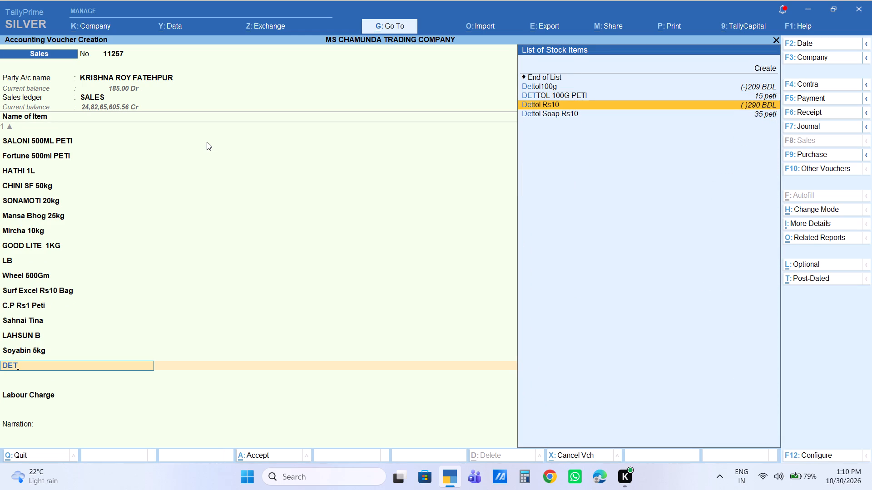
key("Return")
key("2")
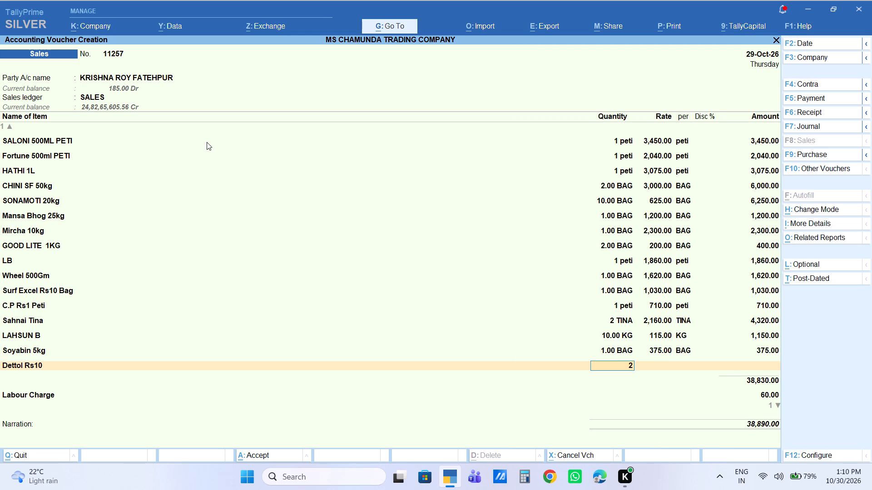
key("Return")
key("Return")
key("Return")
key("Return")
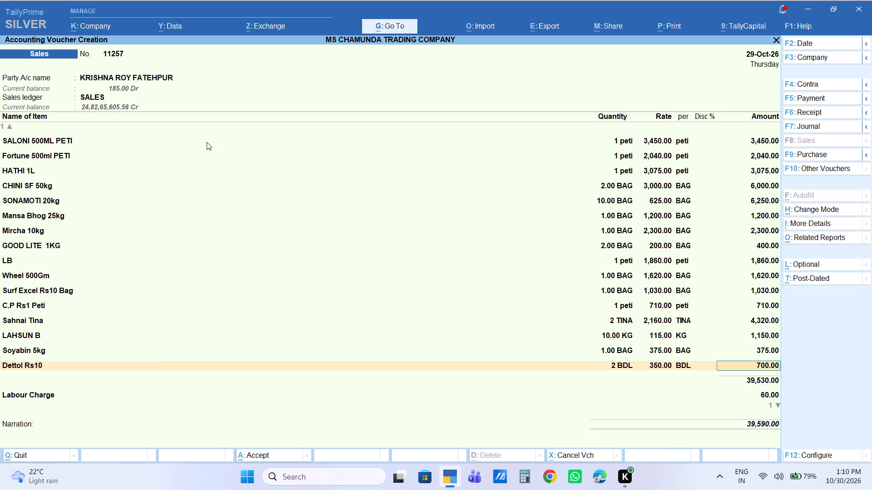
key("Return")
Save the sales voucher, allocating its full amount to the new bill reference 11257.
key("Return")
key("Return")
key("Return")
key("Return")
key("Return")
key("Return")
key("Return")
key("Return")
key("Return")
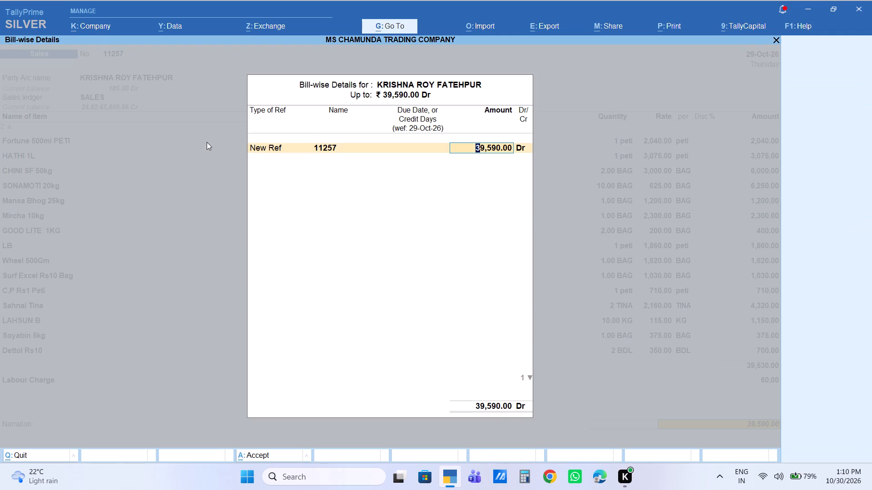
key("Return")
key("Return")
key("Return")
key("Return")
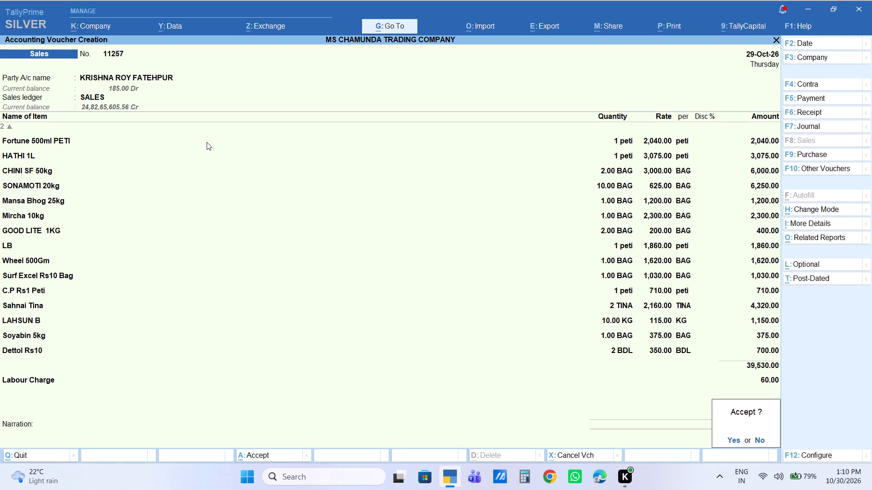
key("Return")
Record and save a receipt voucher in the Cash account for 31,500 from the Fatehpur customer against bill 11257.
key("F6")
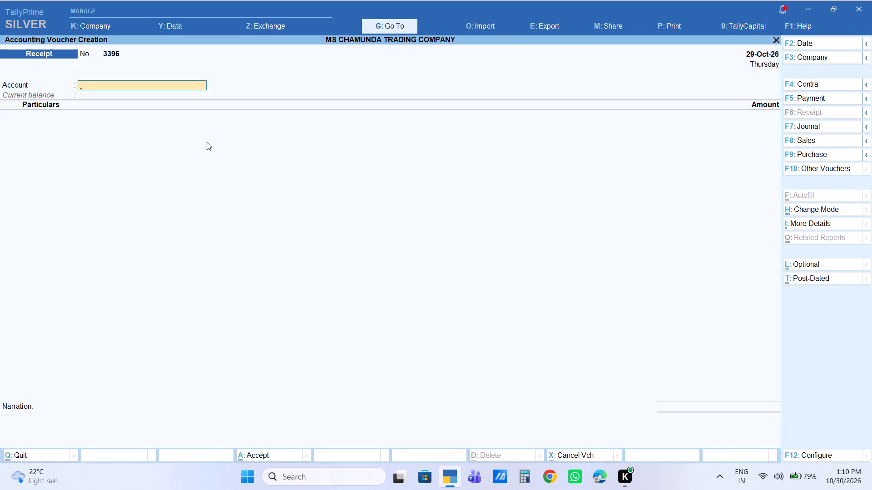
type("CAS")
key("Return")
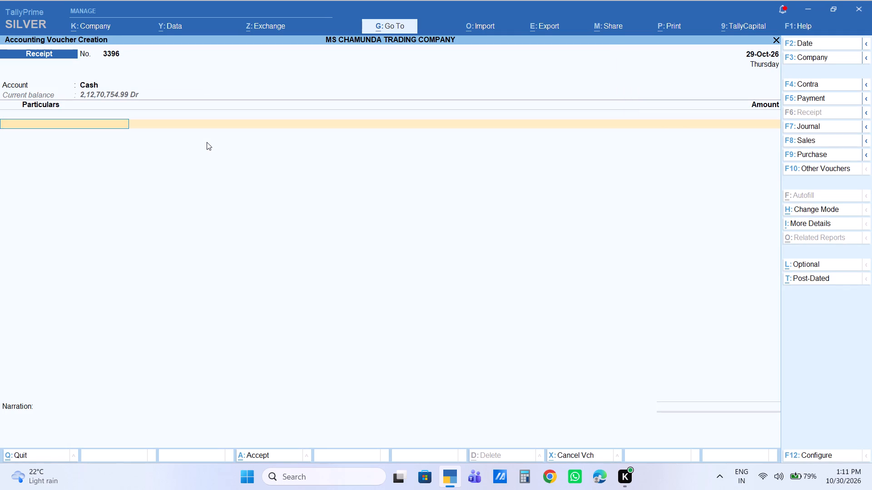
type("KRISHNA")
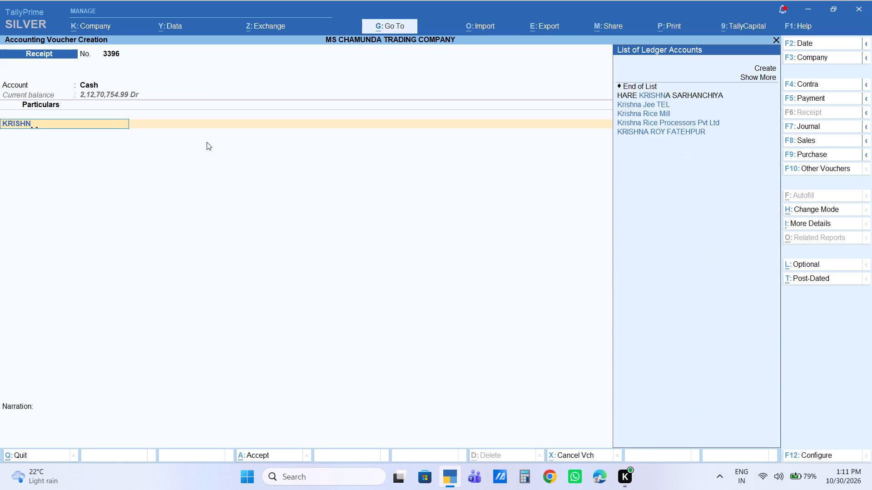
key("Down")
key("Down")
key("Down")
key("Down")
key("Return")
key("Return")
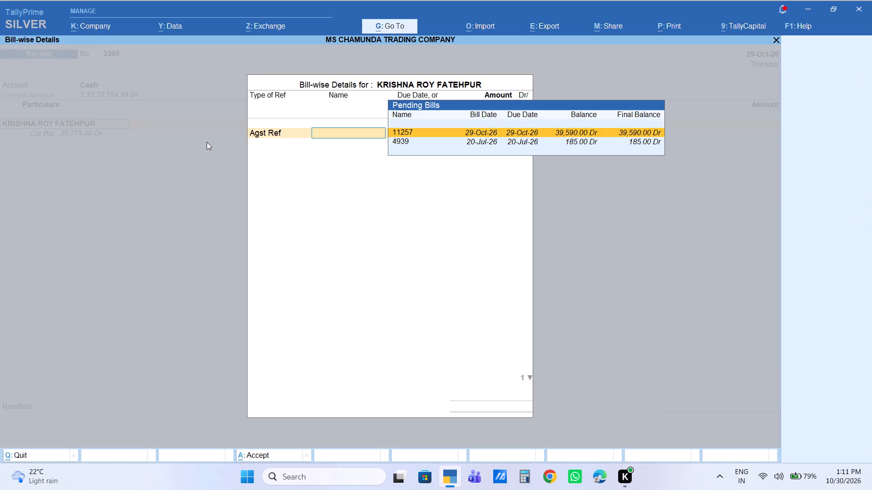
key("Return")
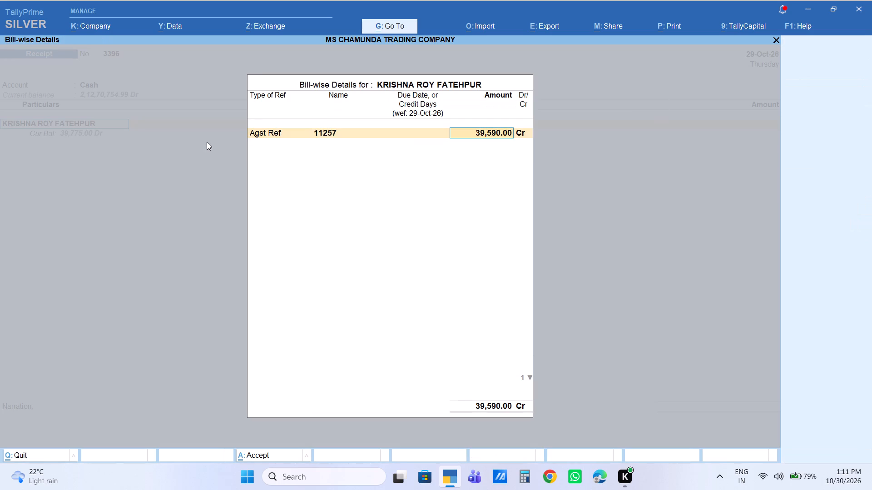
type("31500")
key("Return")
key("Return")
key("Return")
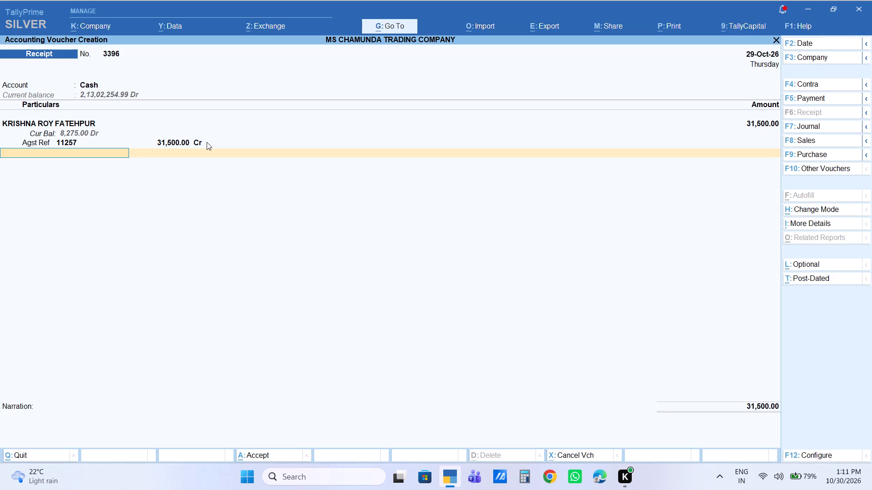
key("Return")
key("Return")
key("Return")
Start a receipt voucher in BANK A/C for the Fatehpur customer, using an Agst Ref allocation.
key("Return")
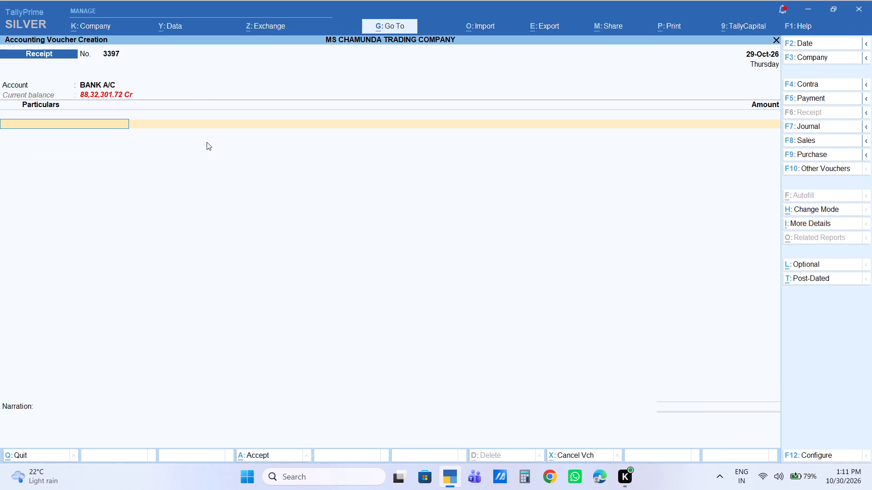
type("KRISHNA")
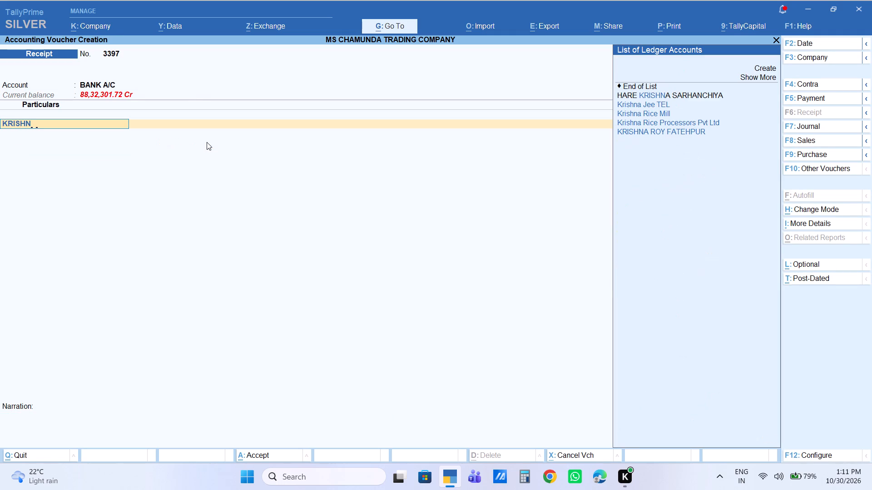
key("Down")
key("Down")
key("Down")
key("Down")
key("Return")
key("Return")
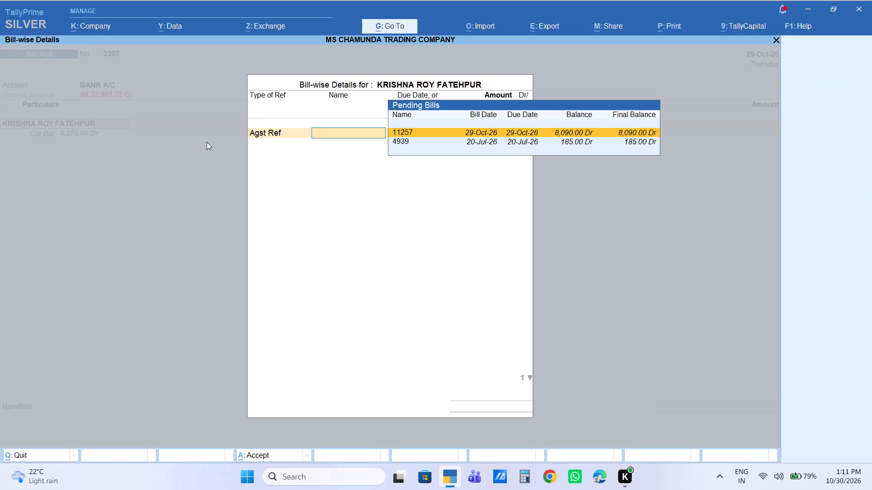
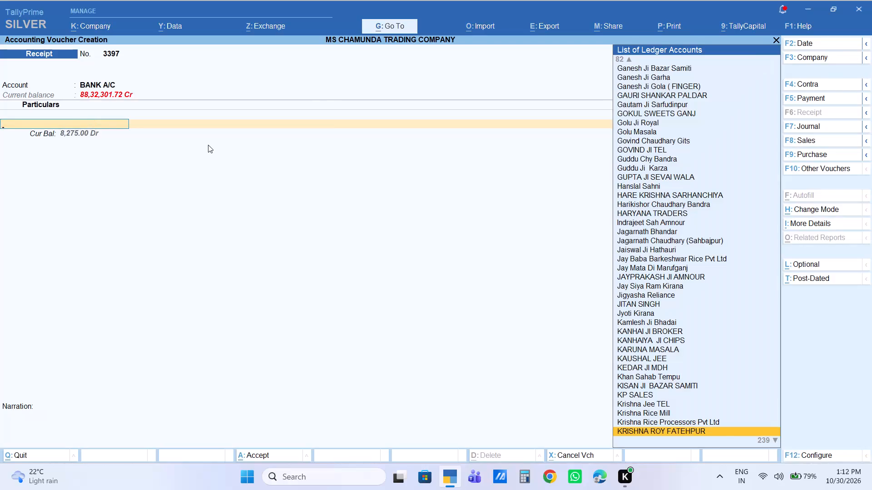
Leave voucher entry and open the October 2026 stock item vouchers for Round Mombatti from the inventory books.
key("Escape")
key("d")
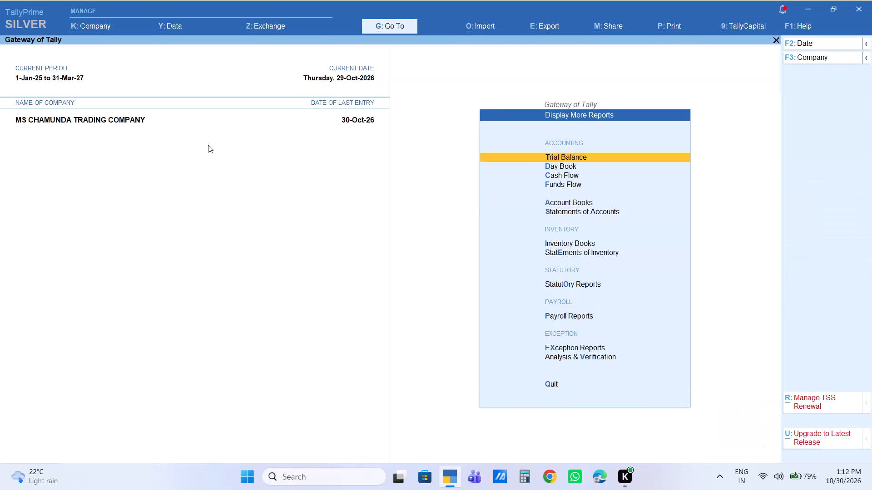
key("i")
key("Return")
type("MOM")
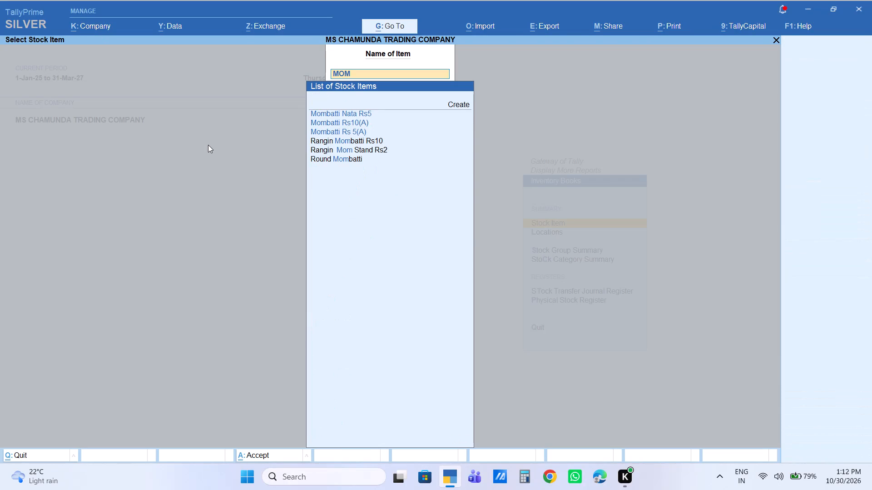
key("Down")
key("Down")
key("Down")
key("Down")
key("Down")
key("Down")
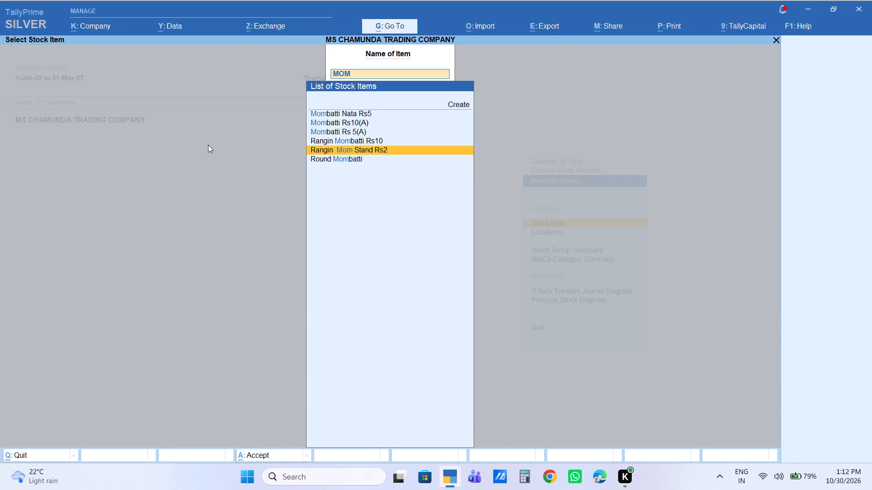
key("Return")
key("Return")
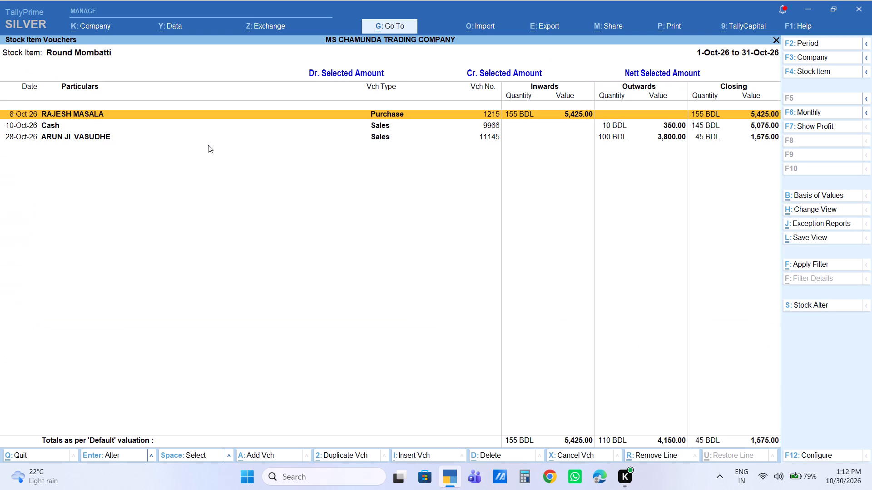
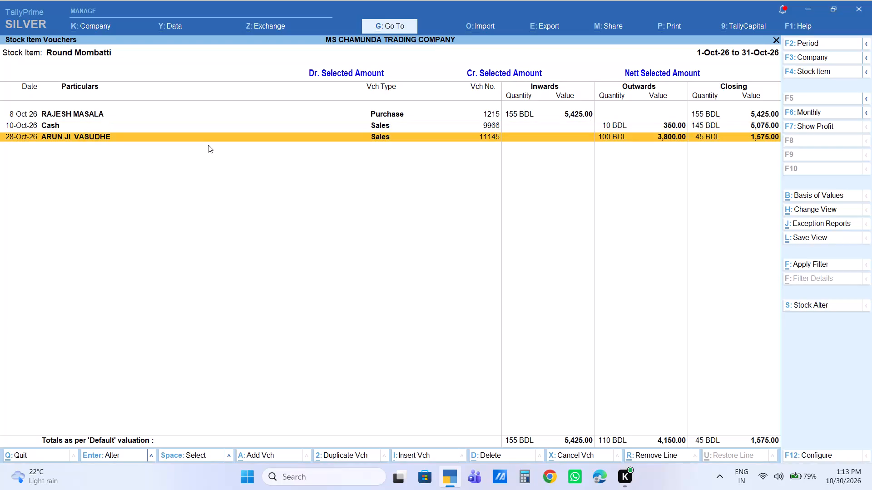
Leave the Round Mombatti stock item vouchers and inventory books, and reopen voucher entry from the Gateway of Tally.
key("Escape")
key("Escape")
key("Escape")
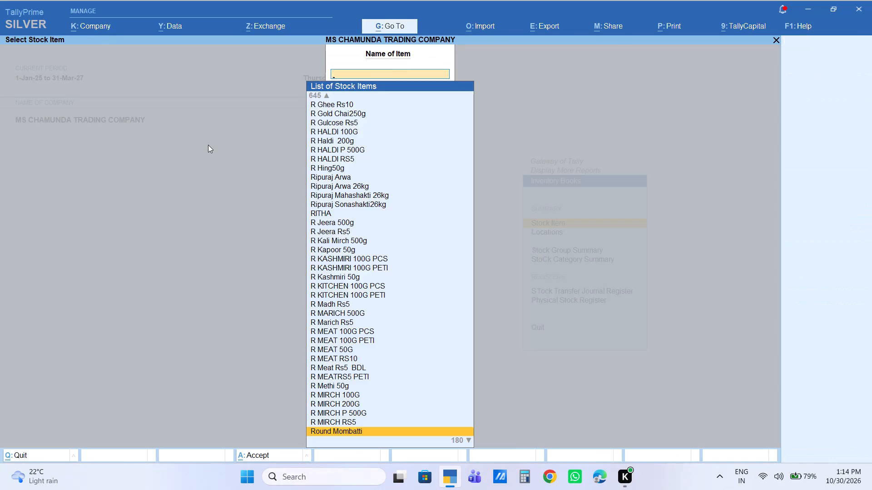
key("Escape")
key("Escape")
key("Escape")
key("Escape")
key("Escape")
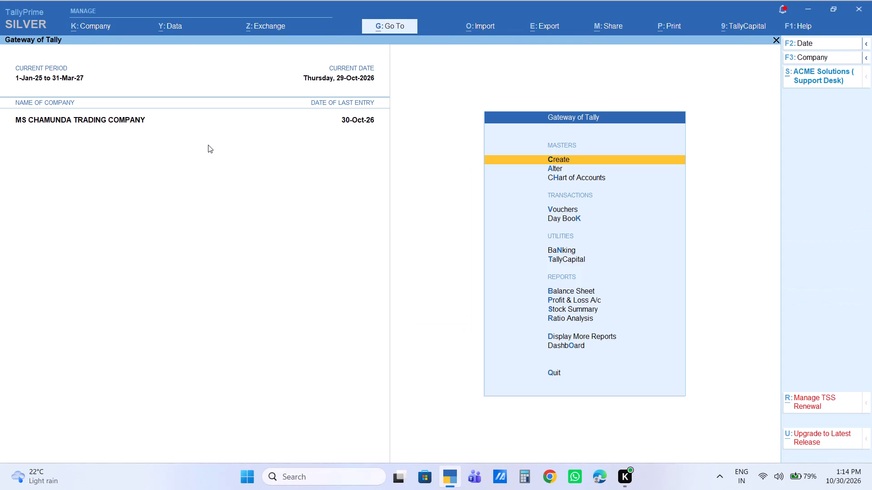
key("Down")
key("Down")
key("Down")
key("Down")
key("Up")
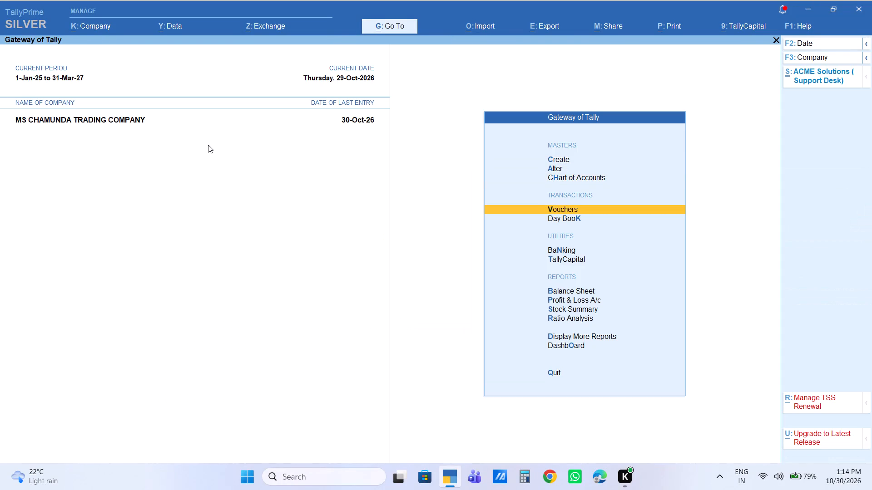
key("Return")
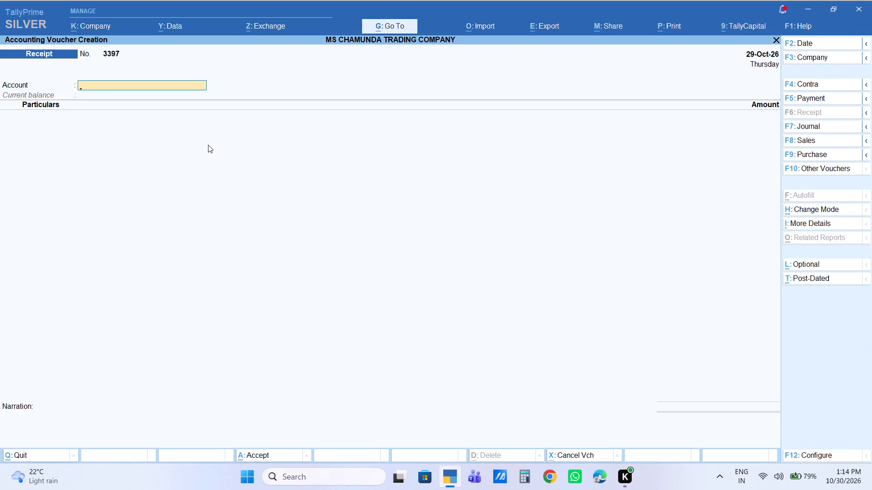
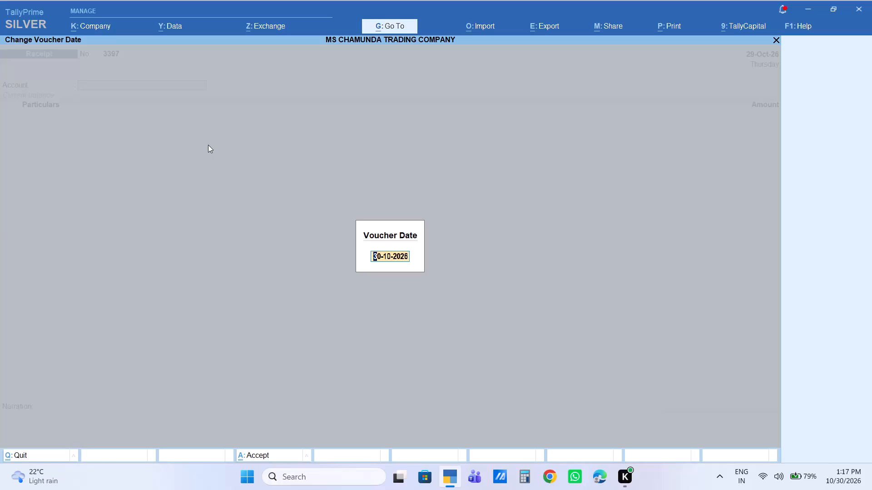
Accept 30-10-2026 as the voucher date and start a sales voucher with Cash as party and SALES as sales ledger.
key("Return")
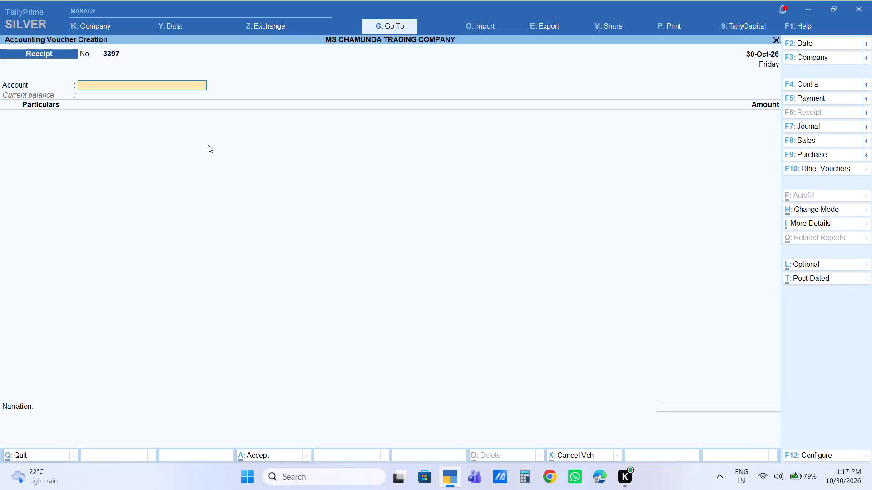
key("F8")
type("CAS")
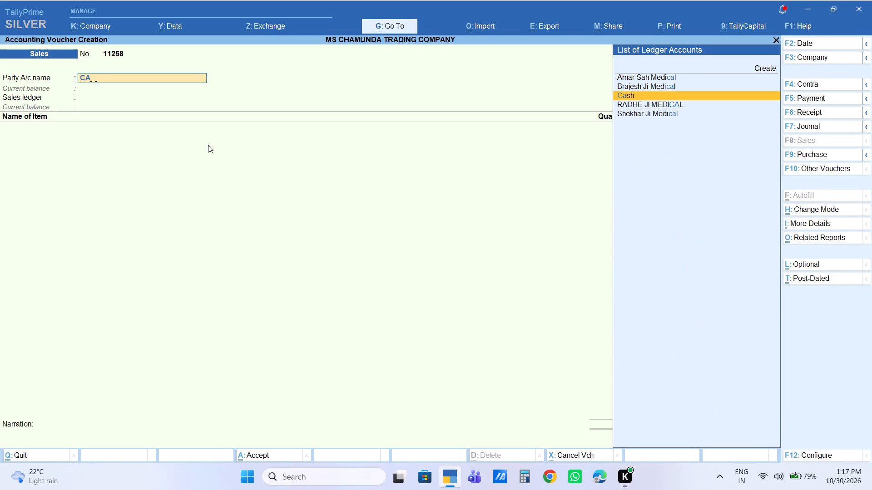
key("Return")
key("Return")
key("Return")
key("Return")
key("Return")
key("Return")
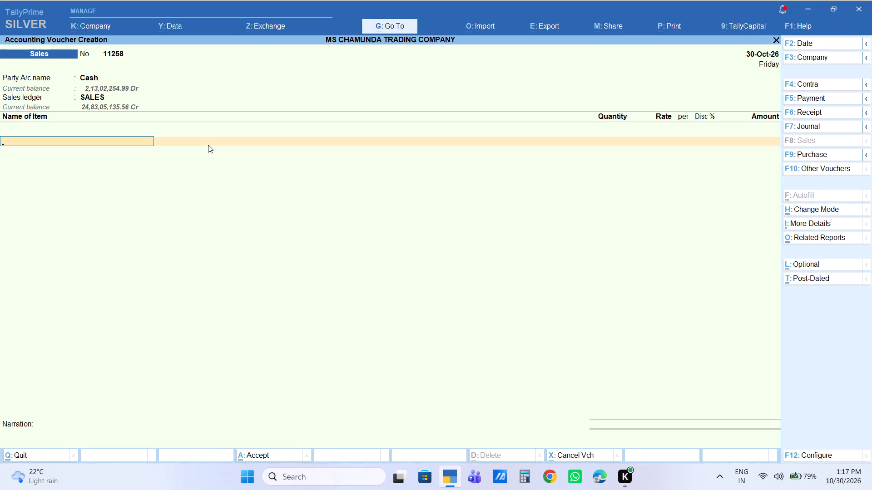
Add 1 bag of CHURA 23KG to the sales voucher with an amount of 850.
type("CHURA23")
key("Return")
key("1")
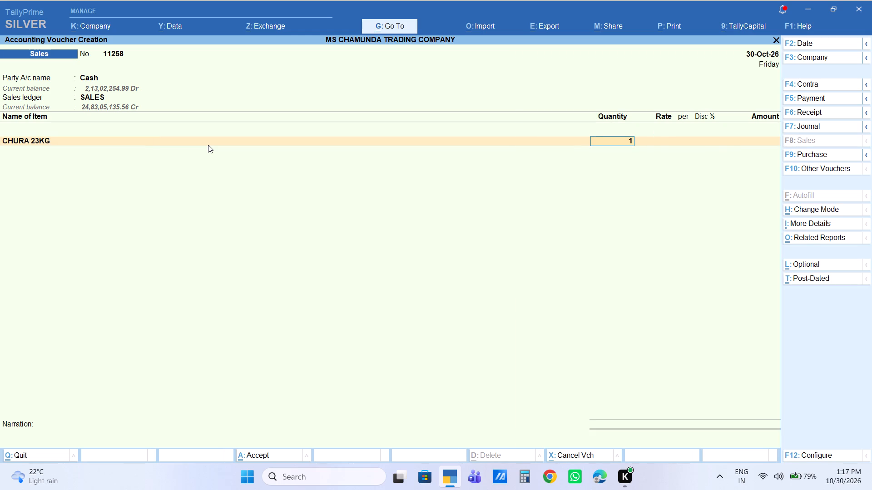
key("Return")
key("Return")
key("Return")
key("Return")
type("850")
key("Return")
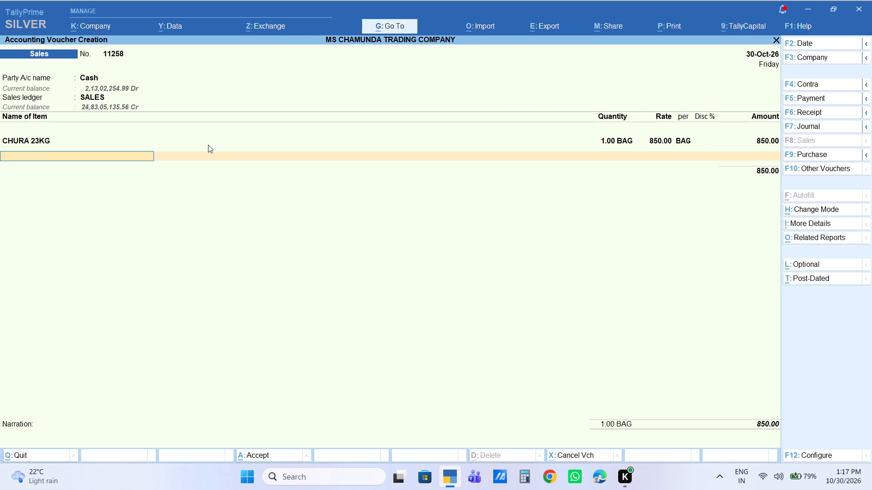
Add 10 KG of Chana Dal KG at a rate of 95.00 to the voucher.
type("CHANA DA")
key("Down")
key("Down")
key("Down")
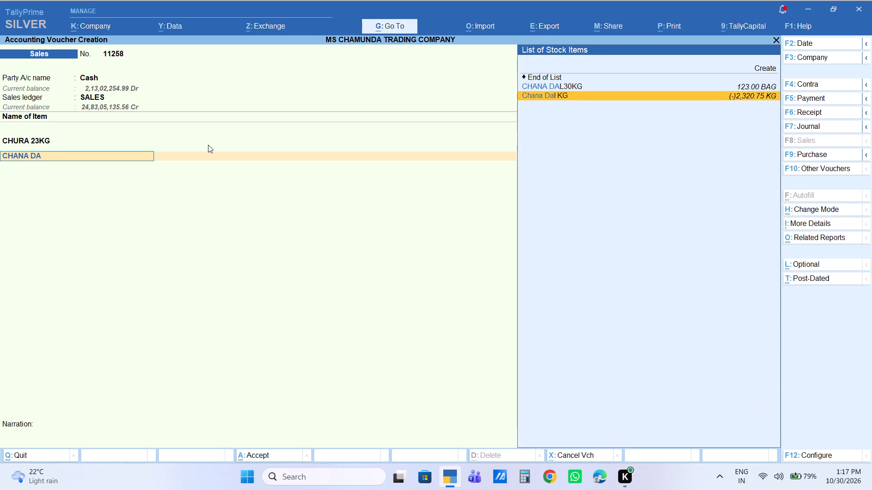
key("Return")
type("10")
key("Return")
key("Return")
key("Return")
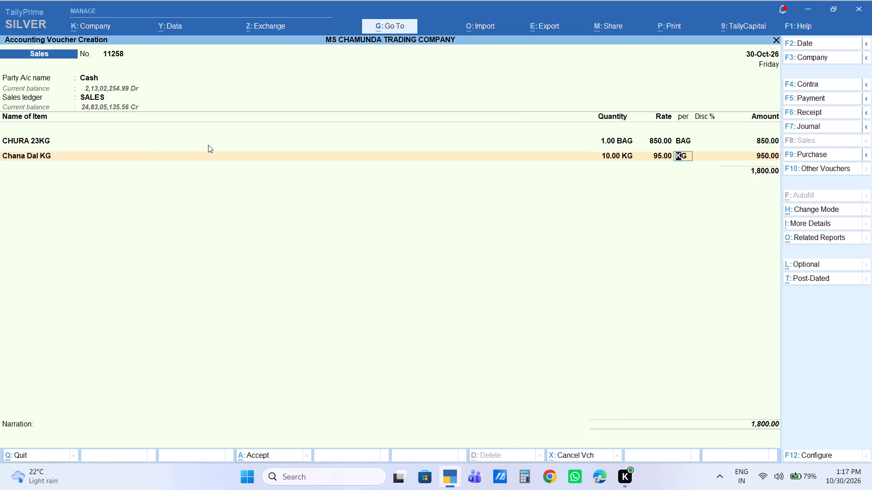
key("Return")
key("Return")
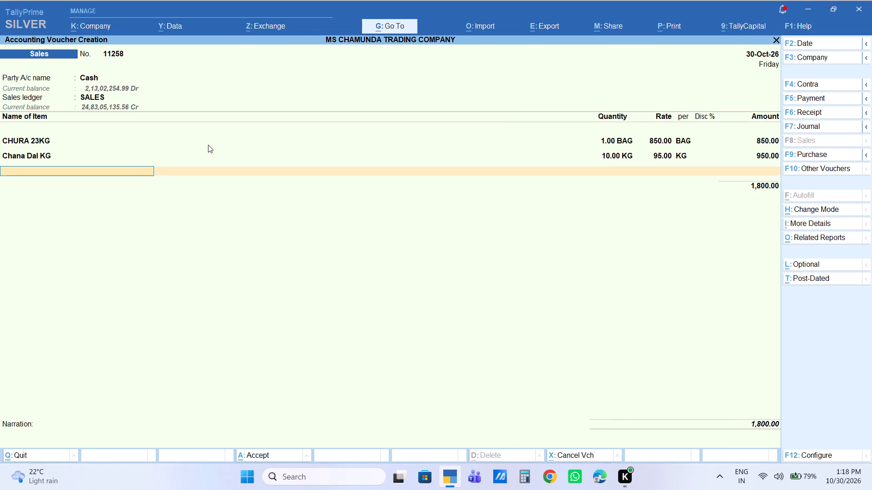
Add 5 KG of RAHAR DAL KG at a rate of 105.00 to the voucher.
type("RAHAR")
key("Return")
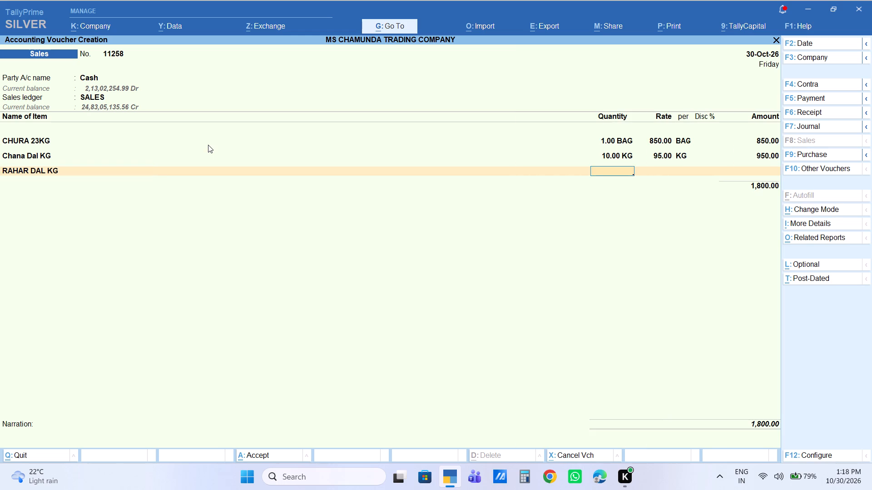
key("5")
key("Return")
key("Return")
key("Return")
key("Return")
key("Return")
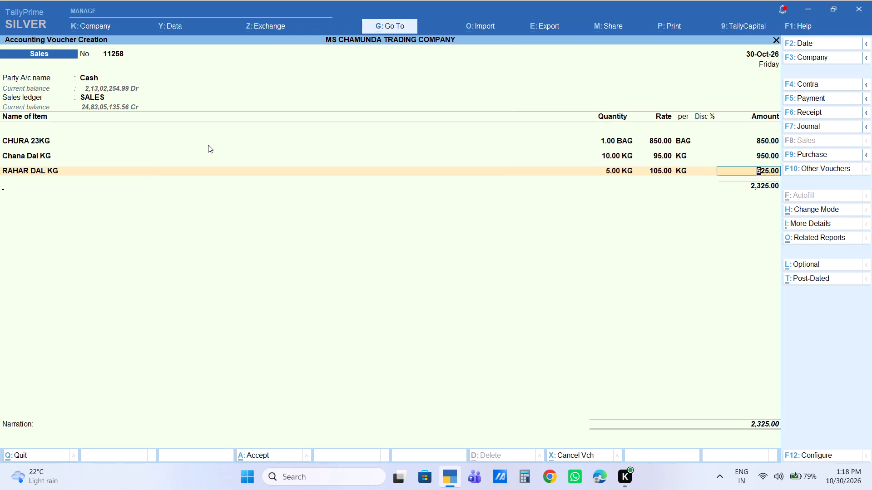
Add 5 KG of BOKLA DAL KG at a rate of 60.00 to the voucher.
type("BOKLA")
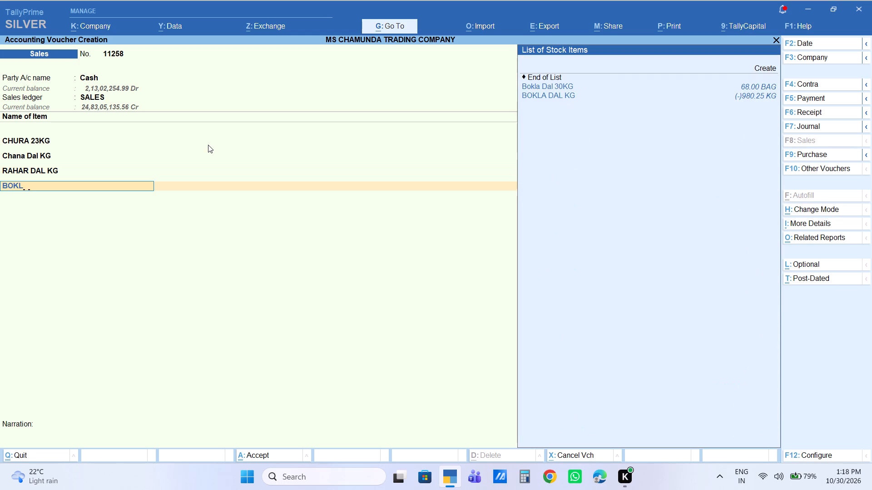
key("Down")
key("Down")
key("Return")
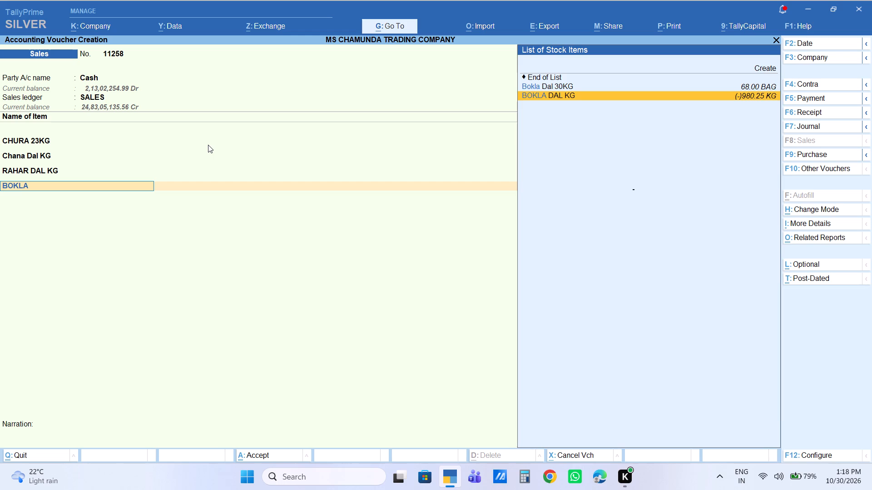
key("5")
key("Return")
key("Return")
key("Return")
key("Return")
key("Return")
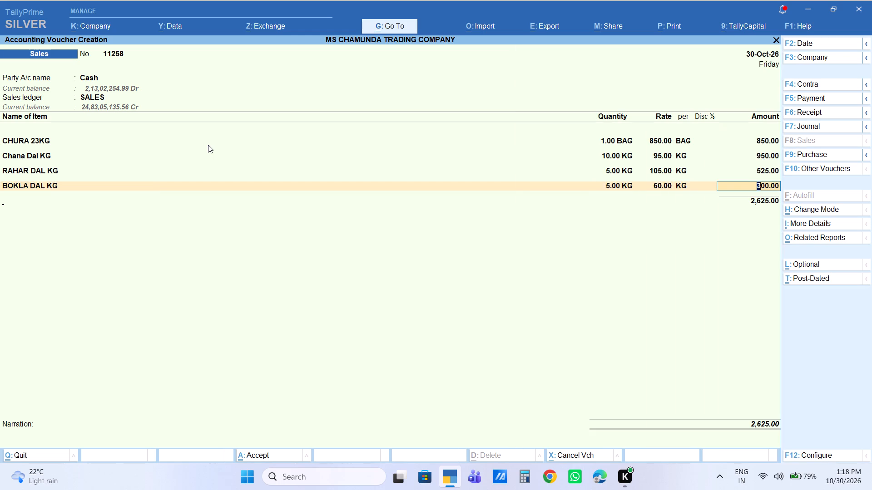
Add 5 BDL of Rangin Mom Stand Rs2 at a rate of 120.00 to the voucher.
type("MOM")
key("Down")
key("Down")
key("Down")
key("Down")
key("Down")
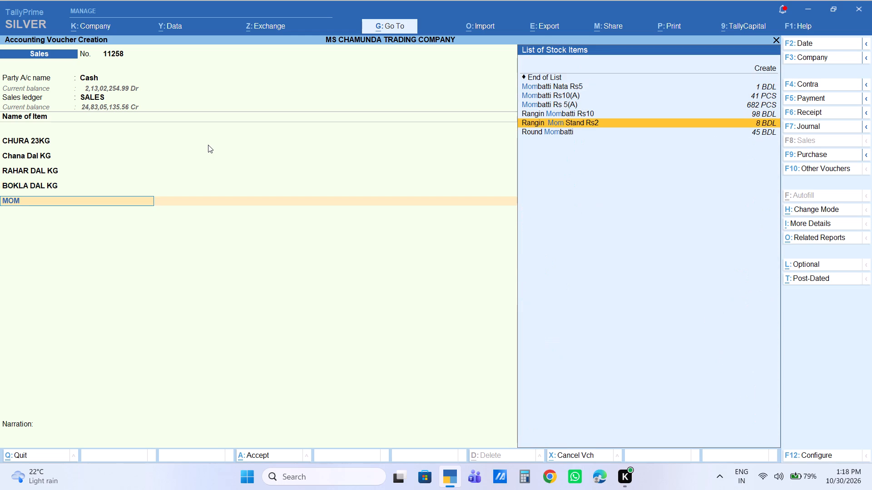
key("Return")
key("5")
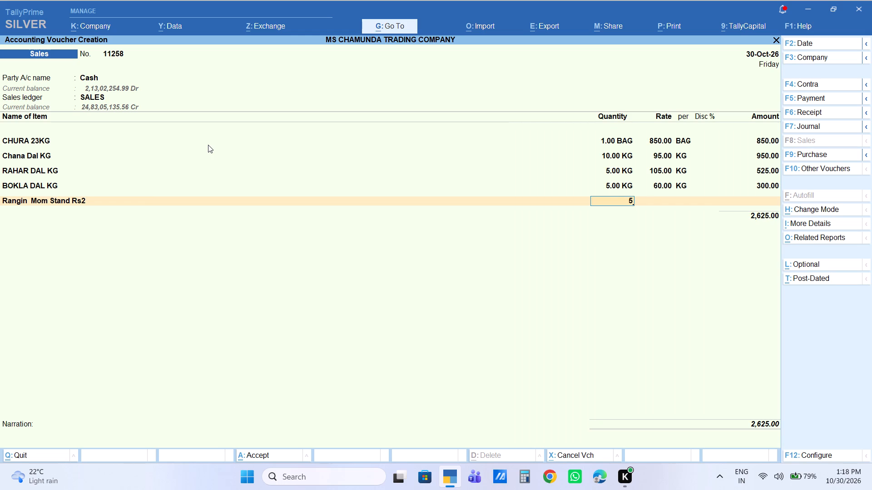
key("Return")
key("Return")
key("Return")
key("Return")
key("Return")
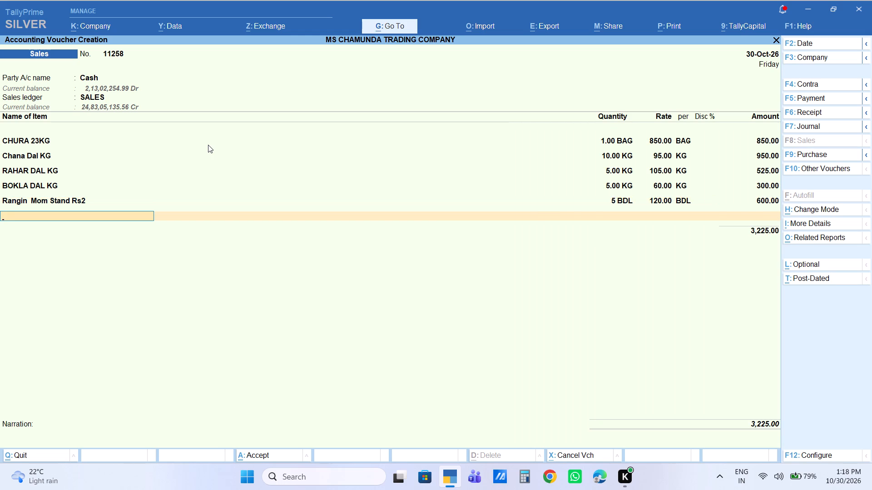
Add 25 PCS of Mombatti Rs 5(A) to the voucher with an amount of 250.
type("MOMB")
key("Down")
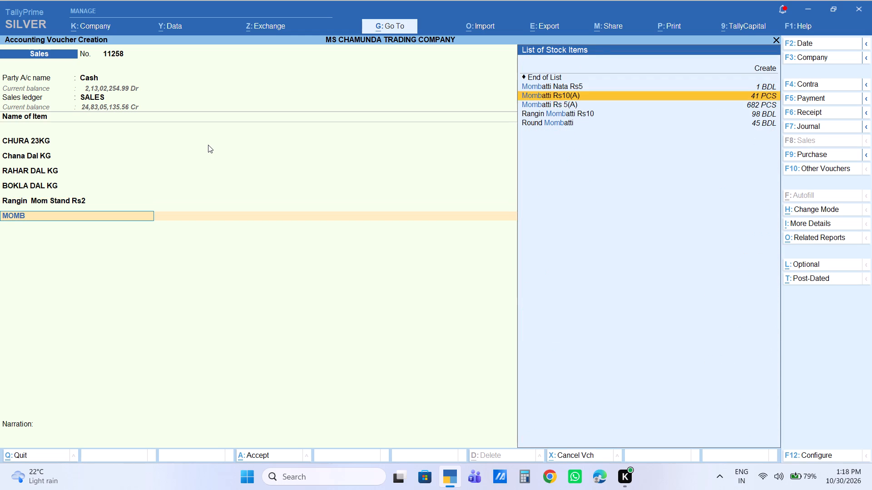
key("Down")
key("Down")
key("Return")
type("25")
key("Return")
key("Return")
key("Return")
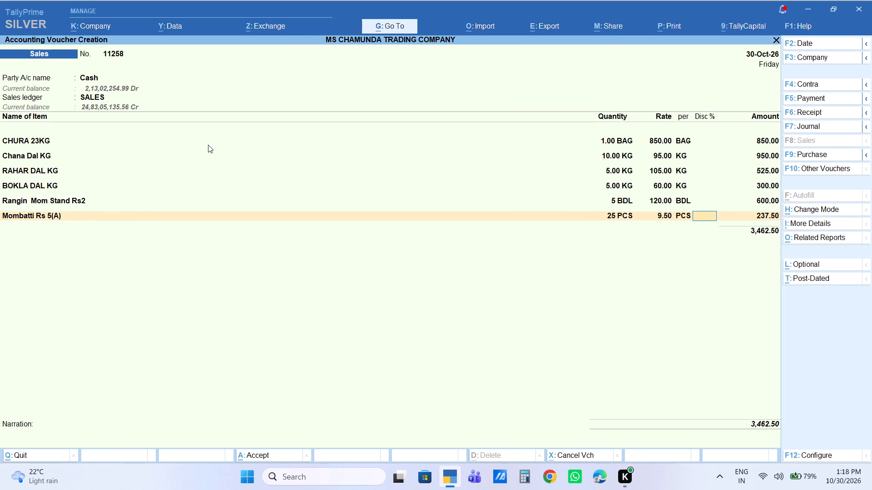
key("Return")
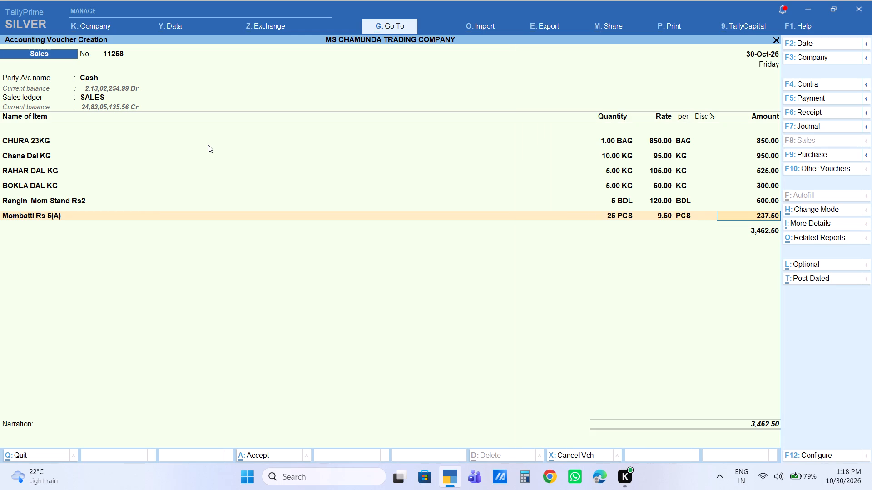
type("250")
key("Return")
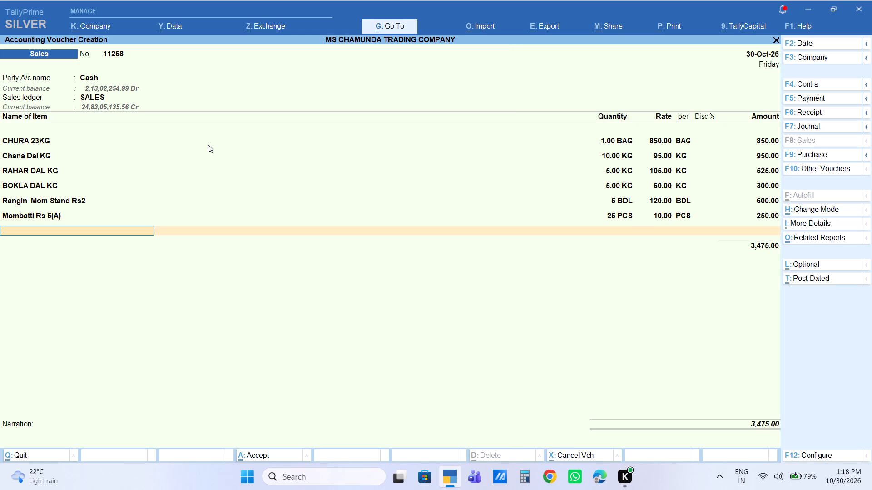
Add 6 PCS of Mombatti Rs10(A) at a rate of 28.00 to the voucher.
type("MOMBA")
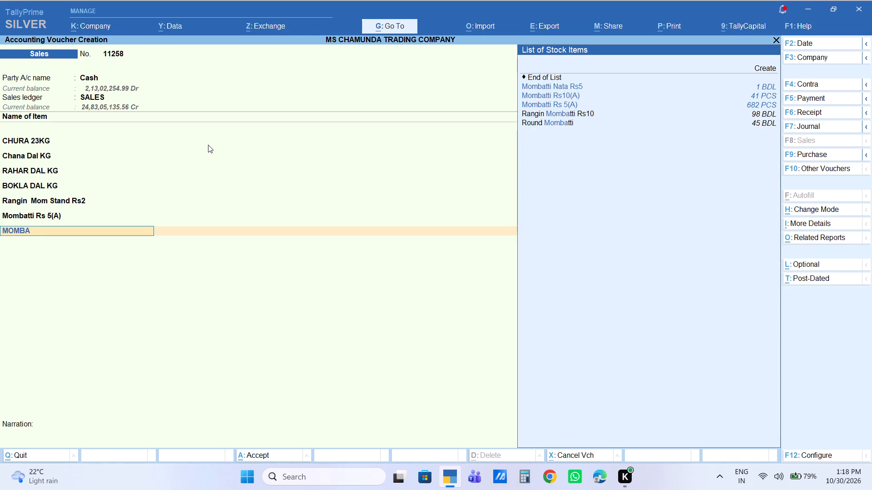
key("Down")
key("Down")
key("Down")
key("Up")
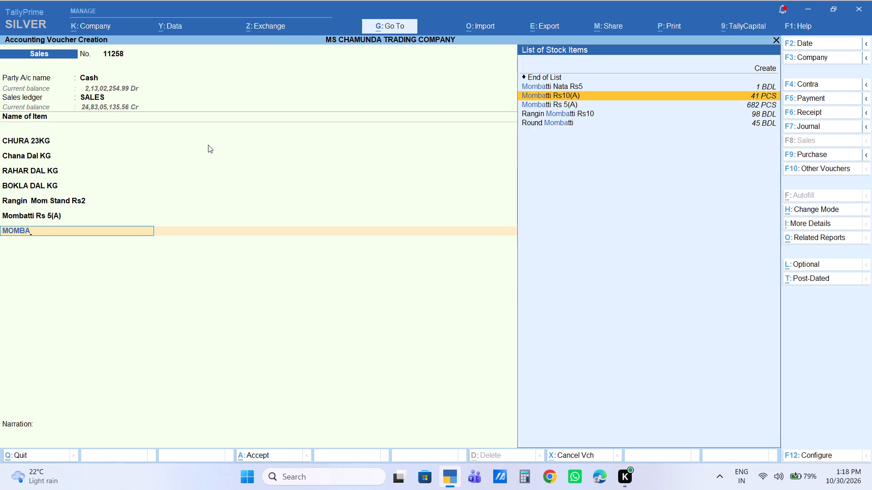
key("Return")
key("6")
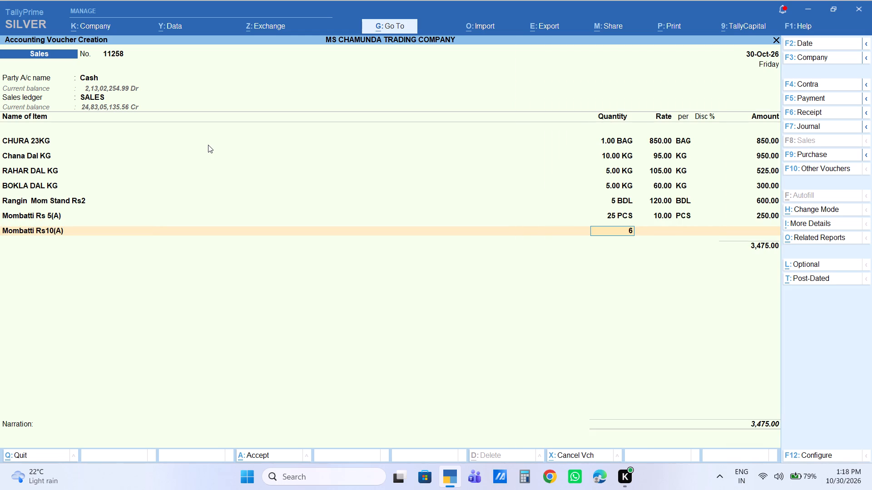
key("Return")
key("Return")
key("Return")
key("Return")
key("Return")
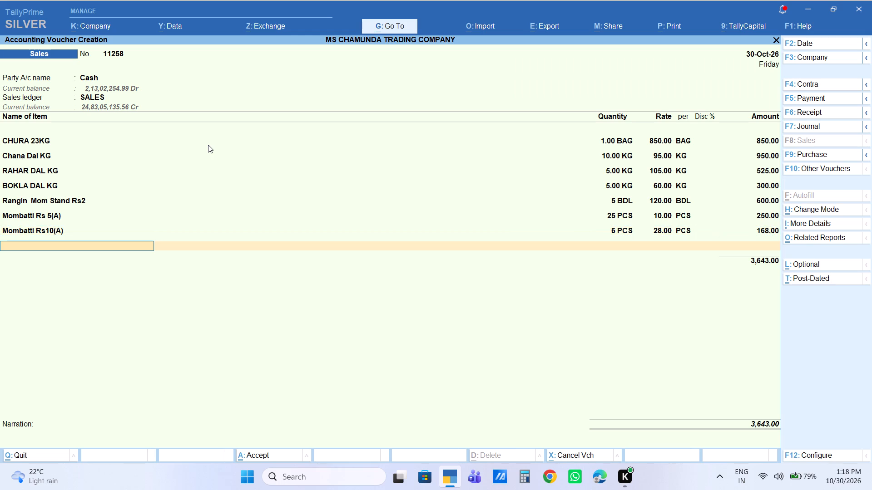
Add 6 peti of Rusk Rs5 at a rate of 240.00 to the voucher.
type("RUS")
key("Return")
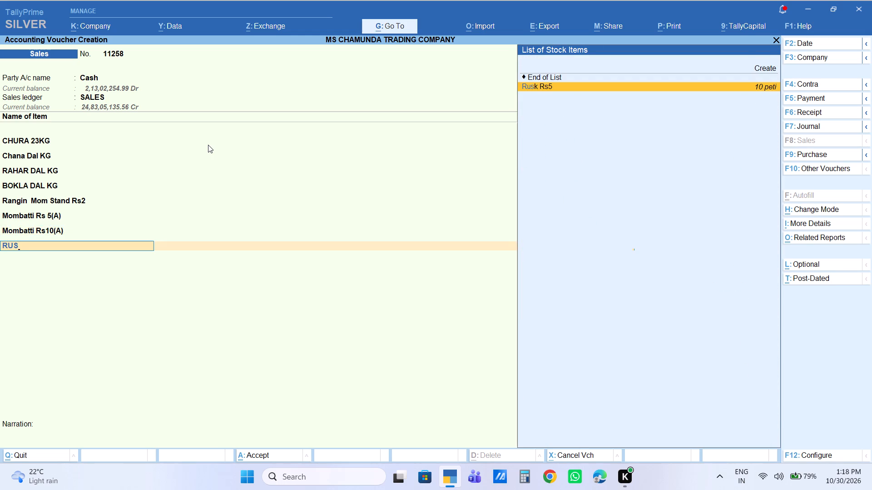
key("6")
key("Return")
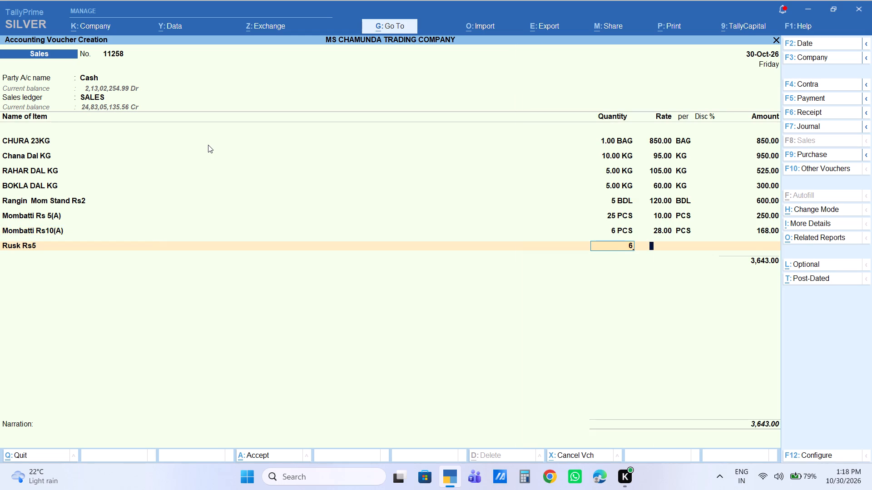
key("Return")
key("Return")
key("Return")
key("Return")
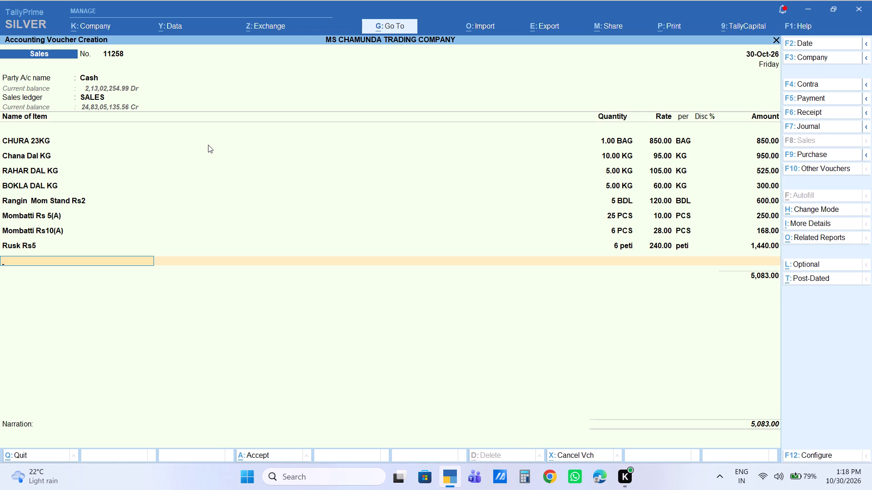
End the item list and add a Labour Charge of 5 to the voucher.
key("Return")
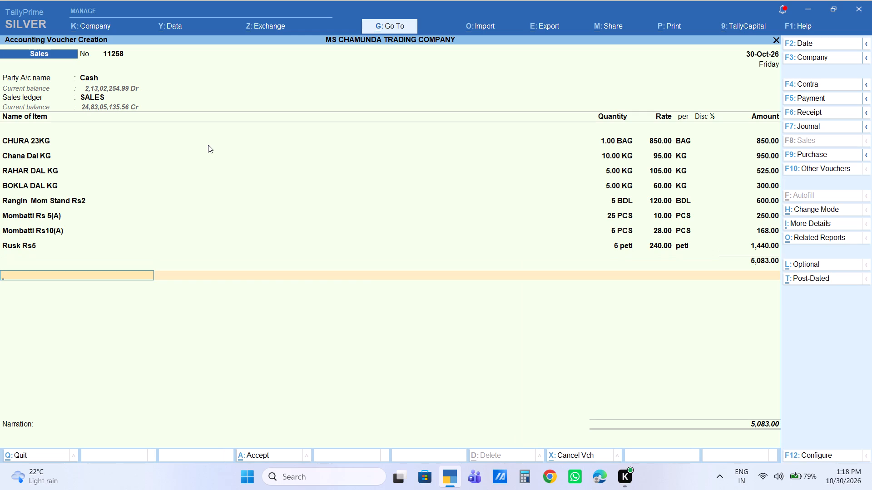
type("LA")
key("Return")
key("Return")
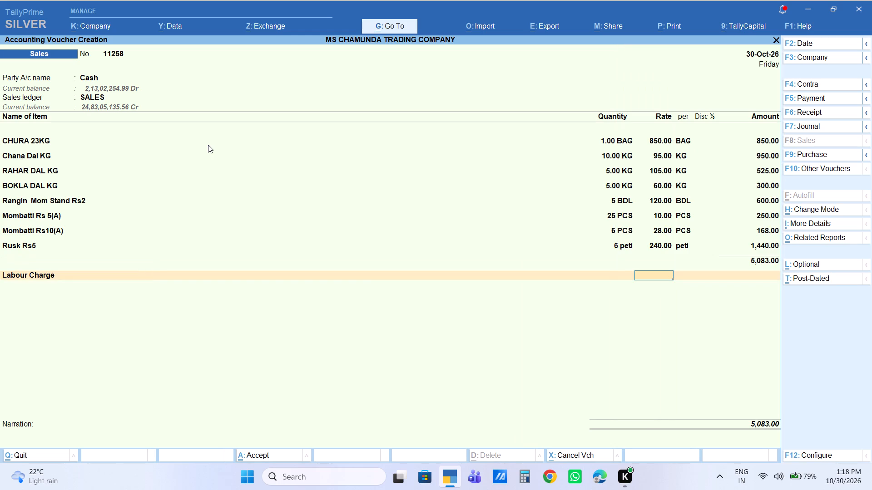
key("5")
key("Return")
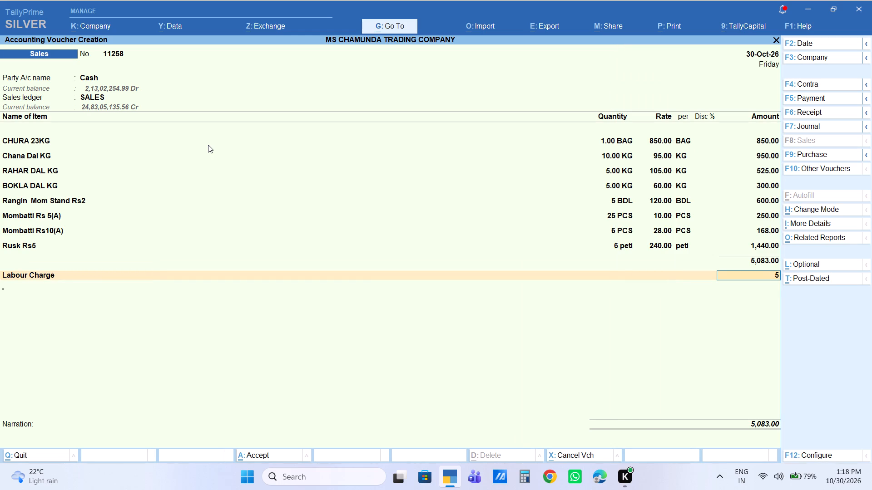
key("Return")
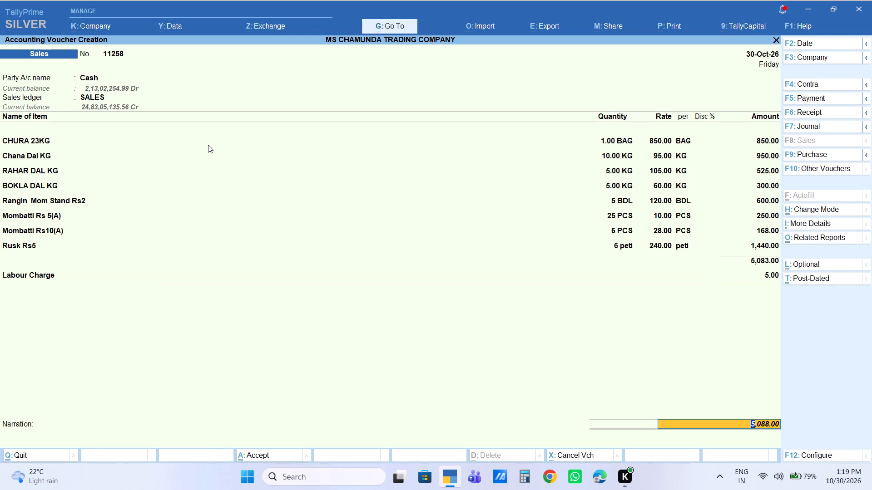
Go back to the Rusk Rs5 line and set its quantity to 1 peti, keeping the 240.00 rate.
key("BackSpace")
key("BackSpace")
key("BackSpace")
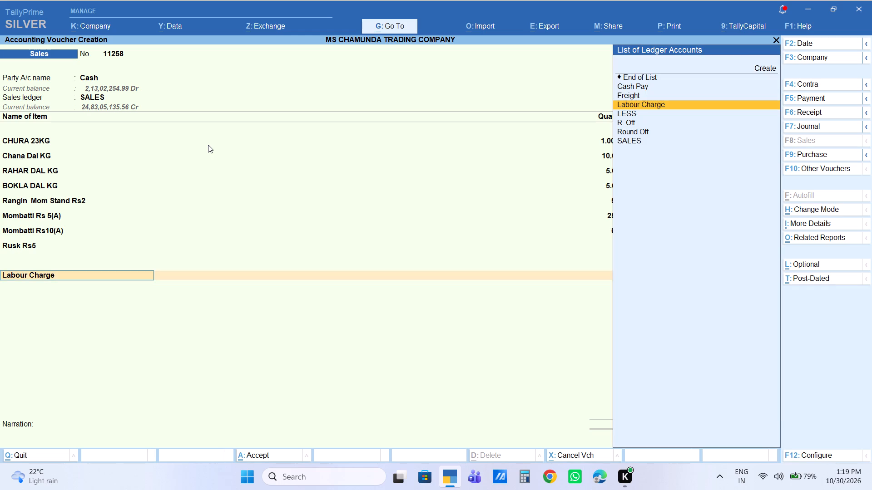
key("BackSpace")
key("Up")
key("Up")
key("Up")
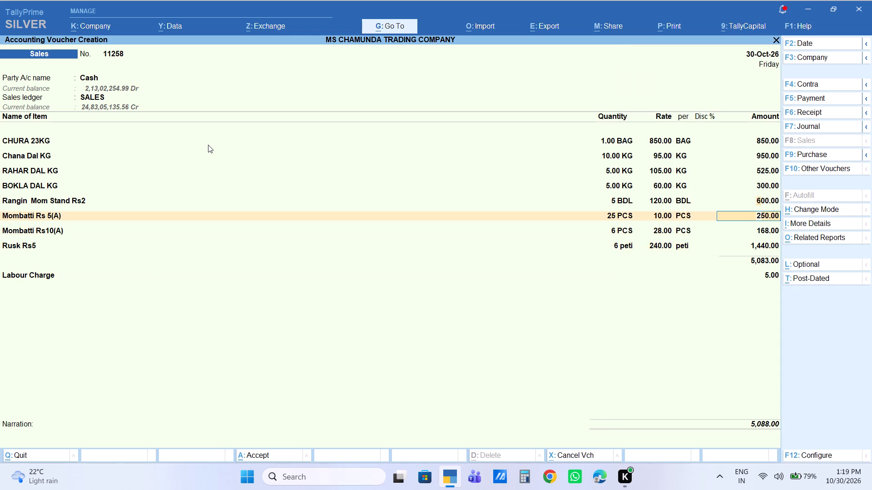
key("Down")
key("Down")
key("Down")
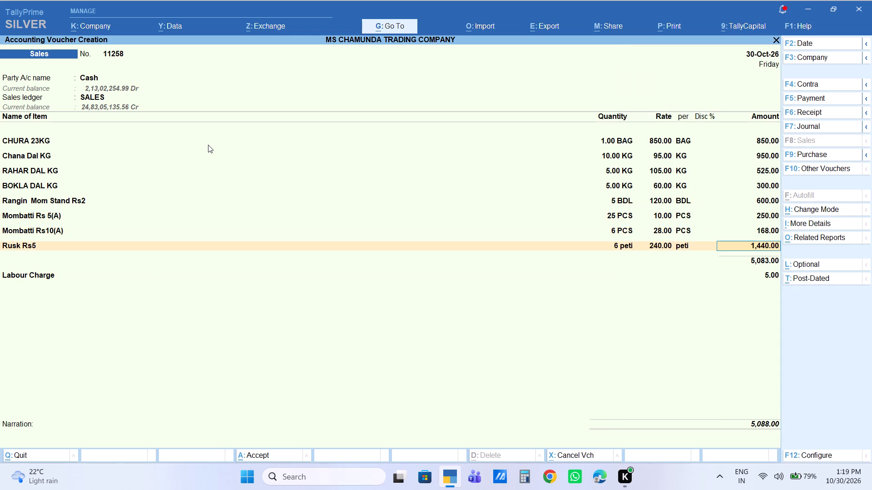
key("BackSpace")
key("BackSpace")
key("BackSpace")
key("BackSpace")
key("1")
key("Return")
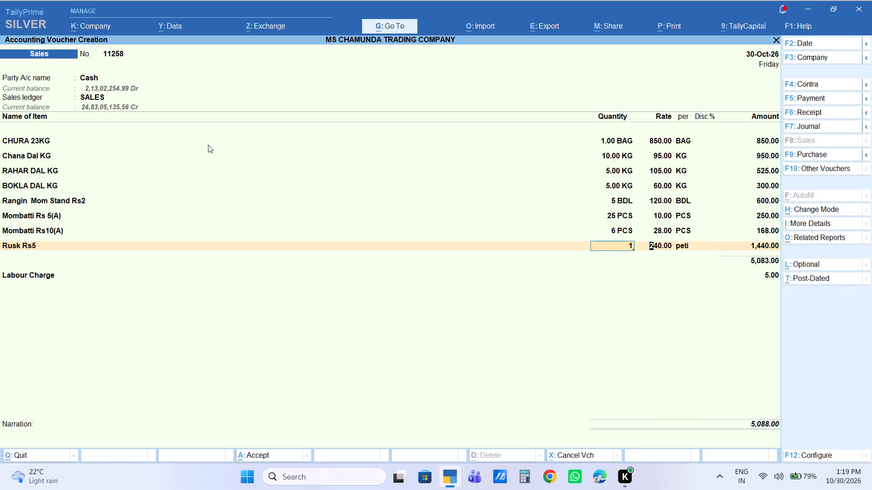
key("Return")
key("Return")
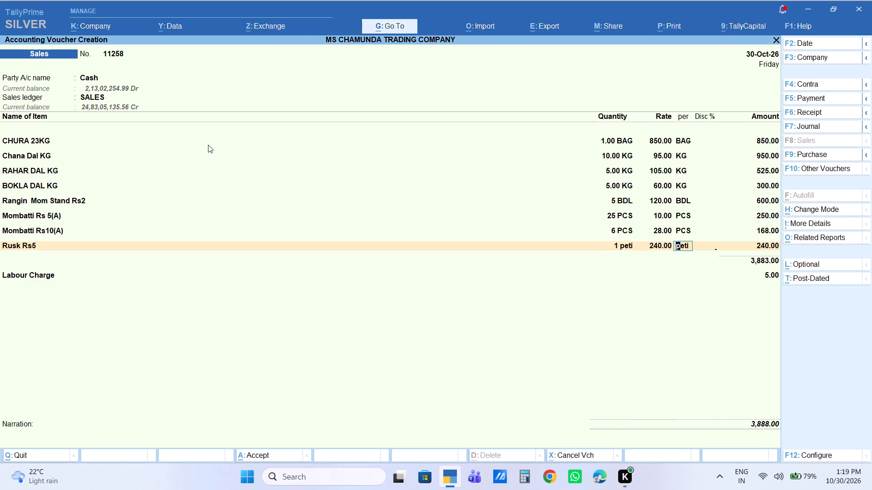
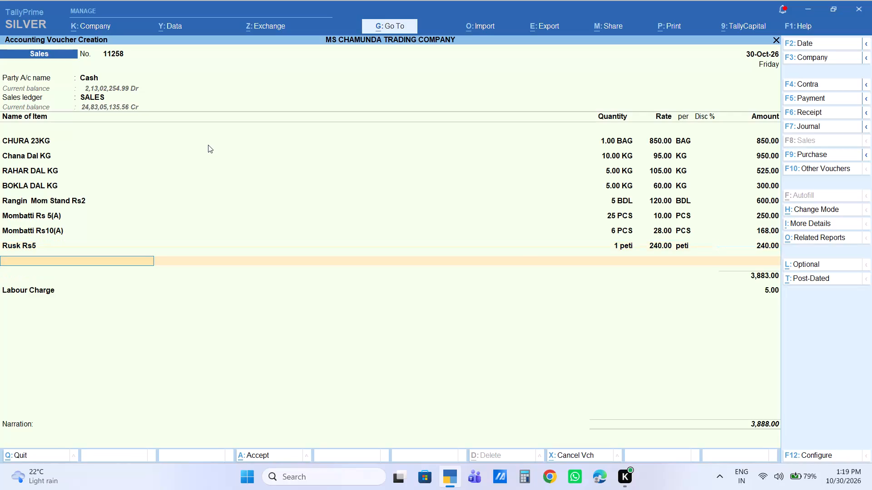
Add 4 PCS of Mombatti Rs 5(A) to the voucher with the line amount set to 40.
type("MOM")
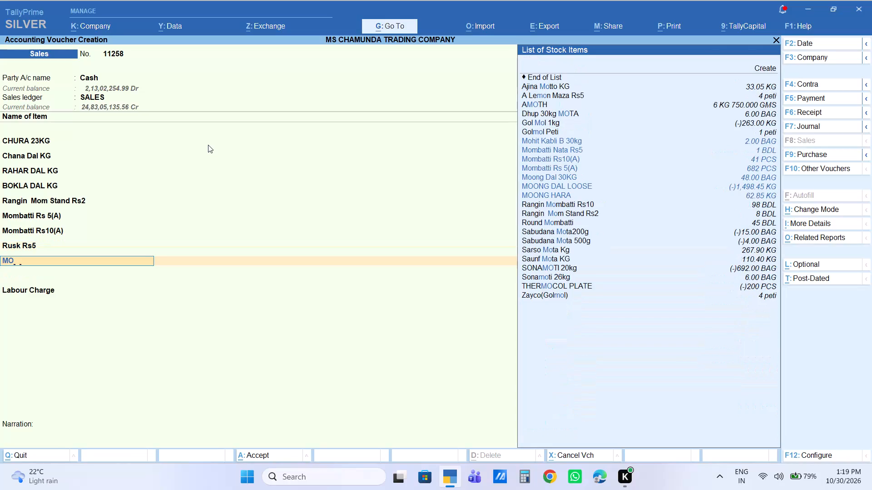
key("Down")
key("Down")
key("Down")
key("Return")
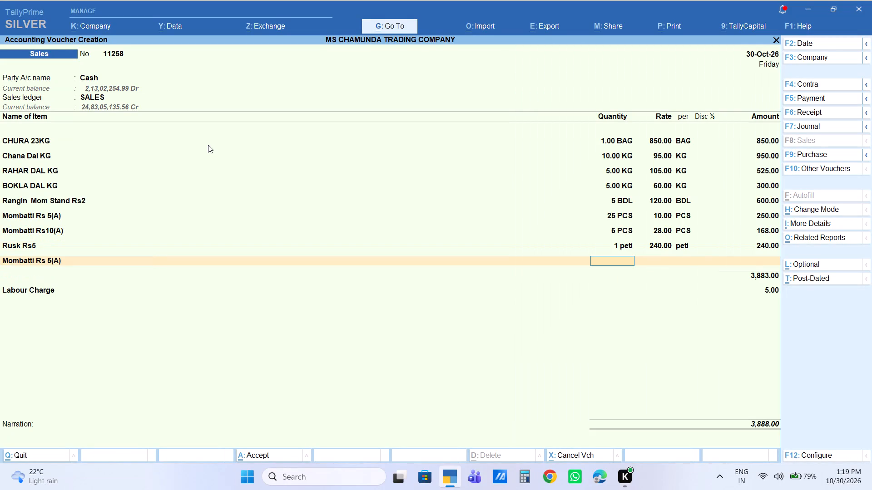
key("4")
key("Return")
key("Return")
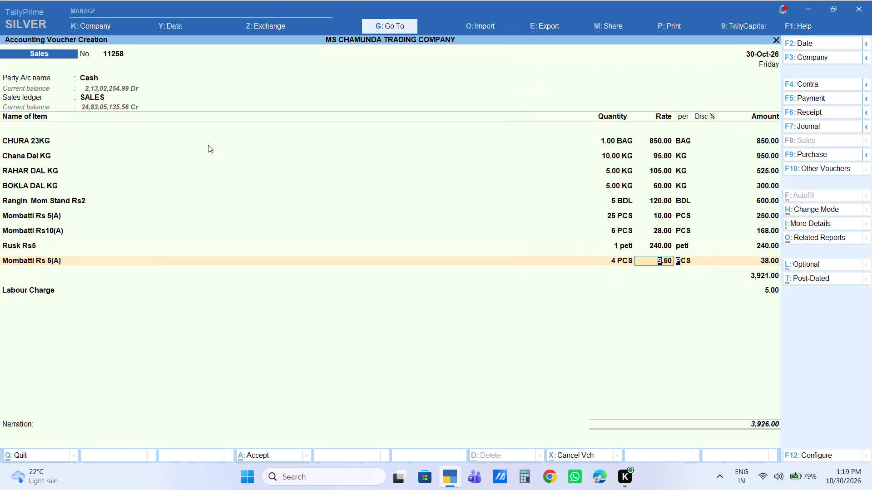
key("Return")
key("Return")
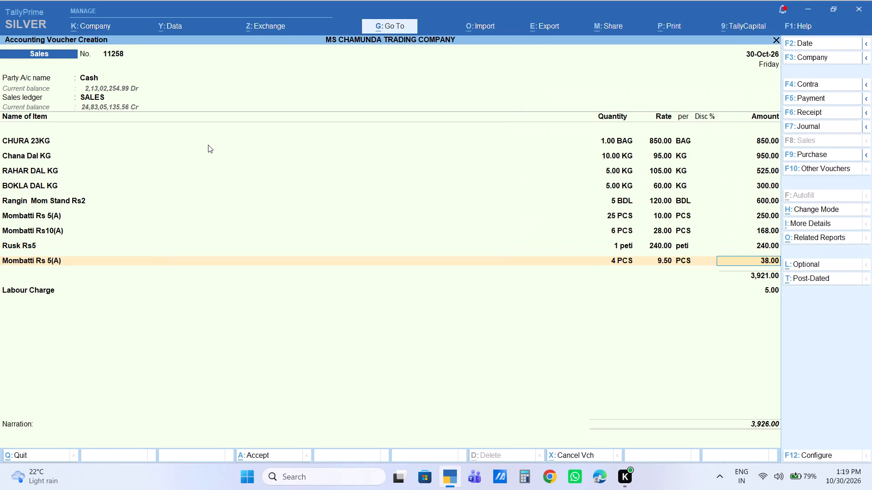
type("40")
key("Return")
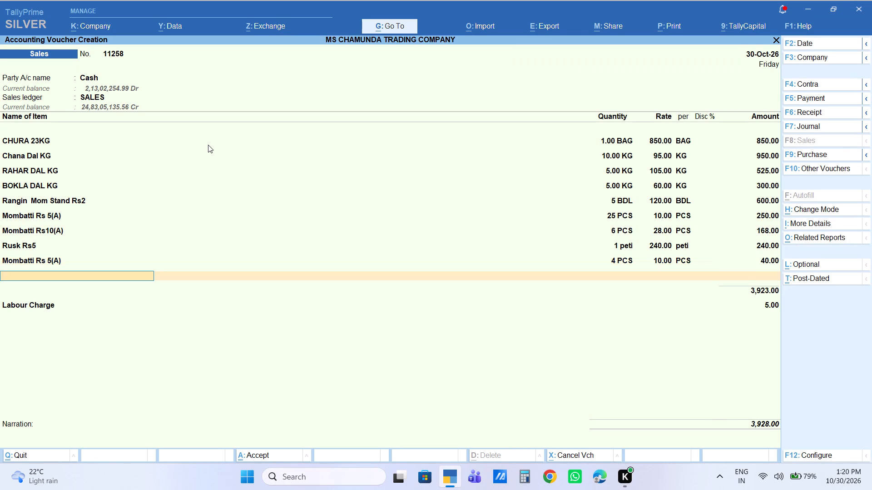
End the item list, set the Labour Charge to 2 and save the cash sales voucher.
key("Return")
key("Return")
key("Return")
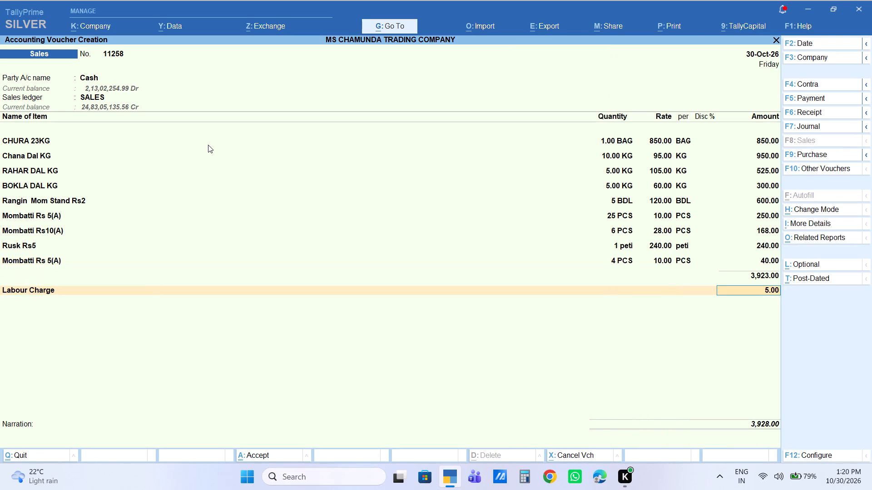
key("3")
key("Return")
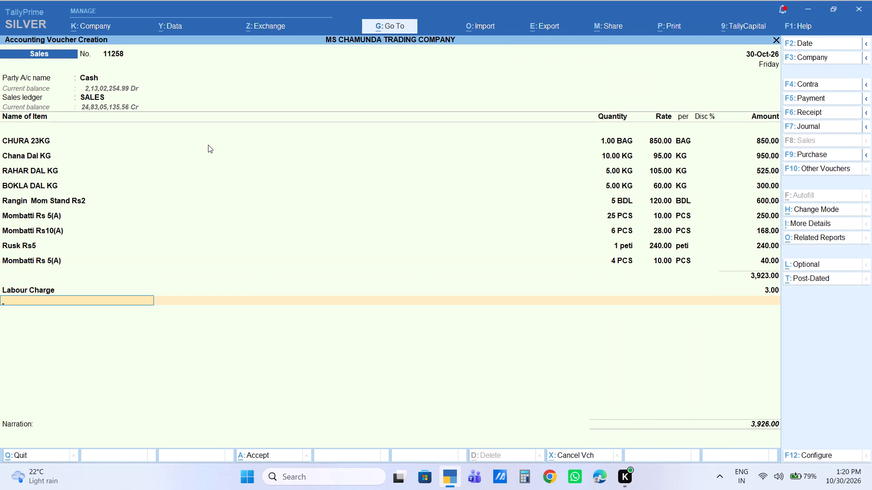
key("BackSpace")
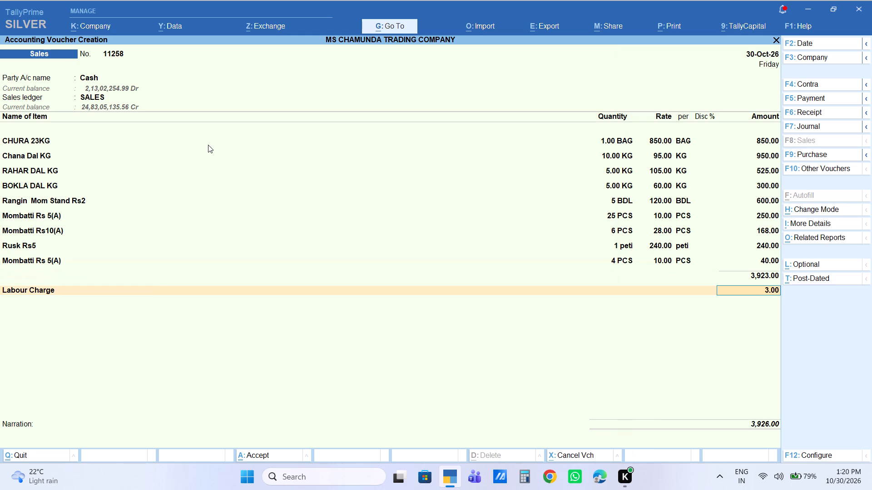
key("3")
key("BackSpace")
key("2")
key("Return")
key("Return")
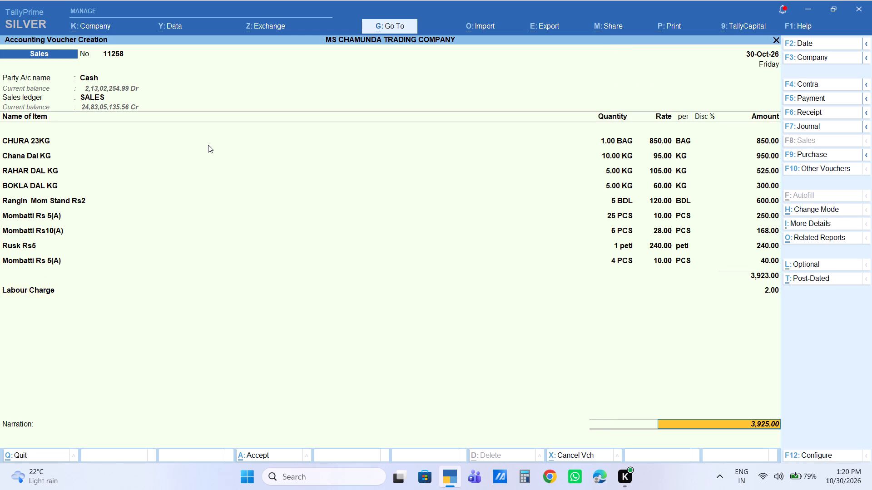
key("Return")
key("Return")
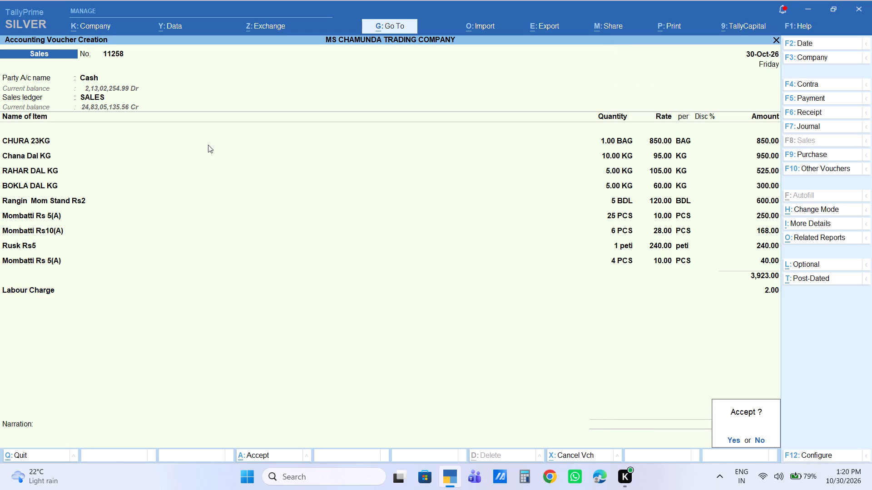
key("Return")
Reopen the just-saved cash sales voucher, print it and accept it again.
key("Page_Up")
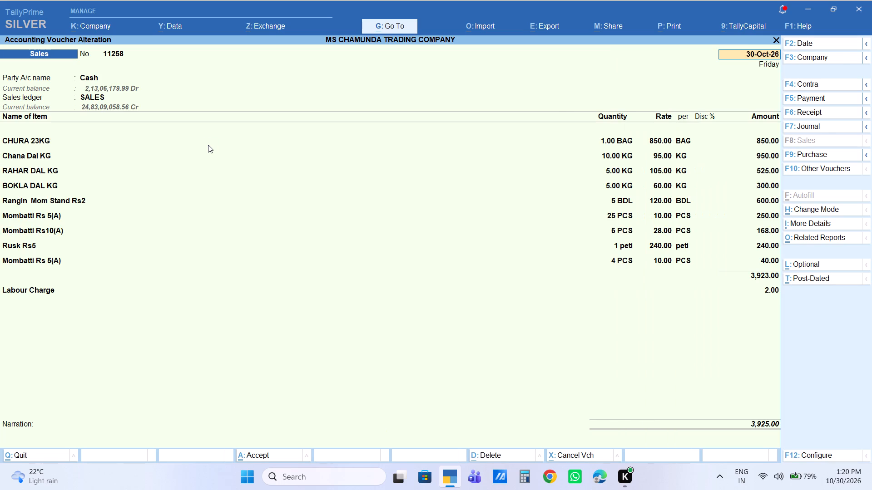
key("ctrl+p")
key("Right")
key("Return")
key("ctrl+a")
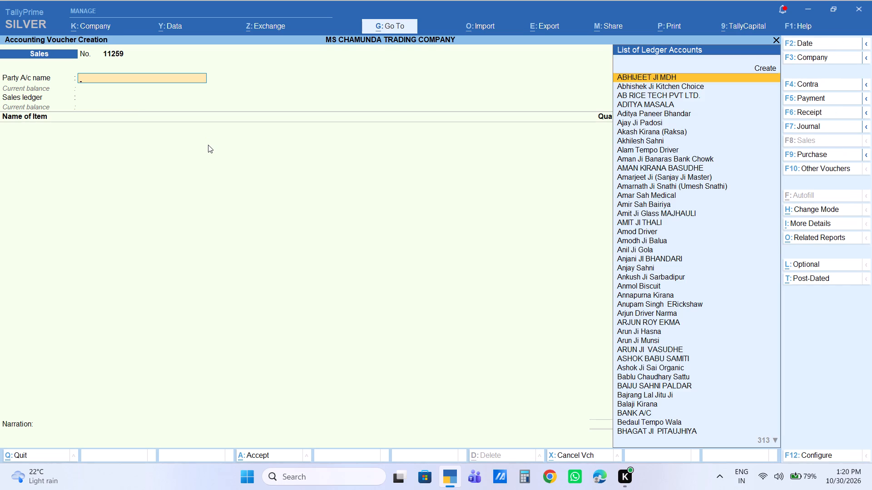
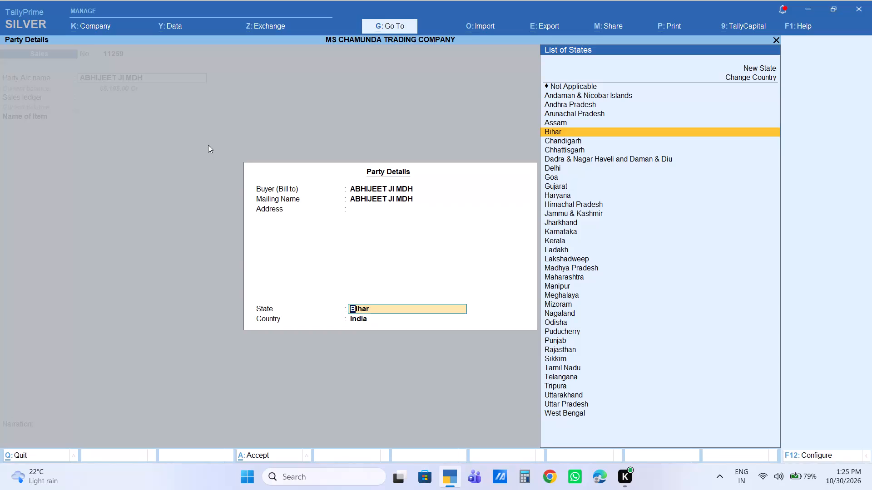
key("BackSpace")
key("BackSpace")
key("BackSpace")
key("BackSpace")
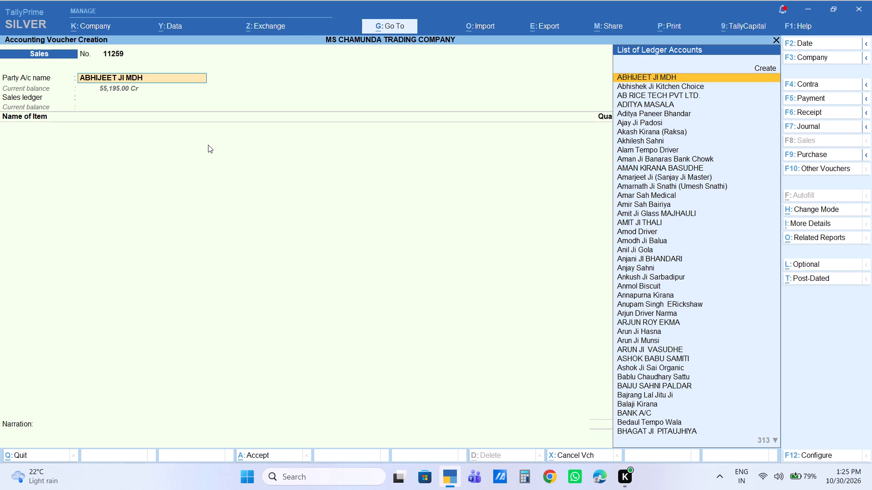
Start a payment voucher from the Cash account to RATNA TRADING, using Agst Ref as the bill-wise reference type.
key("F5")
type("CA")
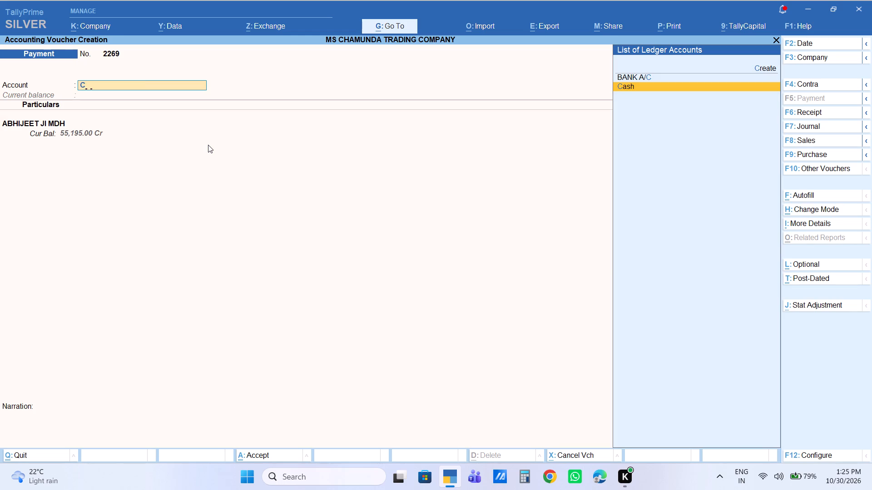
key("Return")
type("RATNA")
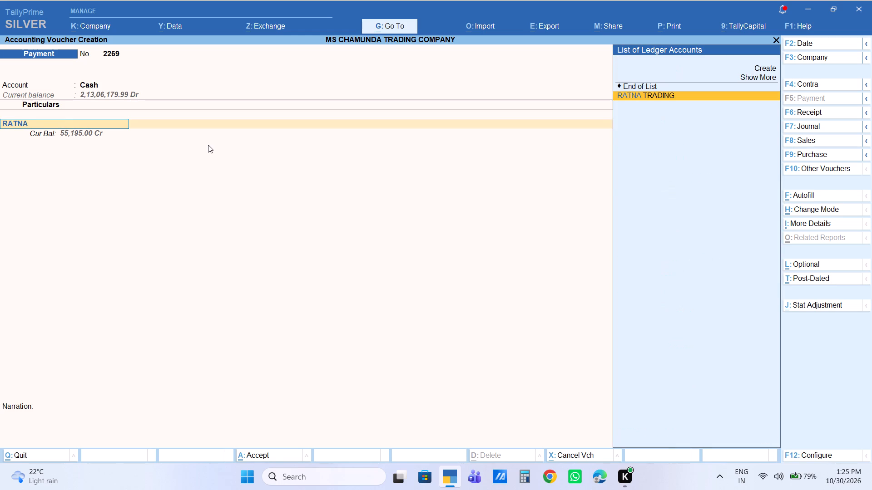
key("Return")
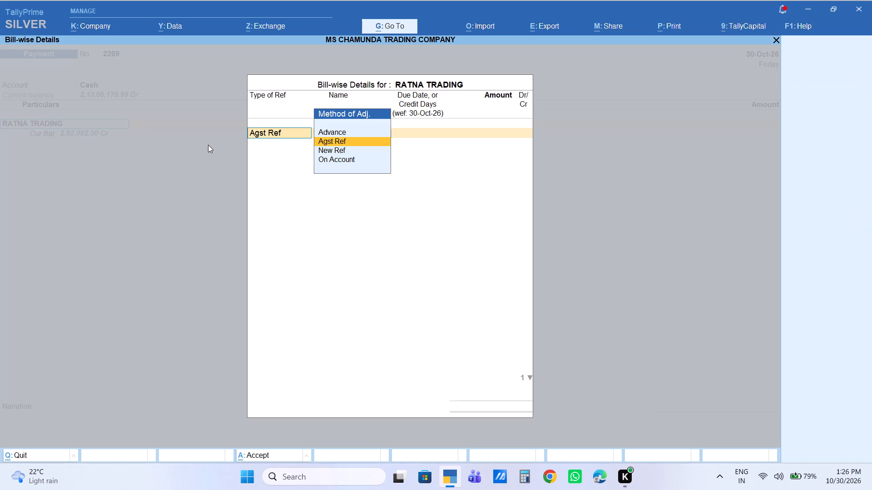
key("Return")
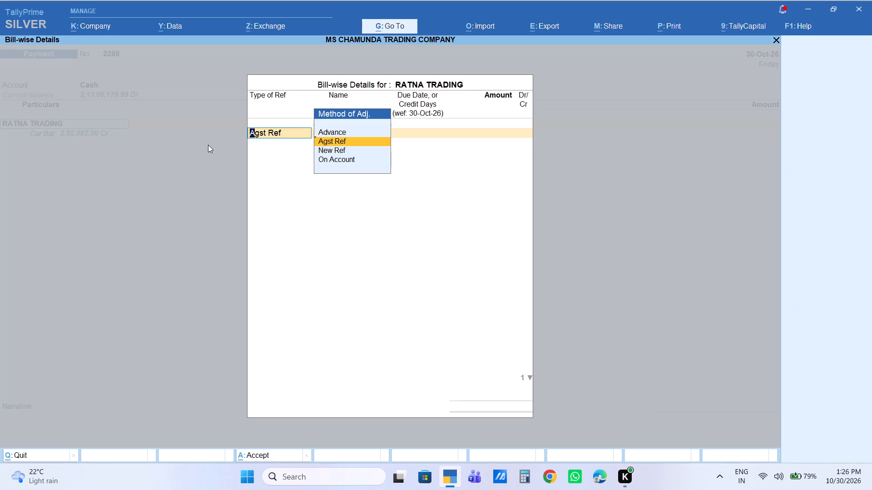
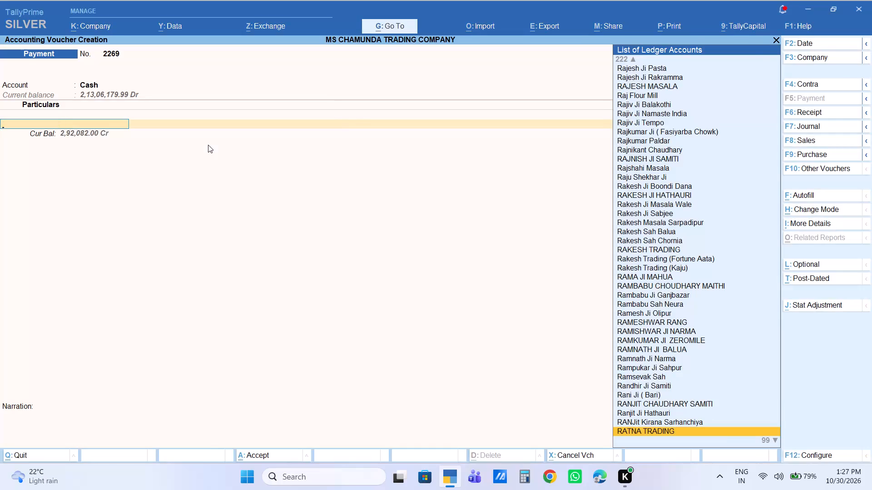
Abandon the unfinished payment voucher to RATNA TRADING without saving it.
key("Escape")
key("Return")
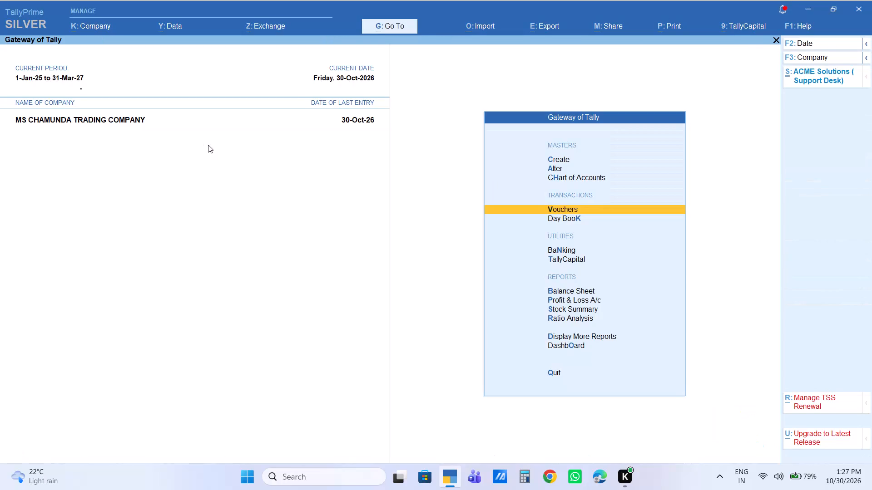
Start a sales voucher with Cash as the party account, enter the buyer's name in the party details, and keep the SALES ledger.
key("F8")
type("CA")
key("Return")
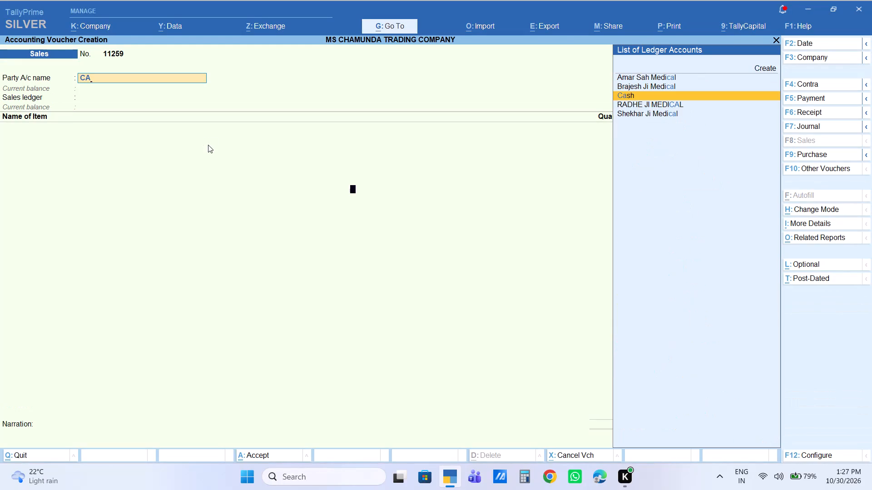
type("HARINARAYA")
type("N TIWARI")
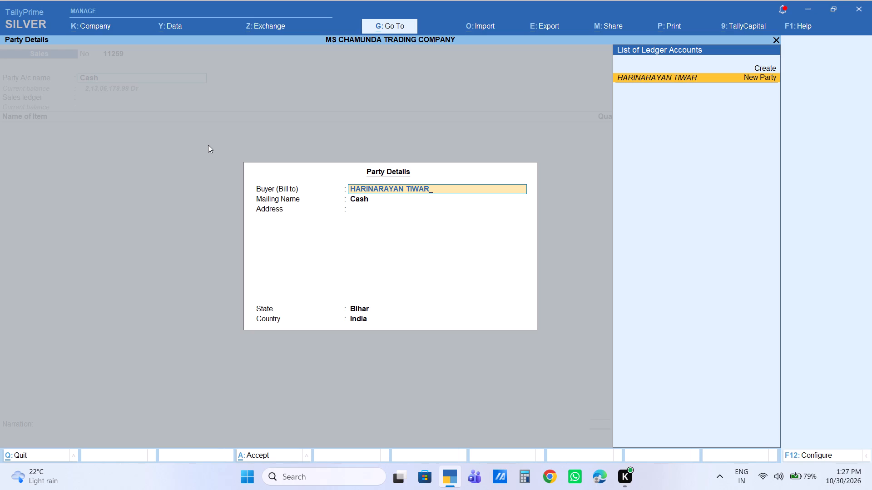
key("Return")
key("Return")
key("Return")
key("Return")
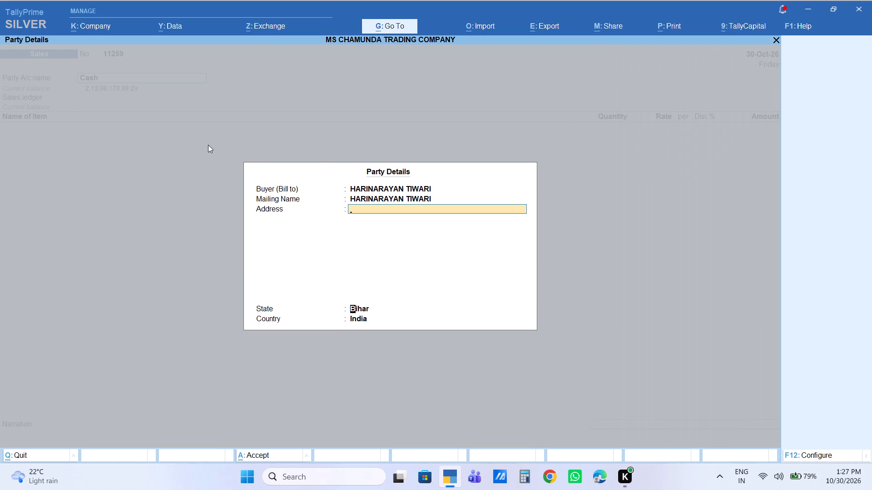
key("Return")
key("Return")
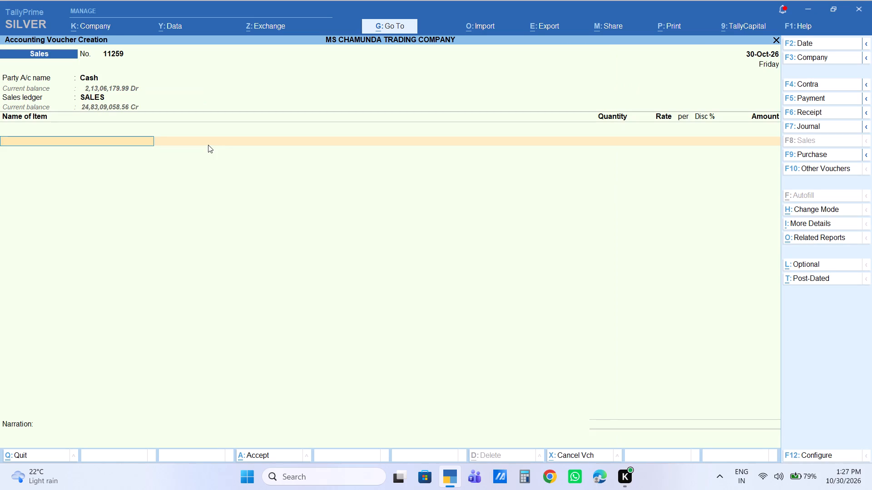
Add 3 bags of Aanand Aata 5kg to the sales voucher at the default rate of 1,050.00 per bag.
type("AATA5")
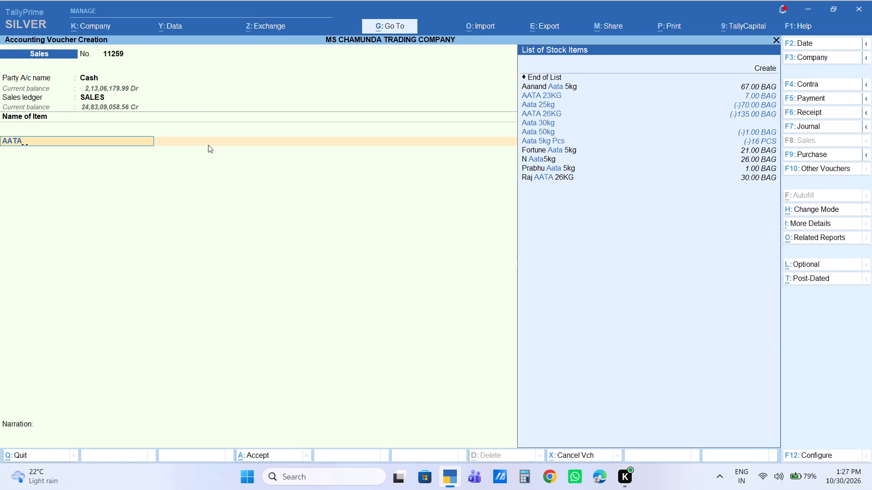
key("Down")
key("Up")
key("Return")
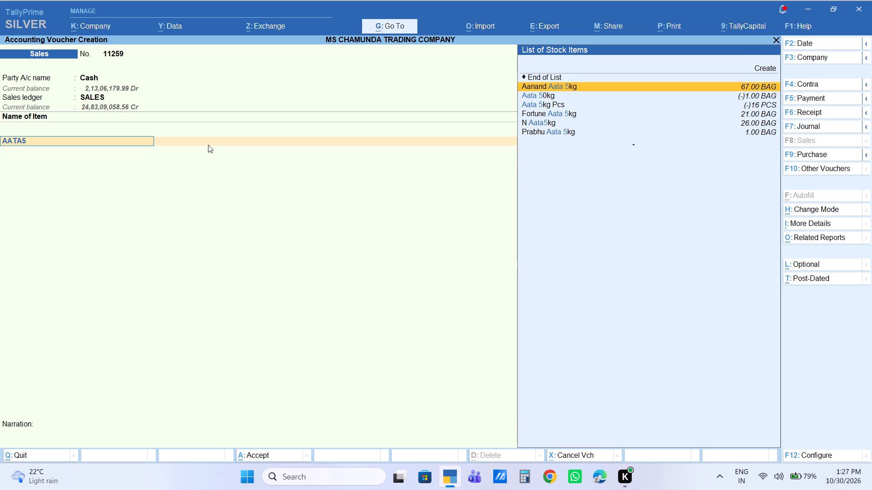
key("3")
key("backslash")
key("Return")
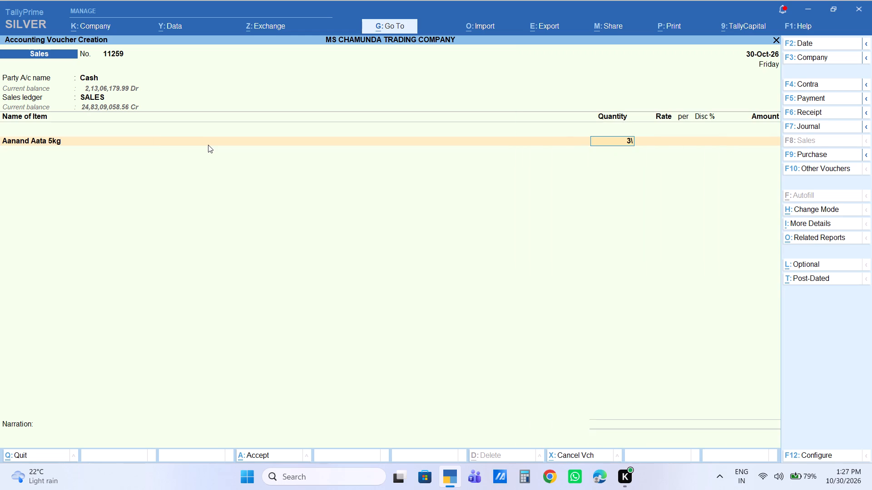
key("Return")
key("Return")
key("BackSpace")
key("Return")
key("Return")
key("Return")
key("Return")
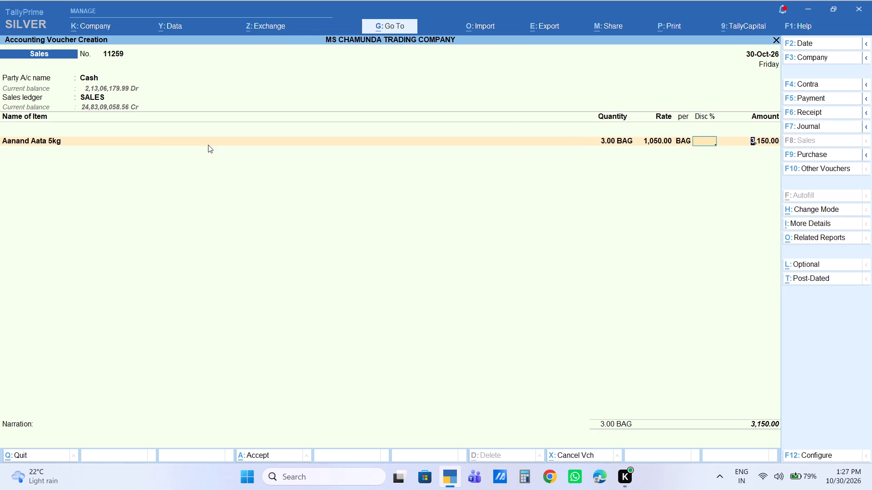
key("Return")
Add 1 bag of Moong Dal 30KG to the sales voucher at the default rate of 3,300.00.
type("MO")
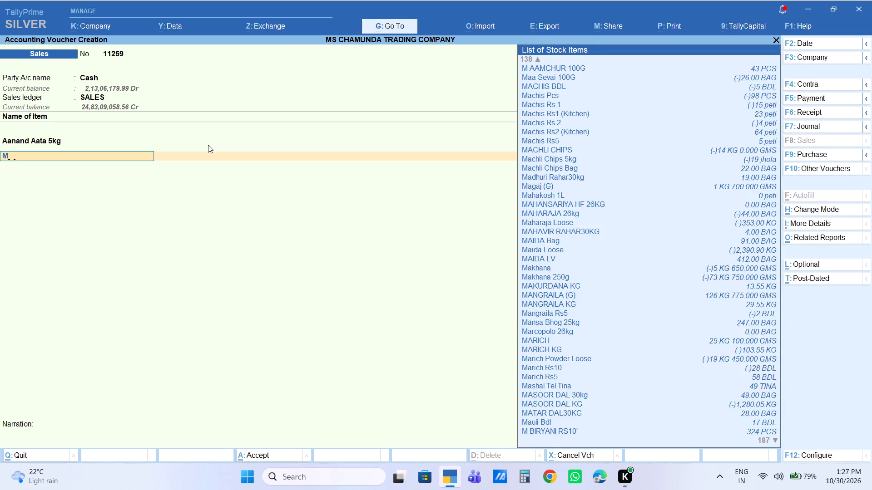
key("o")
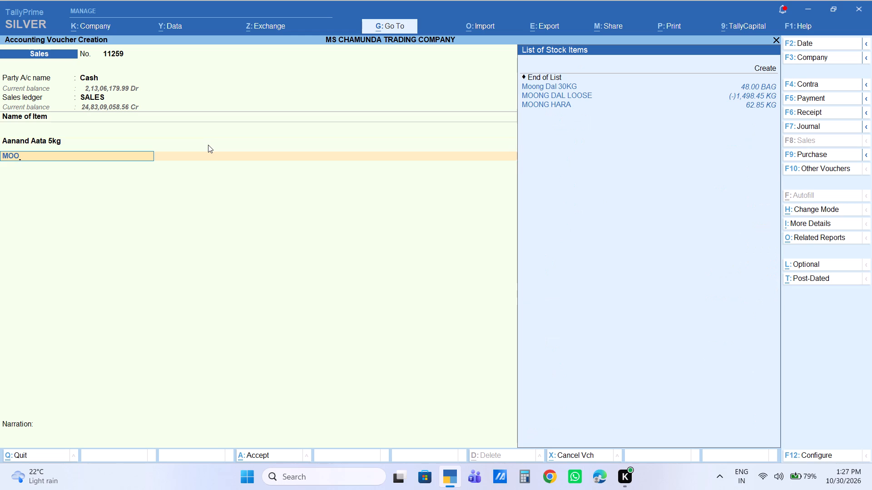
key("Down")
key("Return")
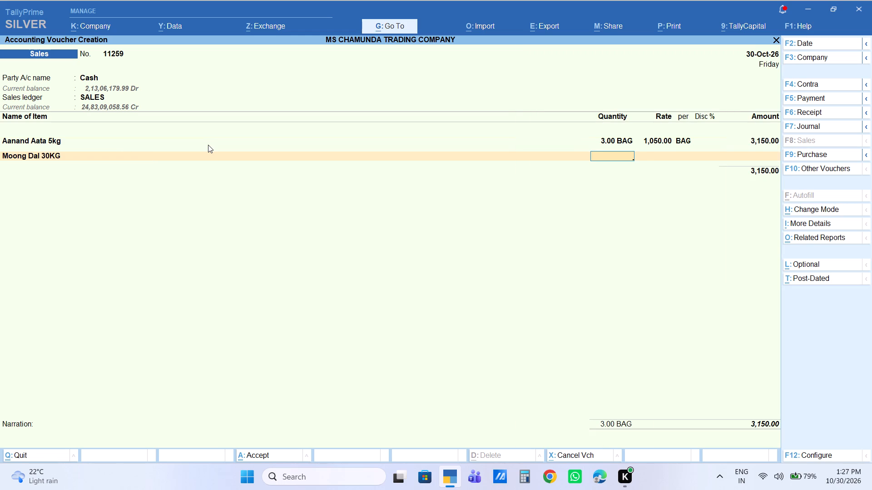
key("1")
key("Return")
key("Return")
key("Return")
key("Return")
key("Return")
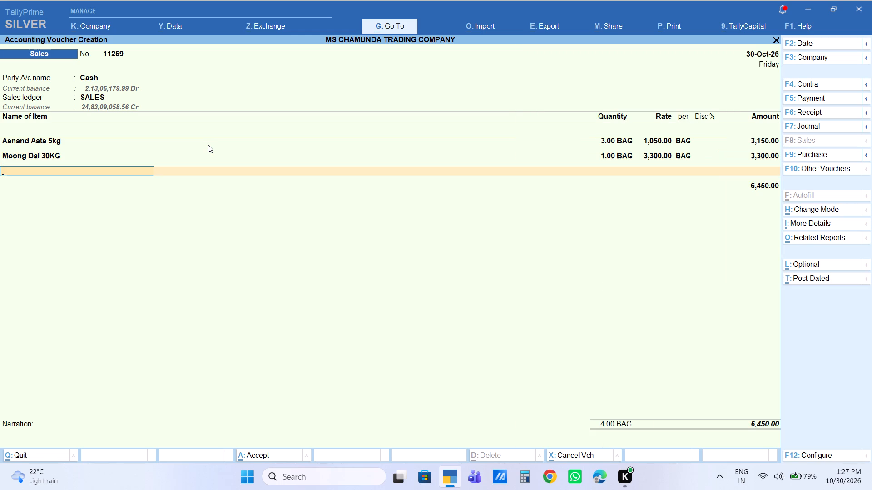
Add 1 bag of Ripuraj Arwa 26kg to the sales voucher with the amount set to 1,872.
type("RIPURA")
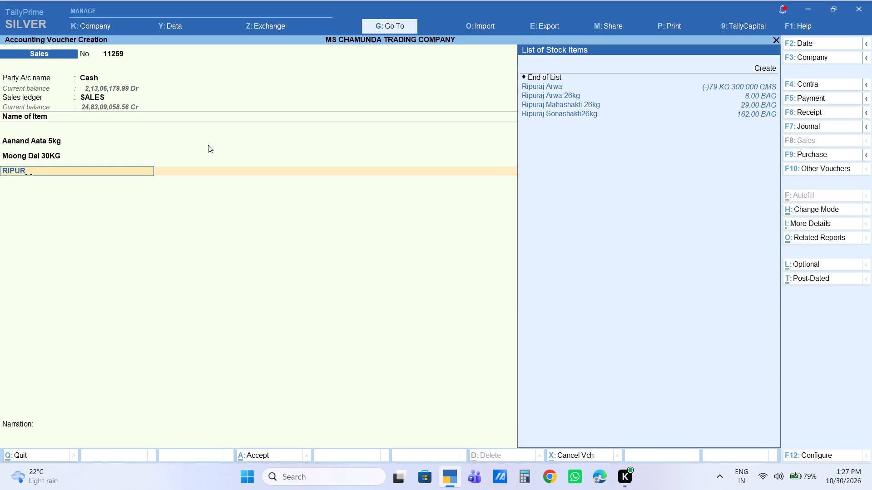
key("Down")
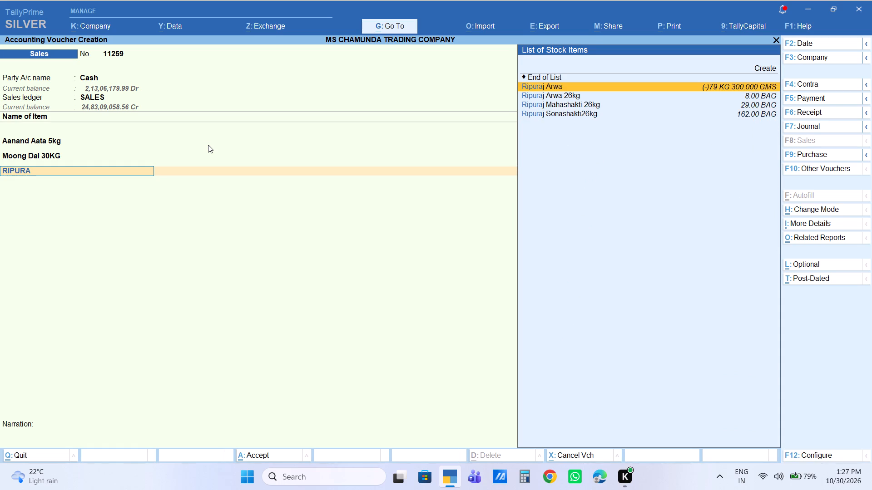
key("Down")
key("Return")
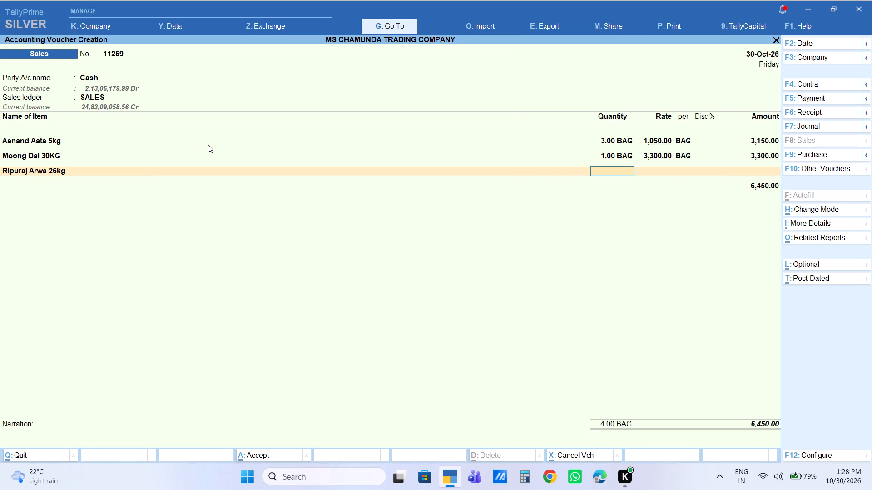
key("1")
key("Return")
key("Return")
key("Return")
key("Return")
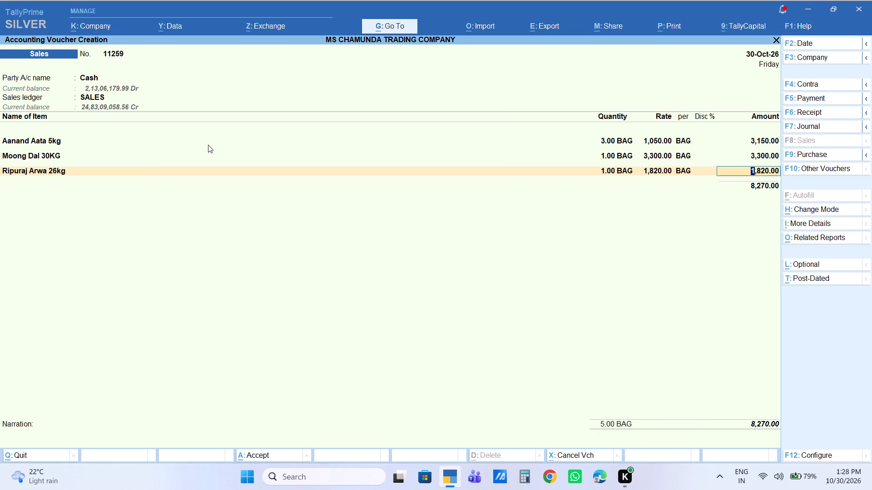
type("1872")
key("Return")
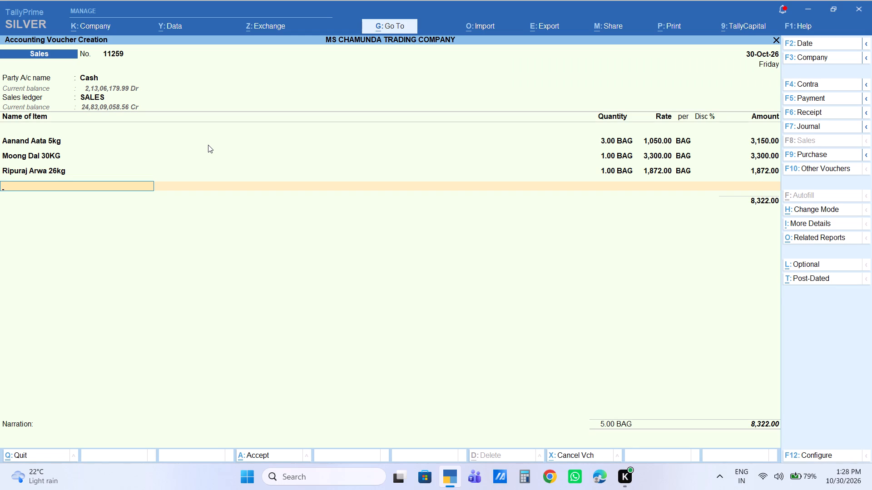
Add 5 bags of the plain Chokar item to the sales voucher with the amount set to 5,050.
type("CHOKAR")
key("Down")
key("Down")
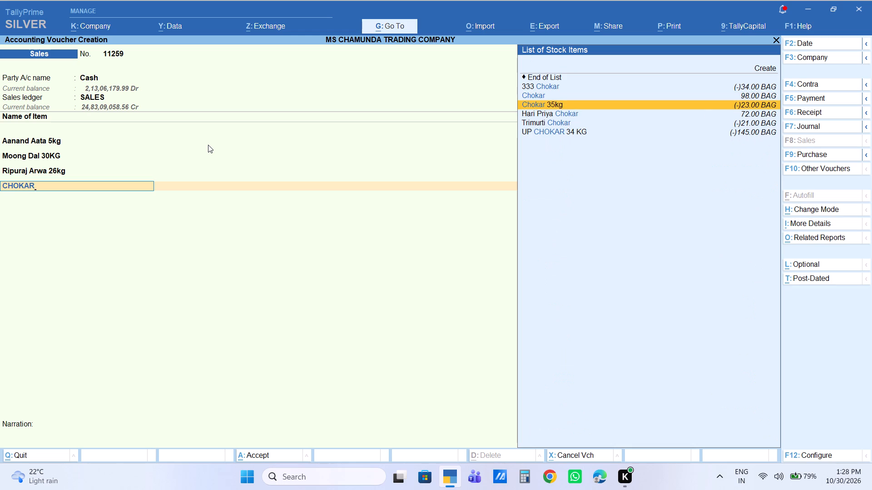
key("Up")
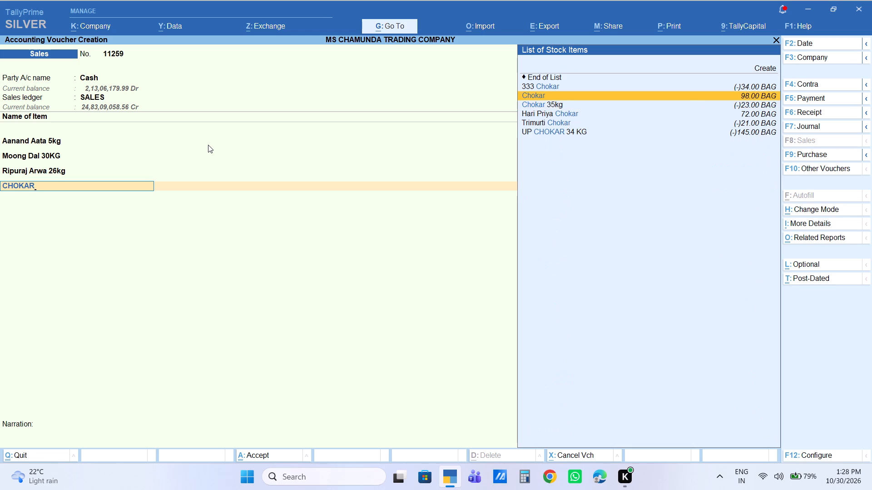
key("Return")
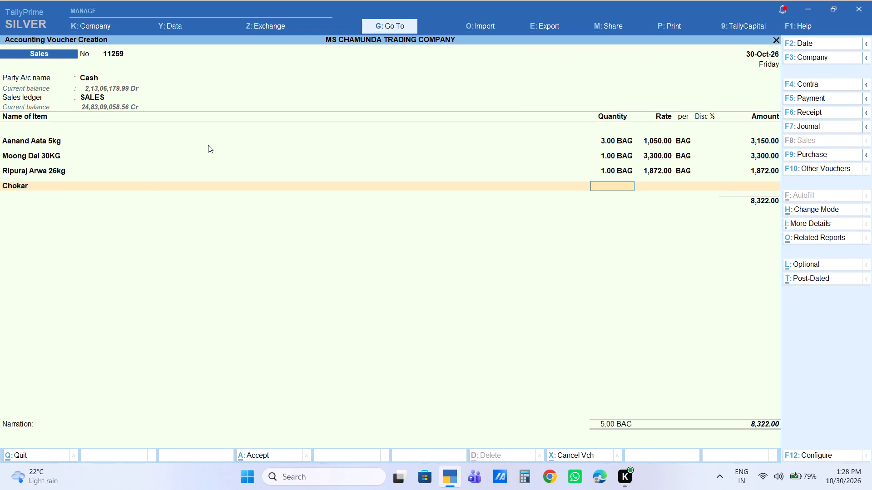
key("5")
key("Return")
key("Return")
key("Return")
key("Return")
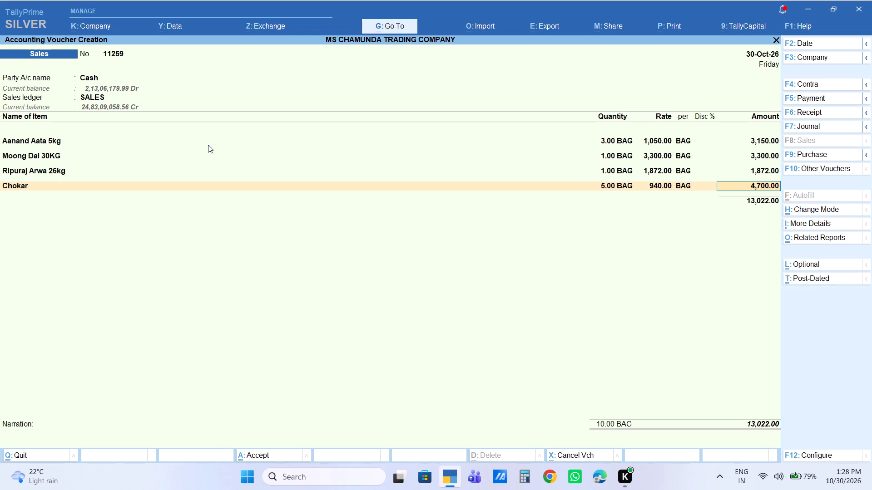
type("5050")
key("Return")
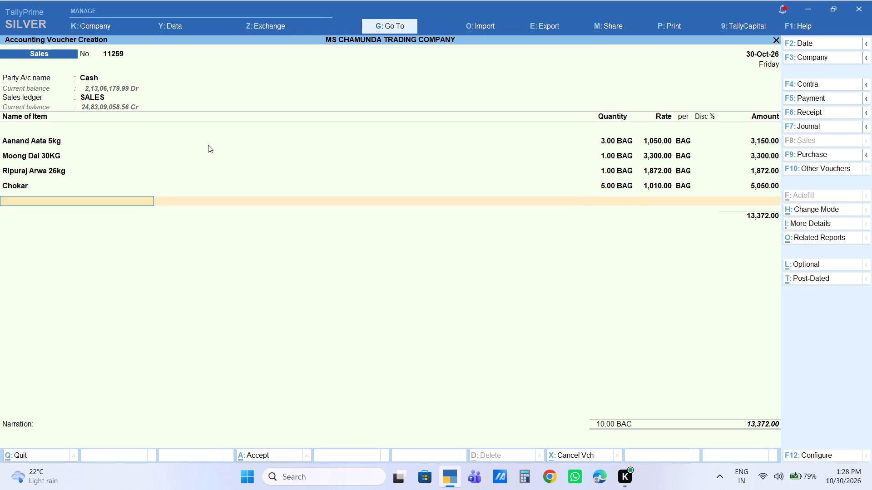
Add 2 bags of Khesari Dal 30kg to the sales voucher at the default rate of 1,590.00 per bag.
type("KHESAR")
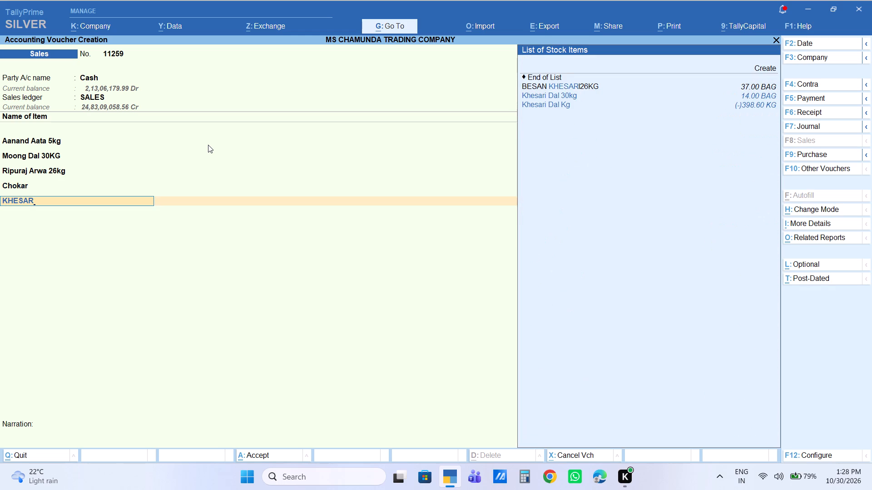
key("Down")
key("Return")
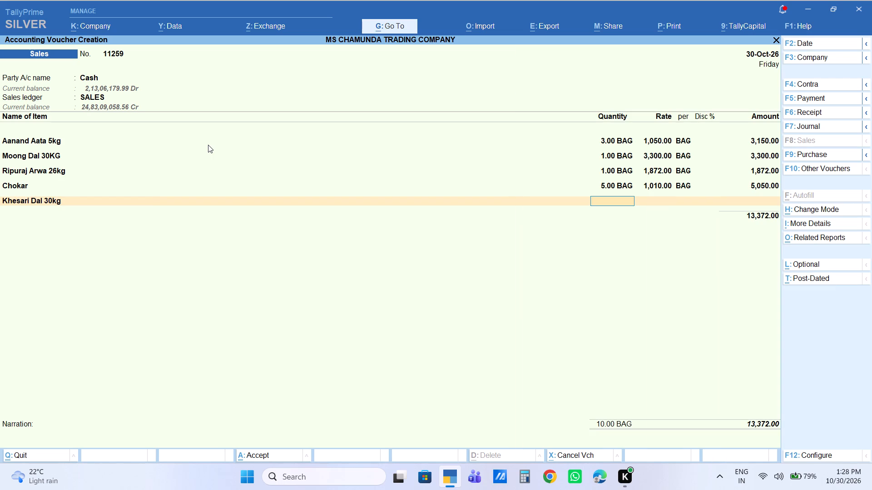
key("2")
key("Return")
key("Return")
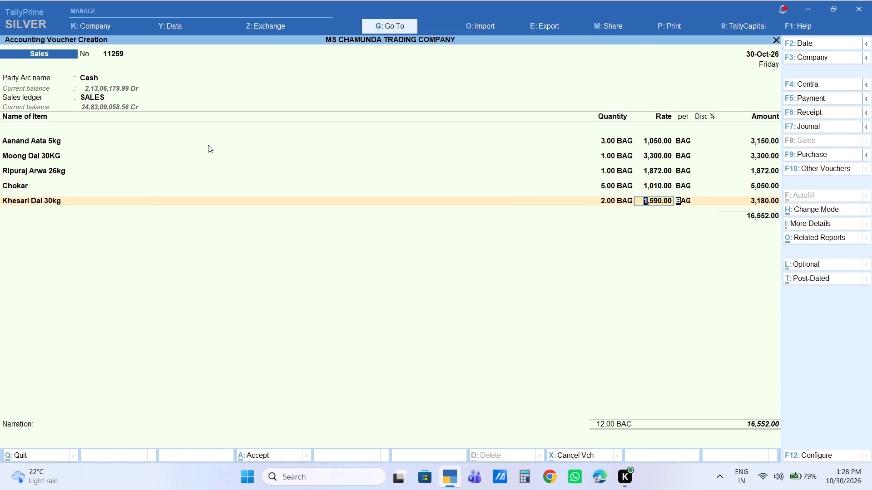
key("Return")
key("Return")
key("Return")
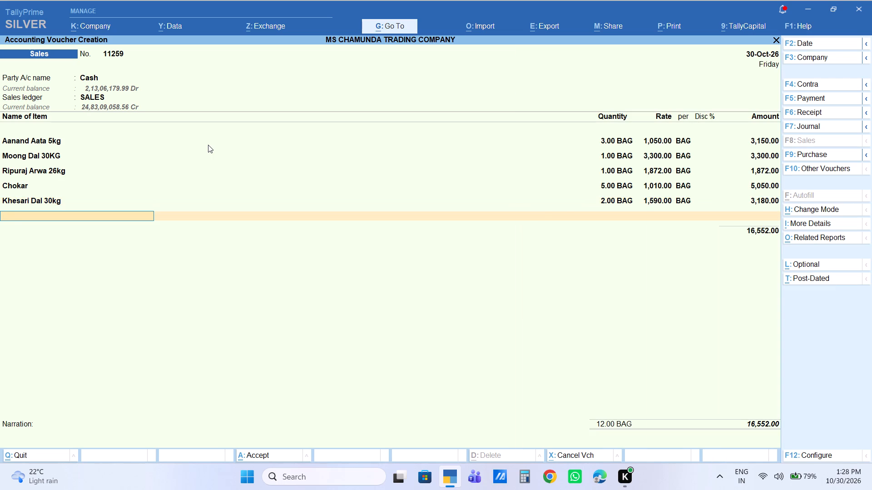
Add 1 bag of MATAR DAL30KG to the sales voucher at the default rate of 1,710.00.
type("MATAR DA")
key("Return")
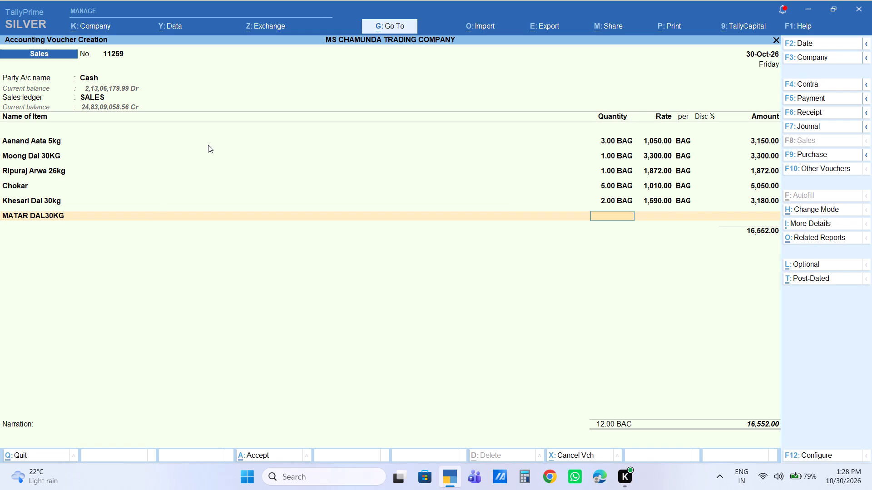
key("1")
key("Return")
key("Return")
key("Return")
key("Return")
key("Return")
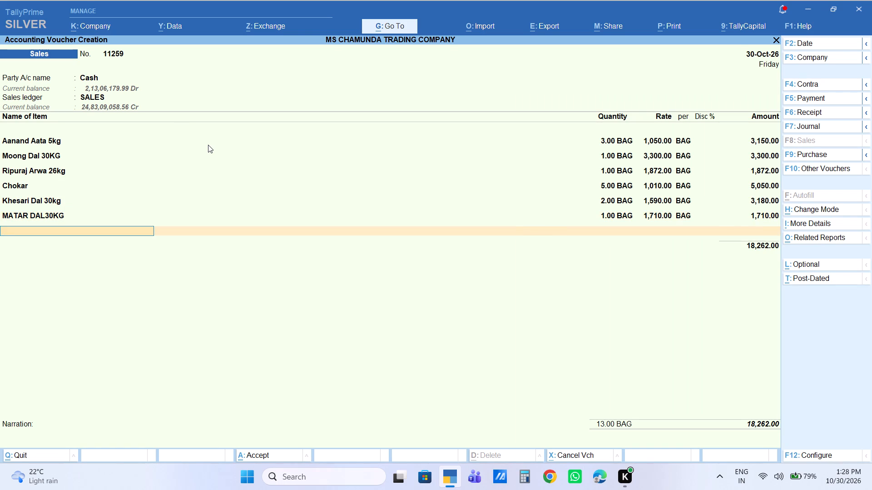
Add 1 bag of Jumbo Kabli 30kg to the sales voucher with the amount set to 2,940.
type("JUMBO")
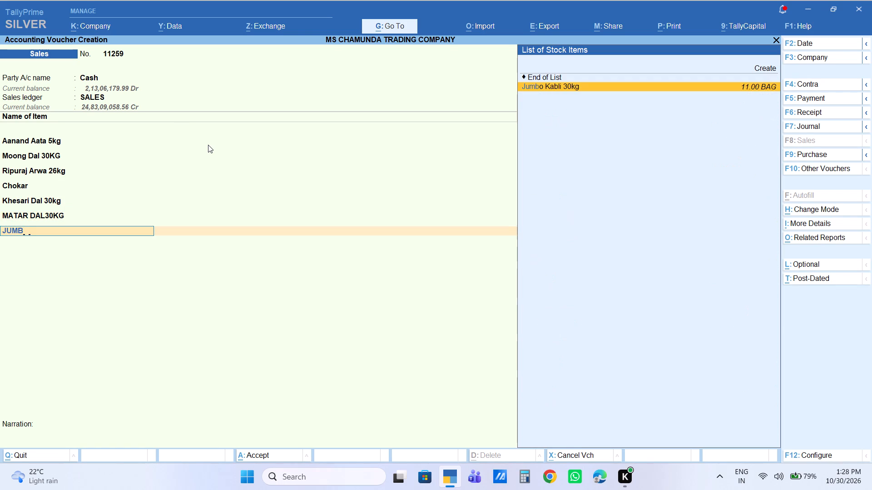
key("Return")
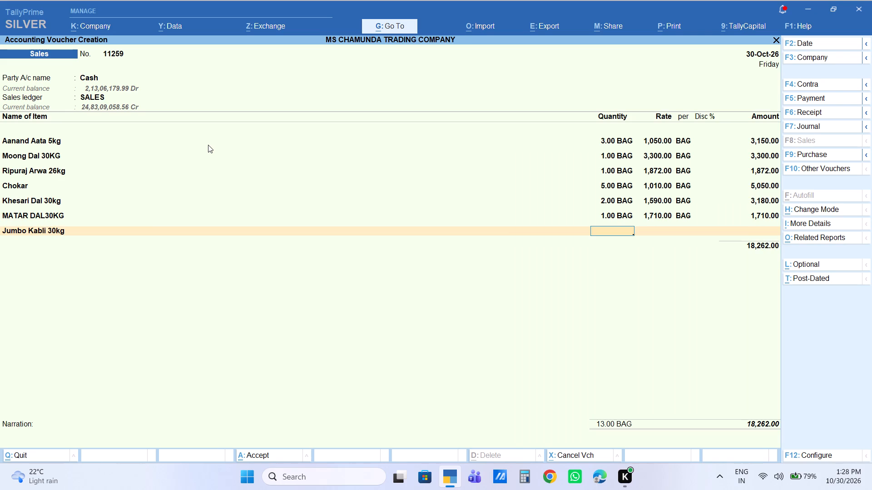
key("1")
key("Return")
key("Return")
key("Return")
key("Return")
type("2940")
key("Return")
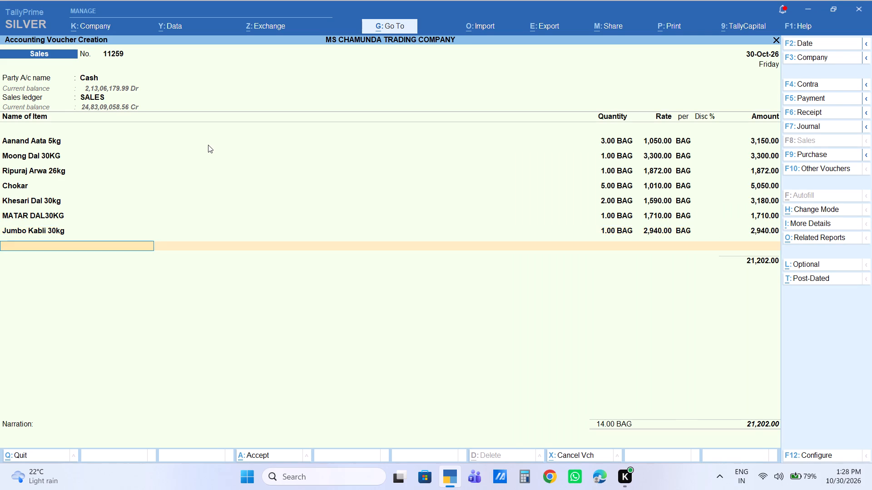
Add 1 peti of PUNJABI PAPAD PETI to the sales voucher at the default rate of 700.00.
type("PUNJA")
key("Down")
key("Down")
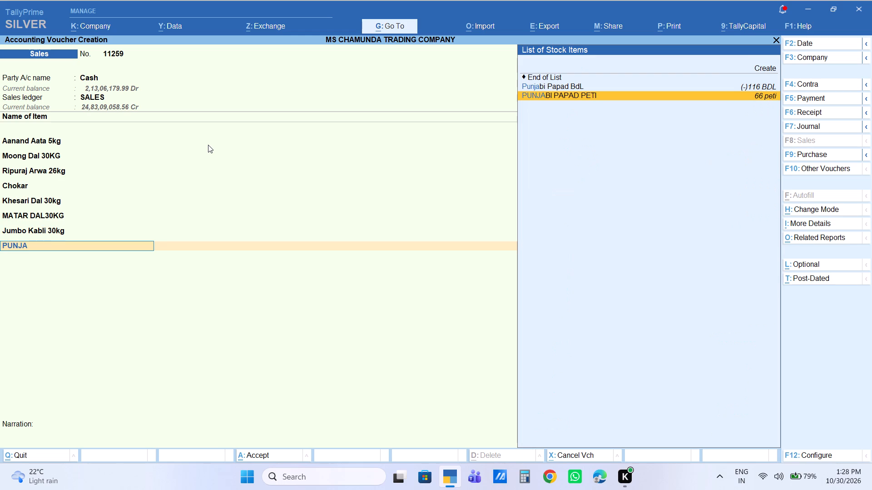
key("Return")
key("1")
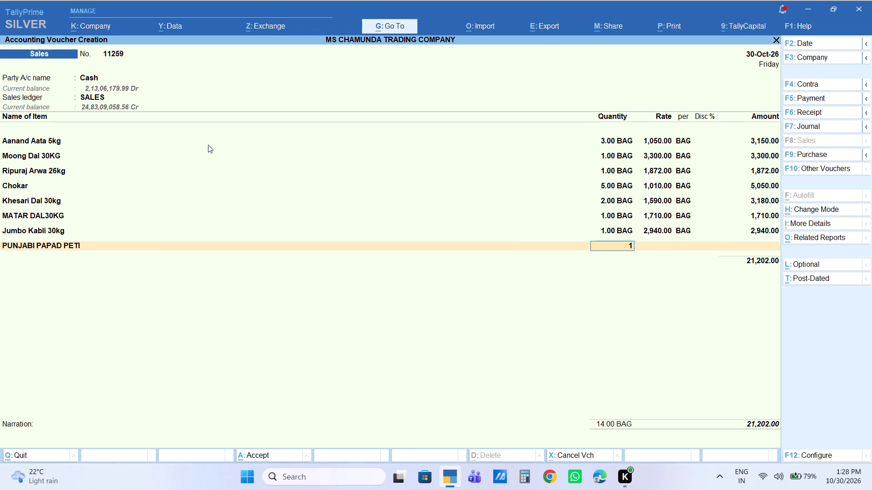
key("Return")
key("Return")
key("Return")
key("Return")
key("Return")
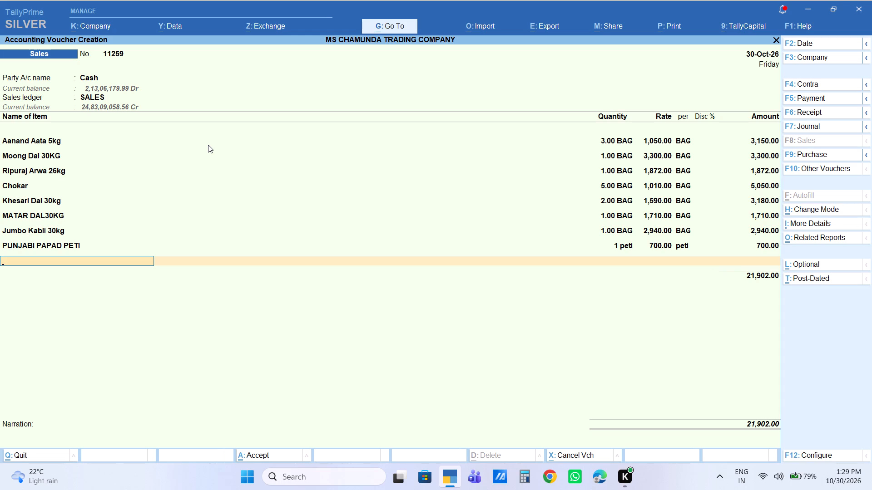
Add 1 peti of PARIVAR PAPAD PETI to the sales voucher at the default rate of 2,200.00.
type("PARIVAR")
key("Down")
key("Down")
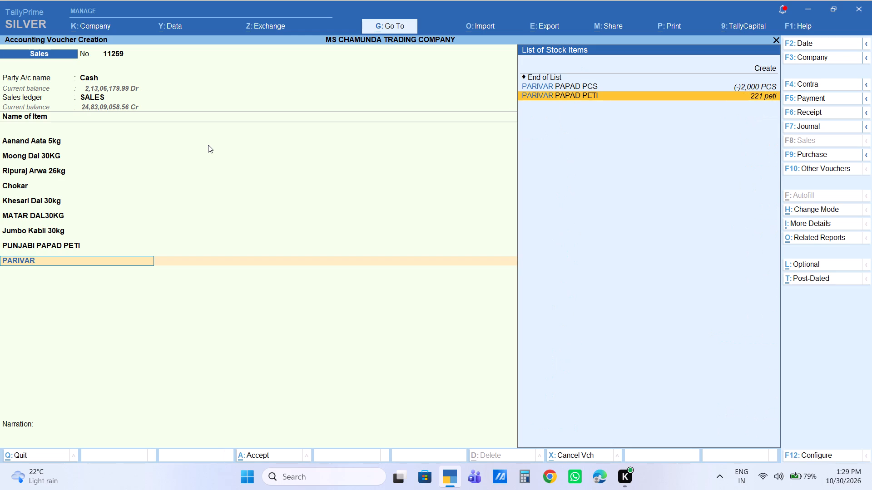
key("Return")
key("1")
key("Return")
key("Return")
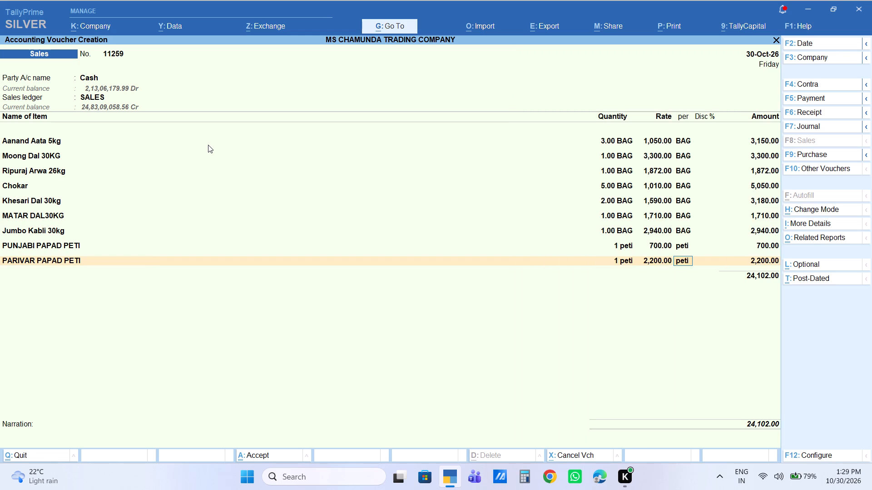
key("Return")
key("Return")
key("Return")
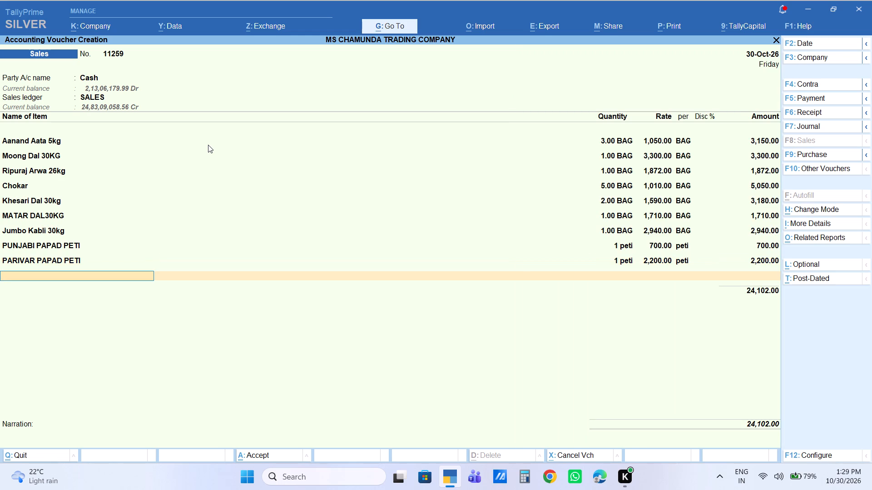
Add 1 peti of Frylo Peti to the sales voucher with the amount set to 1,400.
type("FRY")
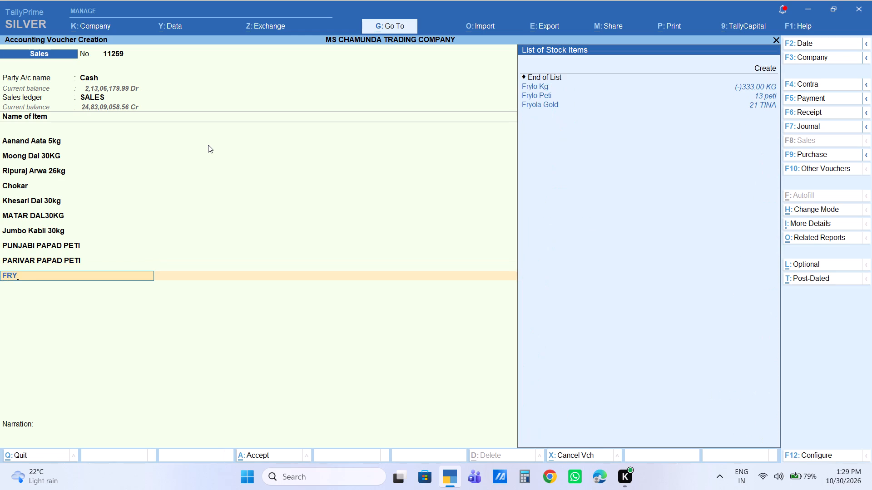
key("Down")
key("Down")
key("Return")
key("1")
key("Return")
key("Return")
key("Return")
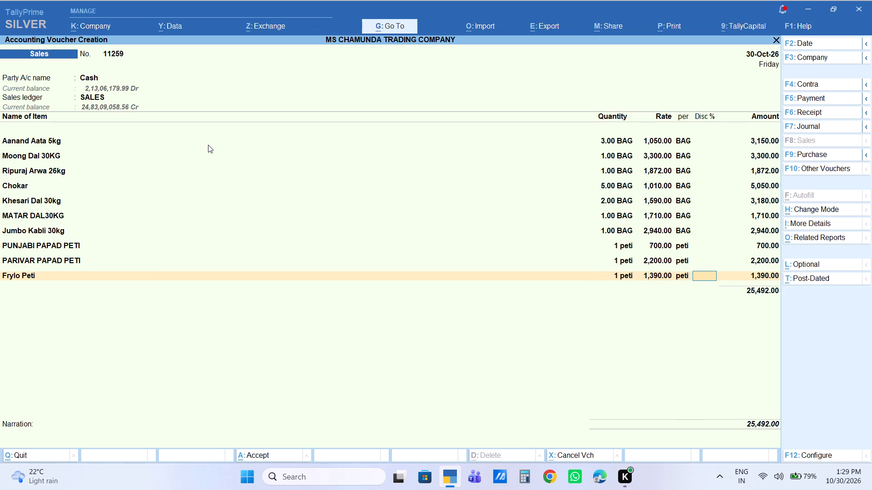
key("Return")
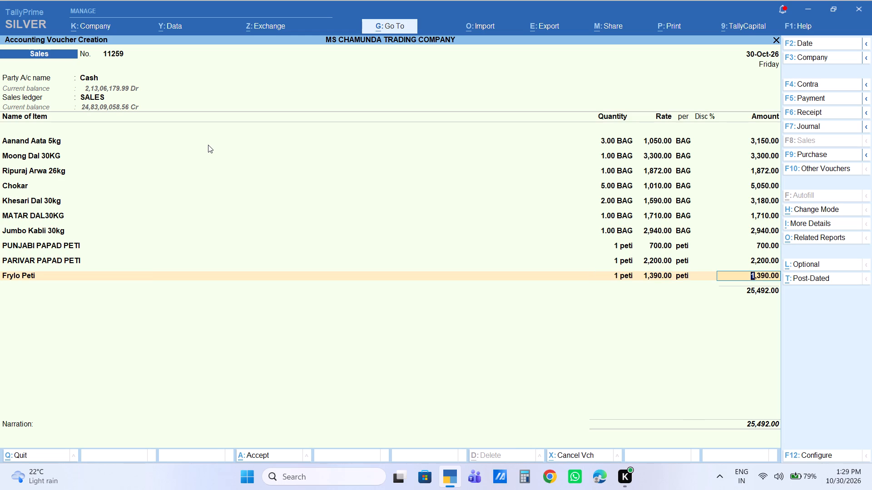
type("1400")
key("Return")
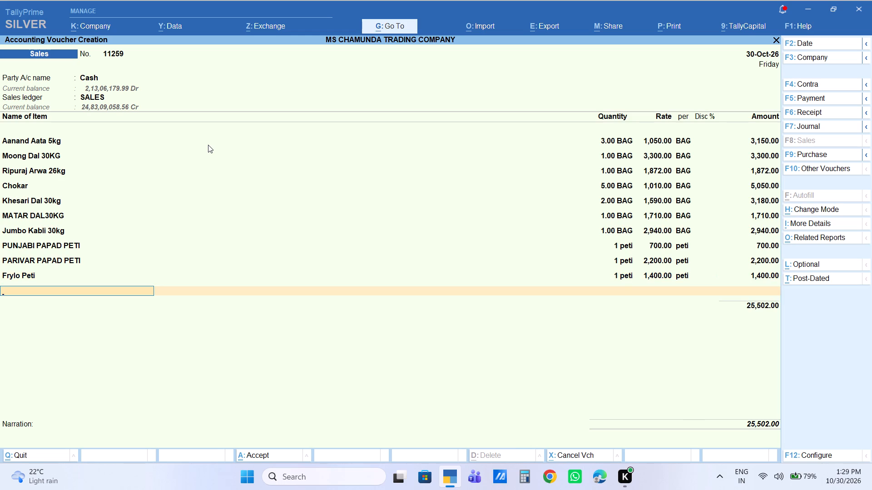
Add 1 bag of Machli Chips Bag to the sales voucher at the default rate of 950.00.
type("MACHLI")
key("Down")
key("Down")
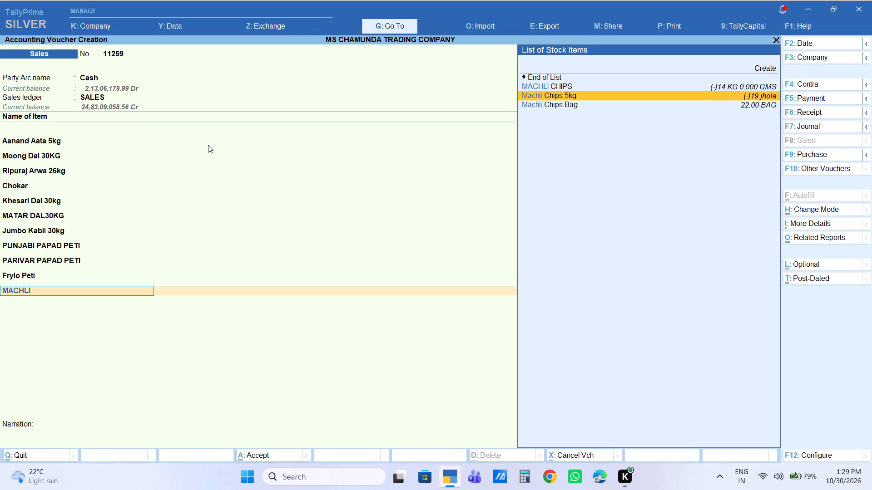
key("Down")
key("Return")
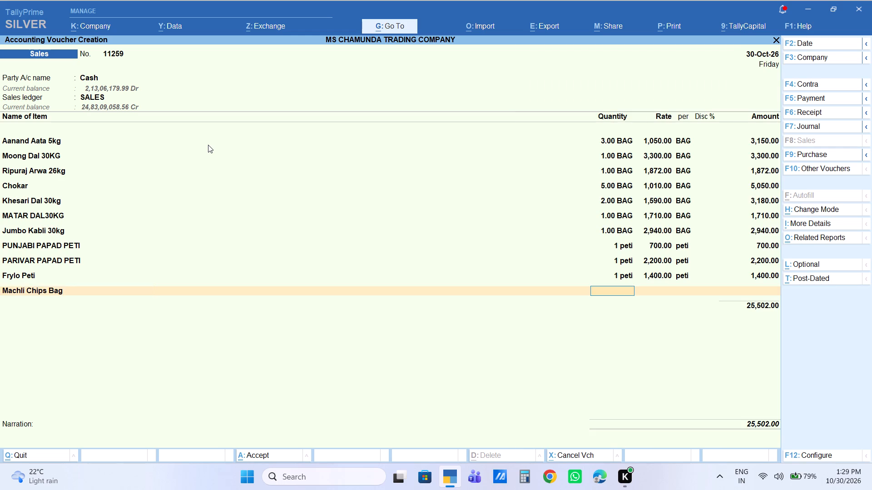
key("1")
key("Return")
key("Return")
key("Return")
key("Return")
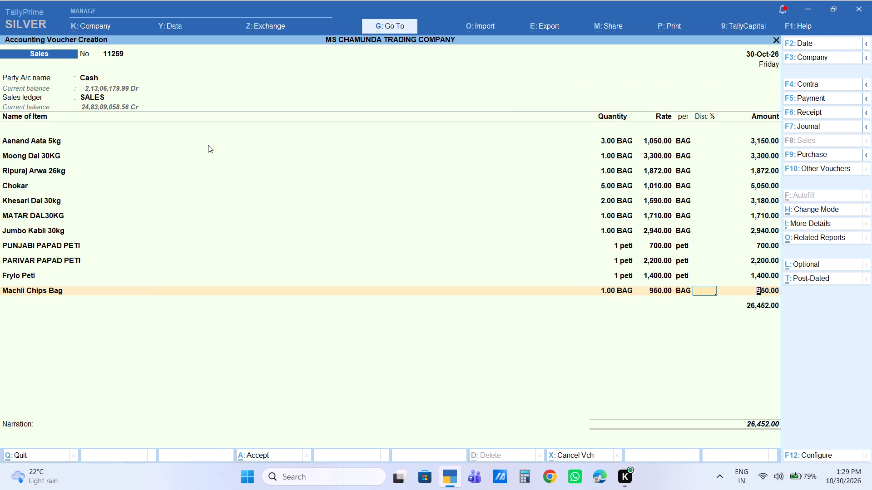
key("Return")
Add 10 BDL of R Meat Rs5 BDL to the sales voucher with the amount set to 1,800.
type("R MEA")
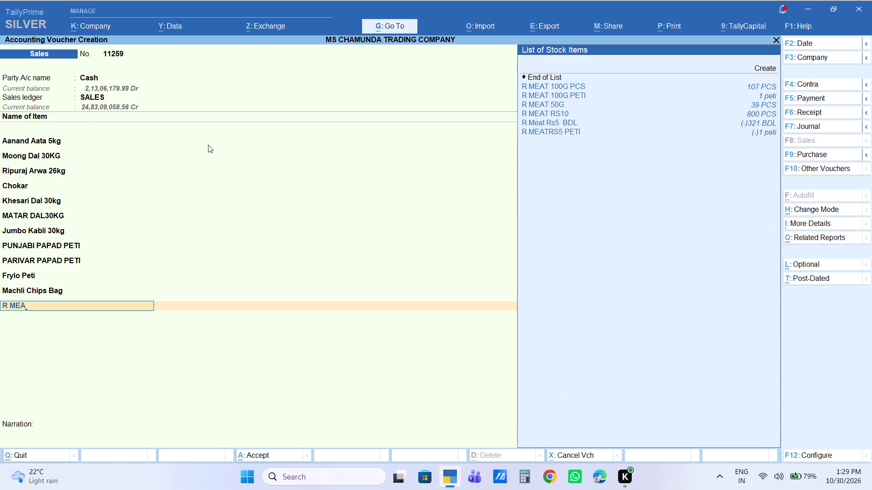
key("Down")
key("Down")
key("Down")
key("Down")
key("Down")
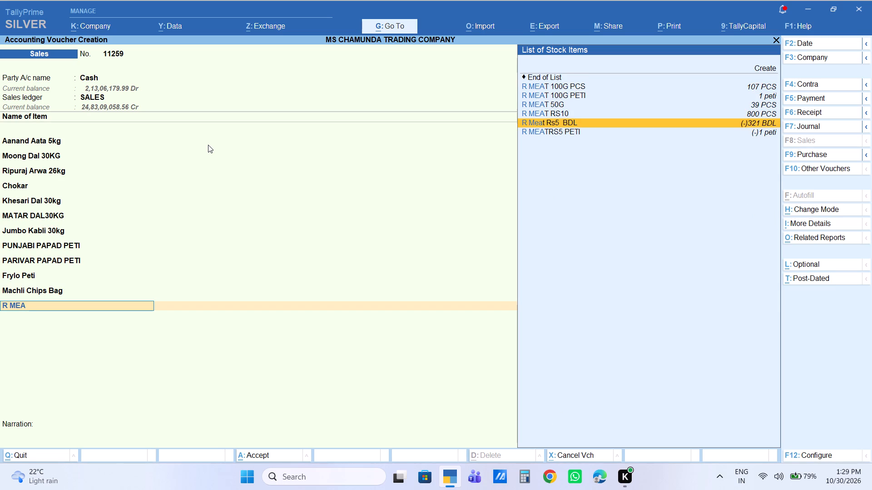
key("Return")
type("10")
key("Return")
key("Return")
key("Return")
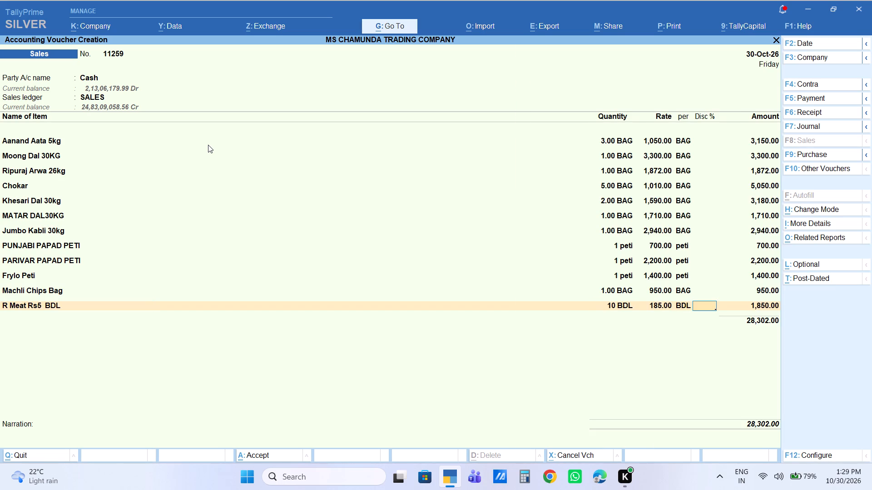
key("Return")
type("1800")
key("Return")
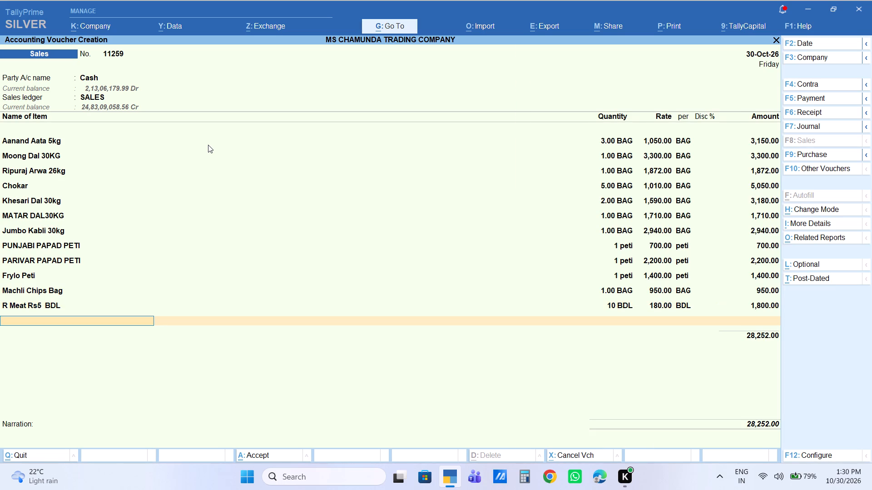
Add 10 BDL of R GARAM RS5 BdL to the sales voucher with the amount set to 1,800.
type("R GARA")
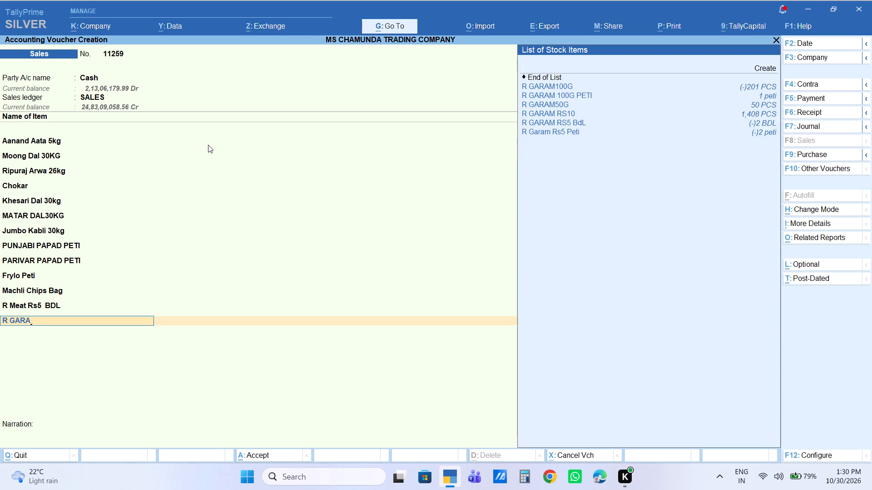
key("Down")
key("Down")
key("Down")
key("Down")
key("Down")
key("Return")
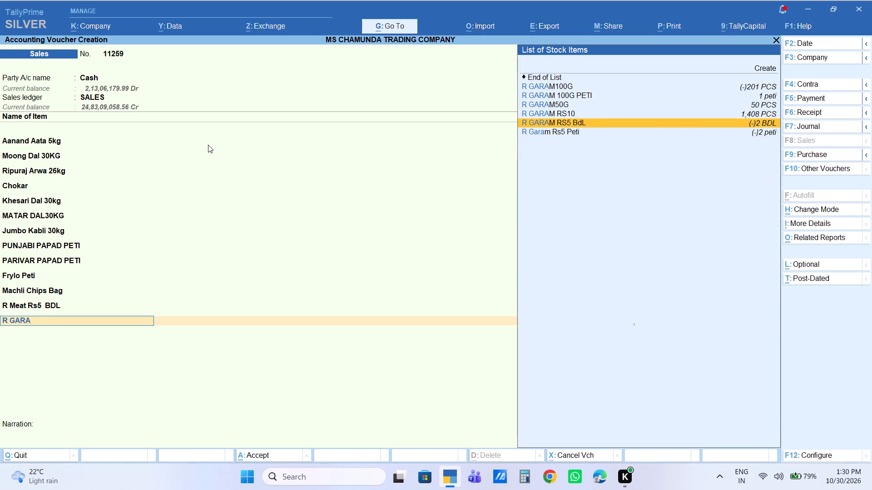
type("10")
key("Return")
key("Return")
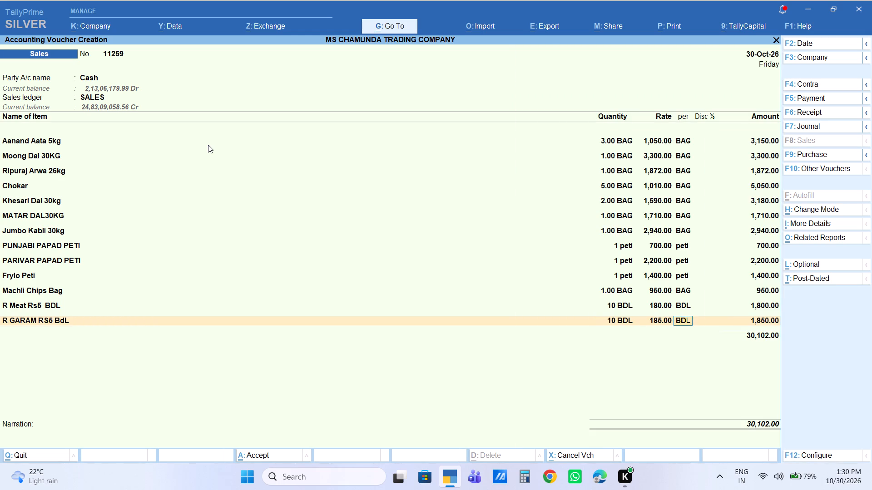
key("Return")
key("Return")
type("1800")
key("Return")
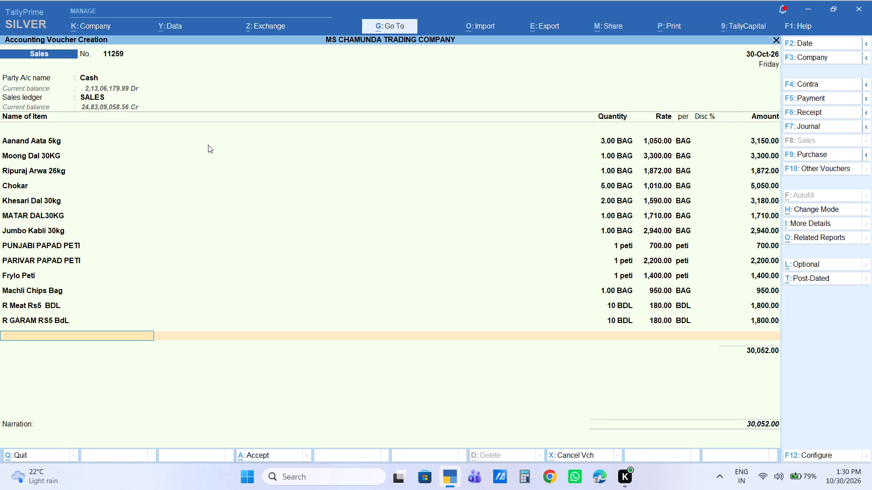
Add 2 kg of R Haldi 200g to the sales voucher at the default rate of 490.00 with a 38% discount.
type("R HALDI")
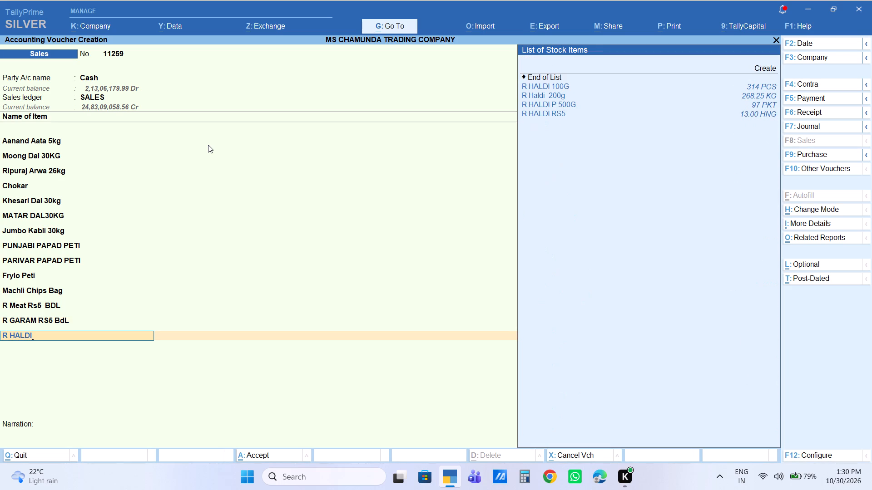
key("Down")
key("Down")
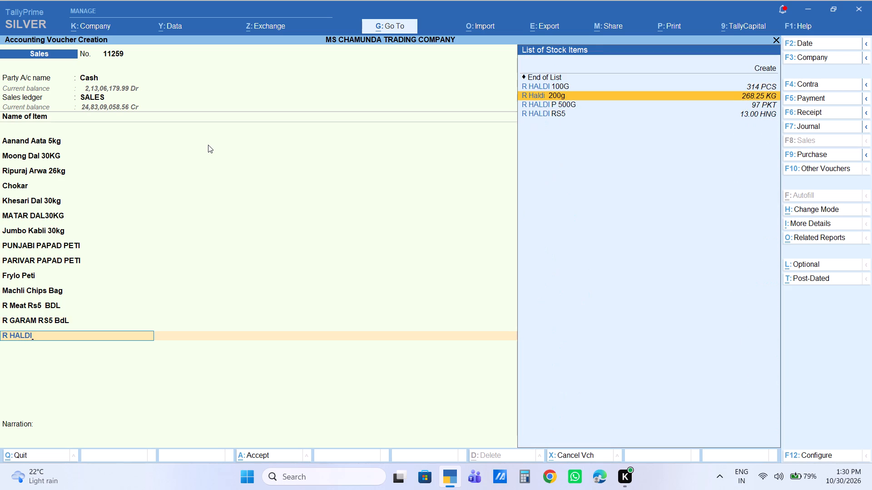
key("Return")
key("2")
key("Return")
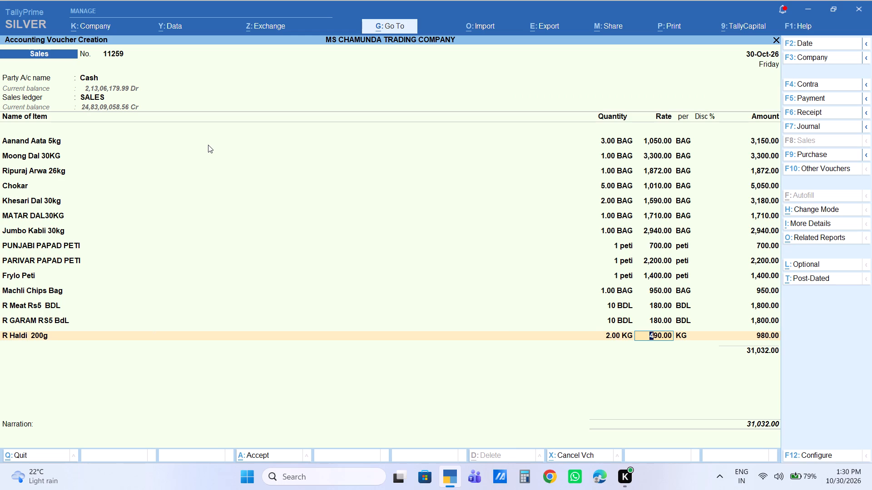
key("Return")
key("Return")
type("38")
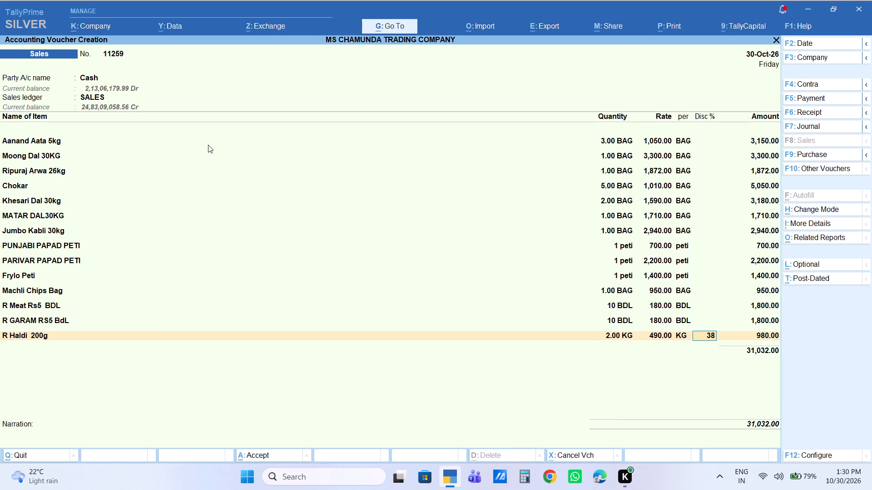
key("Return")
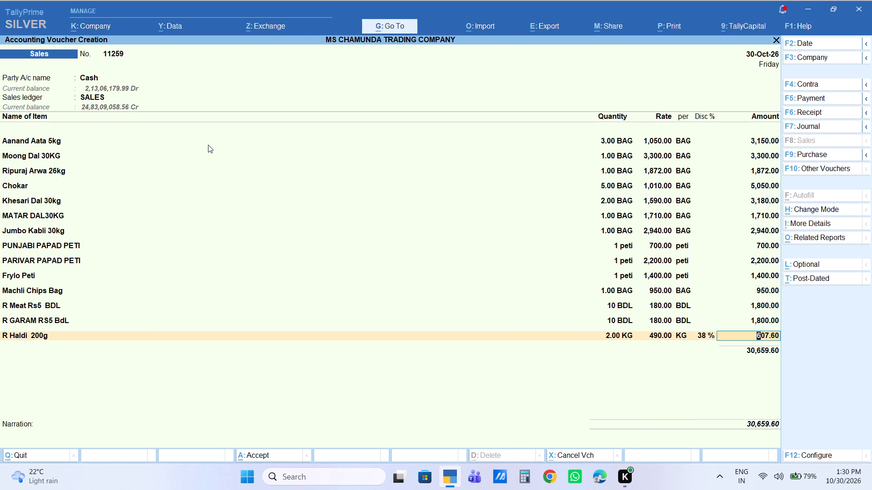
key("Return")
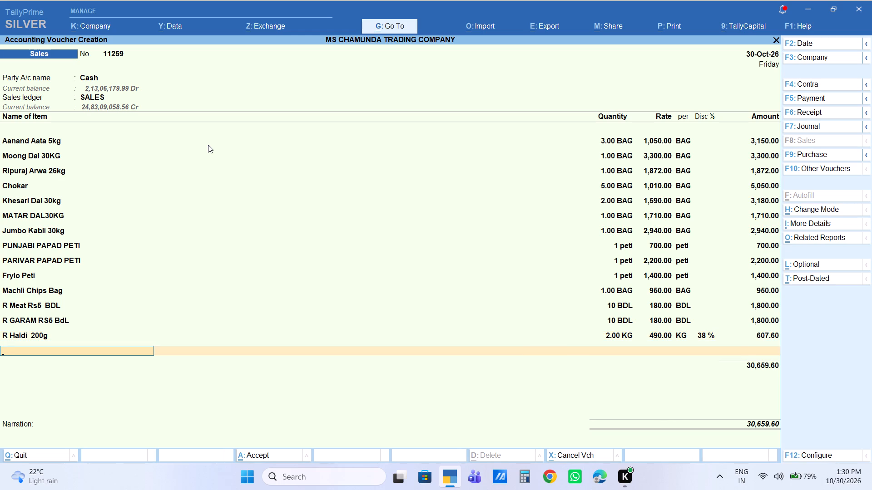
Add 2 kg of R MIRCH 200G to the sales voucher at the default rate of 660.00 with a 38% discount.
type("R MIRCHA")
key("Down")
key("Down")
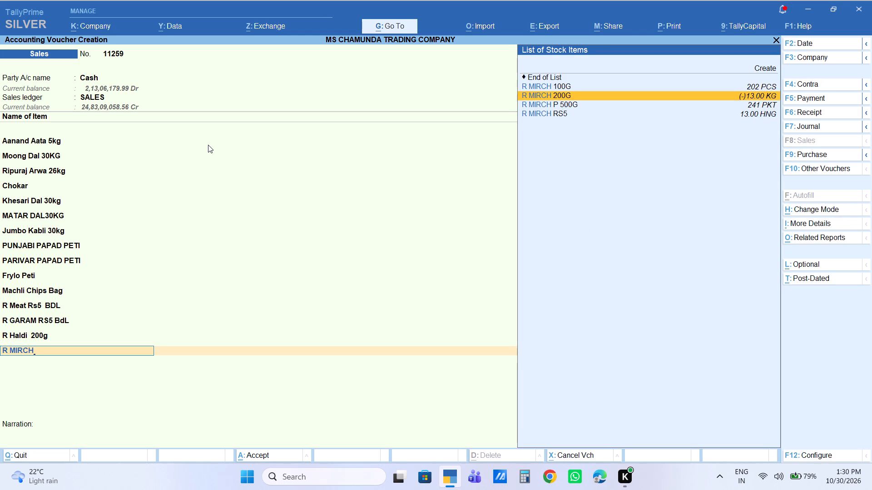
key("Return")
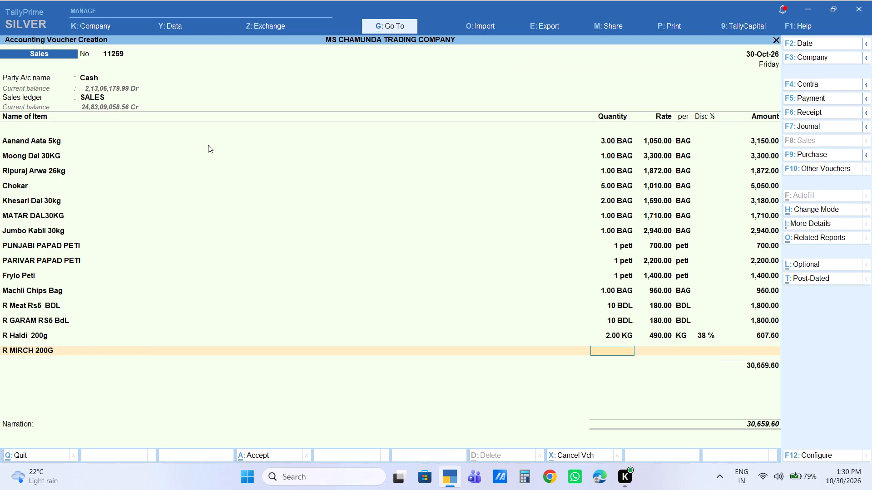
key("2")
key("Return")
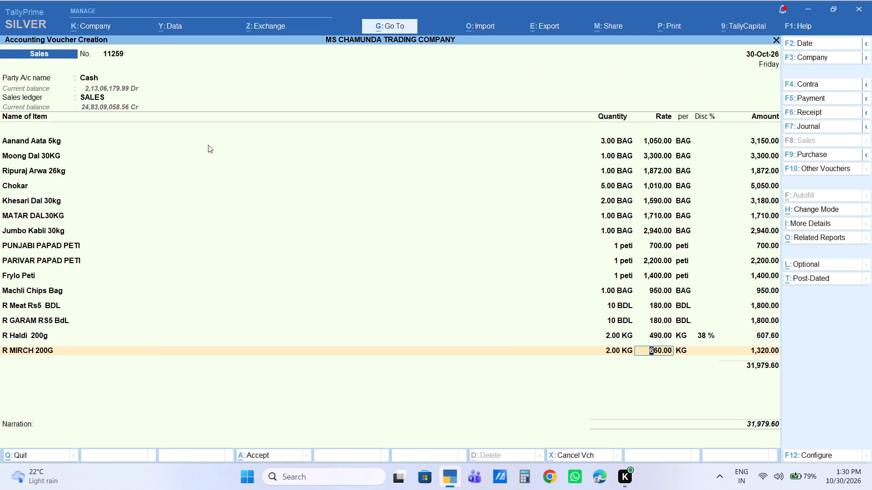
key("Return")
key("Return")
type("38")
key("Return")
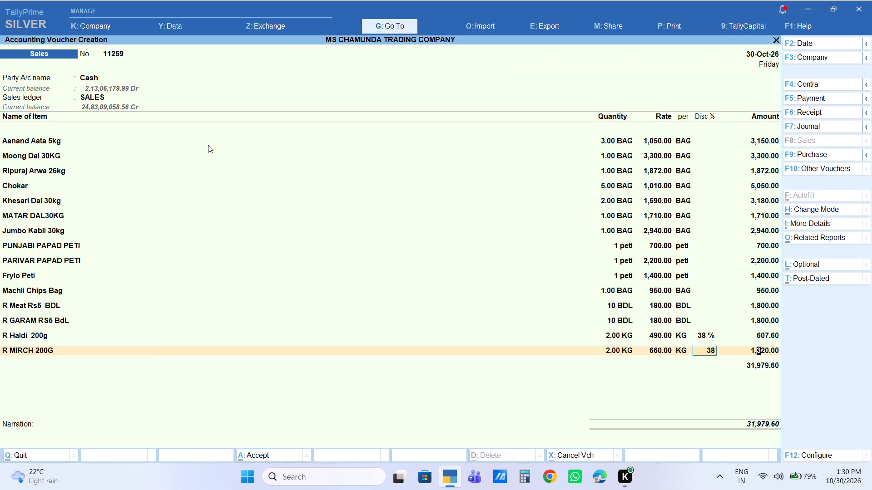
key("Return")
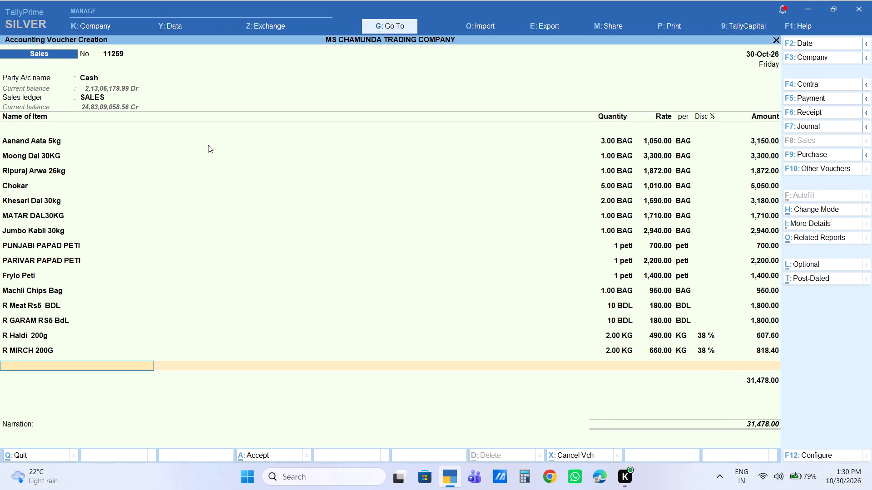
Add 2 kg of R Dhaniya 200g to the sales voucher at a rate of 455 with a 38% discount.
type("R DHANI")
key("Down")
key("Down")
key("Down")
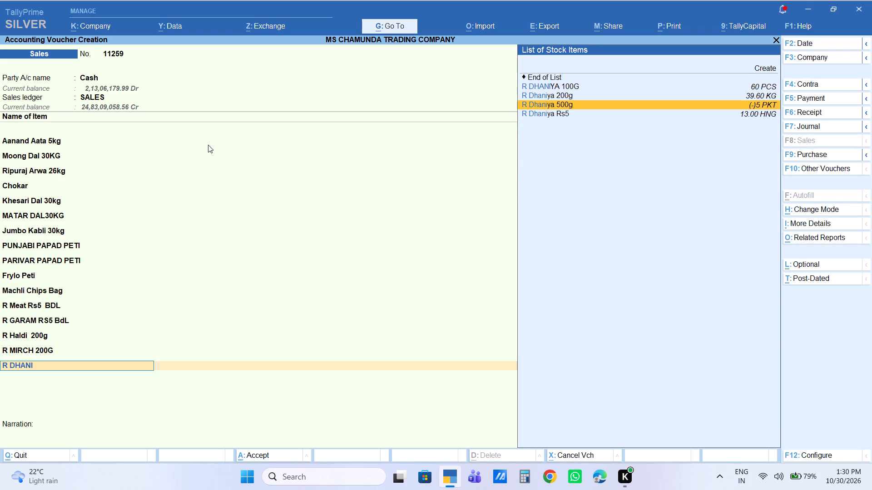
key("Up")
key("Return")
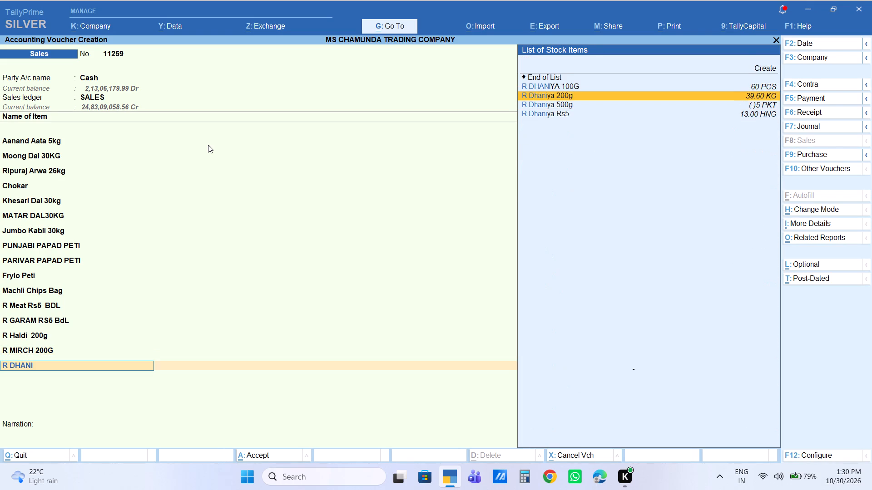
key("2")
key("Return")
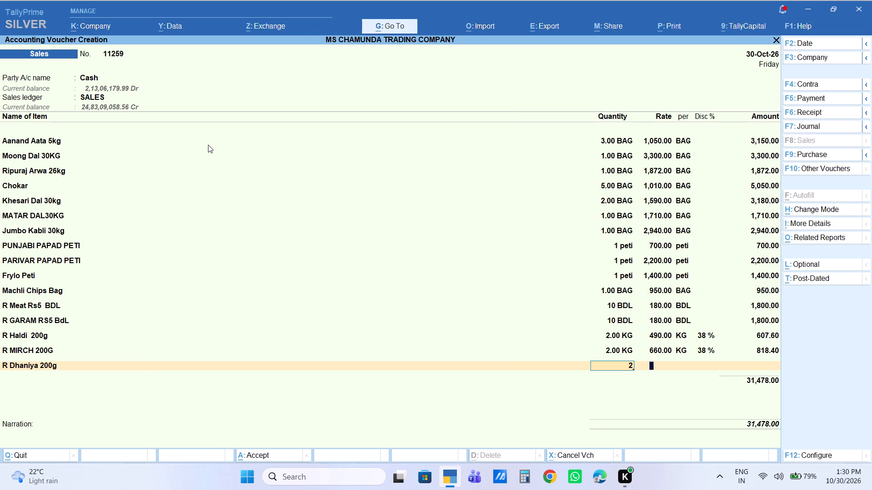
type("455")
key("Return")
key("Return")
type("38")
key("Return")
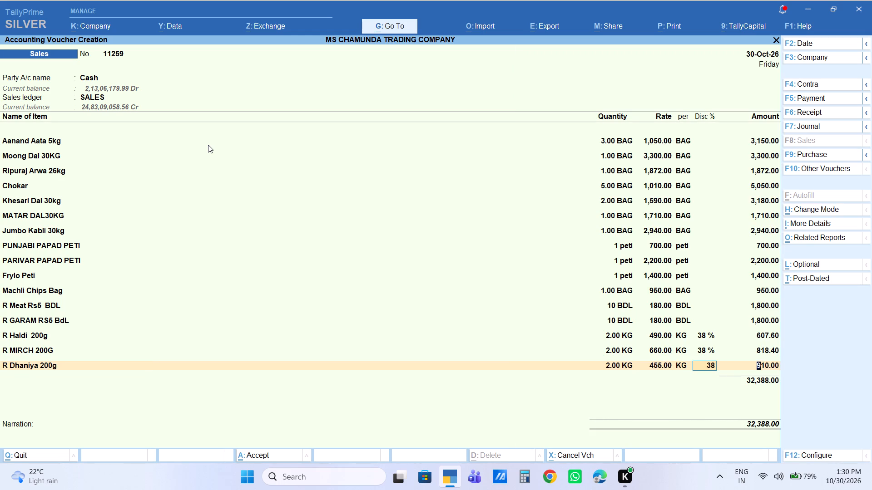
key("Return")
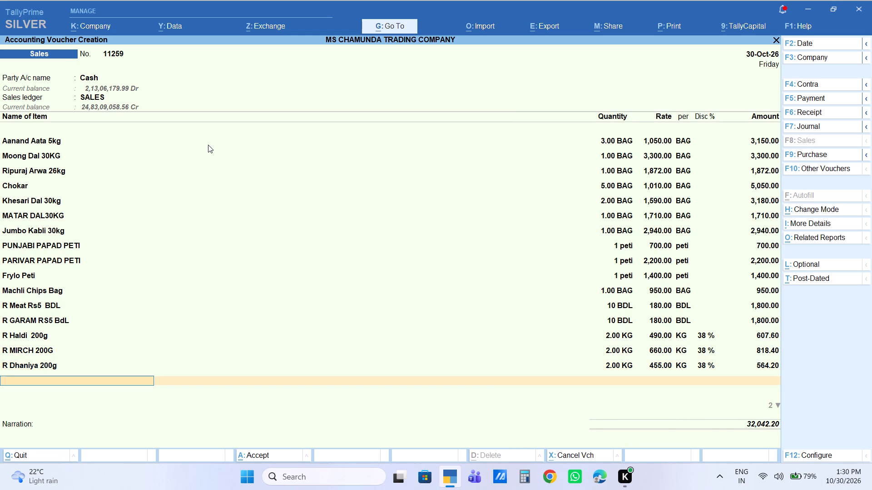
Add 1 peti of SANVI 500ML to the sales voucher at the default rate of 1,450.00.
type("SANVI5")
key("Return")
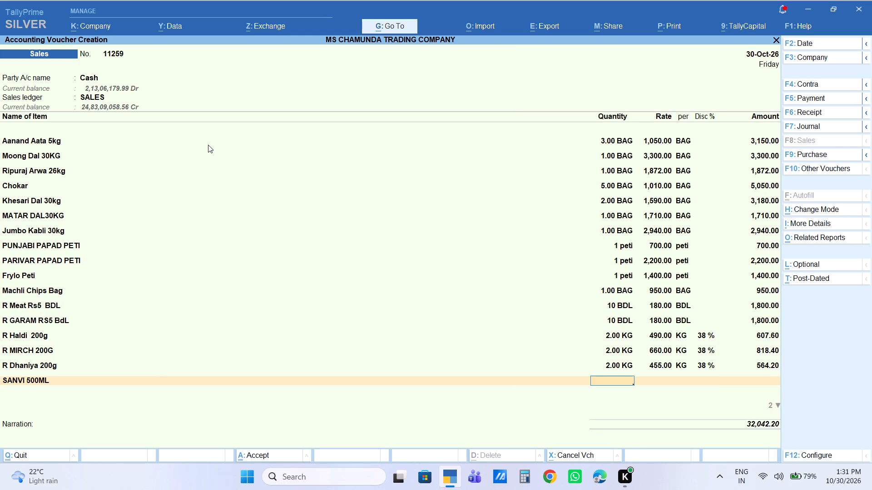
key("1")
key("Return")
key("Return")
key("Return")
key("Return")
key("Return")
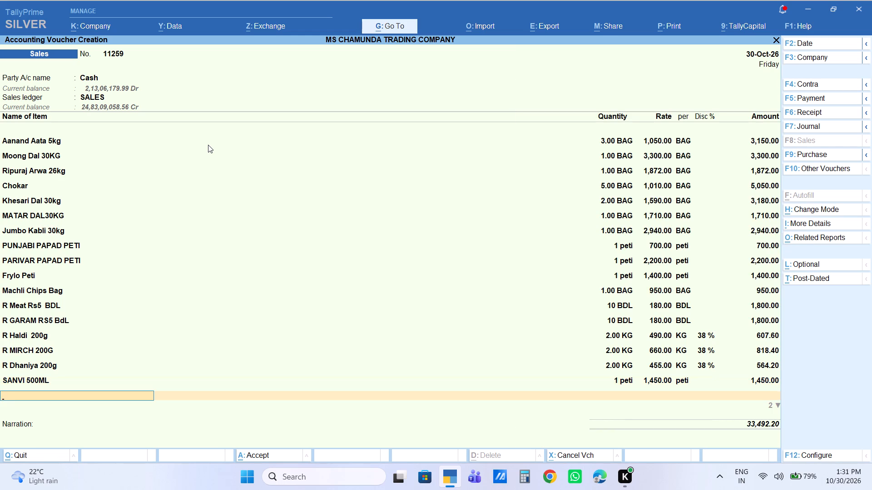
Add 2 peti of Nepali 500ML to the sales voucher at the default rate of 1,060.00.
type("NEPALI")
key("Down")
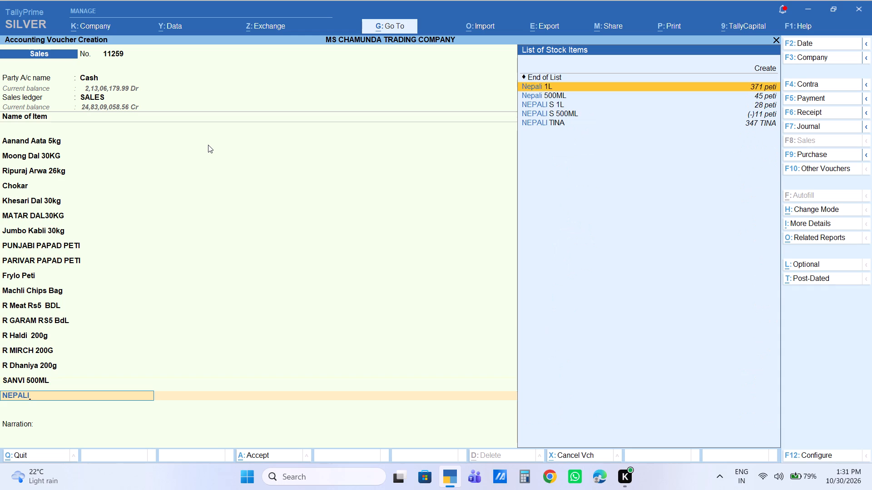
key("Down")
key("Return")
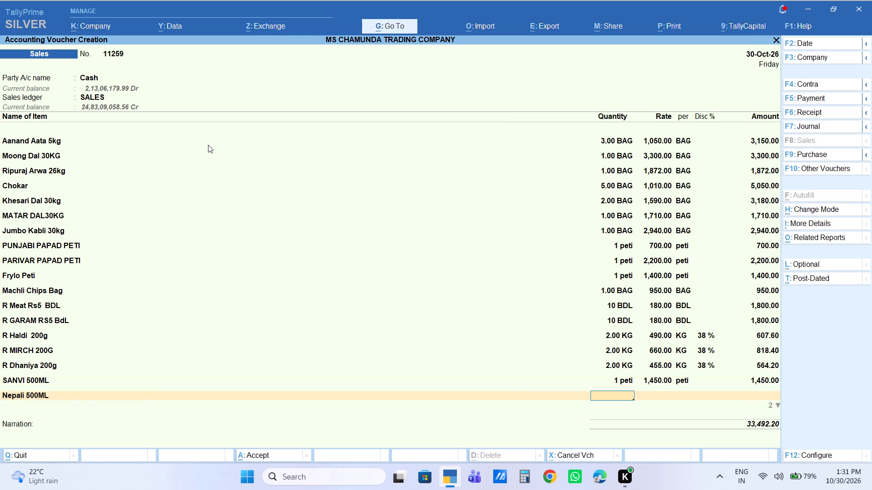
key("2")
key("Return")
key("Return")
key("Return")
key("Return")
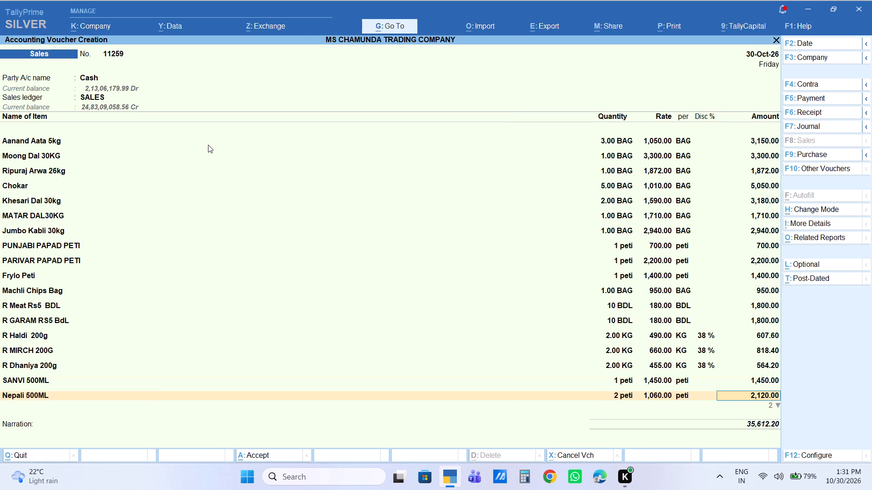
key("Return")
Add 1 jhola of Raees 10kg with the amount set to 1,040 and end the item list.
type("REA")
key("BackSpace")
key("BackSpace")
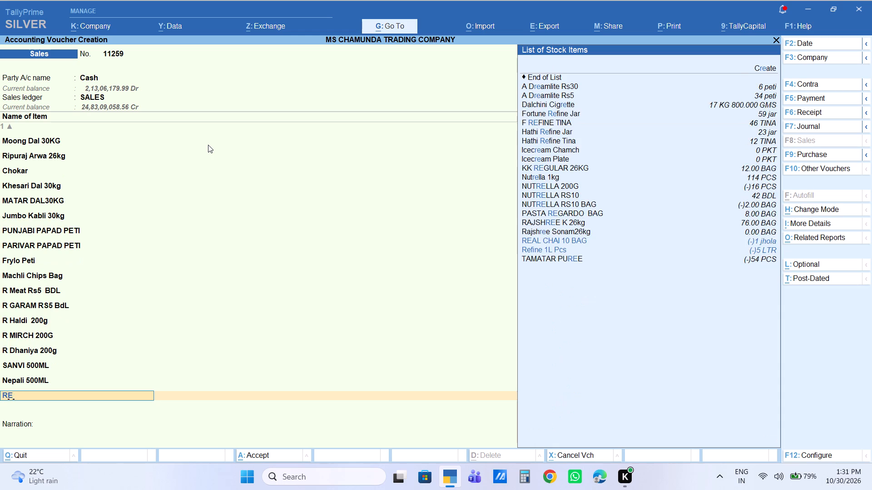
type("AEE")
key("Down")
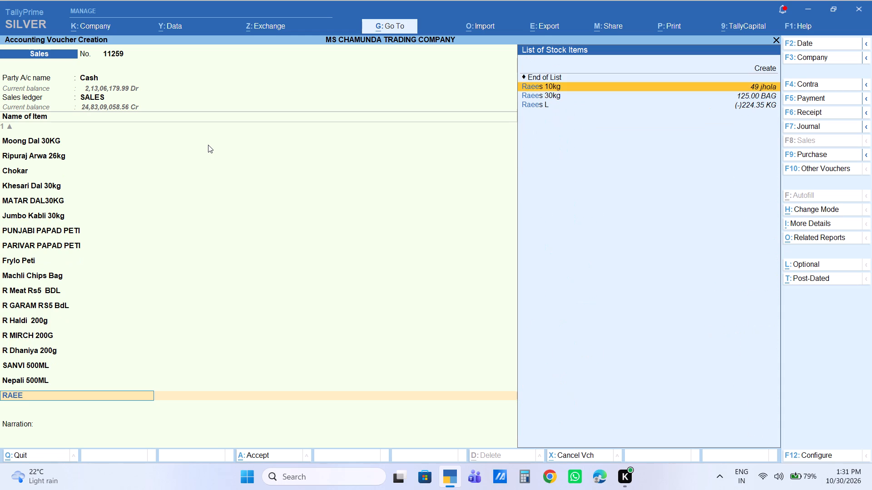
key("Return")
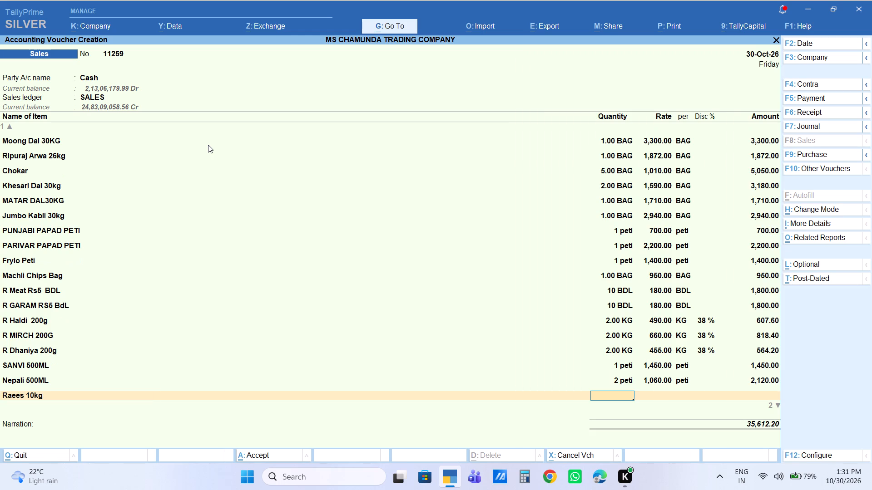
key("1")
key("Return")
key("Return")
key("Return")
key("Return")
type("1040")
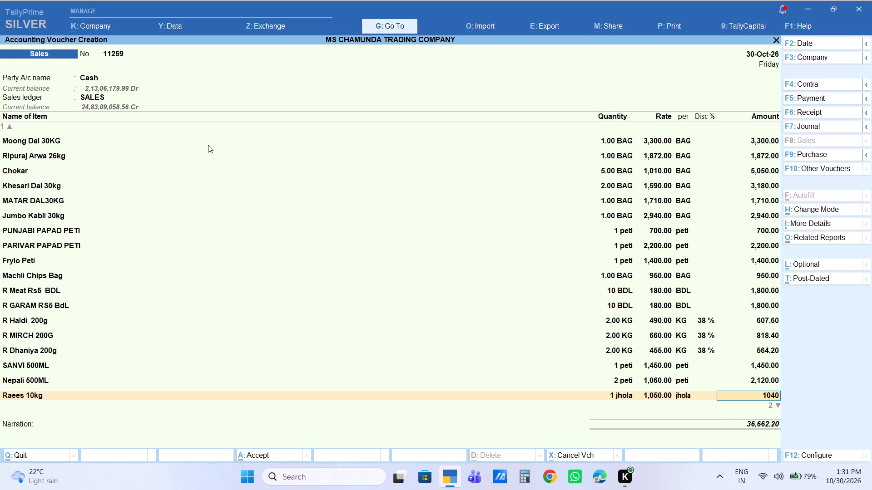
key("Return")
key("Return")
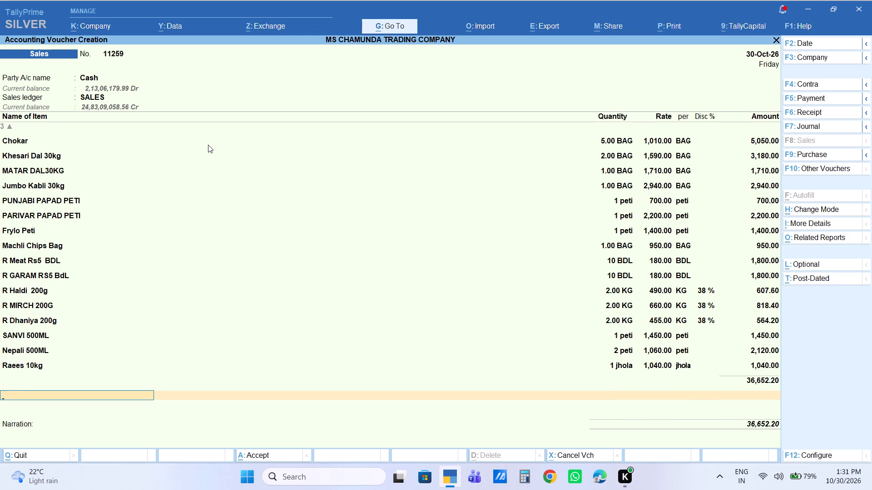
Add a Labour Charge of 61 below the items in the sales voucher.
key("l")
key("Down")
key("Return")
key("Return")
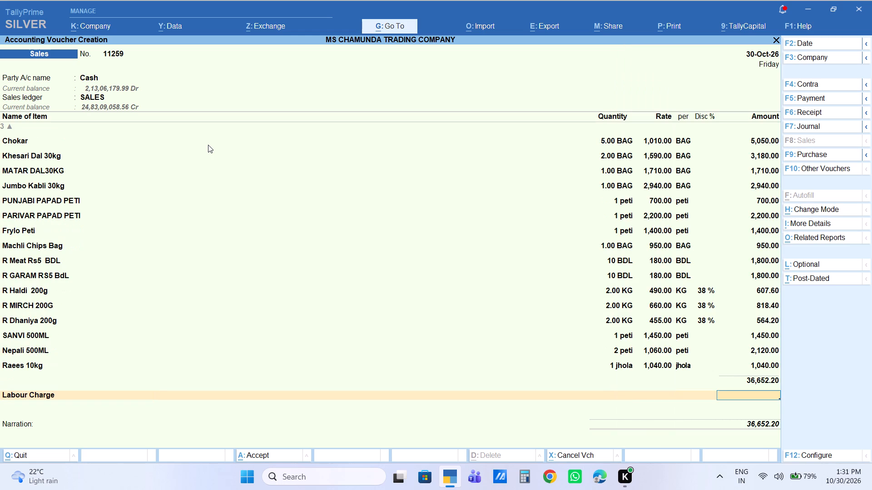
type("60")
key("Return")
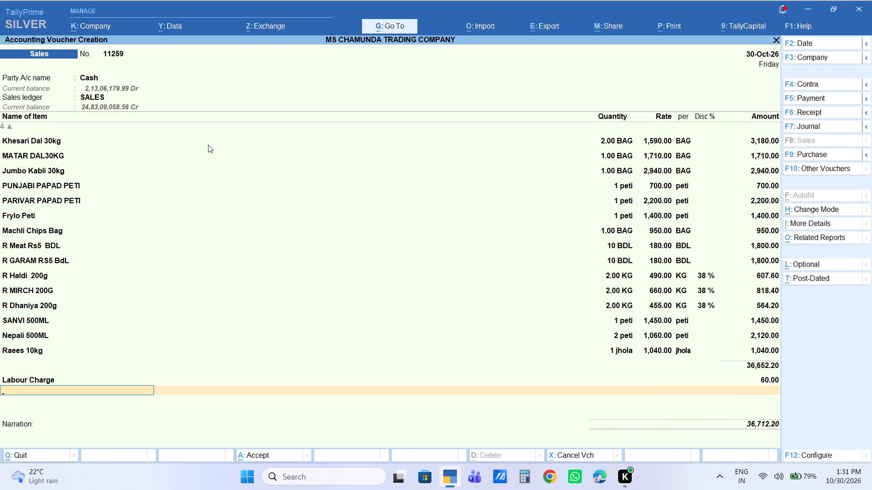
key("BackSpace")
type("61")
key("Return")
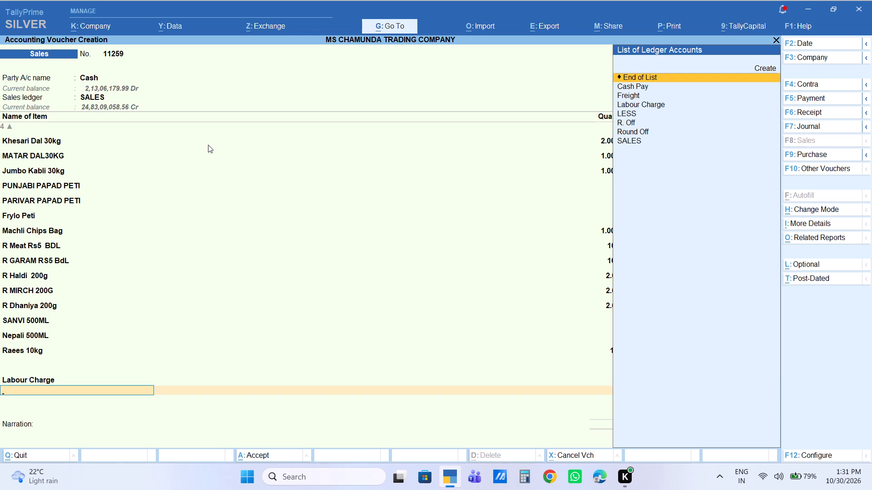
Add the R. Off ledger to the sales voucher with the default rounding amount of (-)0.20.
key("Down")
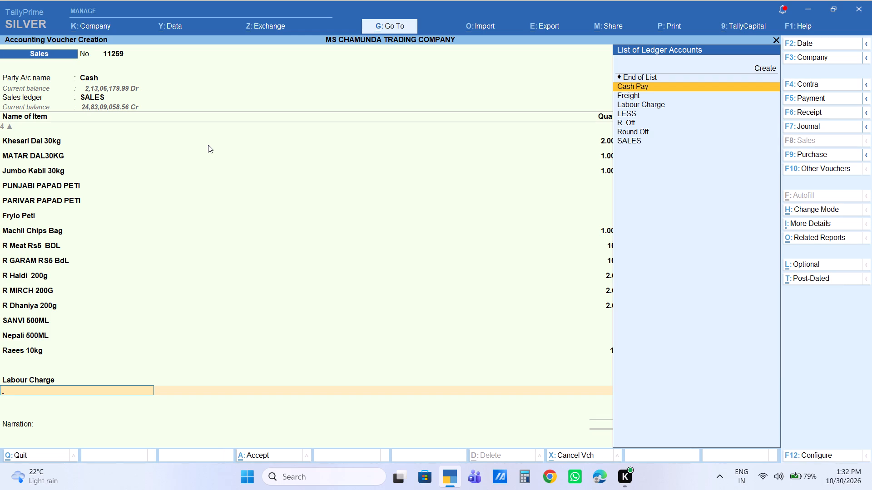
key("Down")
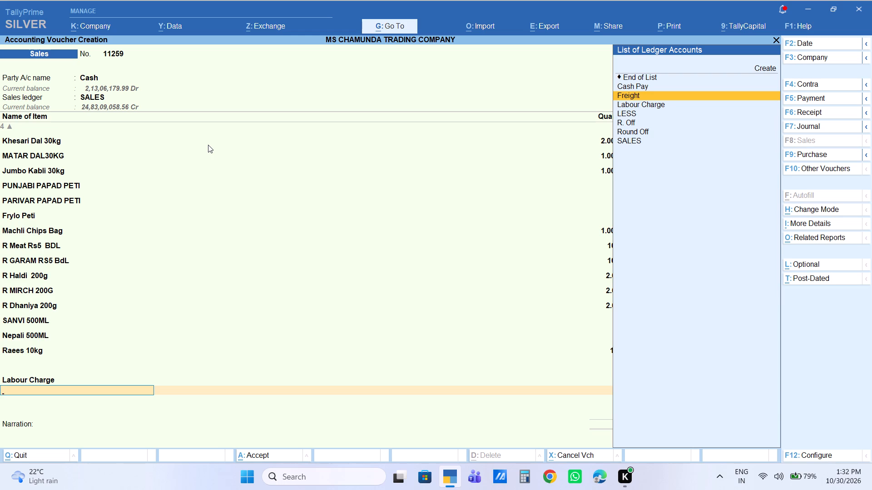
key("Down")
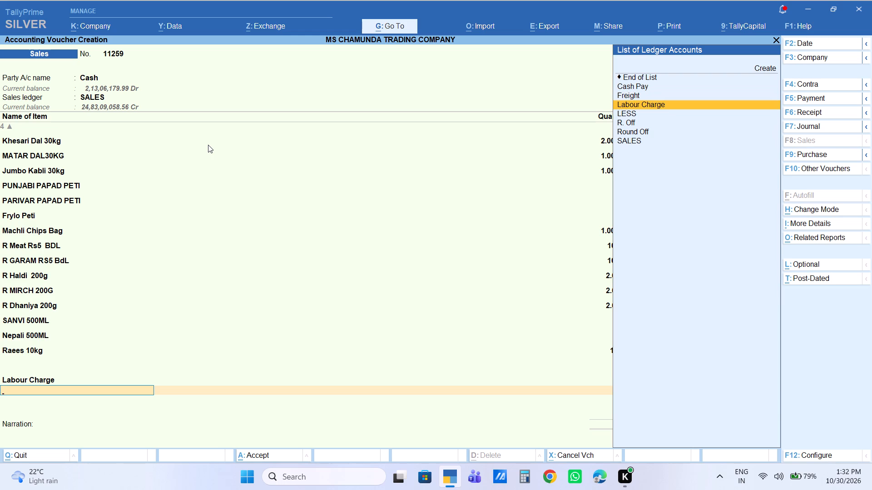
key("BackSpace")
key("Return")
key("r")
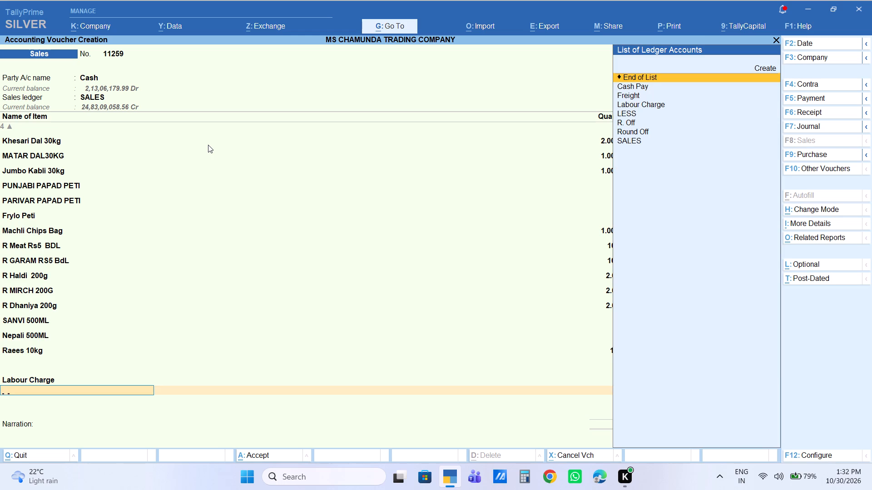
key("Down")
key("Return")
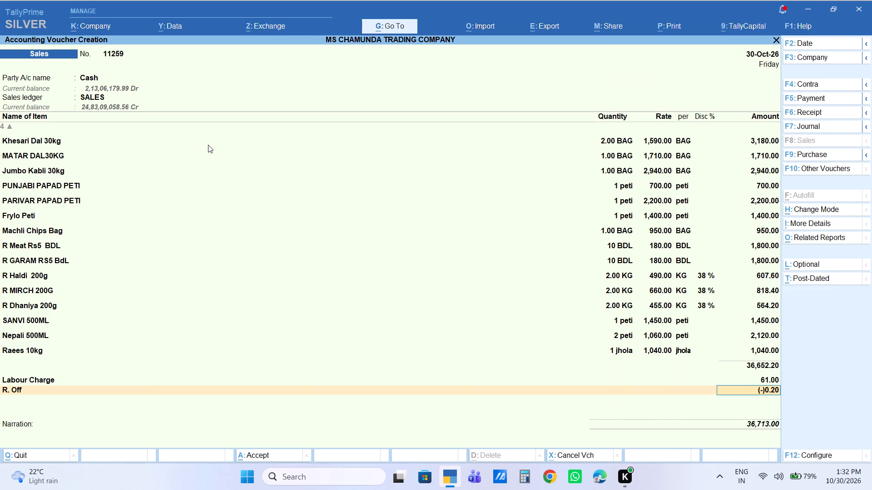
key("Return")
End the ledger list, leave the narration blank and accept the cash sales voucher.
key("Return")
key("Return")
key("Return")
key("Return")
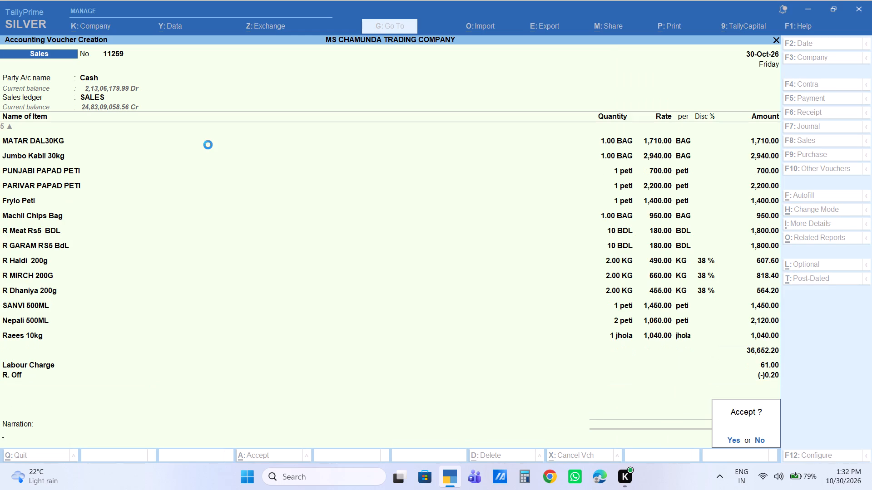
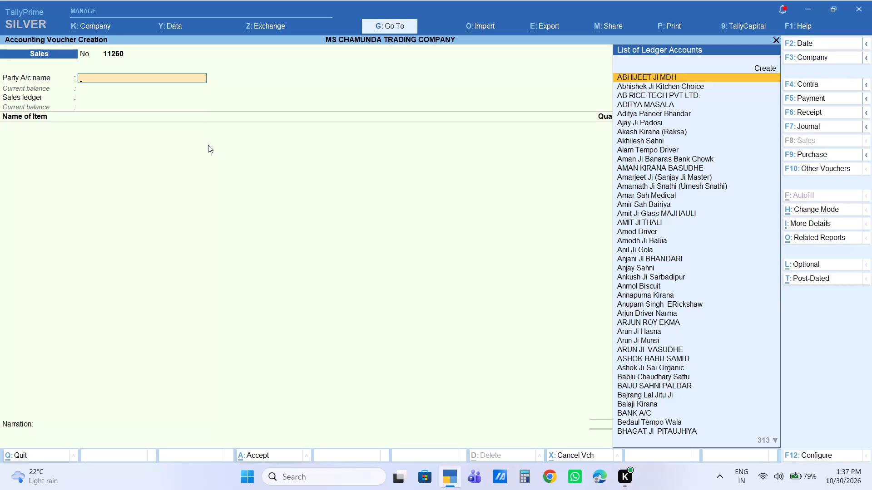
Set the Chhotu customer ledger of Kharamath as the party and SALES as the sales ledger in the new sales voucher.
type("CHHOT")
key("Down")
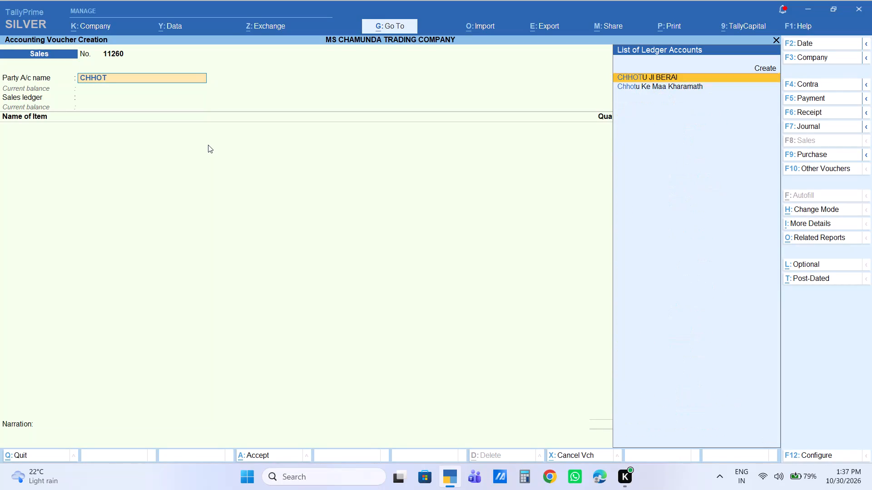
key("Down")
key("Down")
key("Return")
key("Return")
key("Return")
key("Return")
key("Return")
key("Return")
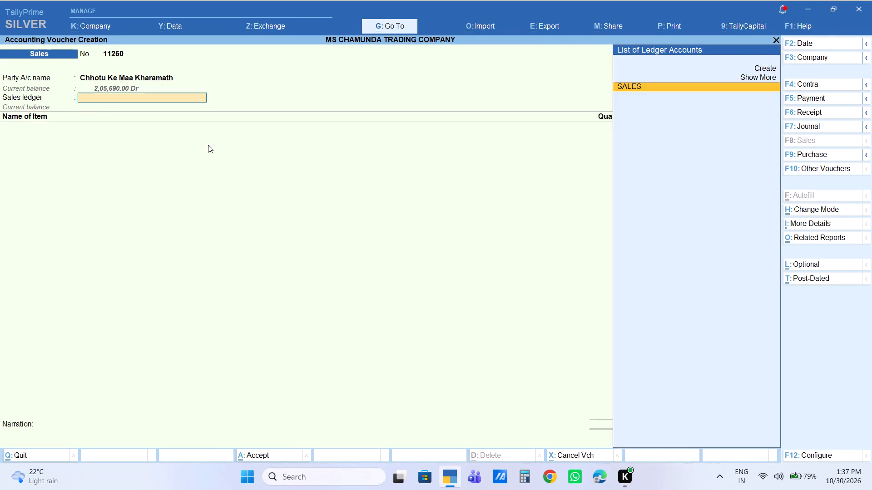
key("Return")
Add 20 bags of BUDHA BHOG 25KG at the default rate of 860.
type("BUDHA")
key("Return")
type("20")
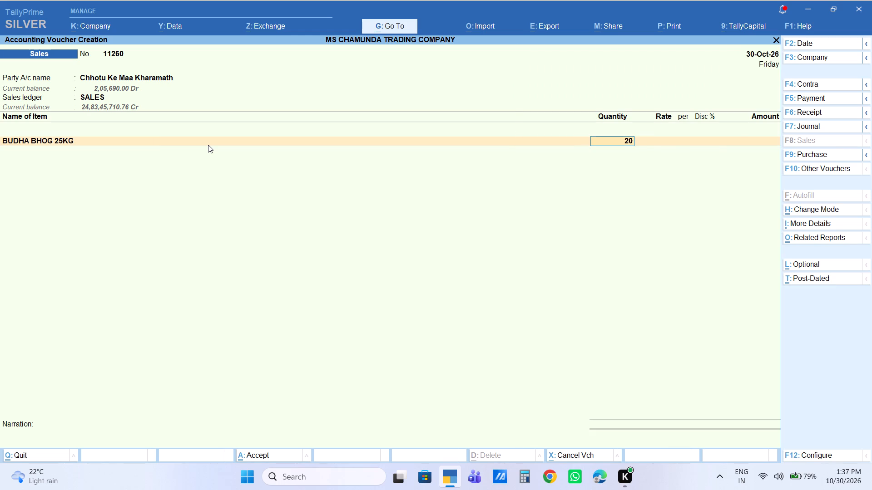
key("Return")
key("Return")
key("Return")
key("Return")
key("Return")
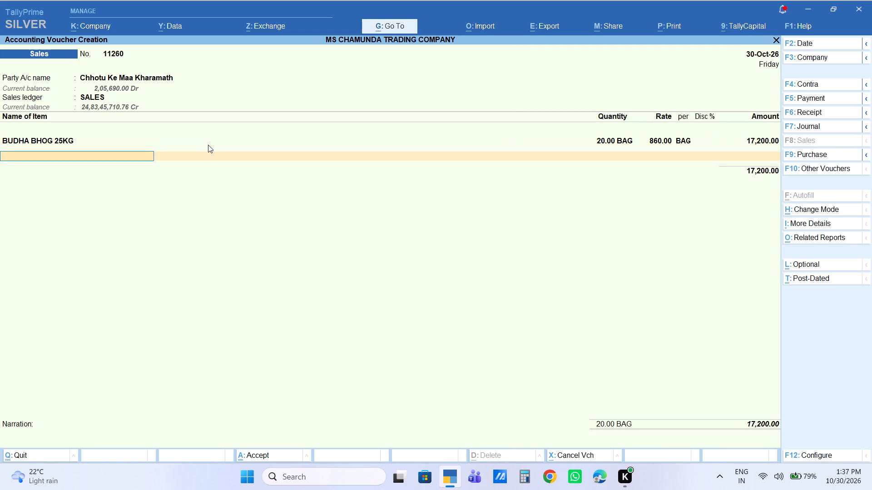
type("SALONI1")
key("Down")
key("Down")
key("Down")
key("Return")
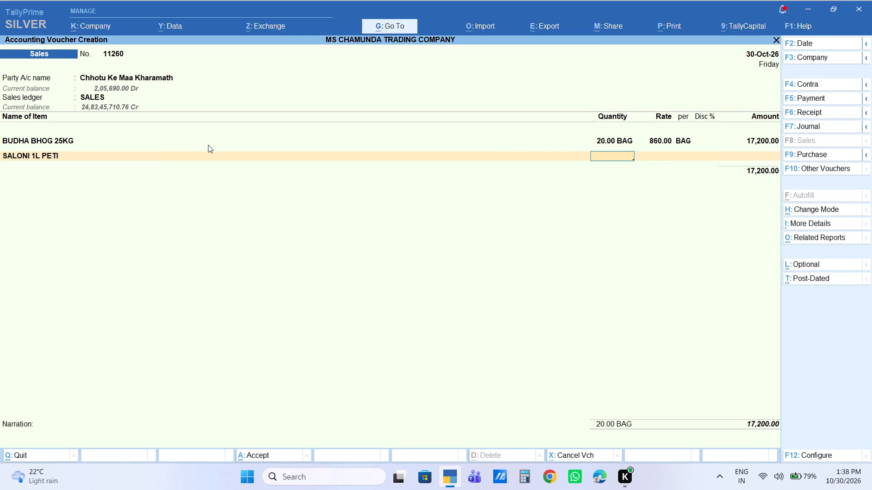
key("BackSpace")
Add 2 peti of SALONI 500ML PETI at the default rate of 3,450 as the second item.
type("SALONI50")
key("Down")
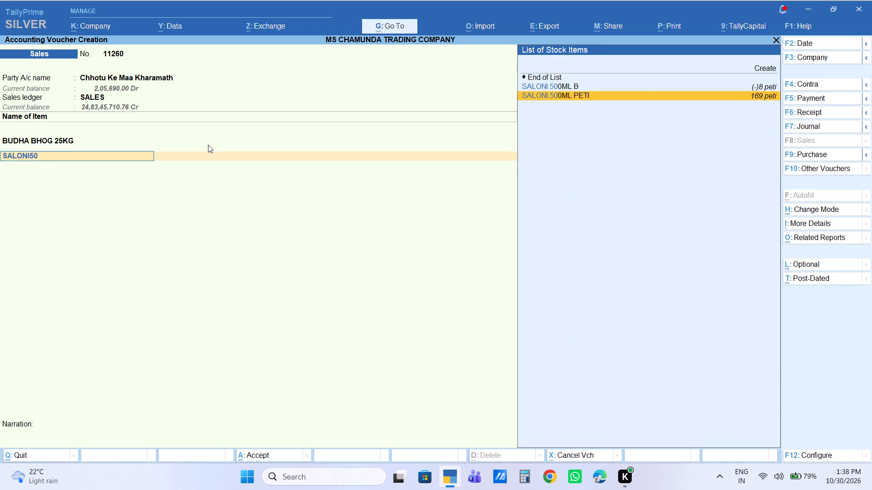
key("Down")
key("Return")
key("2")
key("Return")
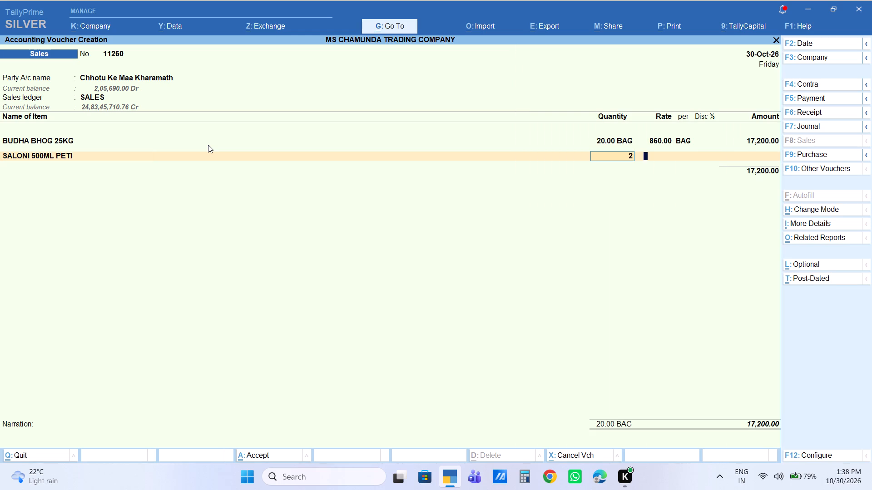
key("Return")
key("Return")
key("Return")
key("Return")
Add 3 peti of SALONI 1L PETI at the default rate of 3,050.
type("SA")
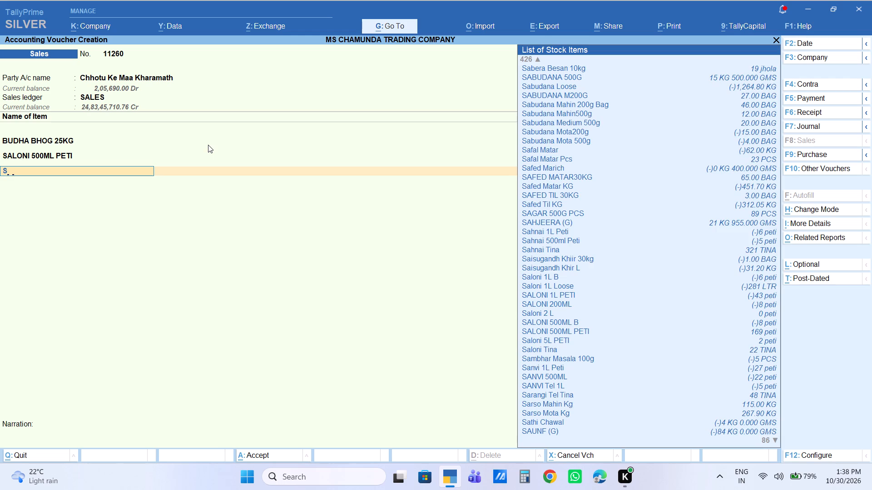
type("LONI1")
key("Down")
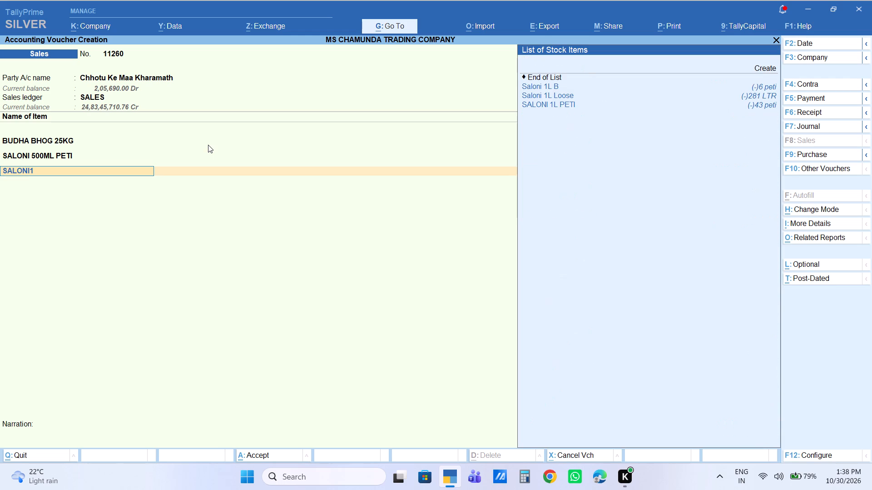
key("Down")
key("Down")
key("Return")
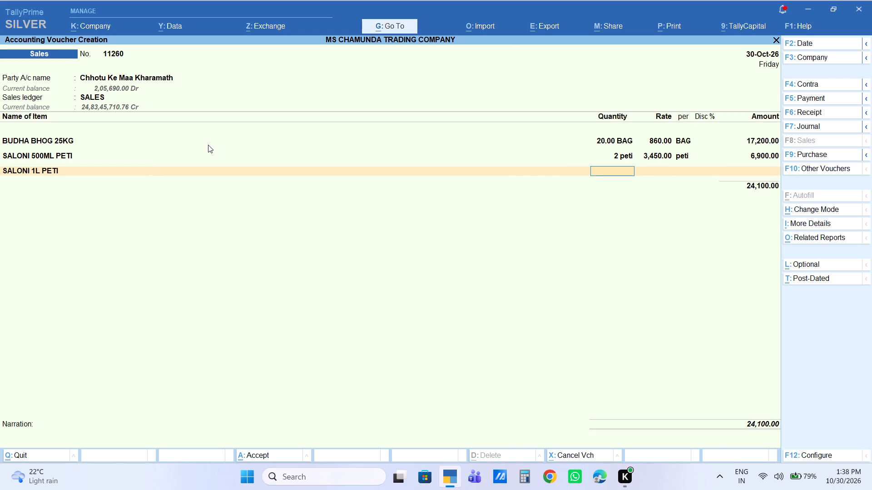
key("3")
key("Return")
key("Return")
key("Return")
key("Return")
key("Return")
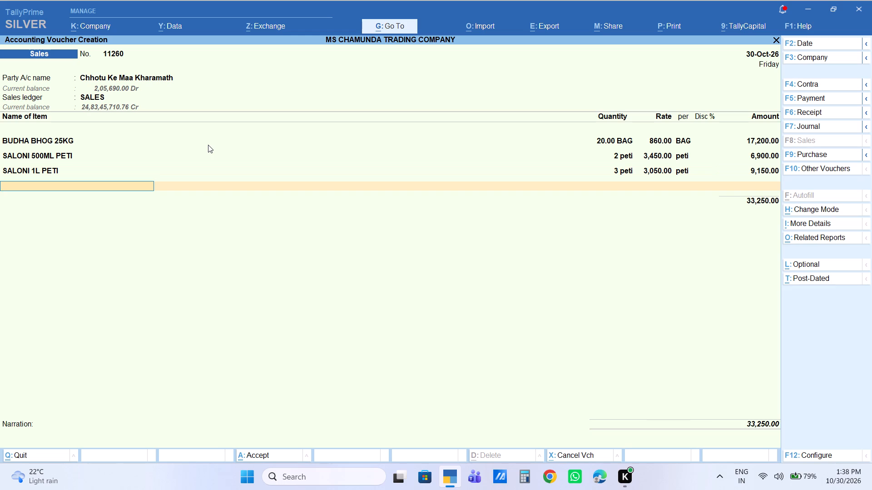
Add 2 TINA of Sahnai Tina at the default rate of 2,160.
type("SAHNAI")
key("Down")
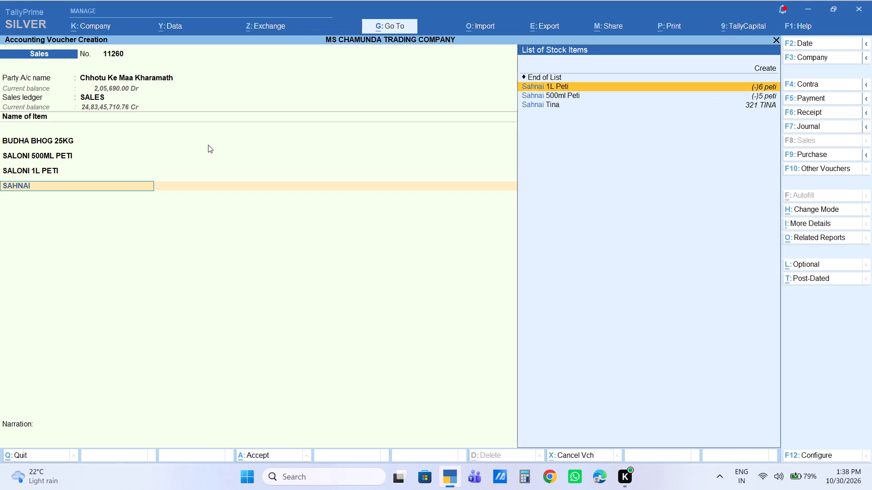
key("Down")
key("Down")
key("Return")
key("2")
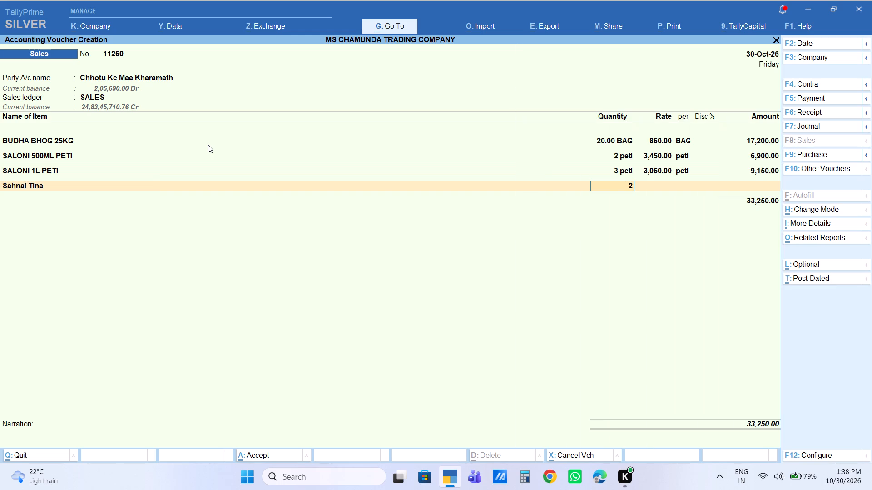
key("Return")
key("Return")
key("Return")
key("Return")
key("Return")
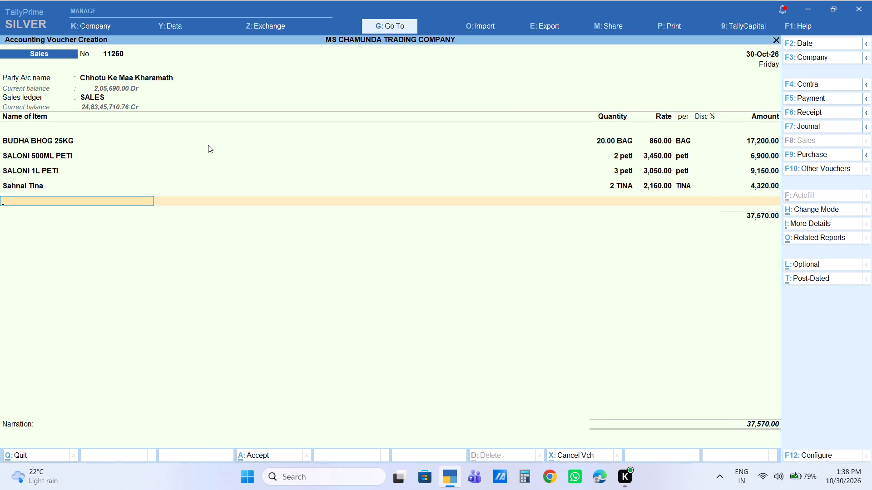
Add 2 bags of Aanand Aata 5kg at the default rate of 1,050.
type("AATA")
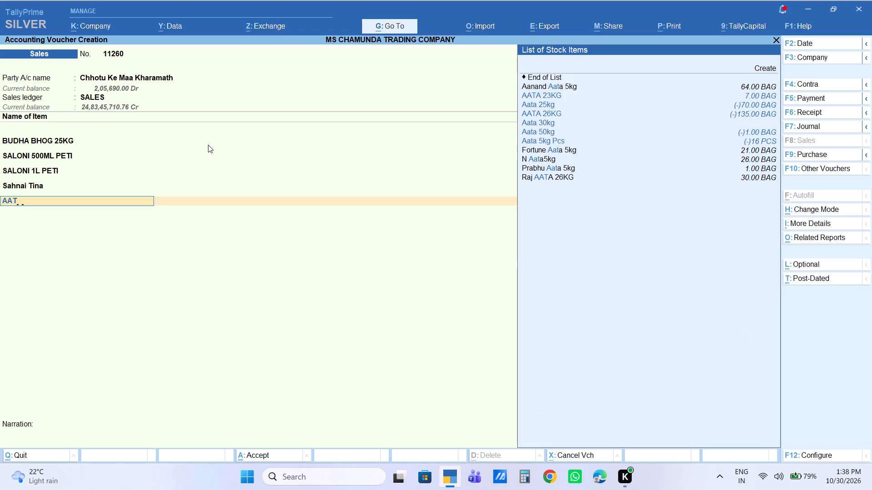
key("5")
key("Down")
key("Up")
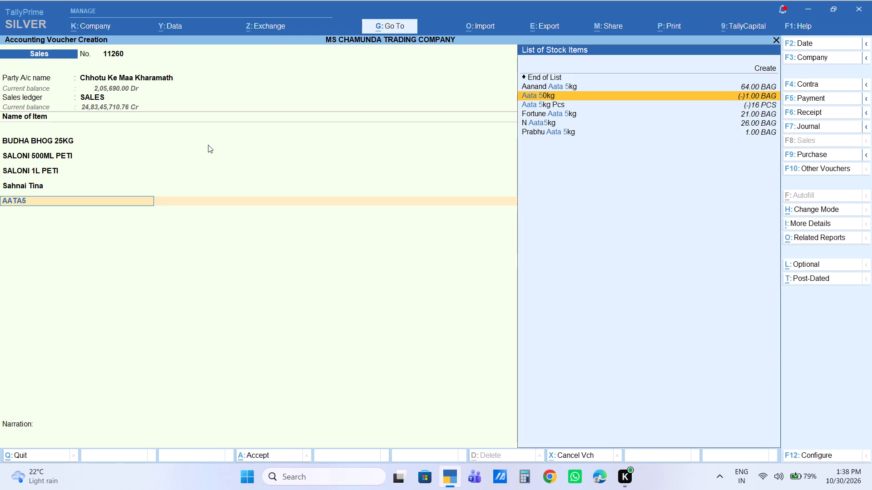
key("Return")
key("2")
key("Return")
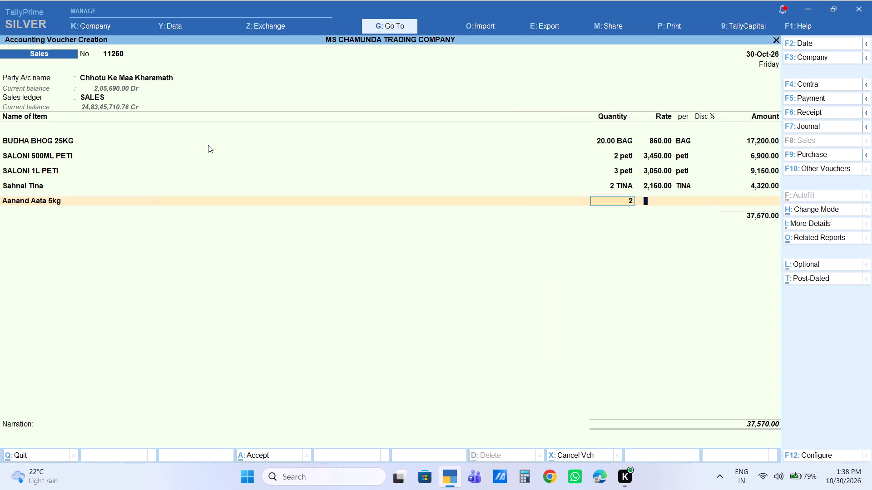
key("Return")
key("Return")
key("Return")
key("Return")
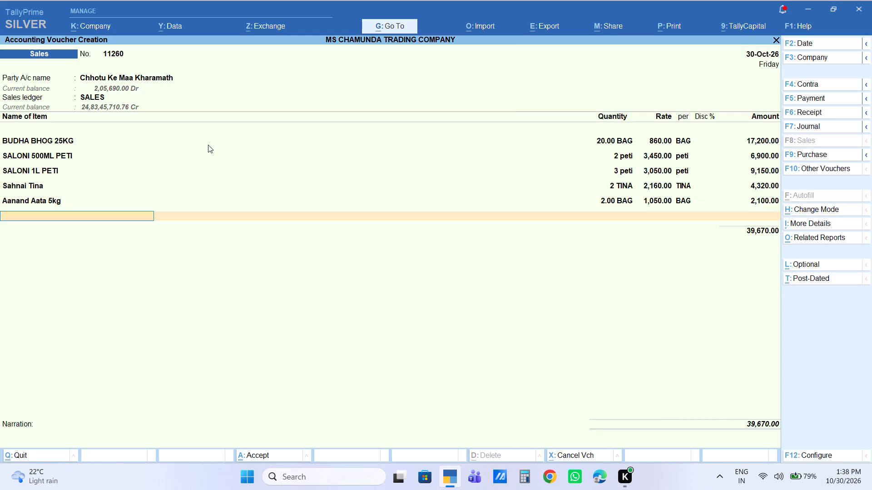
Add 2 bags of CHURA 23KG at the default rate of 850.
type("CHURA23")
key("Return")
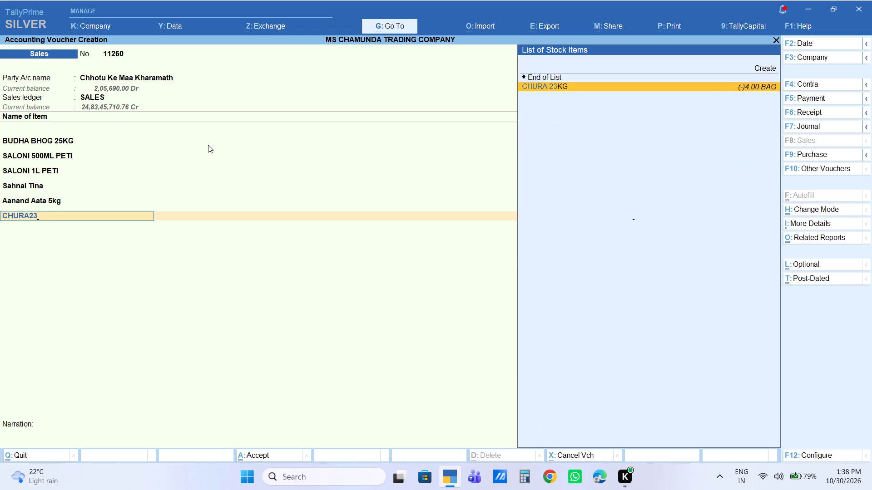
key("2")
key("Return")
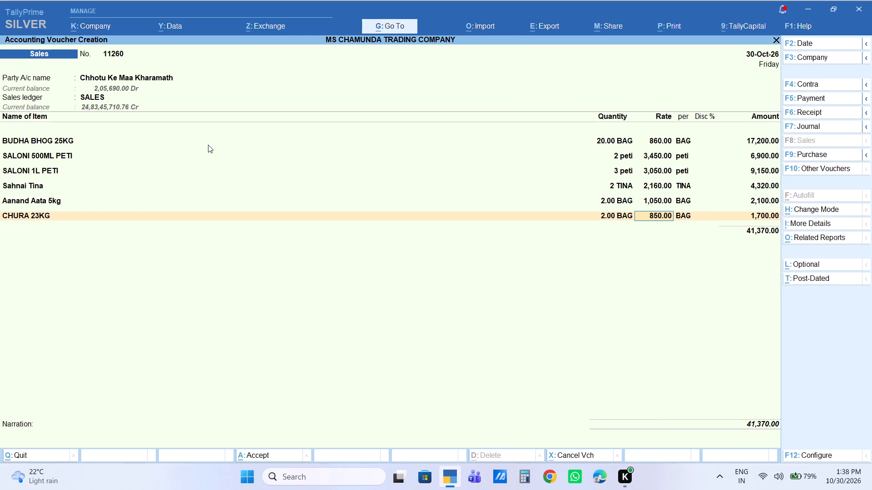
key("Return")
key("Return")
key("Return")
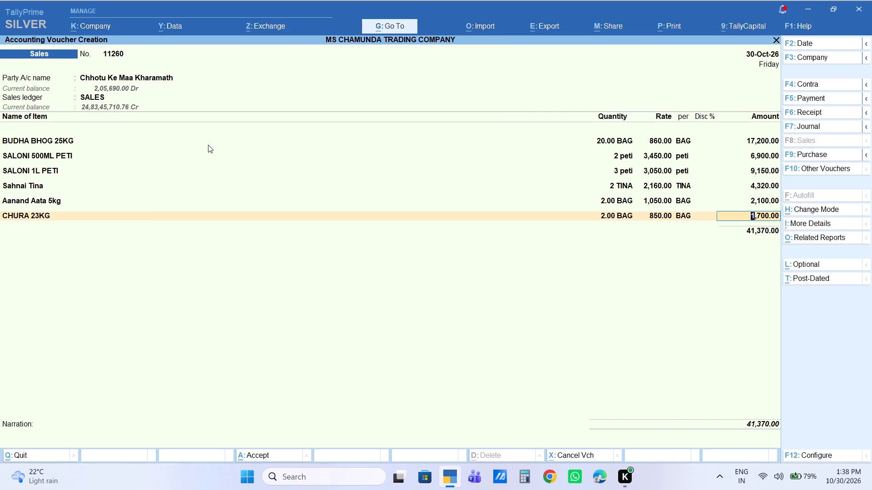
key("Return")
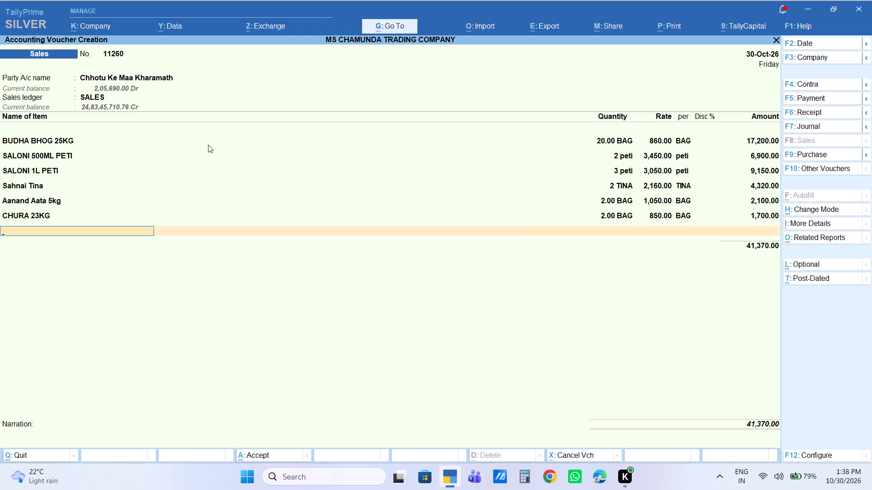
Add 2 bags of Raj AATA 26KG at the default rate of 850.
type("RAHA")
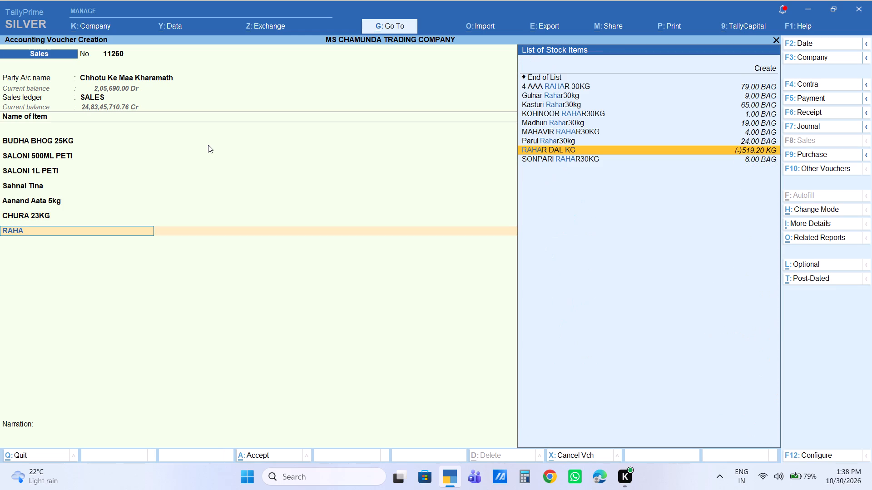
key("BackSpace")
key("BackSpace")
type("JA")
key("Return")
key("2")
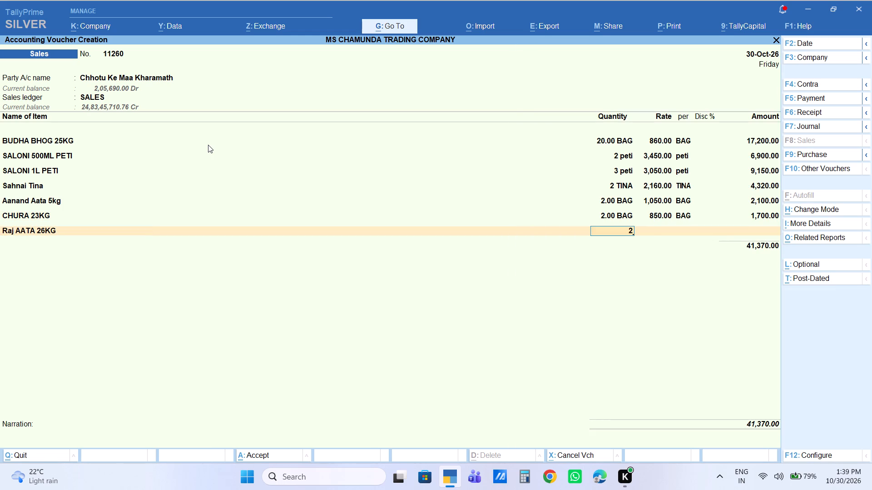
key("Return")
key("Return")
key("Return")
key("Return")
key("Return")
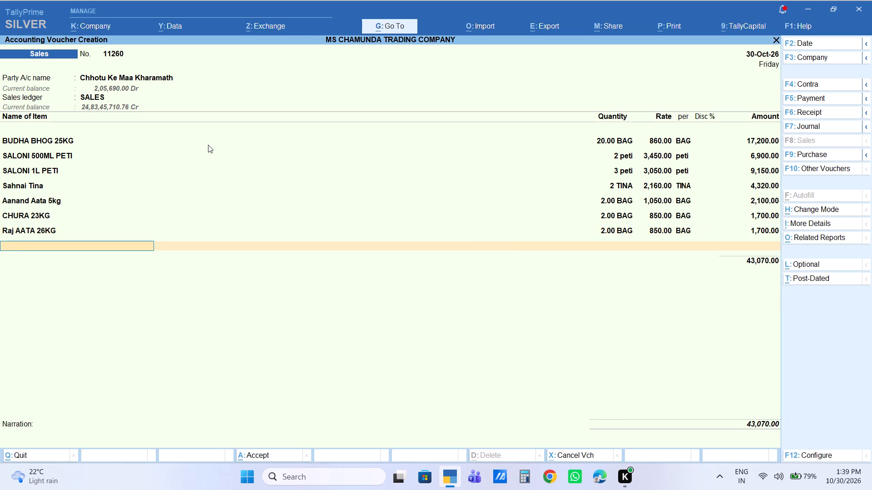
Add 2 bags of MAIDA LV at the default rate of 1,580.
type("MAIDA")
key("Down")
key("Down")
key("Down")
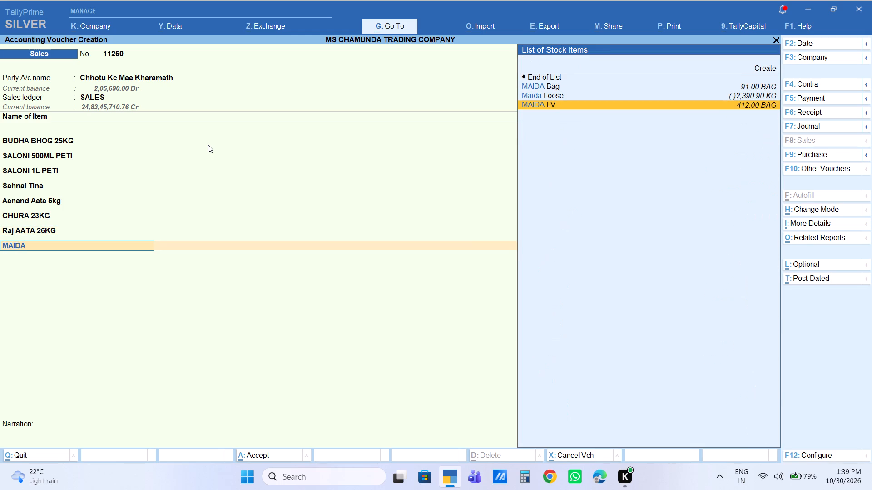
key("Return")
key("2")
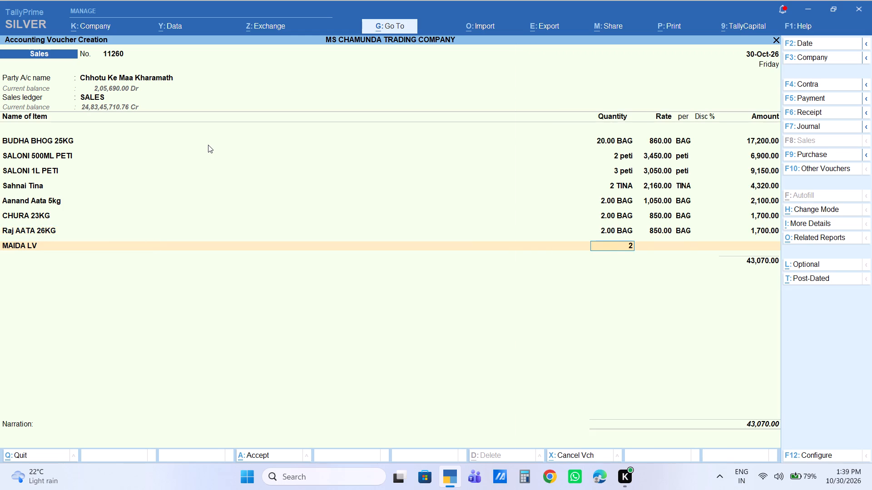
key("Return")
key("Return")
key("Return")
key("Return")
key("Return")
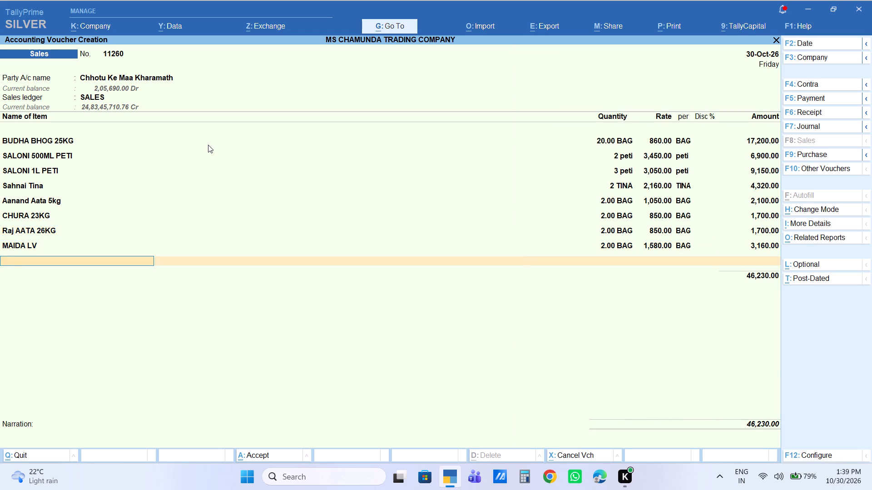
Add 5 kg of Badam Bhakar Kg at the default rate of 140.
type("BADA")
key("Down")
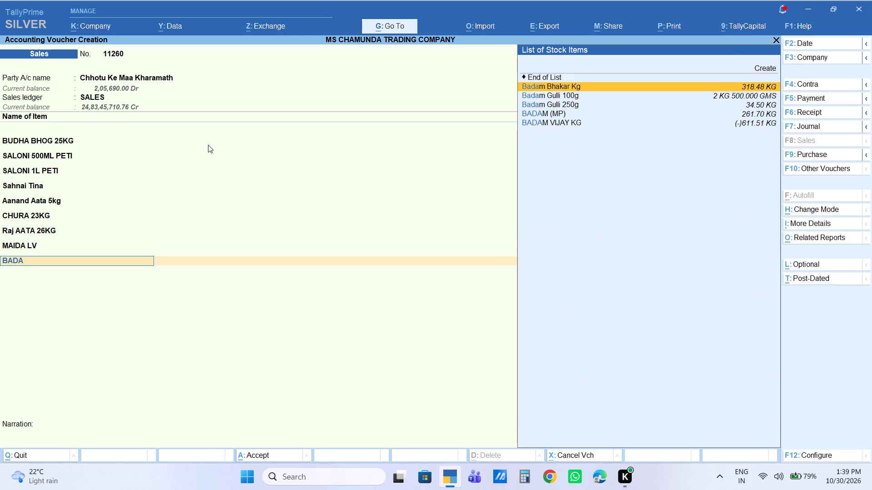
key("Return")
key("5")
key("Return")
key("Return")
key("Return")
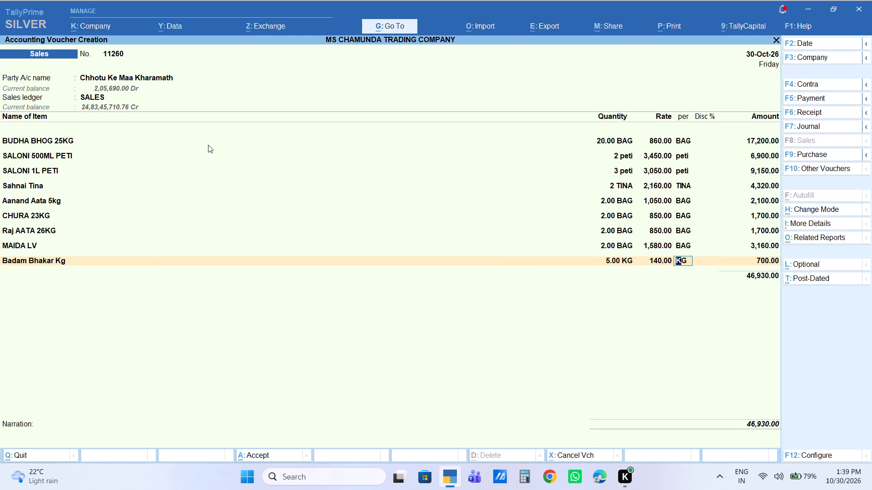
key("Return")
key("Return")
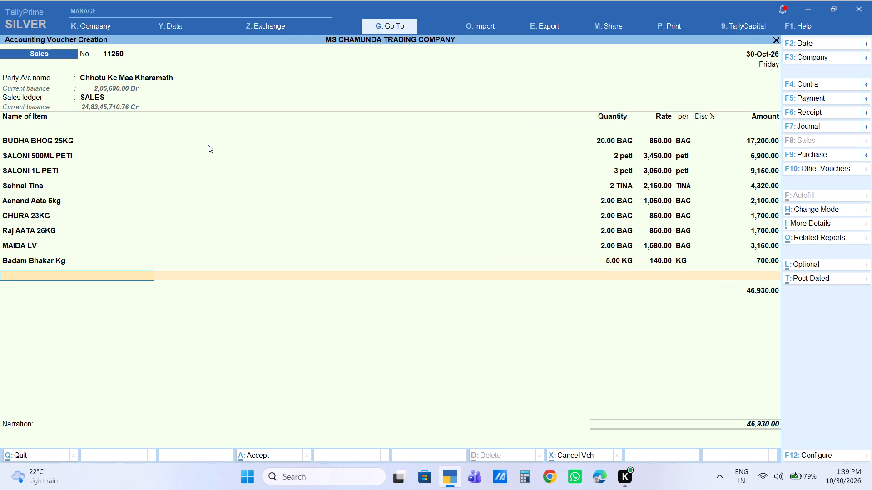
Add 1 peti of Telephone 5L at the default rate of 2,450.
type("TELEP")
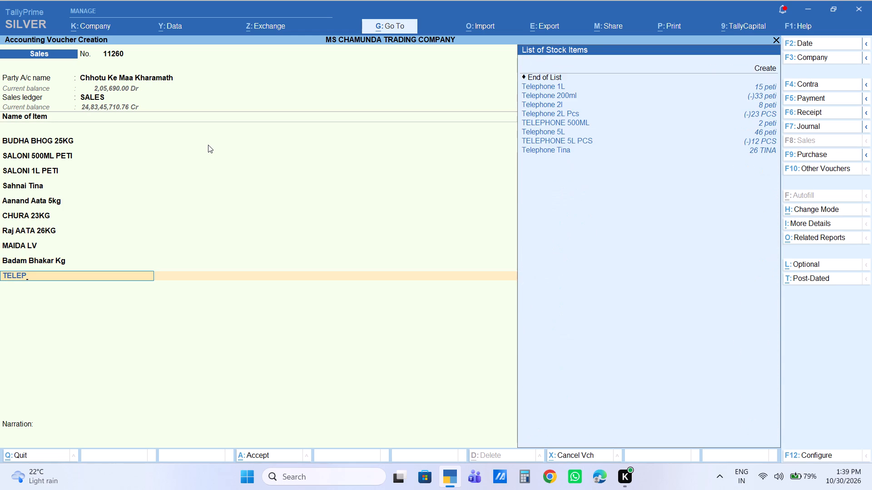
key("Down")
key("Down")
key("Down")
key("Down")
key("Down")
key("Down")
key("Down")
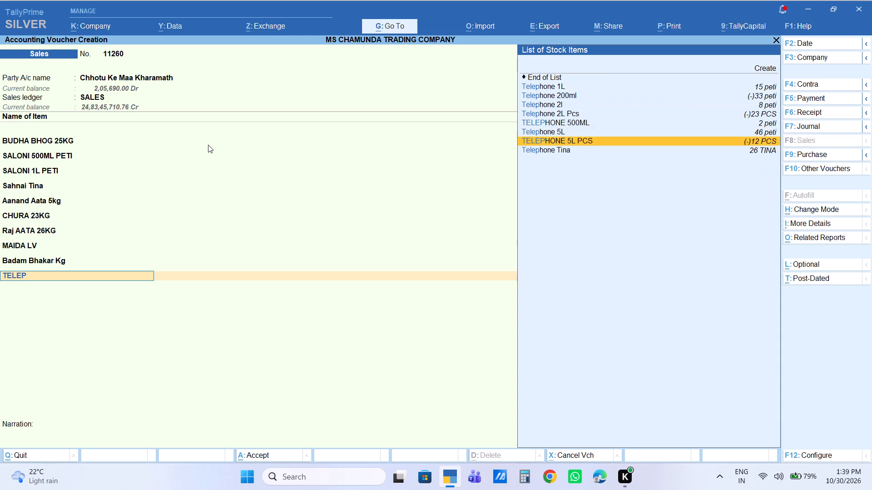
key("Up")
key("Return")
key("1")
key("Return")
key("Return")
key("Return")
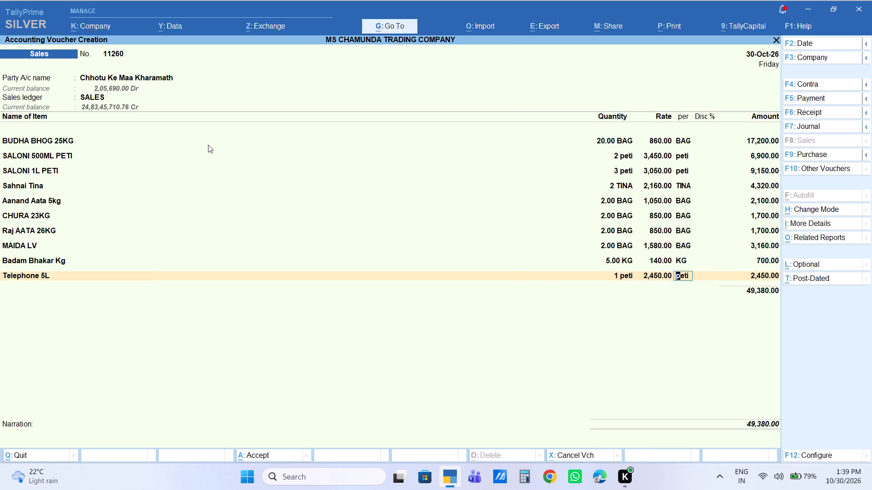
key("Return")
key("Return")
Add 4 bags of Mansa Bhog 25kg at the default rate of 1,200 and end the item list.
type("MANSA")
key("Return")
key("4")
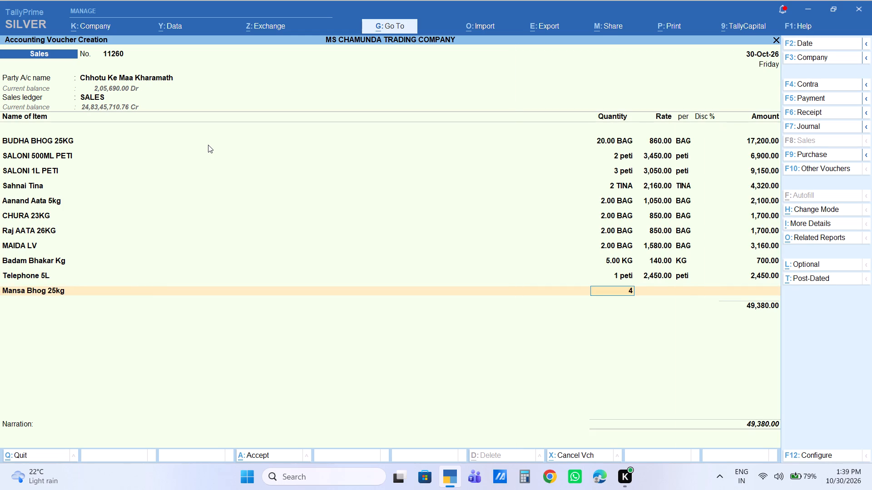
key("Return")
key("Return")
key("Return")
key("Return")
key("Return")
key("Return")
Add a Labour Charge of 90 below the items in the sales voucher.
type("LA")
key("Return")
key("Return")
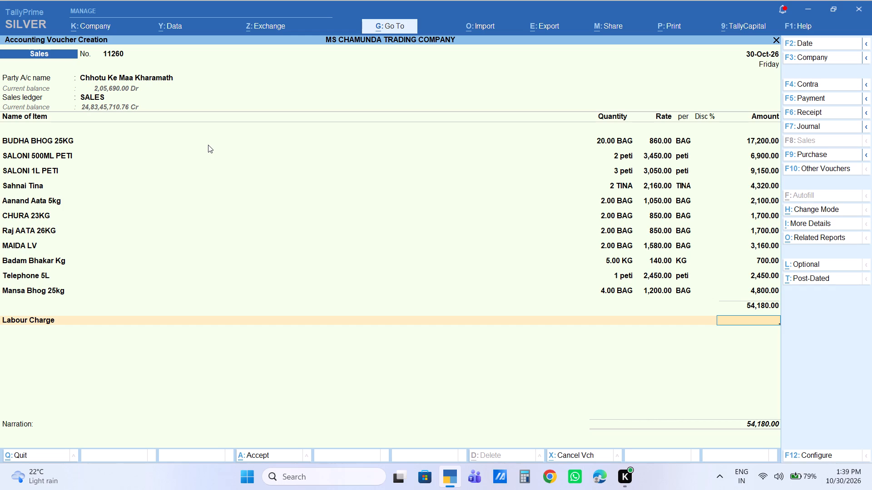
type("90")
key("Return")
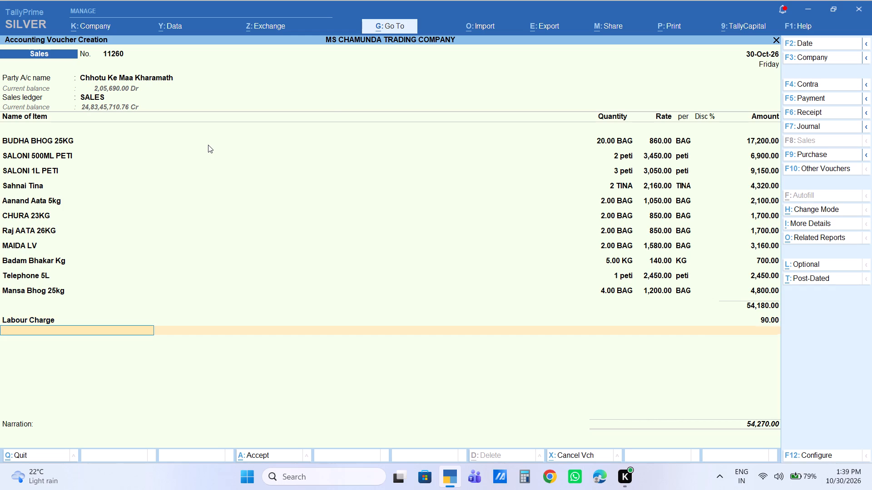
End the ledger list, leave the narration blank and accept the sales voucher.
key("Return")
key("Return")
key("Return")
key("Return")
key("Return")
key("Return")
key("Return")
key("Return")
key("Return")
key("Return")
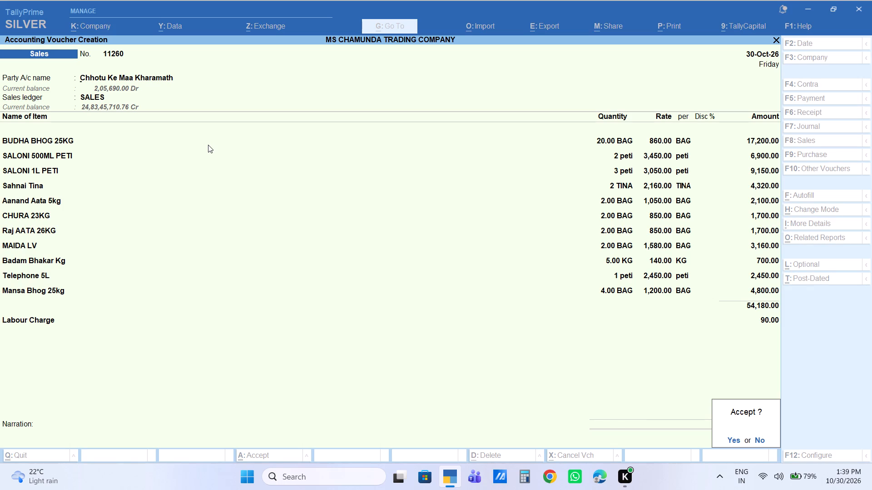
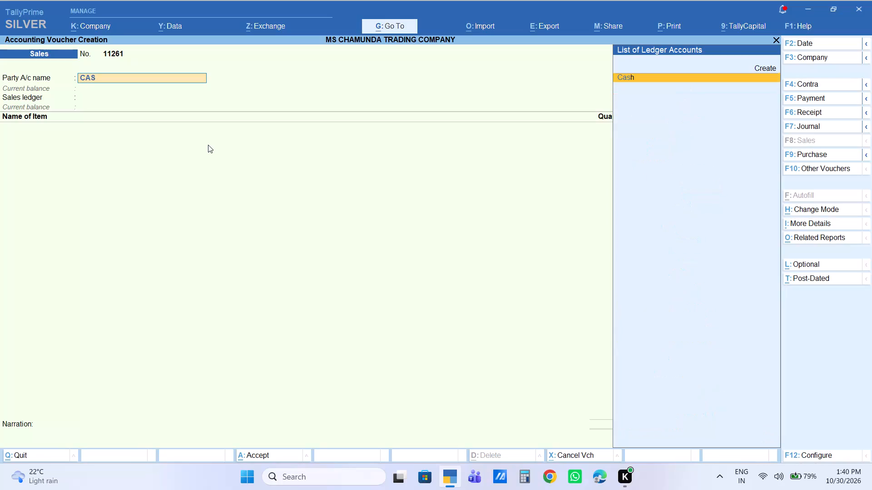
Set Cash as the party of sales voucher 11261, keeping the default party details and the SALES ledger.
key("Return")
key("Return")
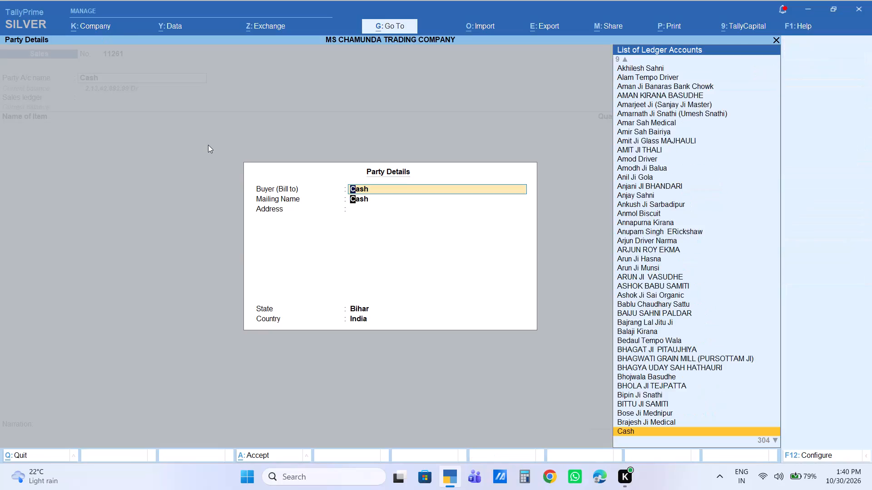
key("Return")
key("Return")
key("Return")
key("Return")
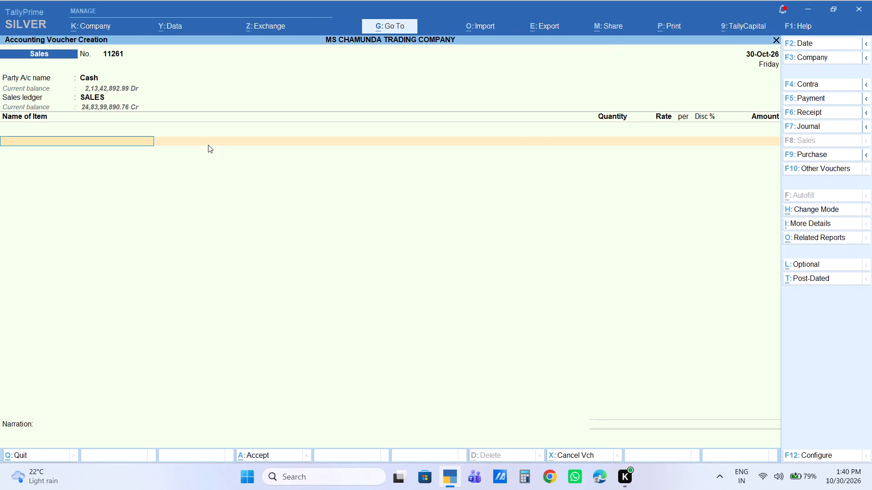
Add 1 bag of CHINI DF 50KG at the default rate of 3,100.
type("DF")
key("Return")
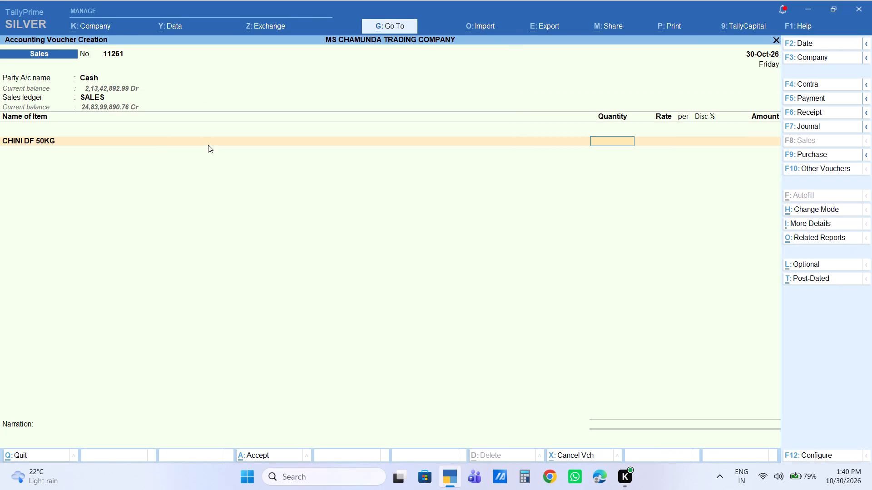
key("1")
key("Return")
key("Return")
key("Return")
key("Return")
key("Return")
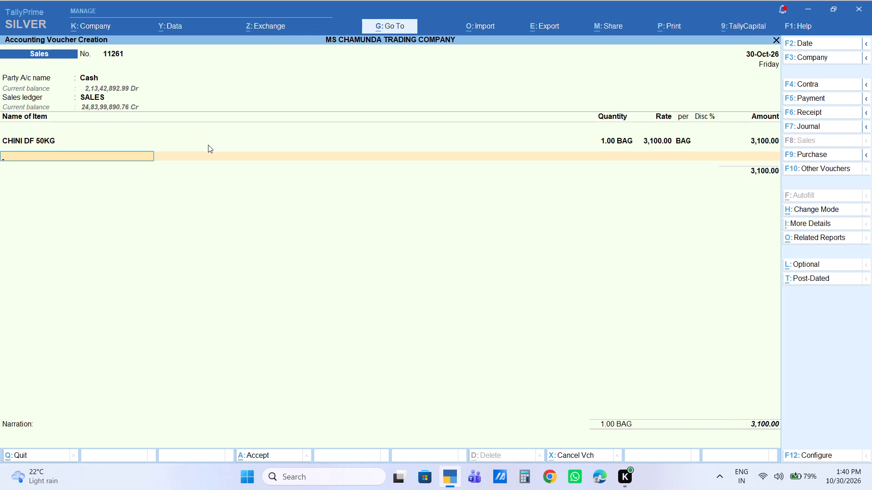
Add 3 tina of Best Choice Tina with the line amount set to 7,350.
type("BEST")
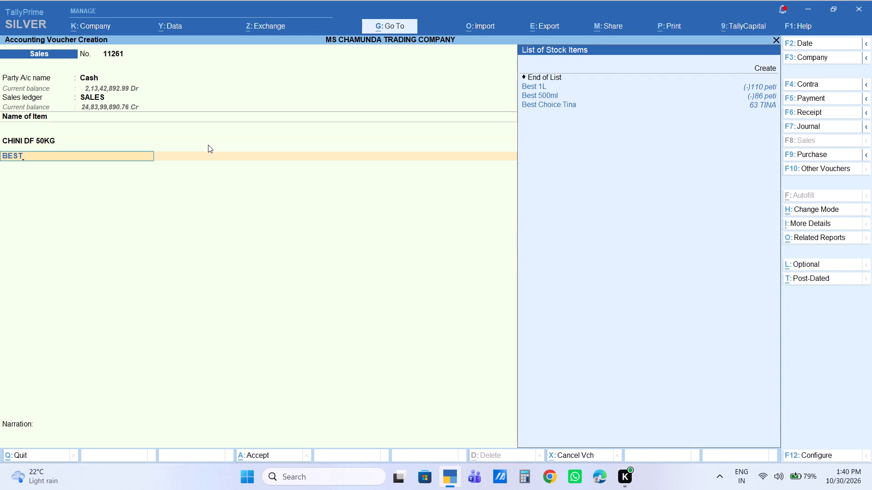
key("Down")
key("Down")
key("Down")
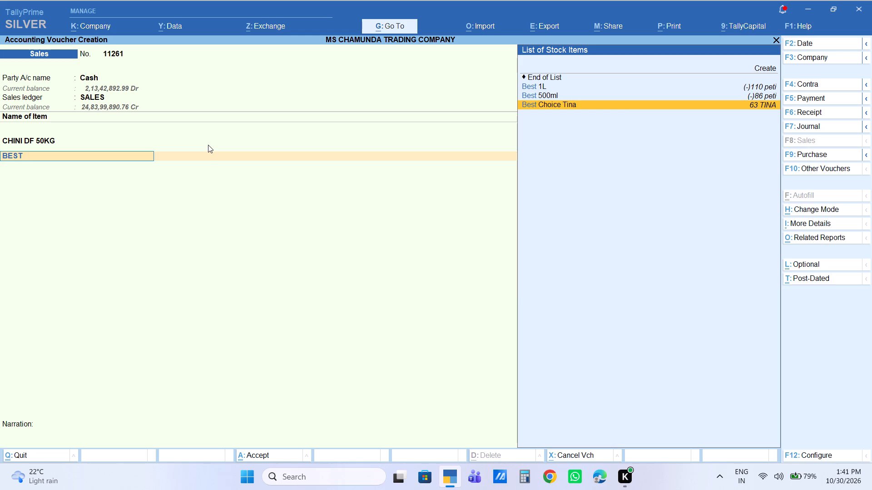
key("Return")
key("3")
key("Return")
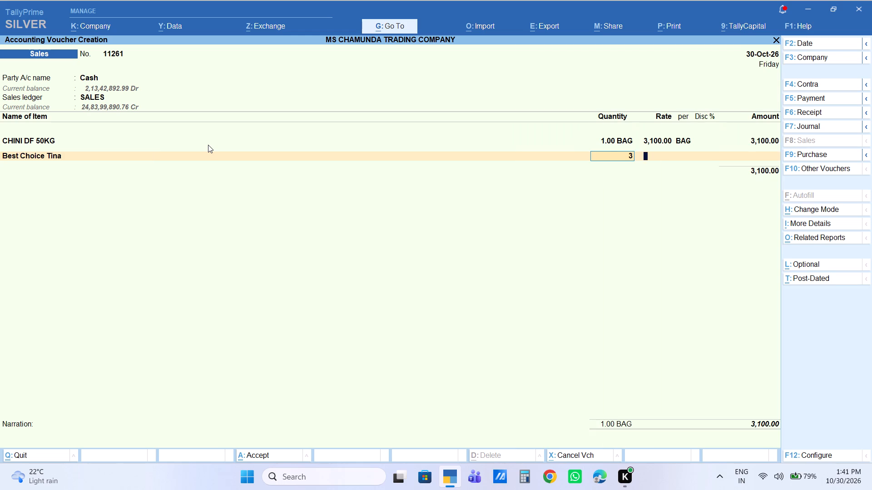
key("Return")
key("Return")
key("Return")
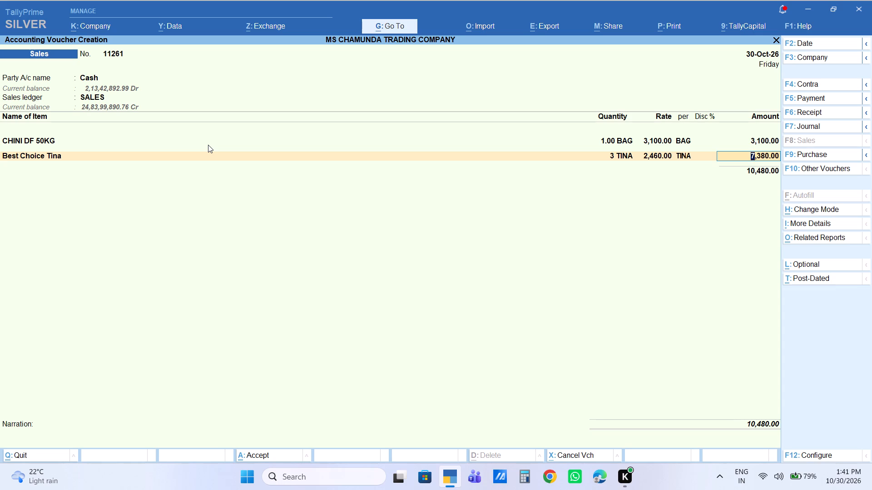
type("7350")
key("Return")
Add 1 bag of Khesari Dal 30kg at the default rate of 1,590.
type("KHESAR")
key("Down")
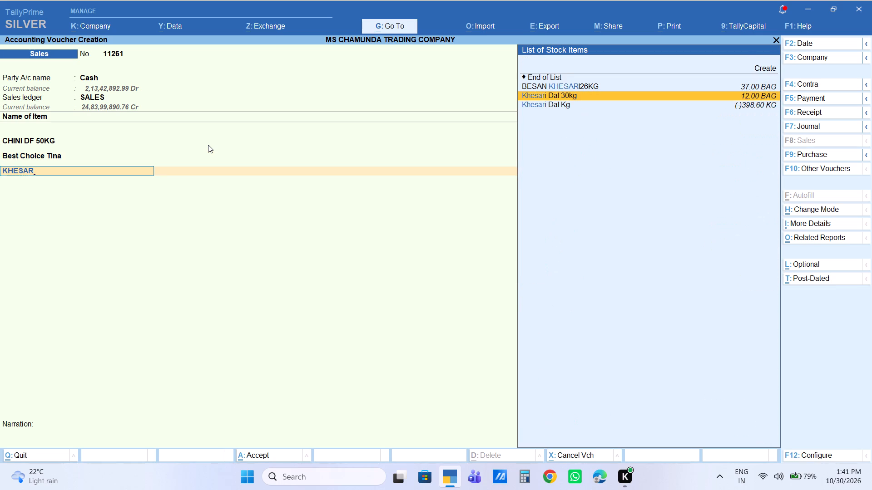
key("Return")
key("1")
key("Return")
key("Return")
key("Return")
key("Return")
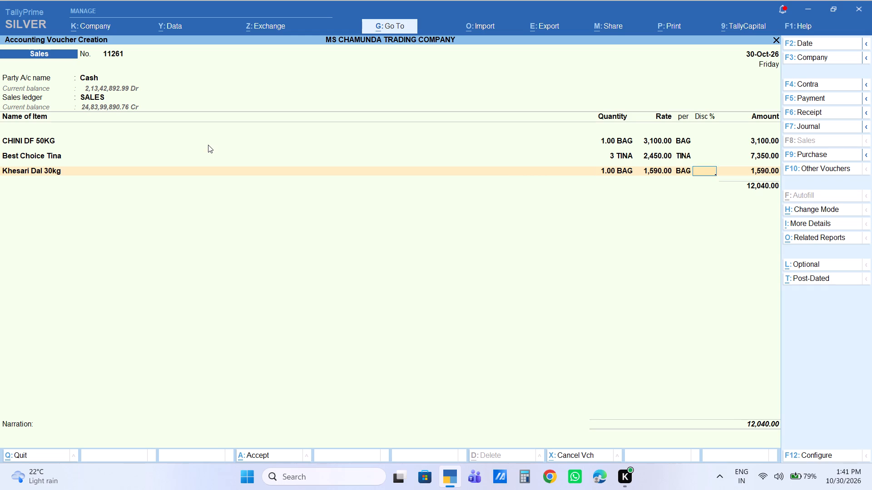
key("Return")
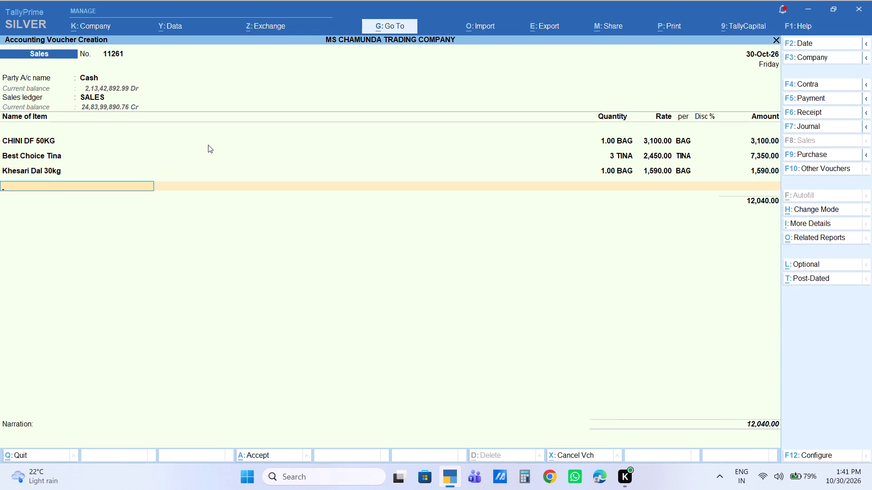
Add 2 bags of Chokar with the line amount set to 2,050 and end the item list.
type("CHOKAR")
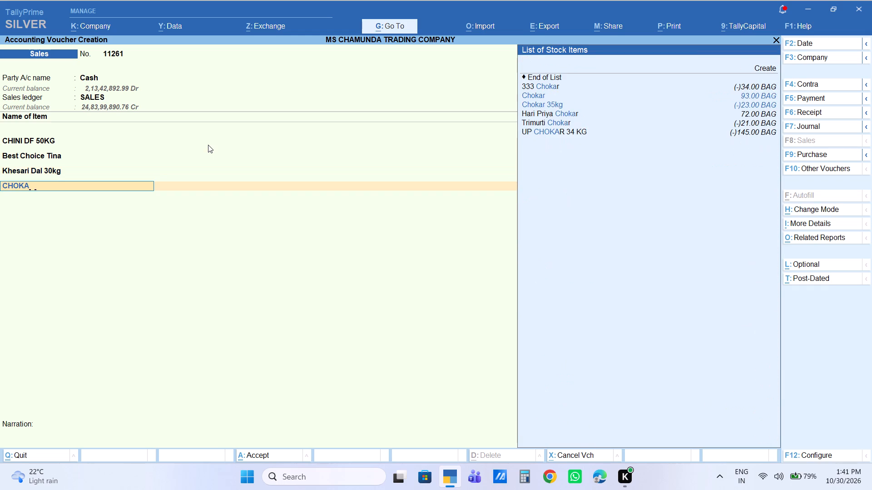
key("Down")
key("Return")
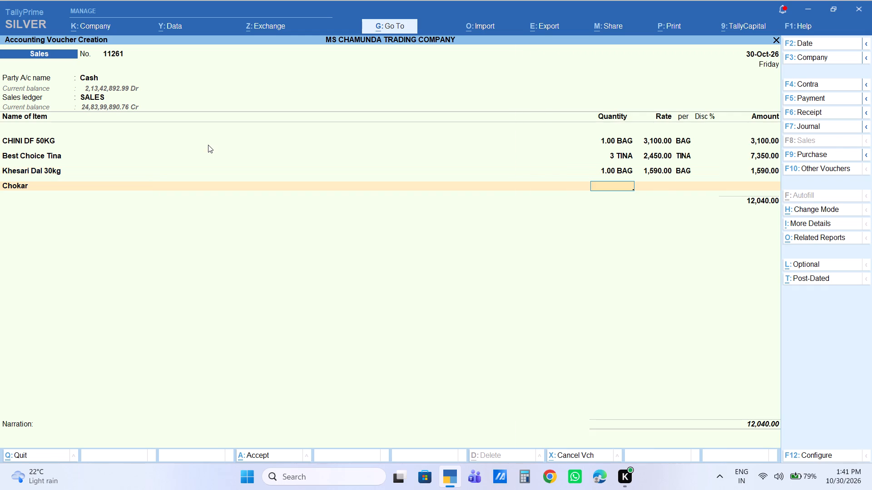
key("2")
key("Return")
key("Return")
key("Return")
key("Return")
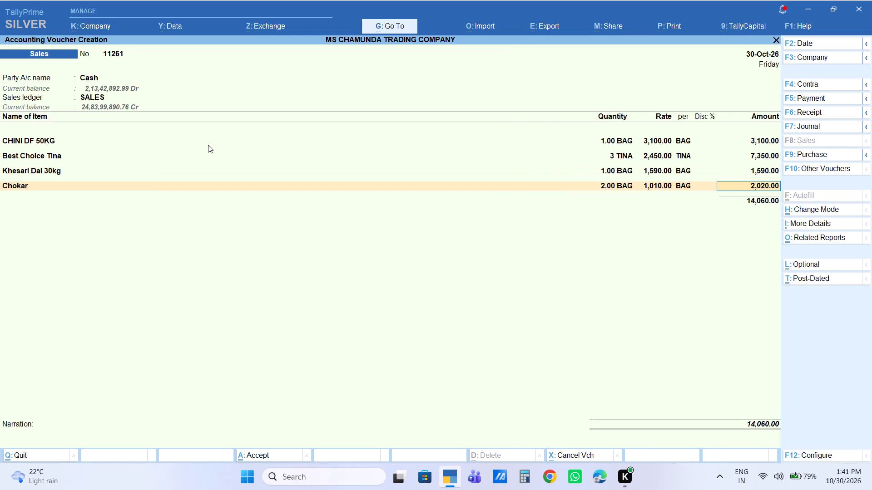
type("2050")
key("Return")
key("Return")
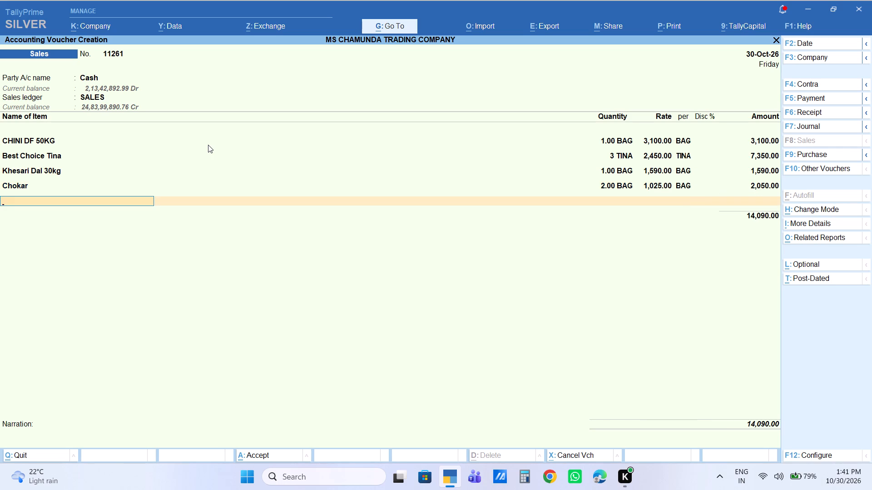
Add a Labour Charge of 20 below the items in the sales voucher.
type("LA")
key("Return")
key("Return")
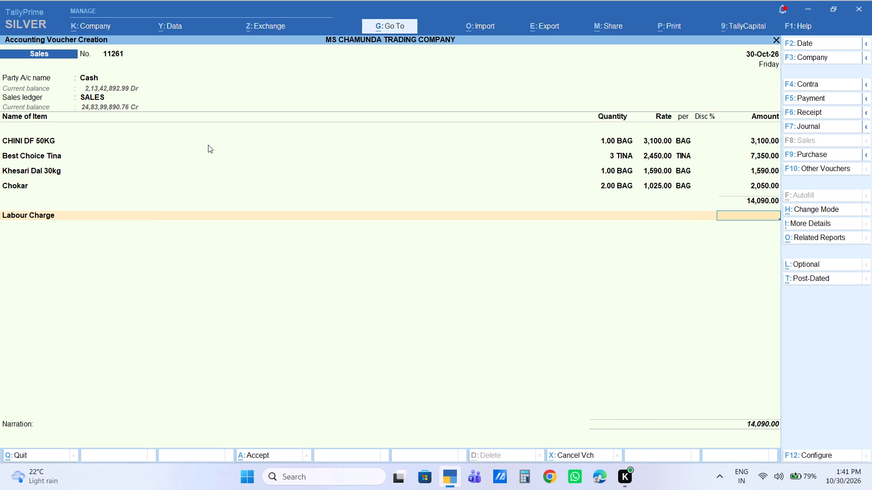
type("20")
key("Return")
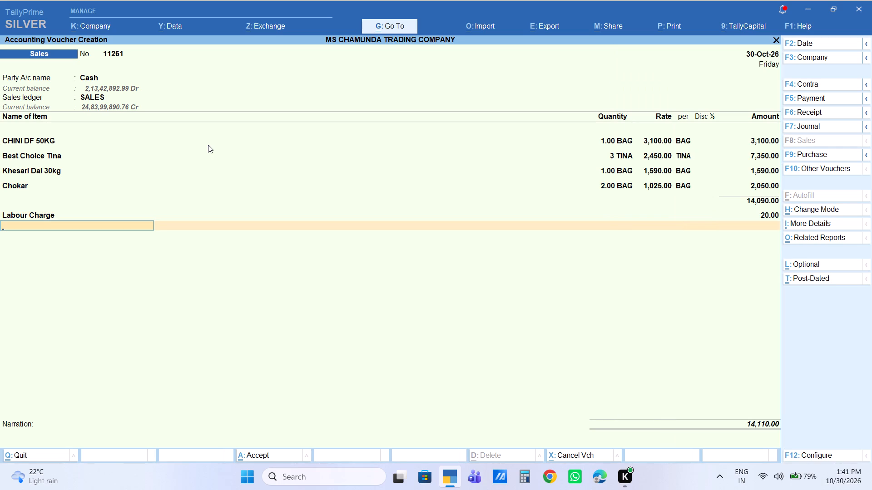
End the ledger list, leave the narration blank and accept sales voucher 11261.
key("Return")
key("Return")
key("Return")
key("Return")
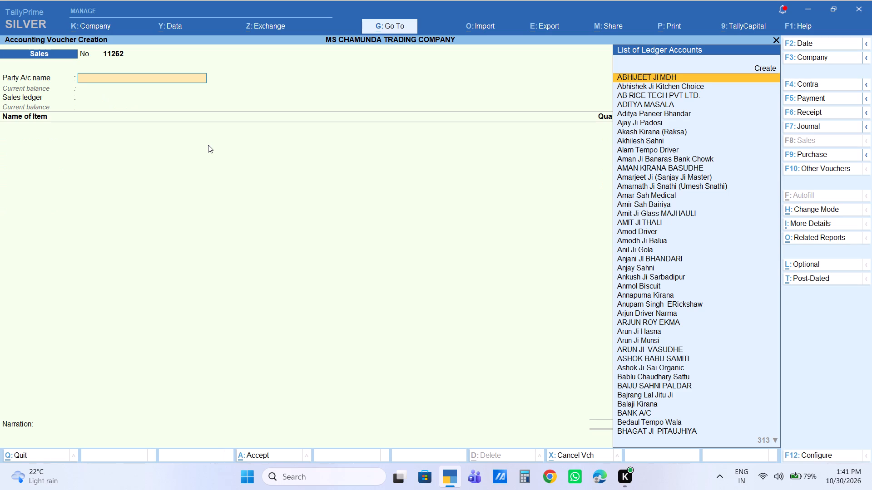
Set Cash as the party of sales voucher 11262, keeping the default party details and the SALES ledger.
type("CAS")
key("Return")
key("Return")
key("Return")
key("Return")
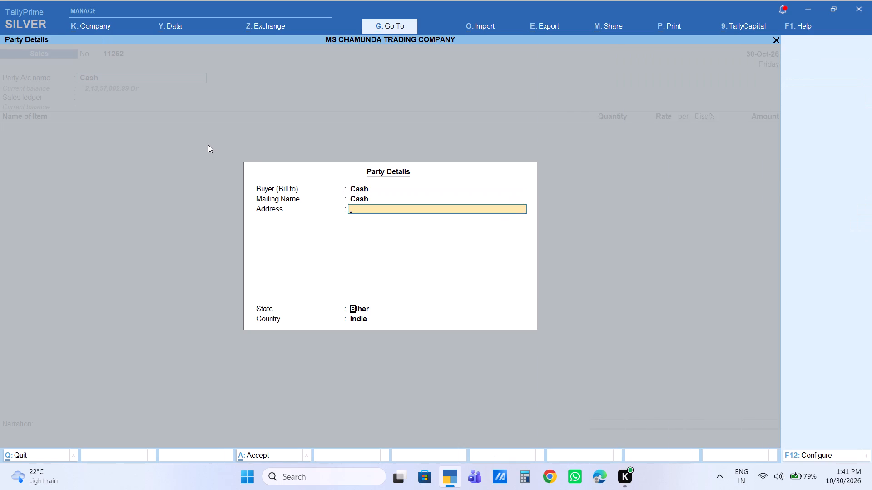
key("Return")
key("Return")
Add 2 bags of Wheel 1Kg at the default rate of 1,920 and end the item list.
type("WHE")
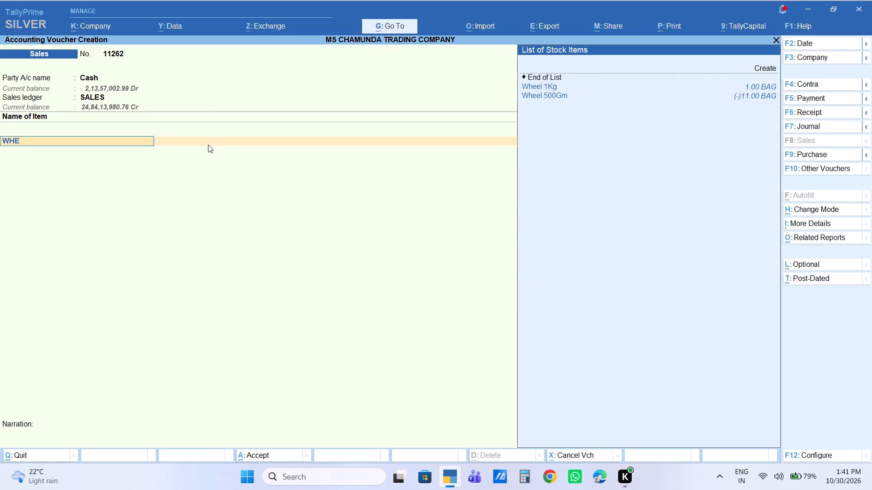
key("Down")
key("Return")
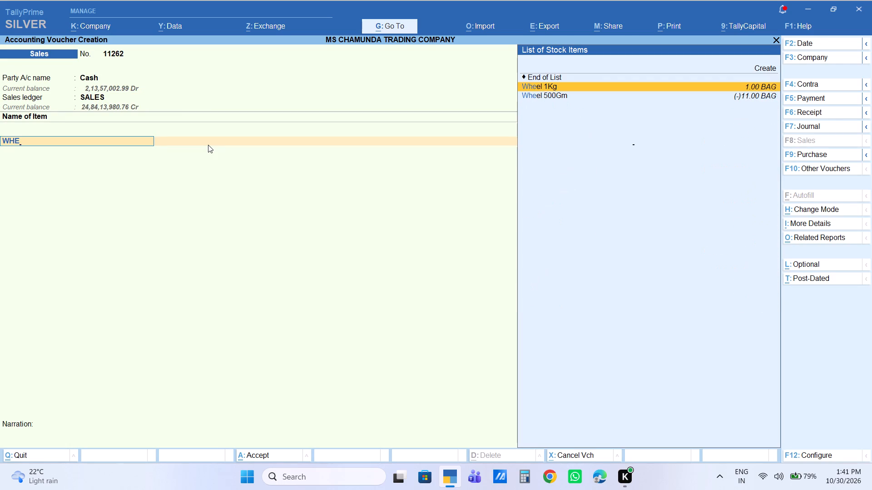
key("2")
key("Return")
key("Return")
key("Return")
key("Return")
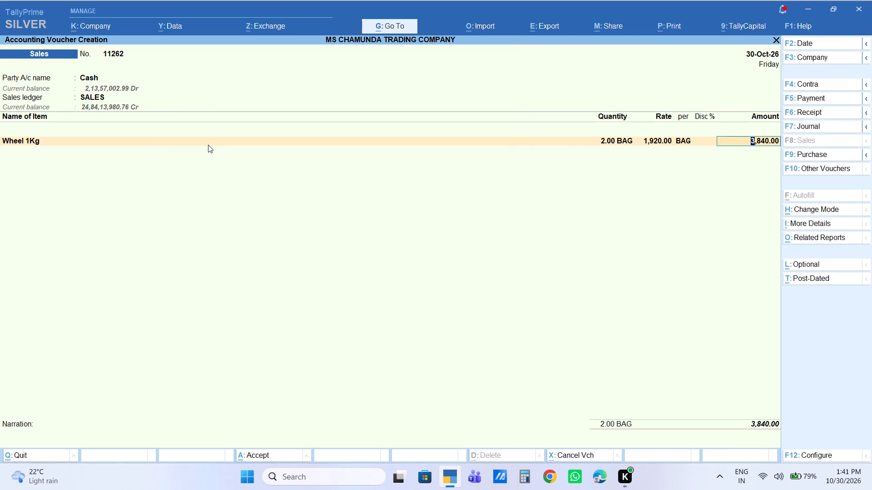
key("Return")
key("Return")
Add a Labour Charge of 5 below the Wheel 1Kg item.
type("LA")
key("Return")
key("Return")
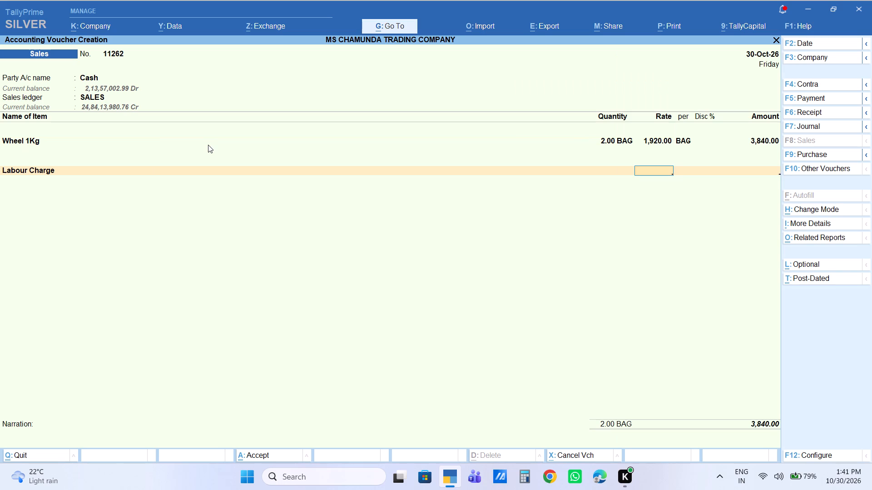
key("5")
key("Return")
End the ledger list, leave the narration blank and accept sales voucher 11262.
key("Return")
key("Return")
key("Return")
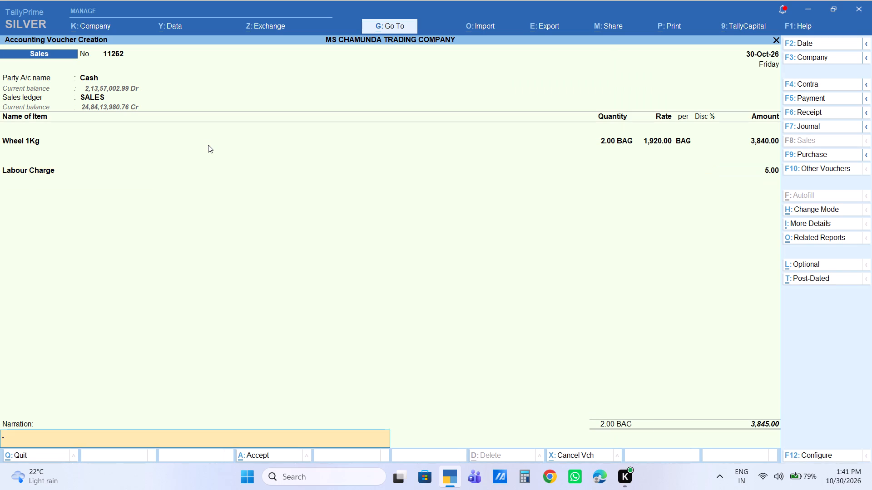
key("Return")
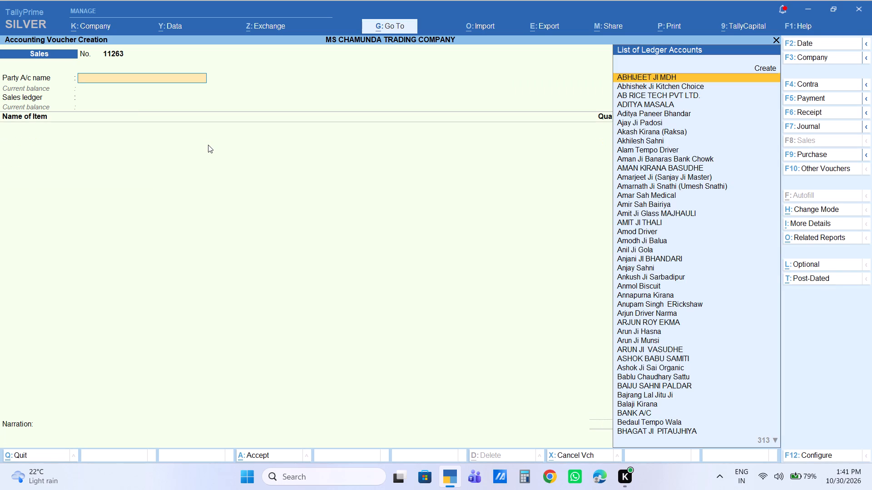
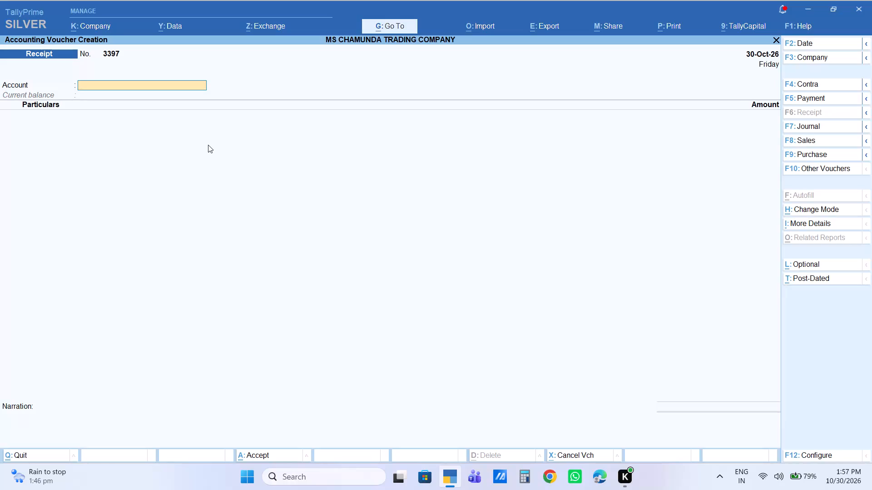
Date receipt voucher 3397 as 27-Oct-26 and set its account to BANK A/C.
key("F2")
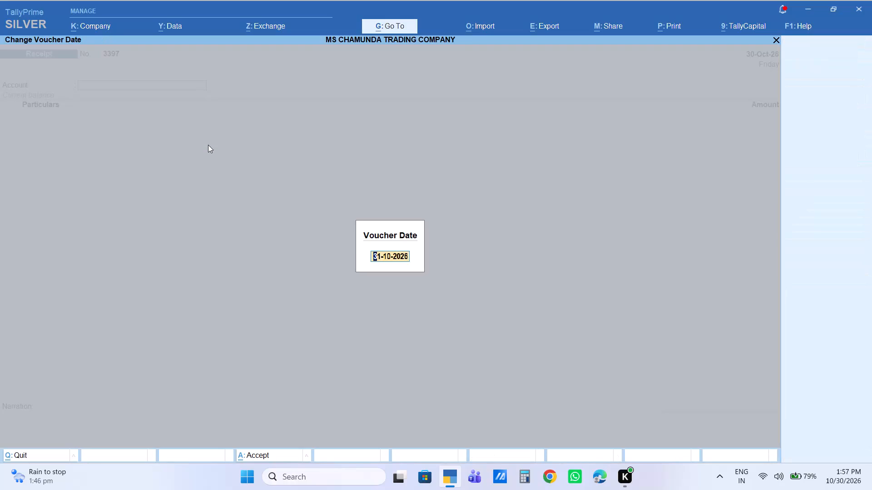
type("27")
key("Return")
key("Return")
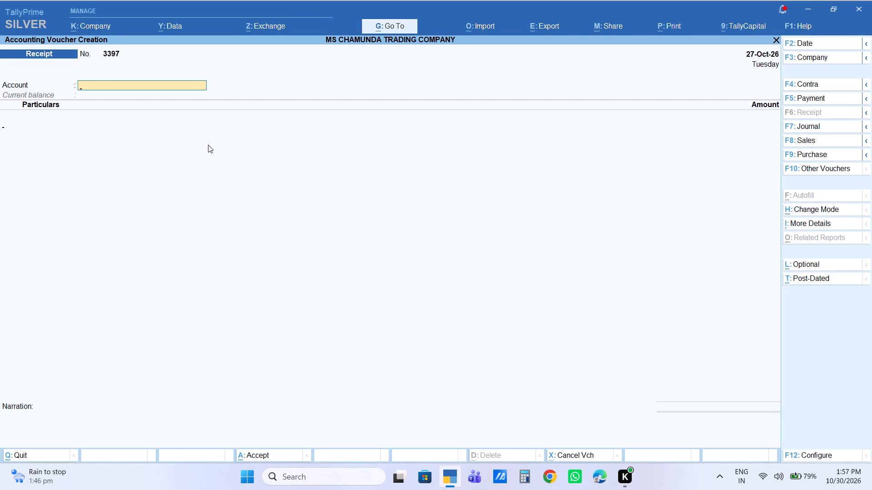
Credit the Raja Ji ledger with 35,000 as Agst Ref to pending bill 11117.
type("RAJAJ")
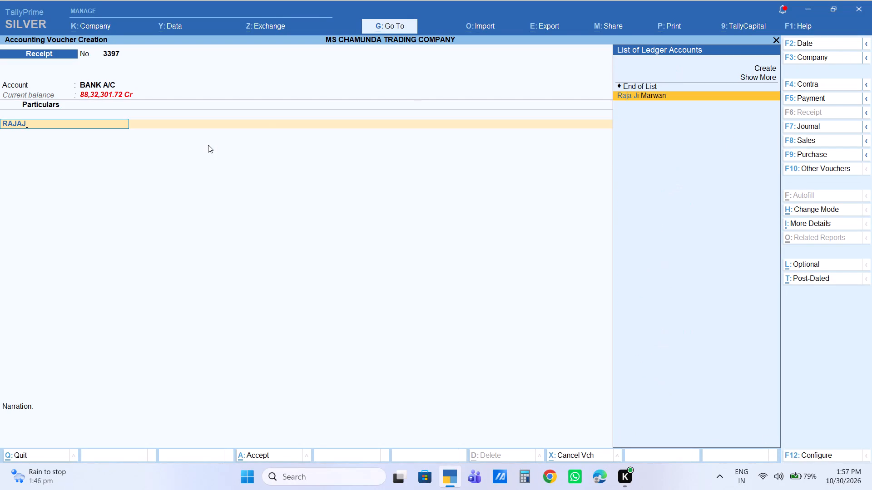
key("Return")
key("Return")
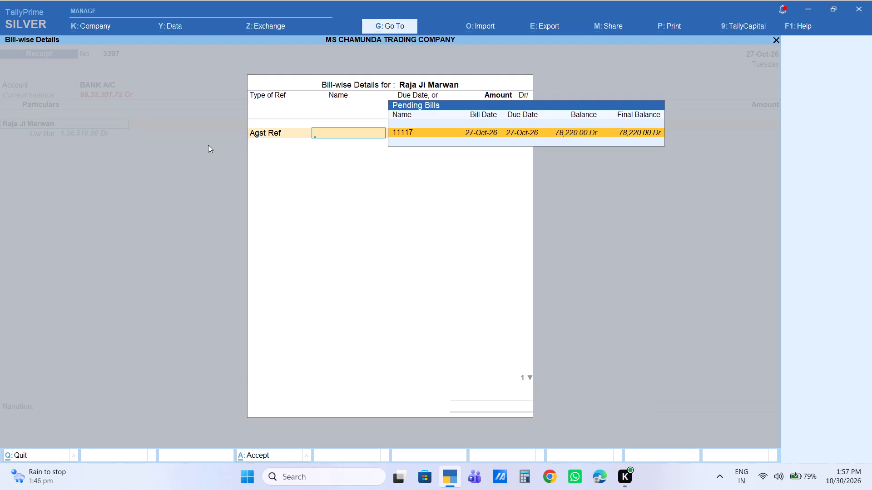
key("Return")
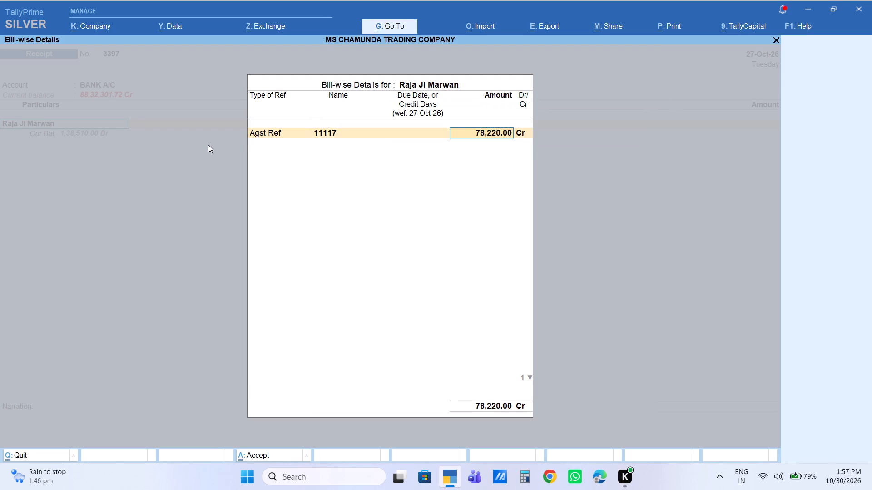
type("35000")
key("Return")
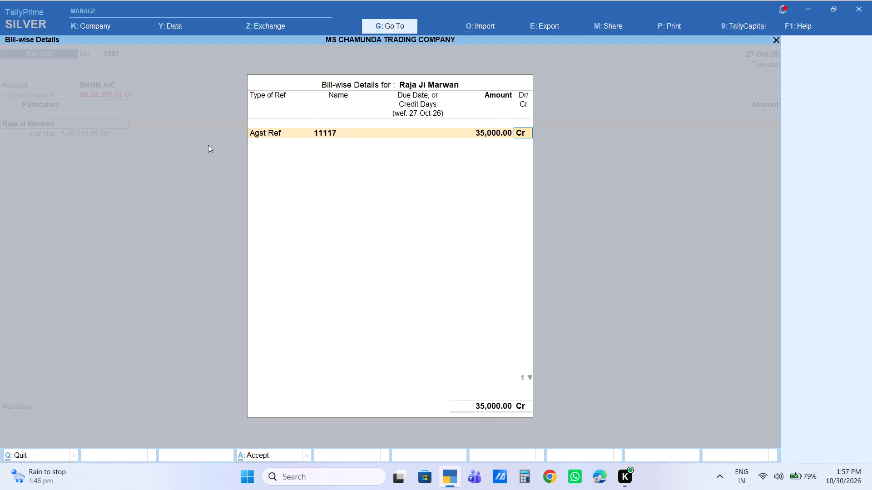
key("Return")
key("Return")
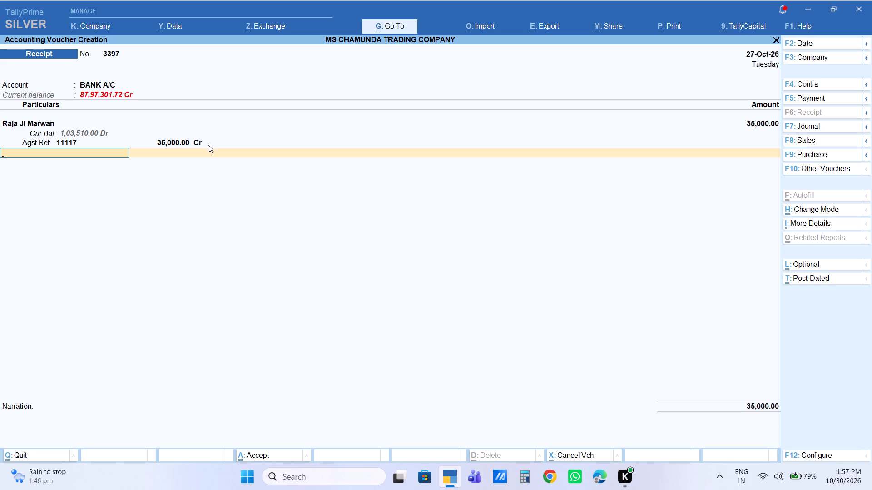
End the ledger list, keep the default Cheque/DD bank allocation, leave the narration blank and accept receipt voucher 3397.
key("Return")
key("Return")
key("Return")
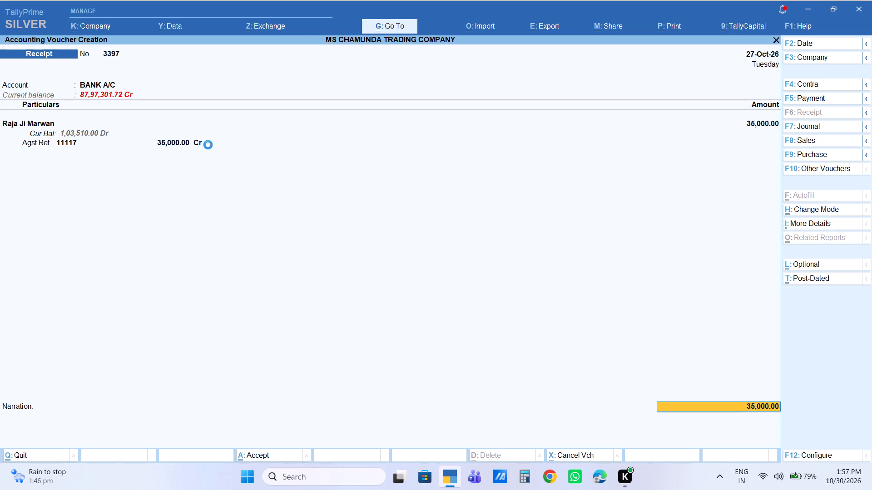
key("Return")
key("Return")
key("Return")
key("Return")
key("Return")
key("Return")
Set receipt voucher 3398's account to BANK A/C and its date to 28-Oct-26, returning to the first ledger line.
key("Return")
key("Return")
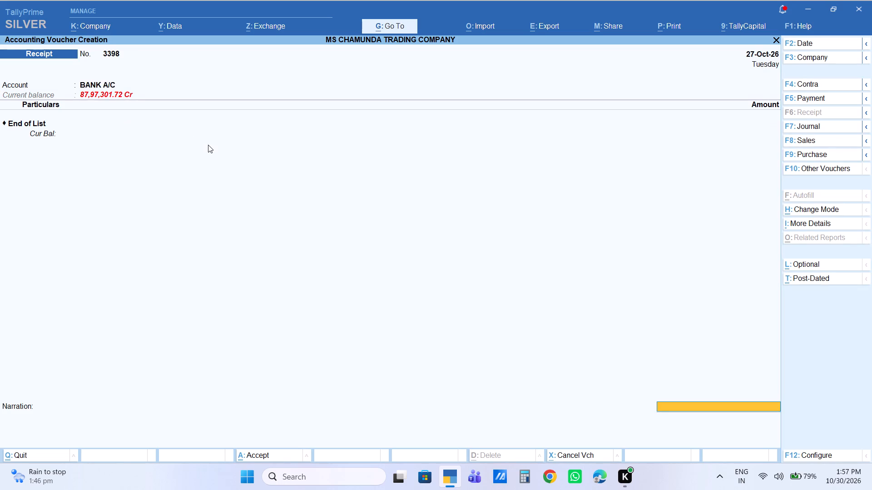
key("F2")
key("Return")
key("BackSpace")
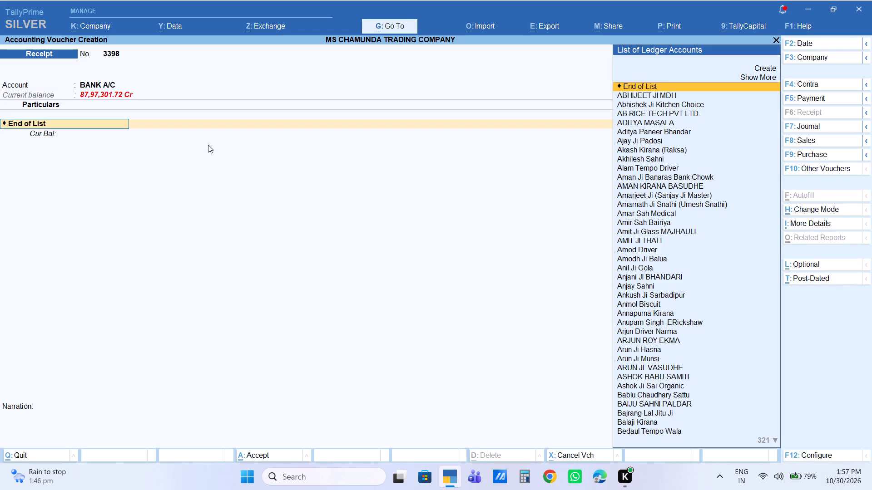
type("JAGAR")
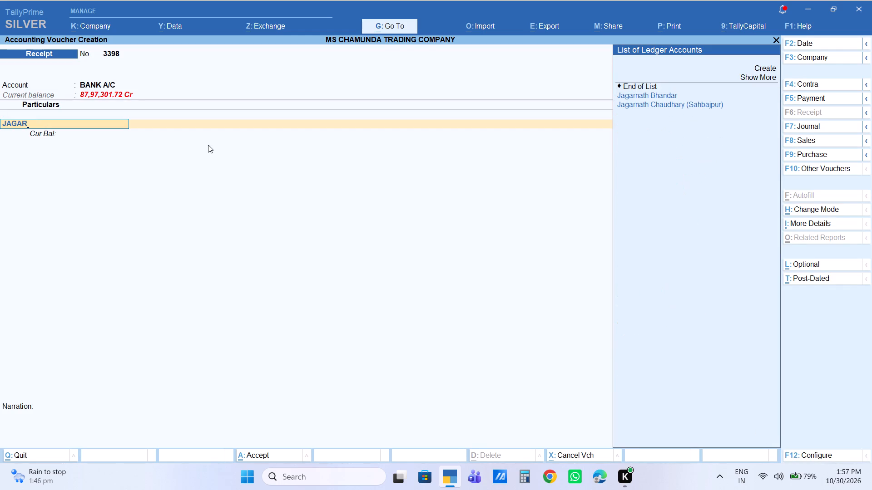
key("Down")
key("Down")
key("Return")
key("Return")
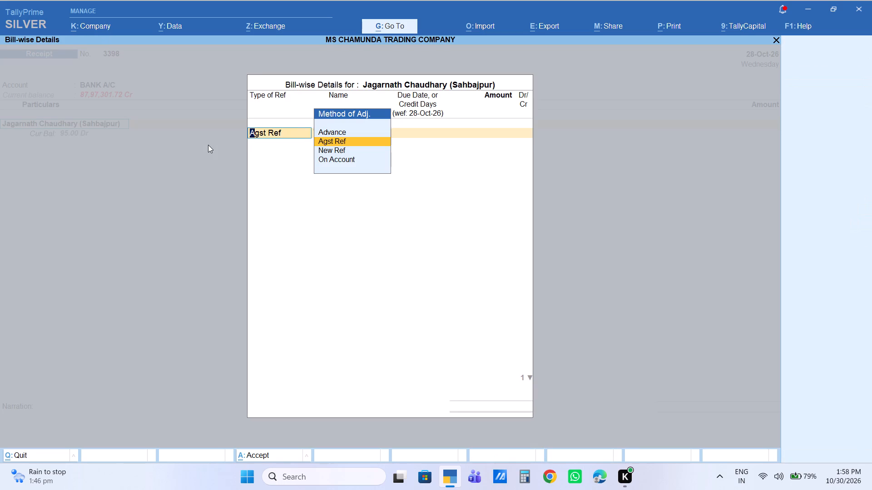
key("Return")
key("Return")
key("Return")
key("Return")
End the ledger list, keep the default Cheque/DD bank allocation, leave the narration blank and accept receipt voucher 3398.
key("Return")
key("Return")
key("Return")
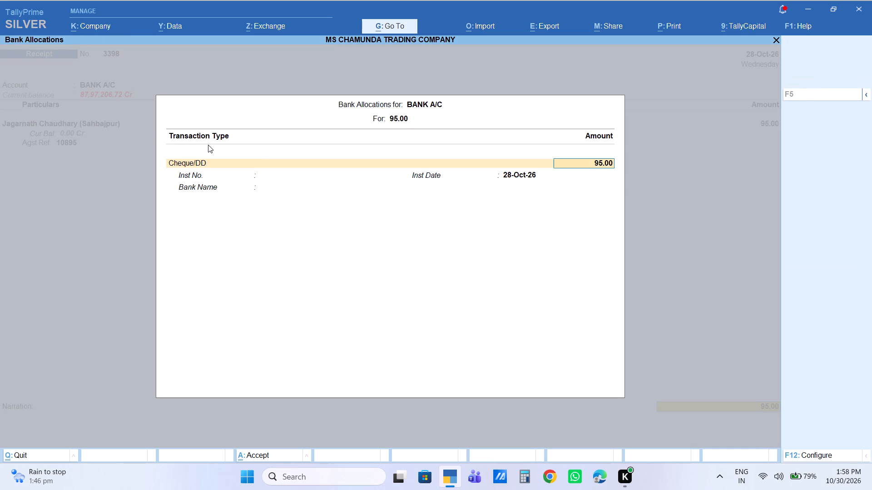
key("Return")
key("Return")
key("Return")
key("Return")
key("Return")
key("Return")
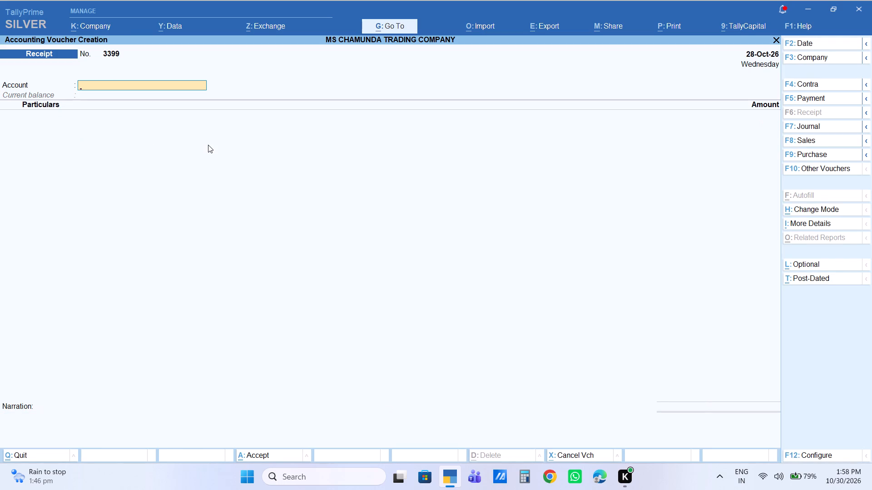
In receipt voucher 3399, use BANK A/C and credit the Raja Ji ledger with 13,000 against bill 11117.
key("Return")
type("RAJAJ")
key("Return")
key("Return")
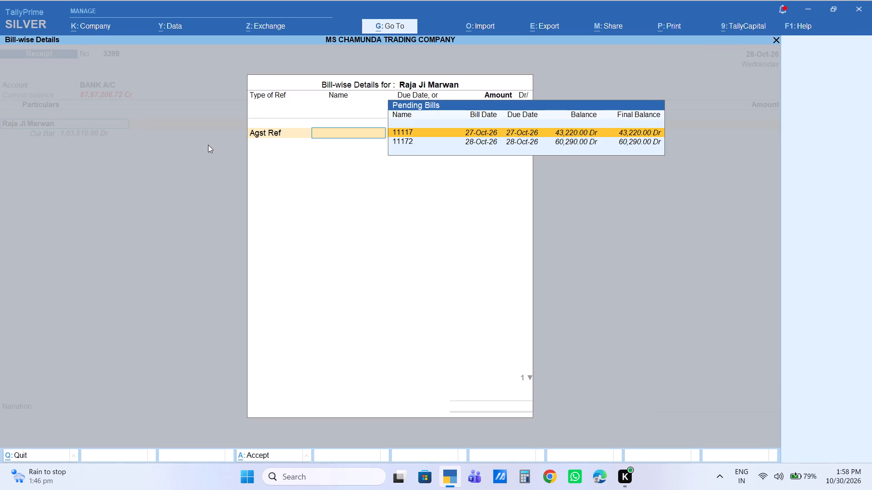
key("Return")
type("13000")
key("Return")
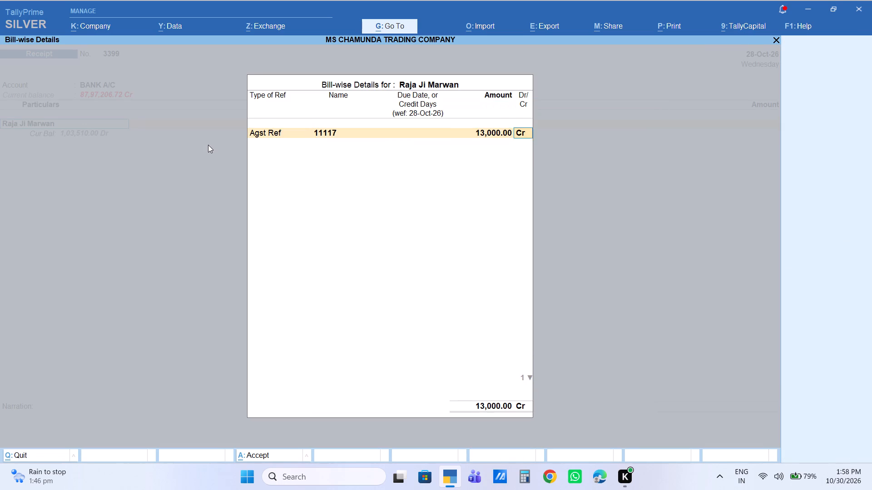
key("Return")
key("Return")
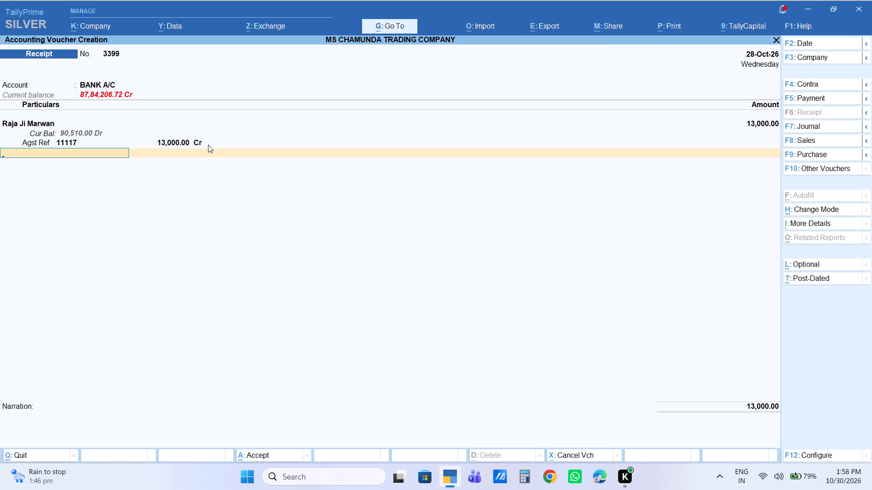
End the ledger list, keep the default bank allocation, leave the narration blank and accept receipt voucher 3399.
key("Return")
key("Return")
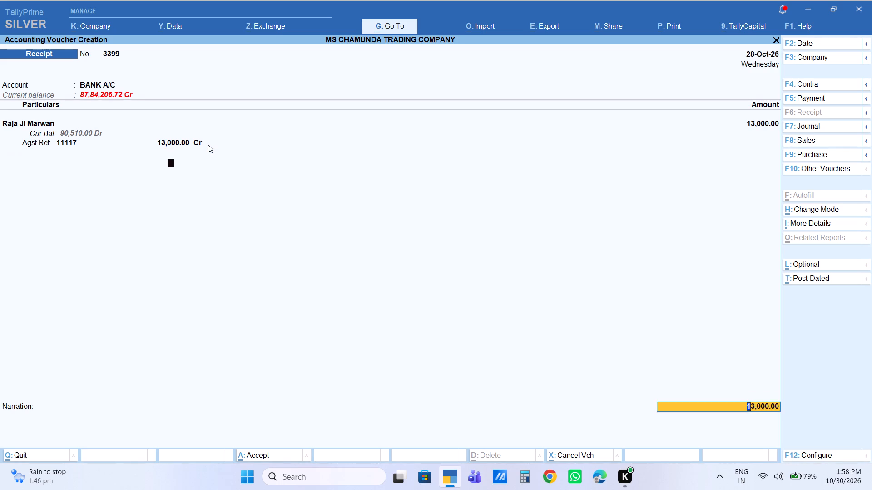
key("Return")
key("Return")
key("Return")
key("Return")
key("Return")
key("Return")
key("Return")
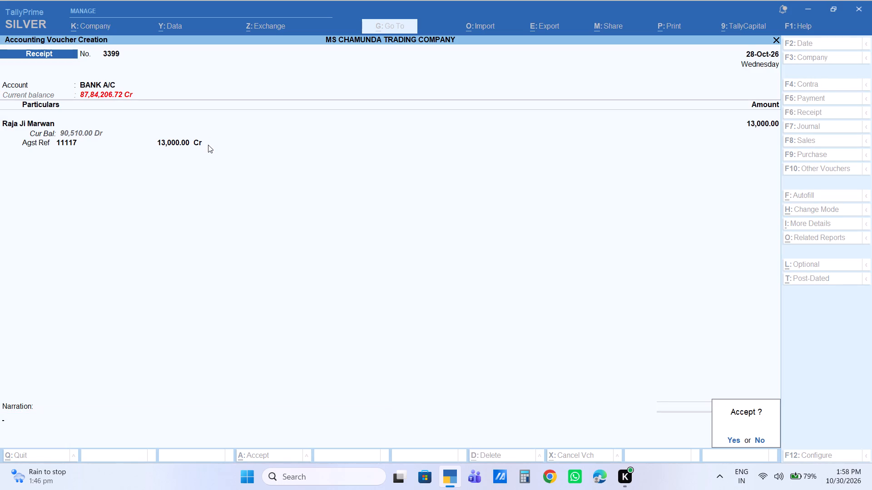
In receipt voucher 3400, use BANK A/C and credit the Raja Ji ledger with 9,000 against bill 11117.
key("Return")
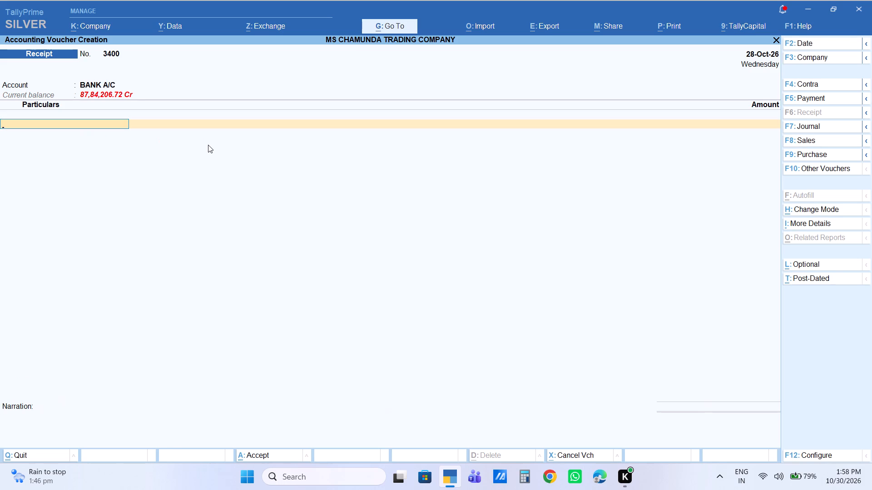
type("RAJAJI")
key("Return")
key("Return")
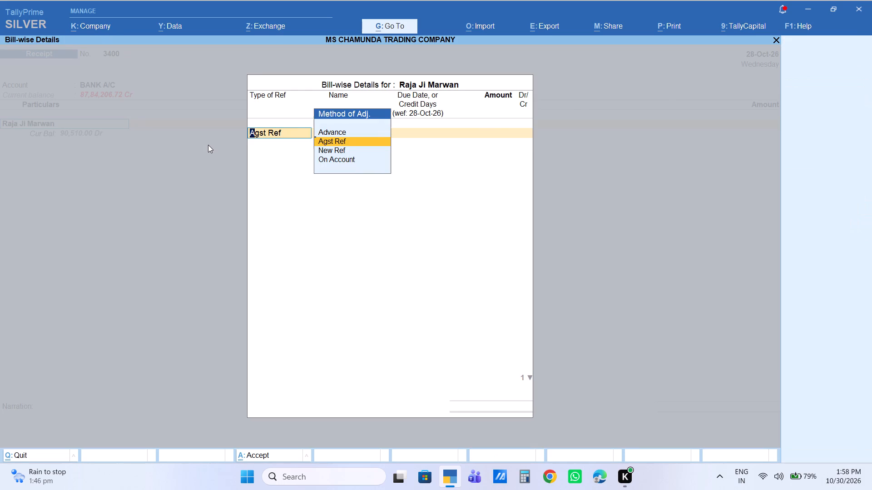
key("Return")
type("9000")
key("Return")
key("Return")
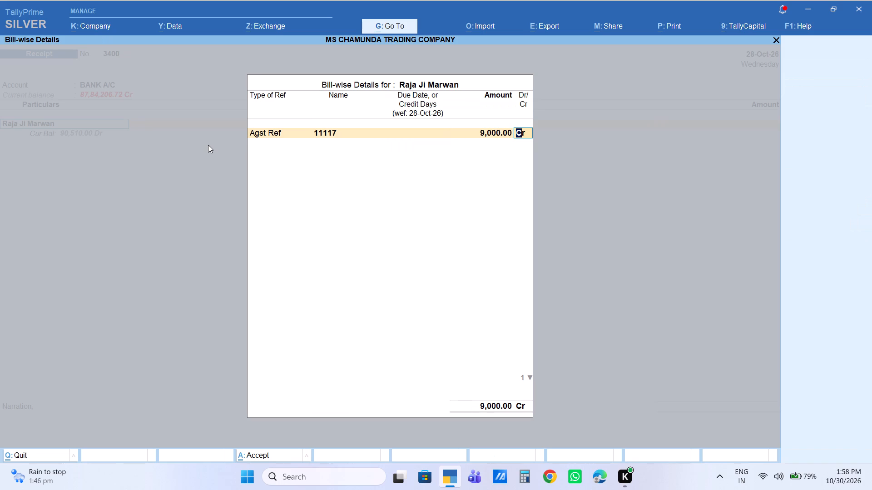
key("Return")
End the ledger list, keep the default Cheque/DD bank allocation, leave the narration blank and accept receipt voucher 3400.
key("Return")
key("Return")
key("Return")
key("Return")
key("Return")
key("Return")
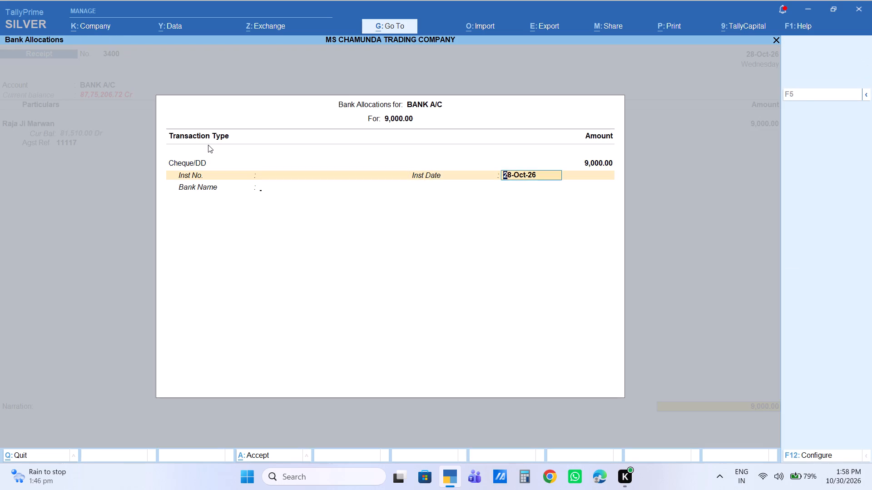
key("Return")
key("Return")
key("Return")
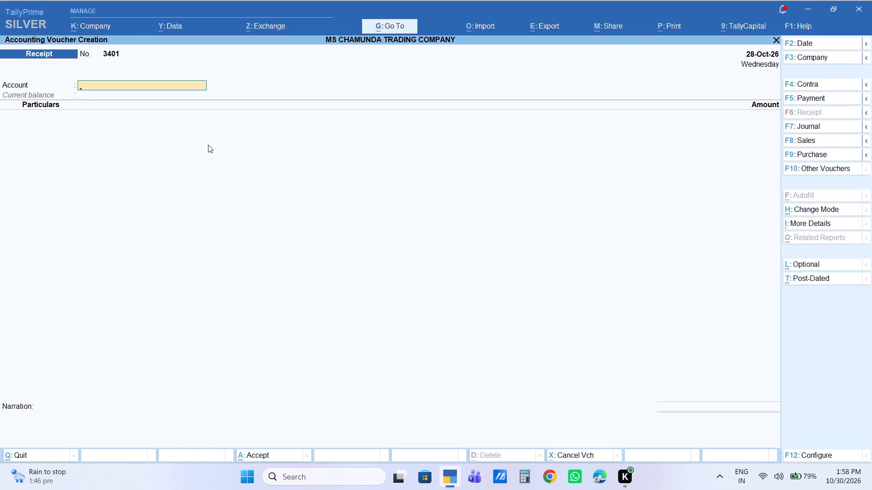
In receipt voucher 3401, use BANK A/C and credit the Raja Ji ledger with 17,000 against bill 11117.
key("Return")
type("RA")
key("j")
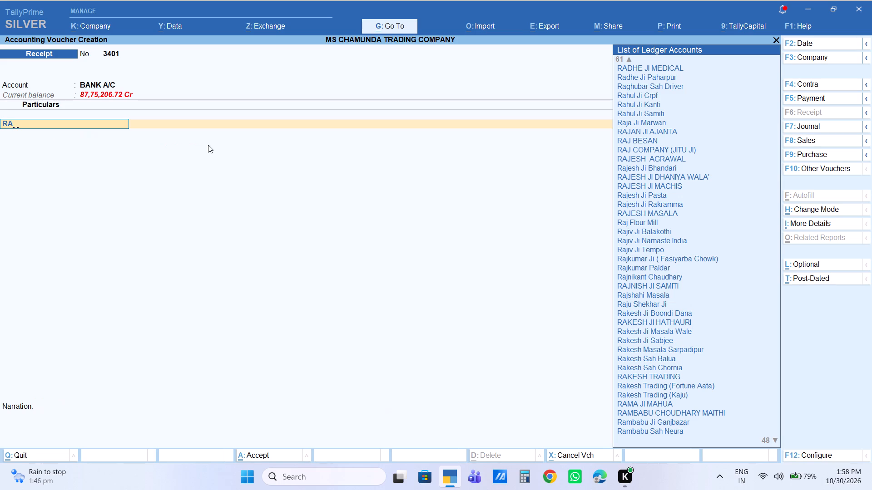
key("a")
key("Down")
key("Down")
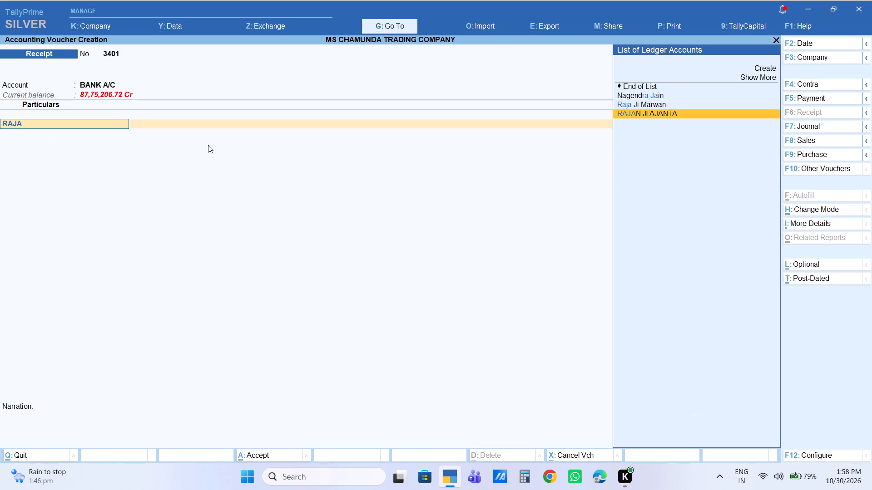
key("Up")
key("Return")
key("Return")
key("Return")
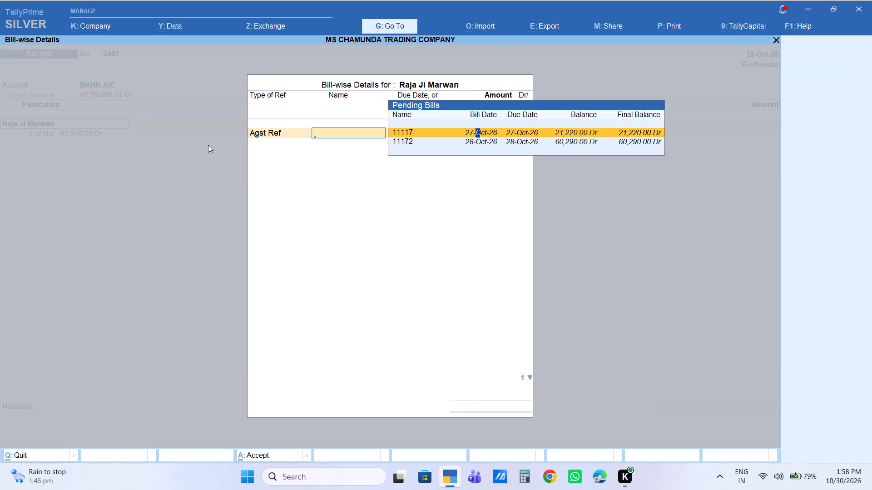
type("17000")
key("Return")
key("Return")
key("Return")
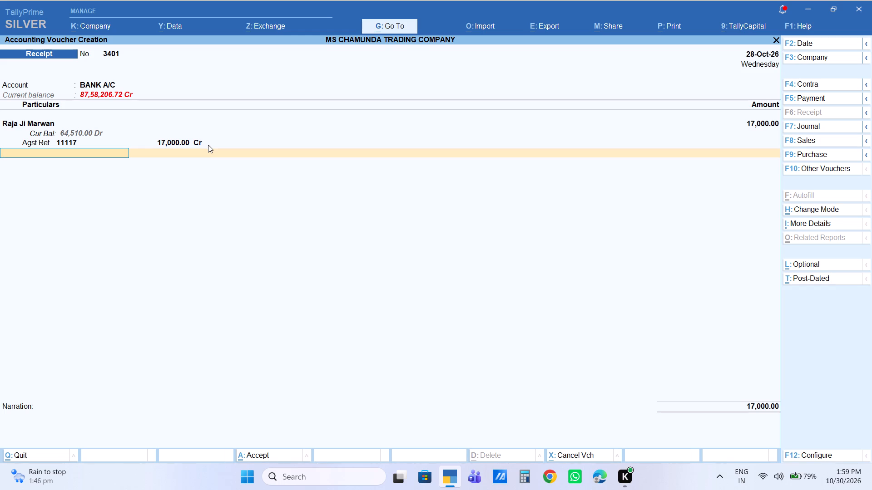
End the ledger list, keep the default bank allocation, leave the narration blank and accept receipt voucher 3401.
key("Return")
key("Return")
key("Return")
key("Return")
key("Return")
key("Return")
key("Return")
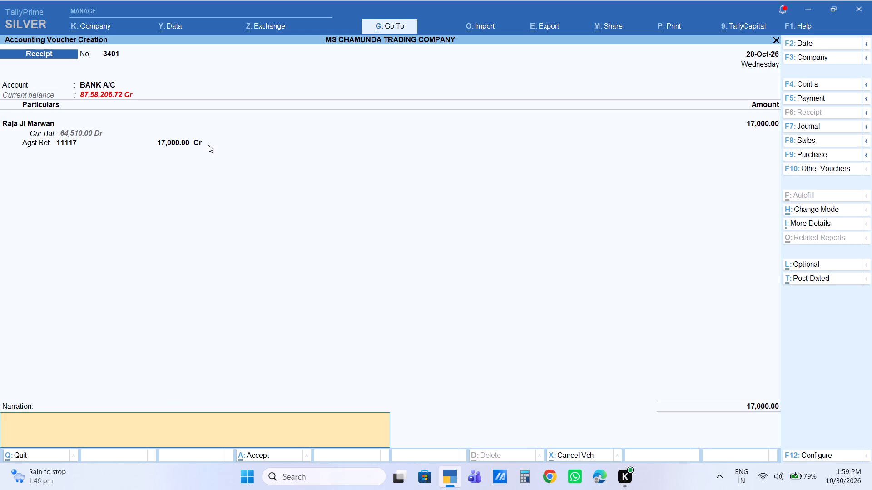
key("Return")
key("Return")
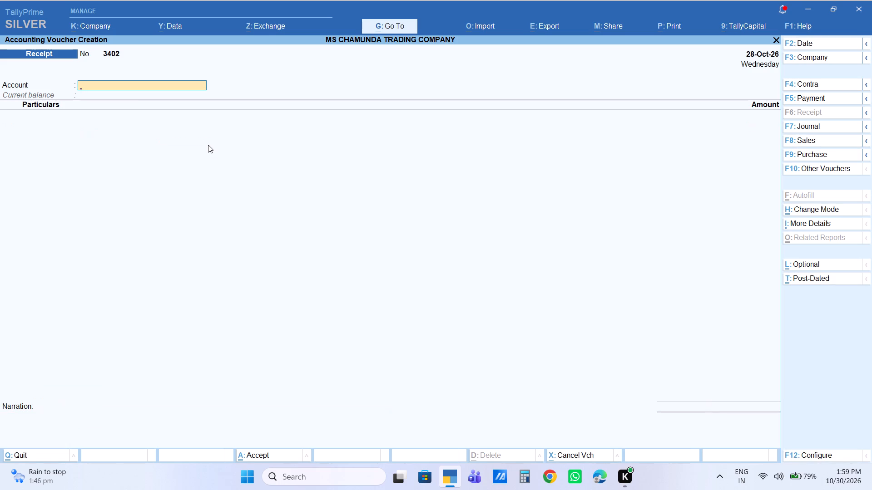
In receipt voucher 3402, use BANK A/C and credit the Sarvag Kirana ledger with 50,000 against bill 9803.
key("Return")
type("VICKY")
key("Down")
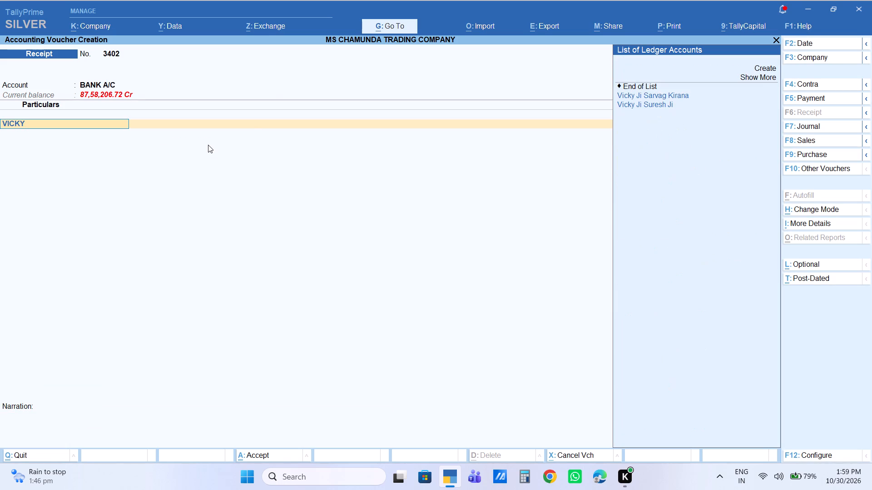
key("Return")
key("Return")
key("Return")
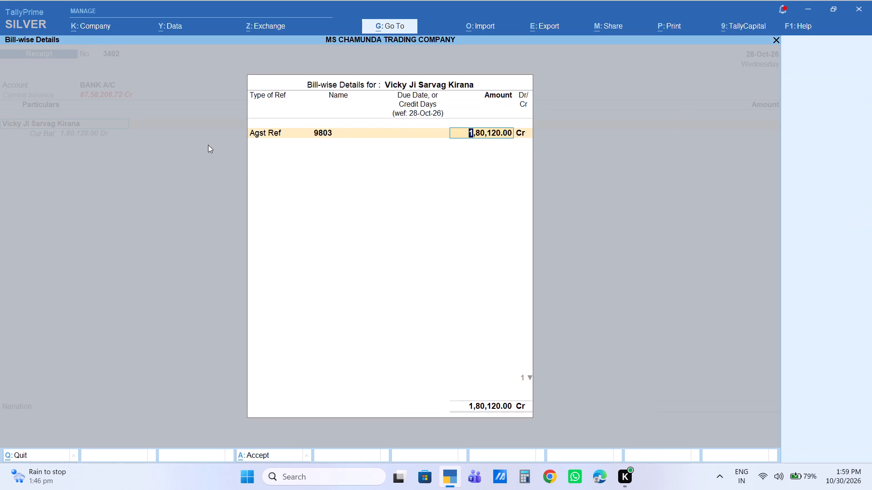
type("50000")
key("Return")
key("Return")
key("Return")
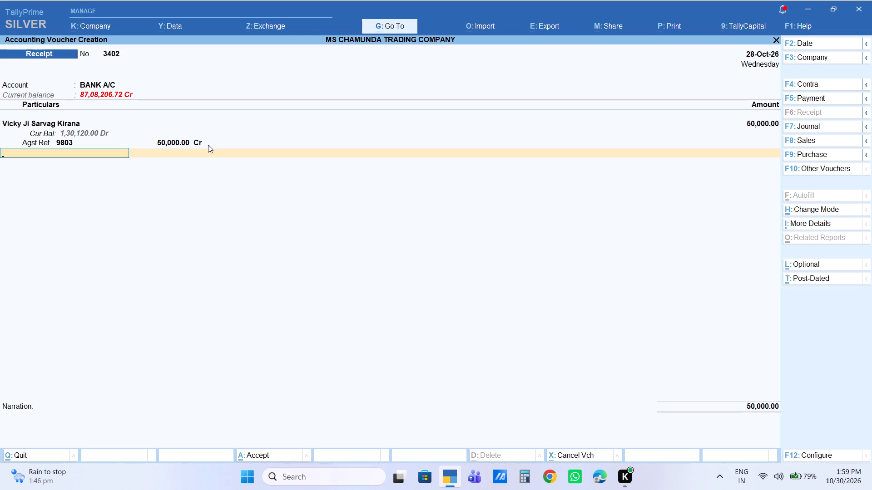
End the ledger list, keep the default Cheque/DD bank allocation, leave the narration blank and accept receipt voucher 3402.
key("Return")
key("Return")
key("Return")
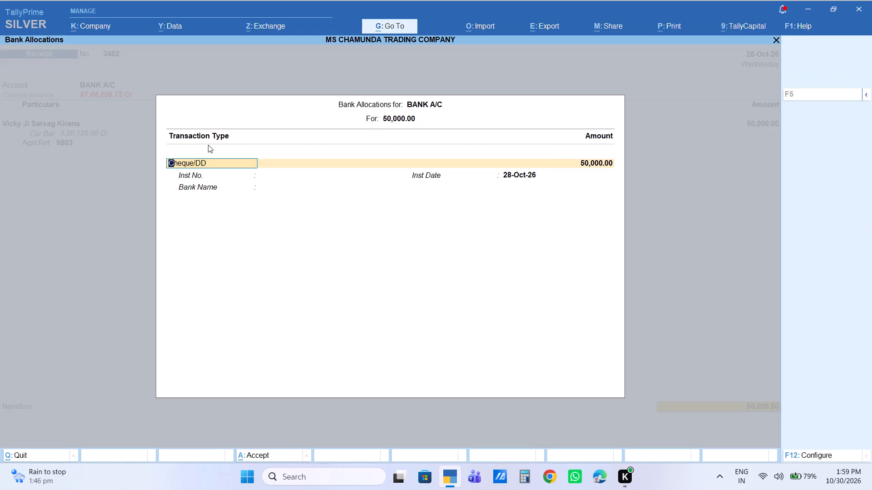
key("Return")
key("Return")
key("Return")
key("Return")
key("Return")
key("Return")
key("Return")
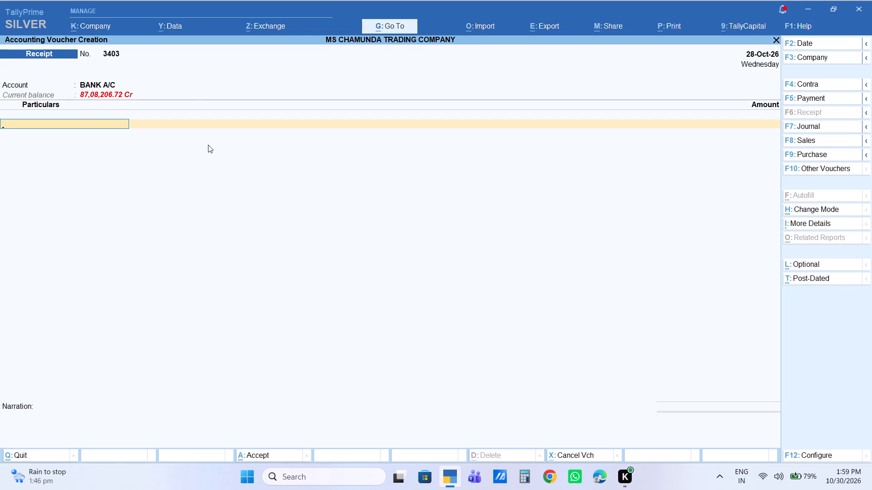
type("MANT")
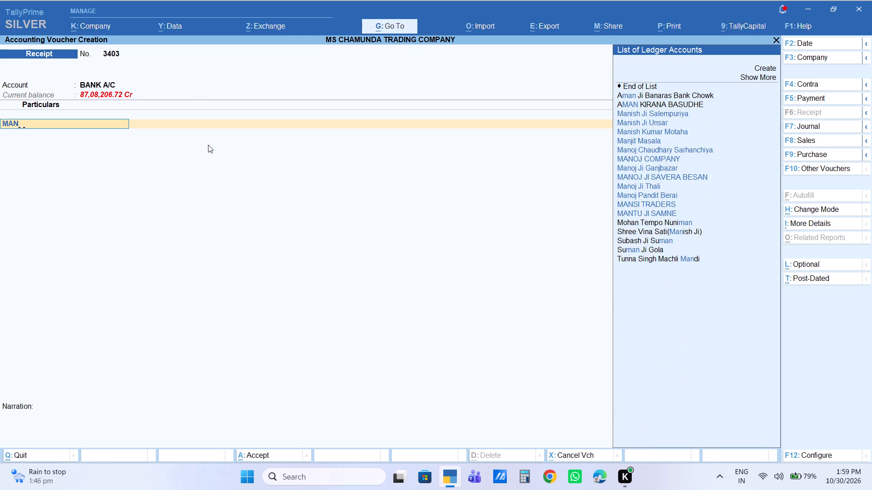
key("Return")
key("Return")
key("Return")
key("Return")
key("Return")
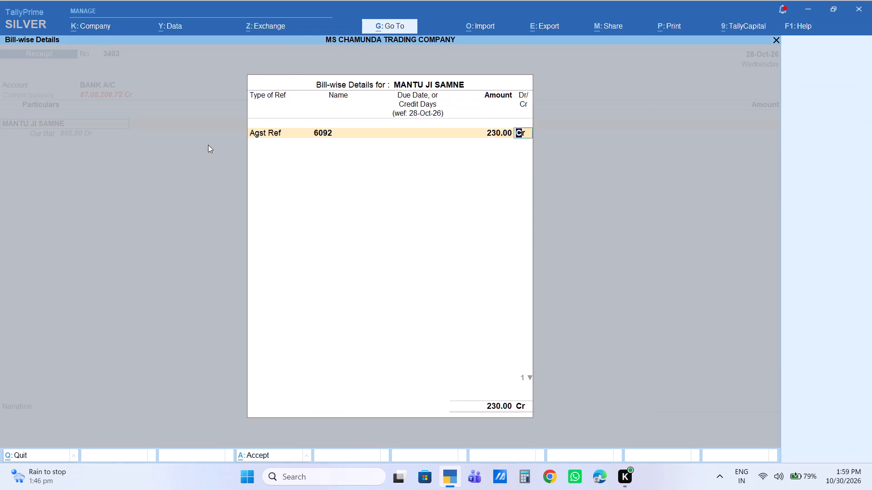
key("Return")
End the ledger list, keep the default bank allocation, leave the narration blank and accept receipt voucher 3403.
key("Return")
key("Return")
key("Return")
key("Return")
key("Return")
key("Return")
key("Return")
key("Return")
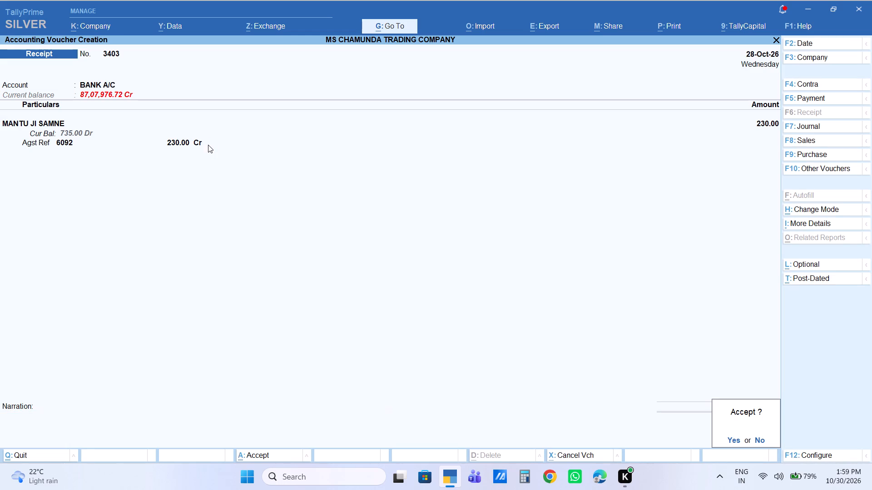
key("Return")
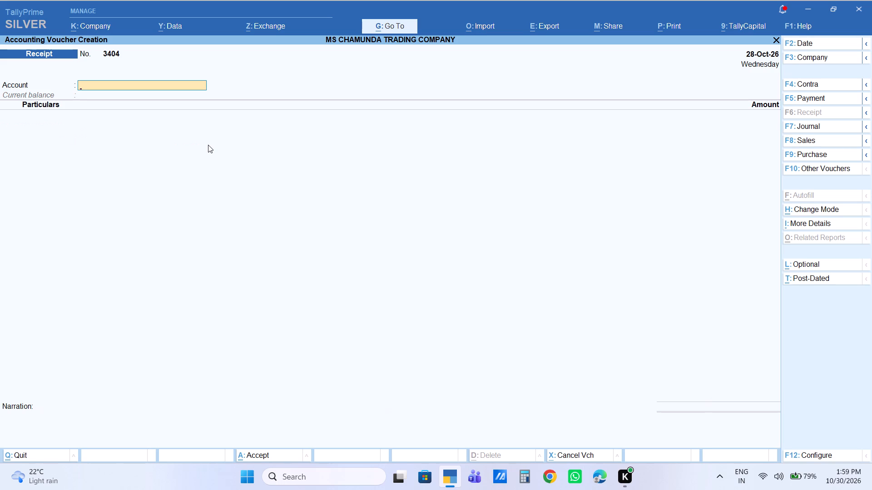
key("Return")
type("RANJIT")
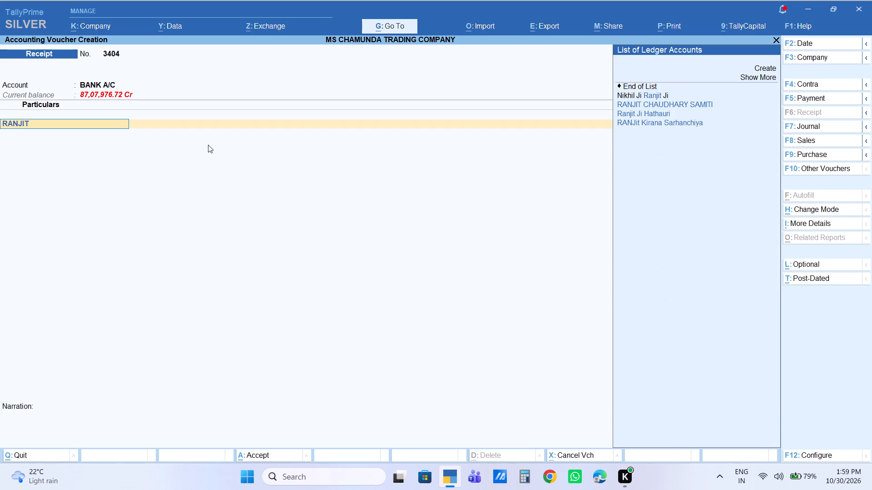
key("Down")
key("Down")
key("Down")
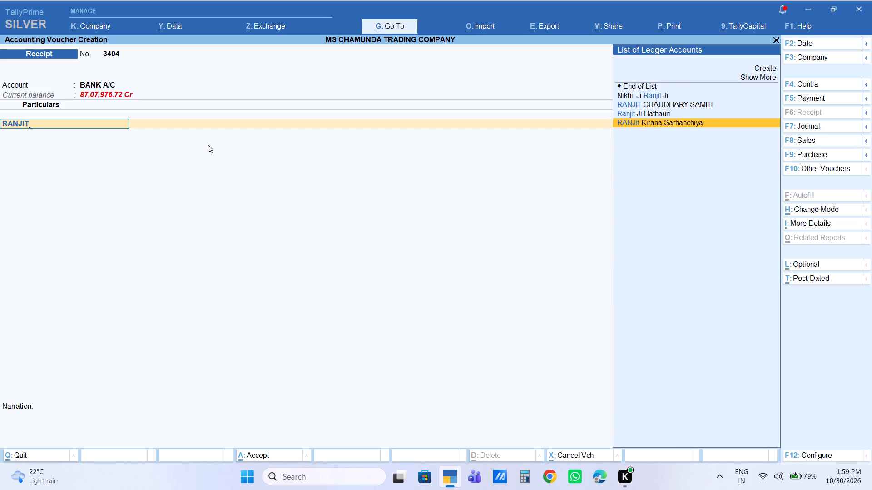
key("Return")
key("Return")
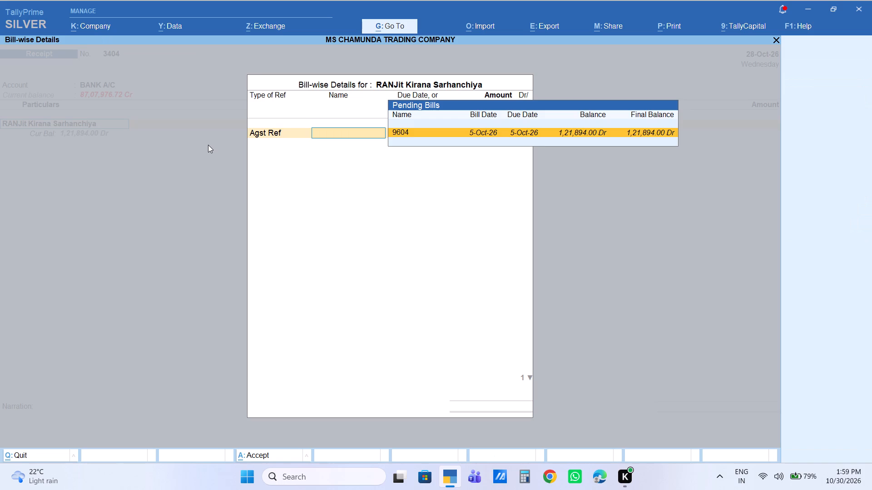
key("Return")
type("48000")
key("Return")
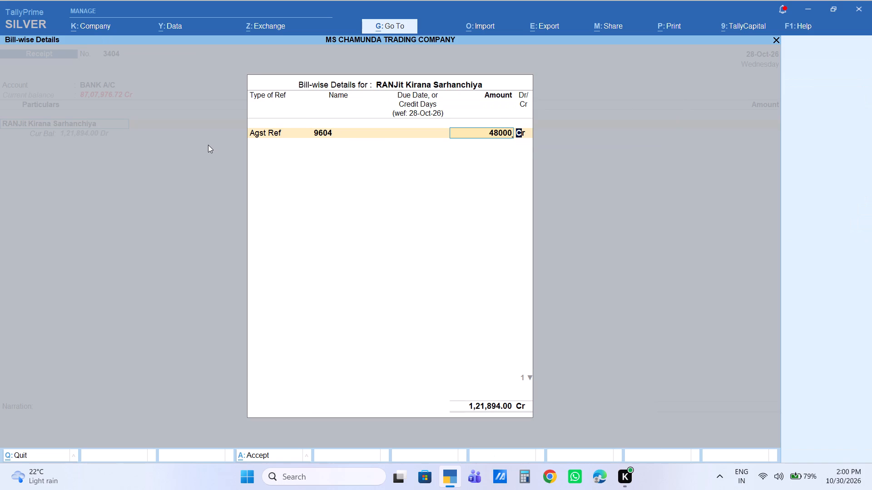
key("Return")
key("Return")
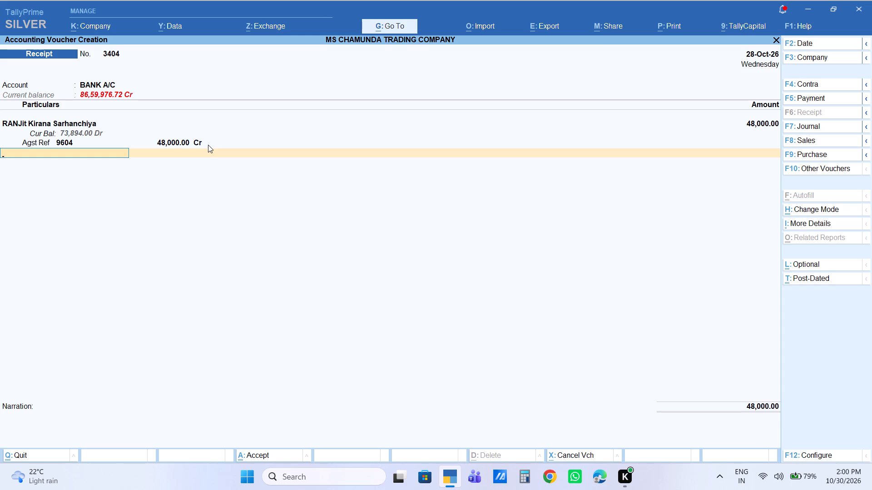
End the ledger list, keep the default bank allocation, leave the narration blank and accept receipt voucher 3404.
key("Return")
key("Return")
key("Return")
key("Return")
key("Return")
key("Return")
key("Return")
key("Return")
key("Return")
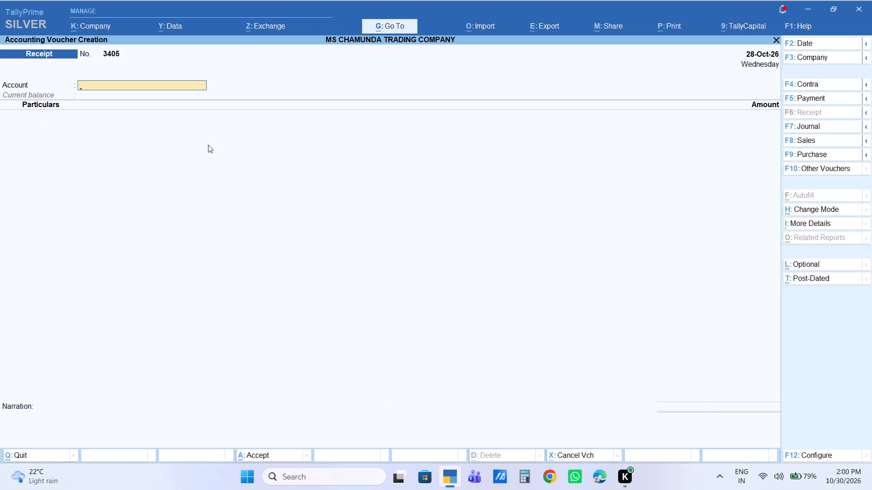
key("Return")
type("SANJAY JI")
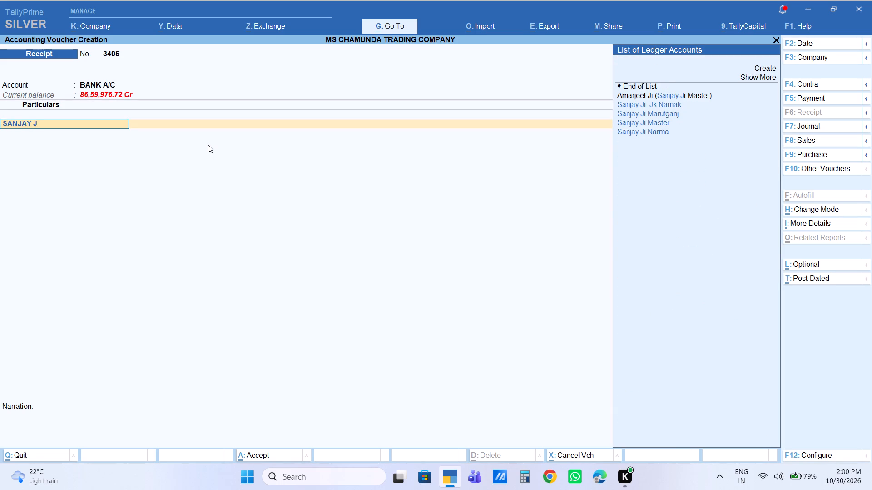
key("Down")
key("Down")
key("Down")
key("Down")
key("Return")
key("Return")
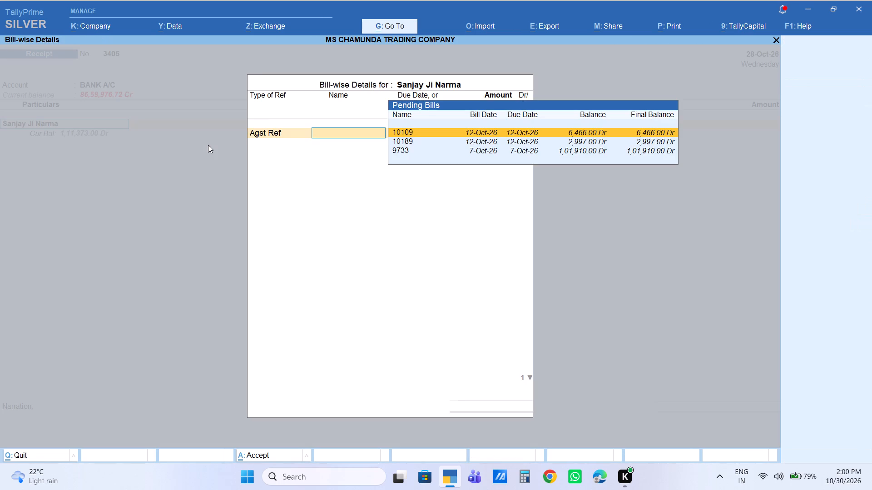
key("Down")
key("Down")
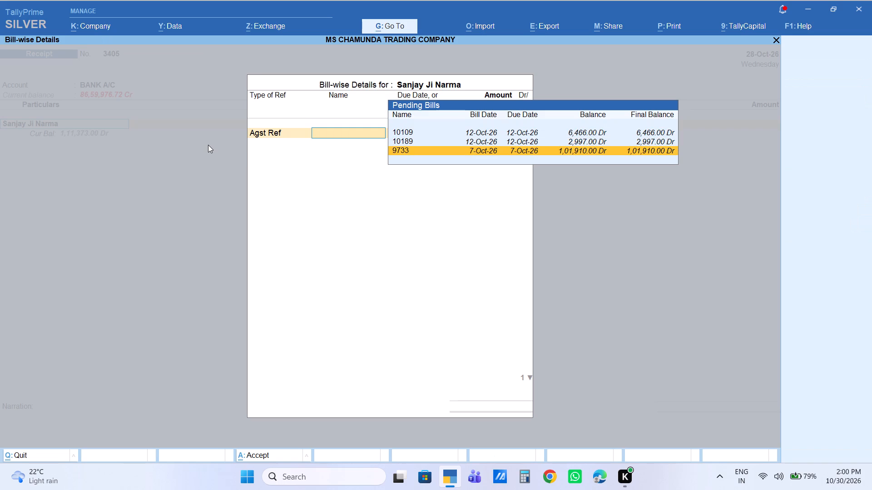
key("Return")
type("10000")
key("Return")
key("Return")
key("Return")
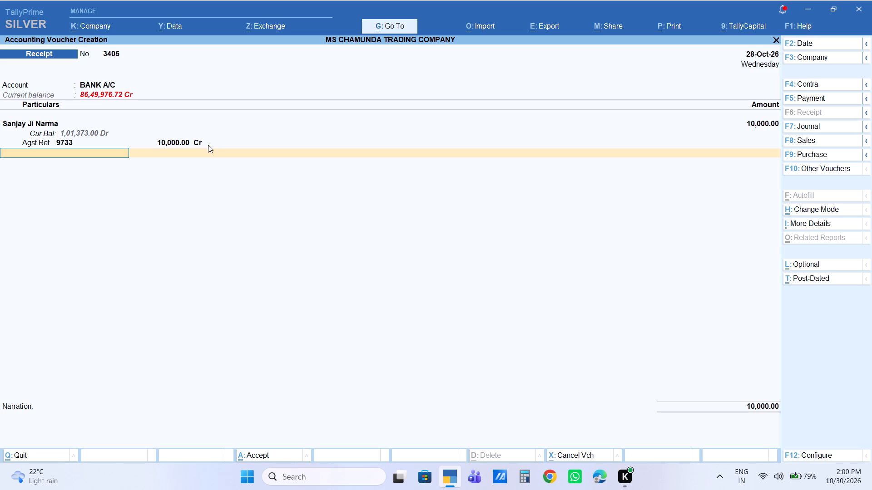
End the ledger list, keep the default bank allocation, leave the narration blank and accept receipt voucher 3405.
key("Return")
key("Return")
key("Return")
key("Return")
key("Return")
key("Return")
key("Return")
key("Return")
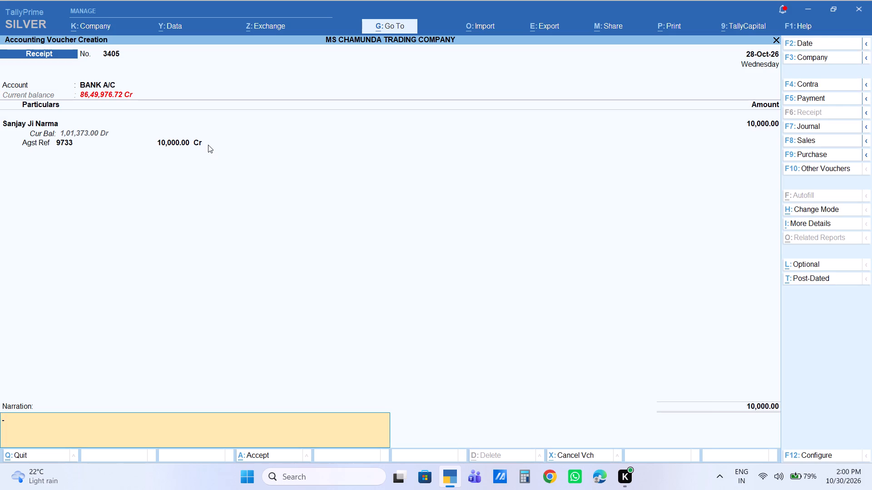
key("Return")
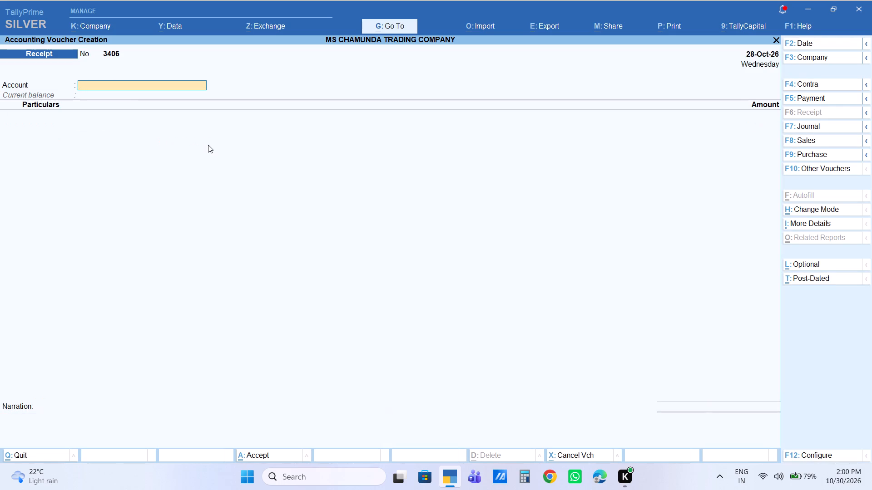
Switch to payment voucher 2269, use BANK A/C and debit S.K ENTERPRISES with 7,00,000 against bill 1171.
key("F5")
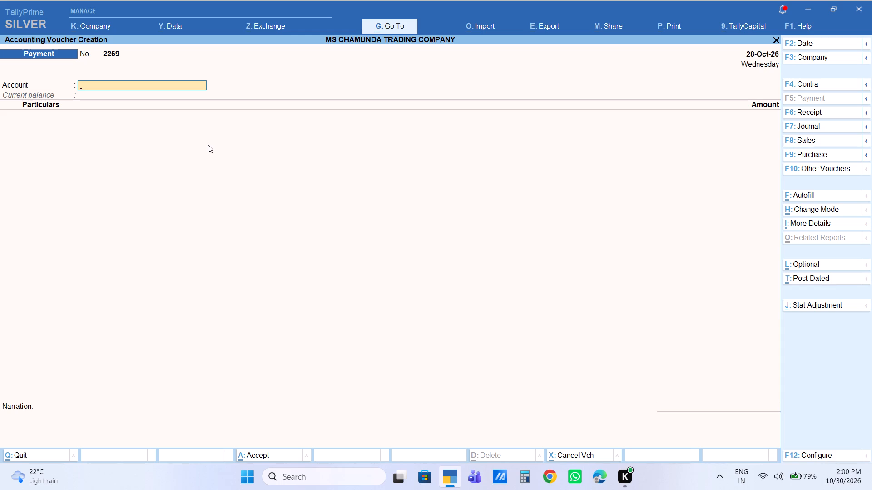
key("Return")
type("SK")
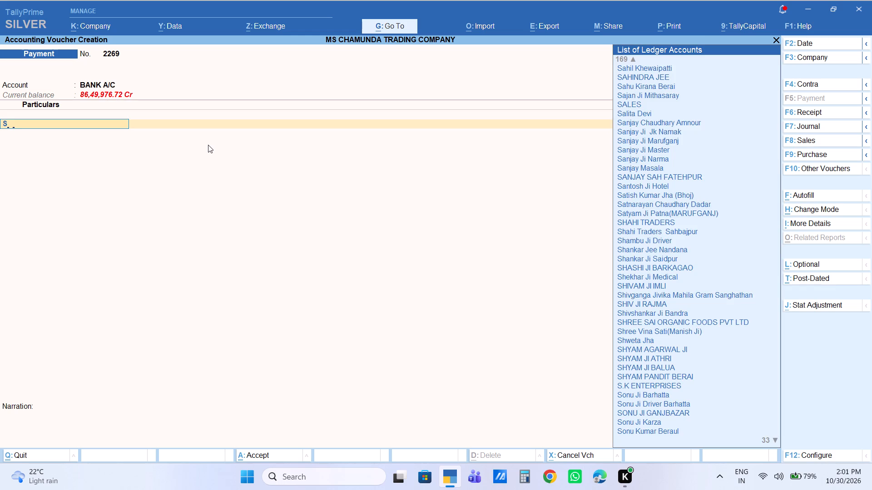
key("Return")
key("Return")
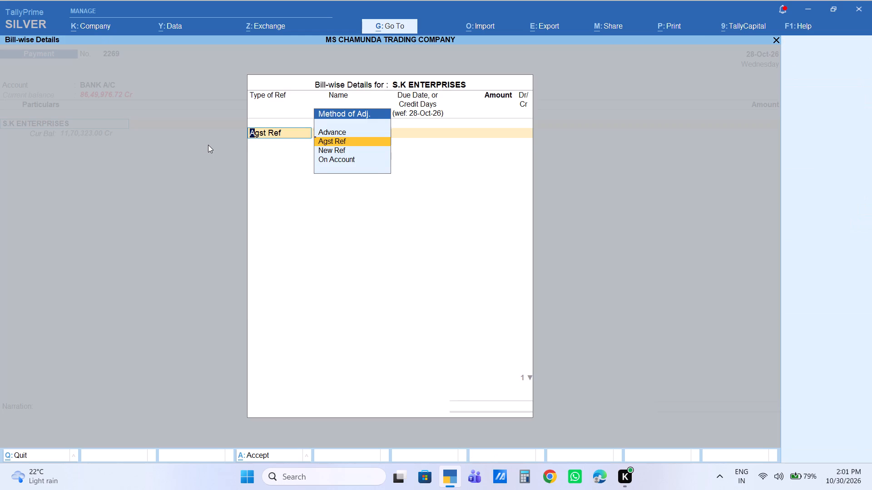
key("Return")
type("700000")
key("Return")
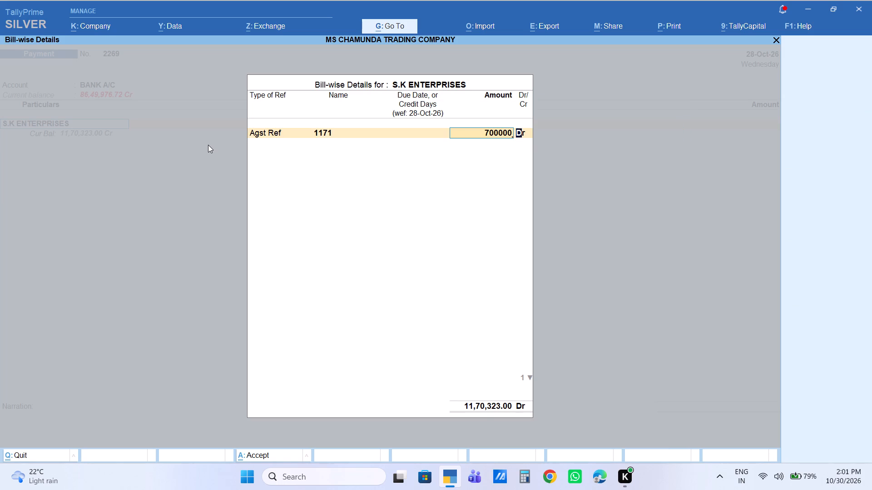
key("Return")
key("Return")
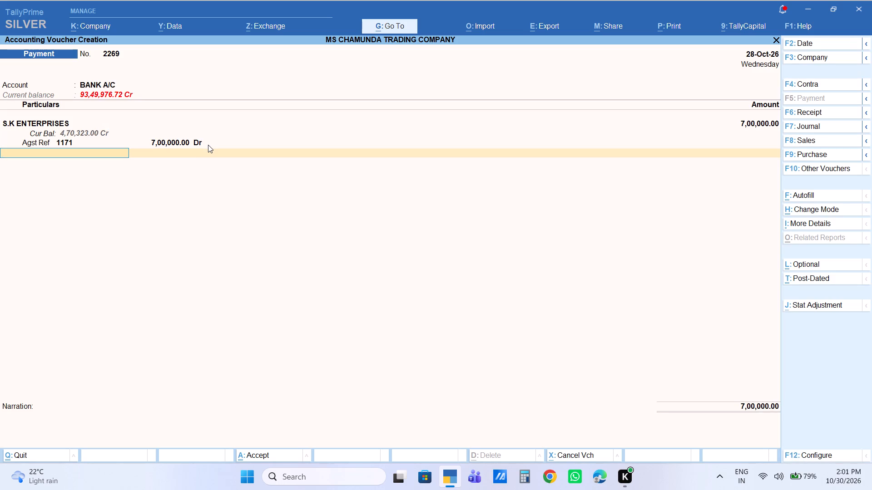
End the ledger list, keep the default Cheque bank allocation, leave the narration blank and accept payment voucher 2269.
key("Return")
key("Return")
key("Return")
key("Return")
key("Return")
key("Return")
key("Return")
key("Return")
In payment voucher 2270, use BANK A/C and debit Jay Baba Barkeshwar Rice Pvt Ltd with 3,00,000 against bill 1183.
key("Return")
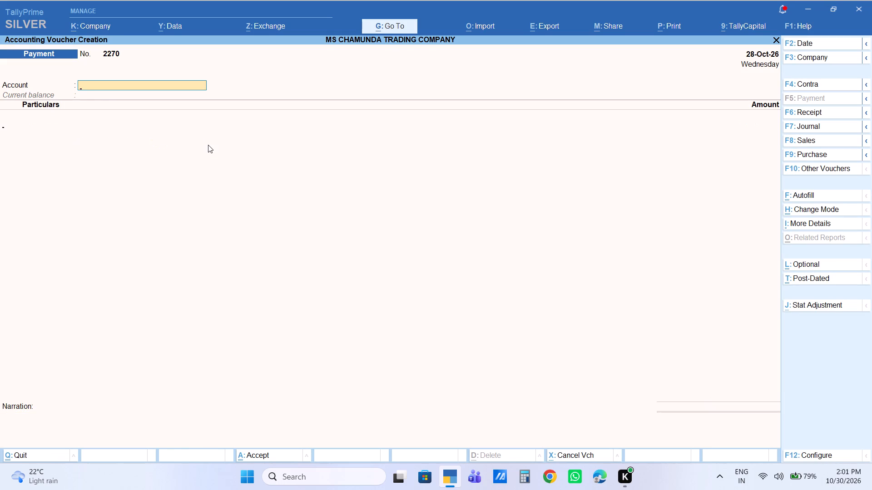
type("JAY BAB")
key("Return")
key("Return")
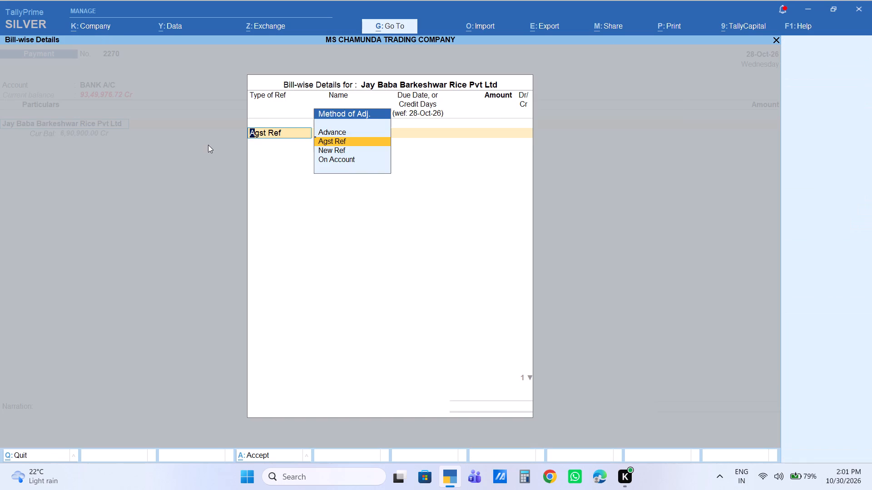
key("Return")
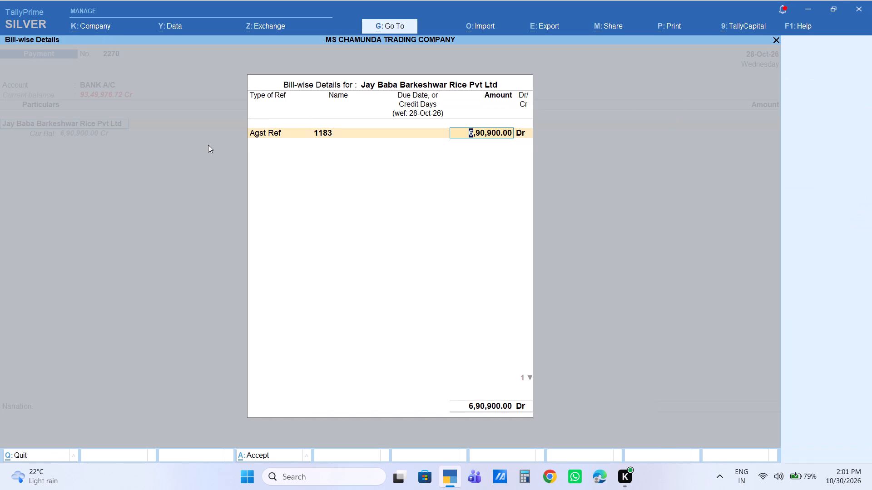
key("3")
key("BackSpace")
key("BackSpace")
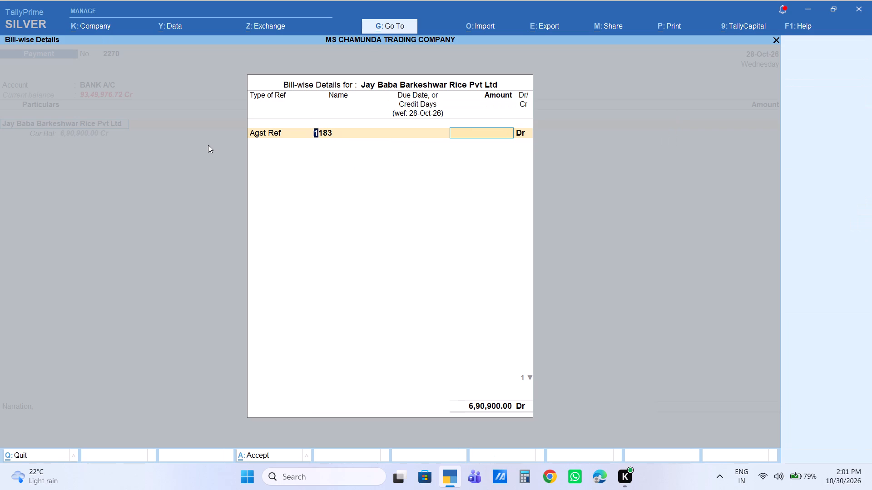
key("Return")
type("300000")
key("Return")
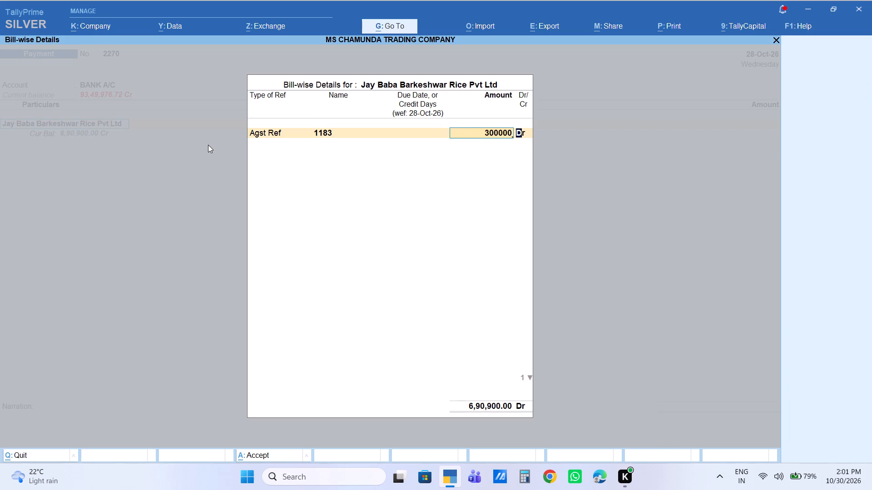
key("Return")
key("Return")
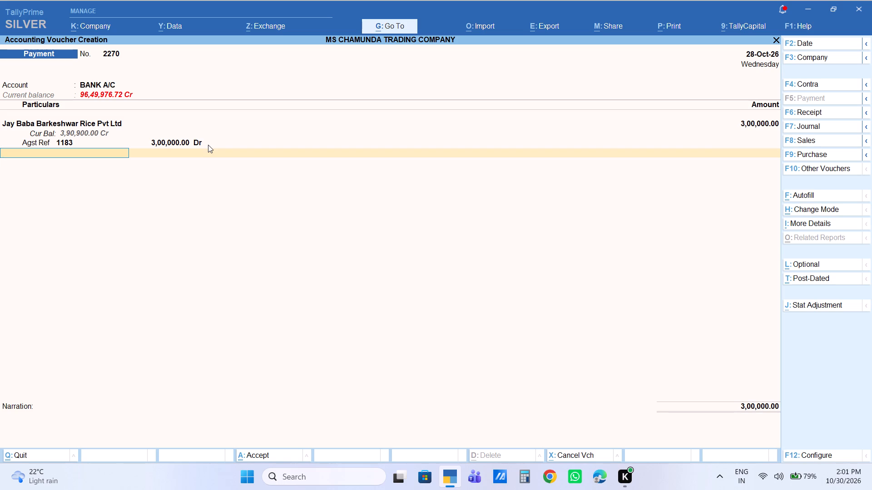
End the ledger list, keep the default Cheque bank allocation, leave the narration blank and accept payment voucher 2270.
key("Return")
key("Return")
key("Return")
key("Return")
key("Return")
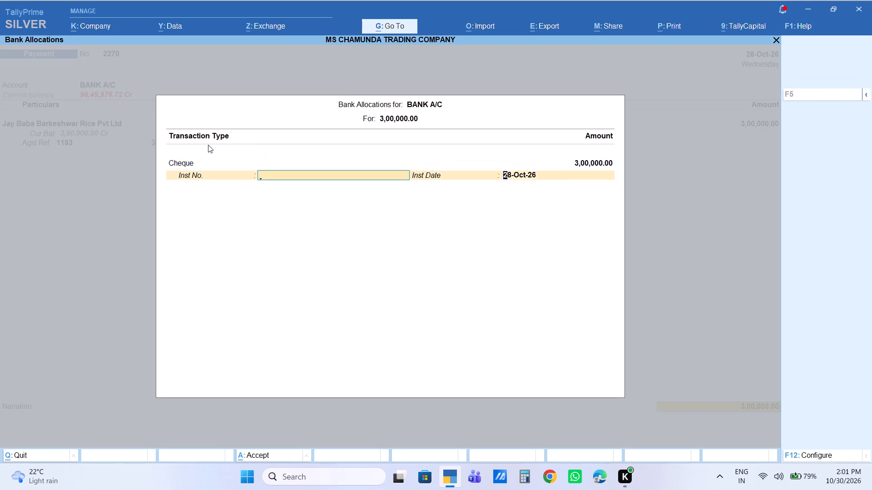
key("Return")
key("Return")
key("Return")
In payment voucher 2271, set the account to Cash and choose RAKESH TRADING as the debited ledger.
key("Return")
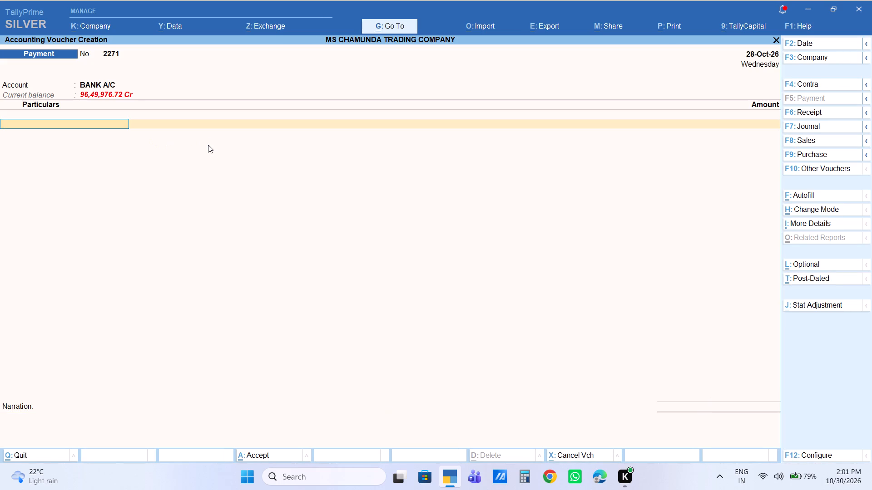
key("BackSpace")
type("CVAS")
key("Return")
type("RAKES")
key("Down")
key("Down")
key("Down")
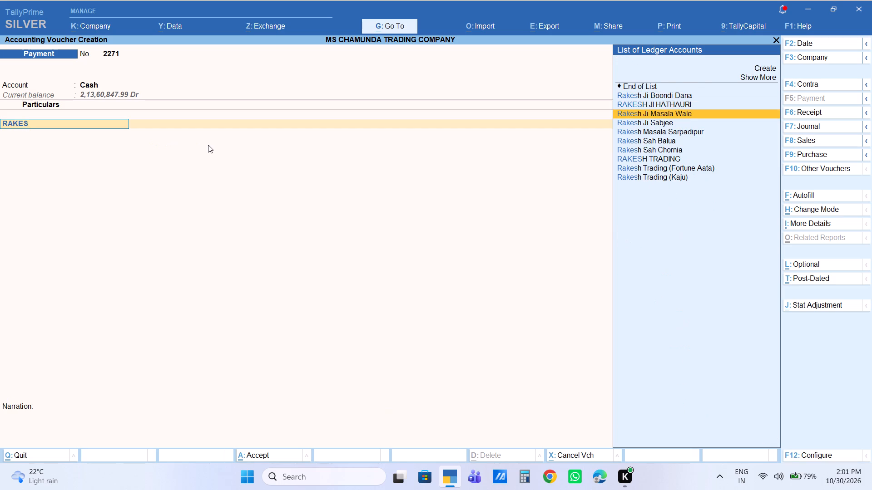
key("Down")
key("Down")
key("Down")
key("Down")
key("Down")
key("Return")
Allocate 50,000 against RAKESH TRADING's bill 1263, leave the narration blank and accept payment voucher 2271.
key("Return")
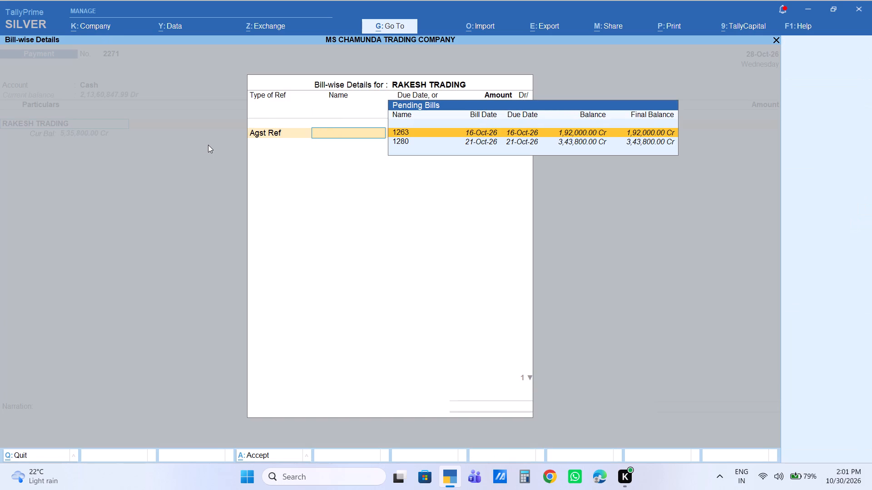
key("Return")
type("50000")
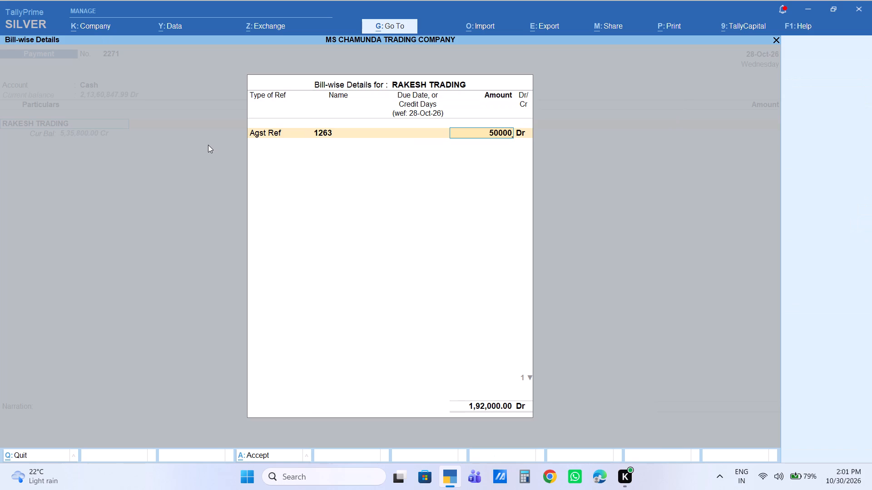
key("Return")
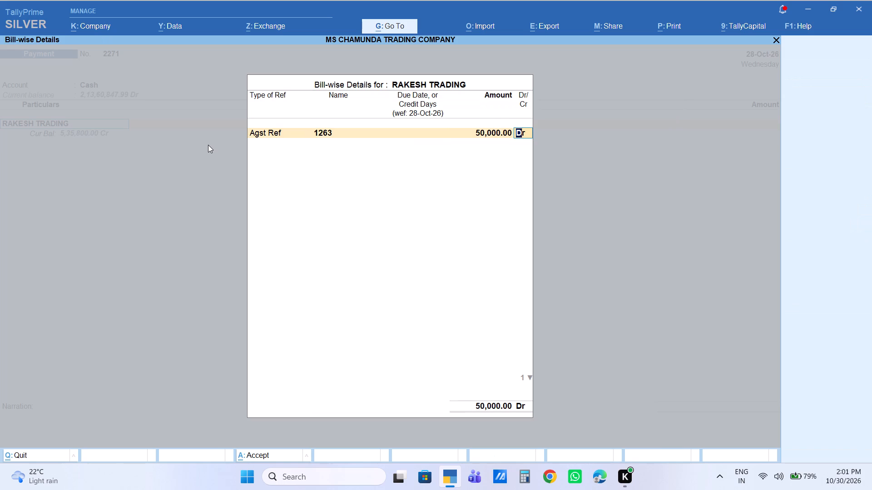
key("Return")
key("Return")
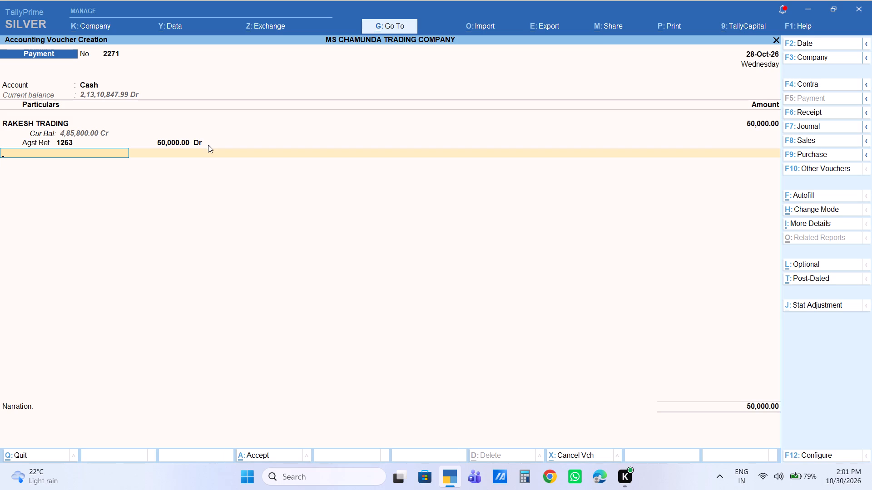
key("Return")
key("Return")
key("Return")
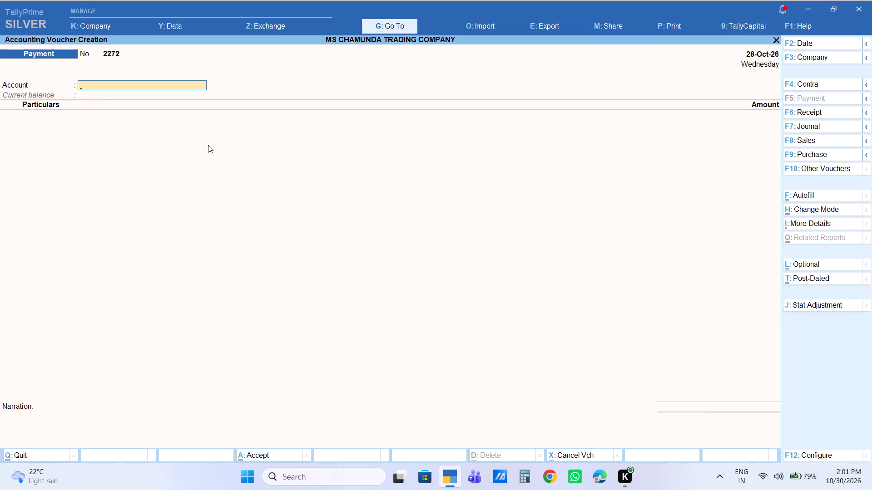
Record payment voucher 2272 from Cash, debiting GOVIND JI TEL with 1,00,000 against bill 1258, and accept it with a blank narration.
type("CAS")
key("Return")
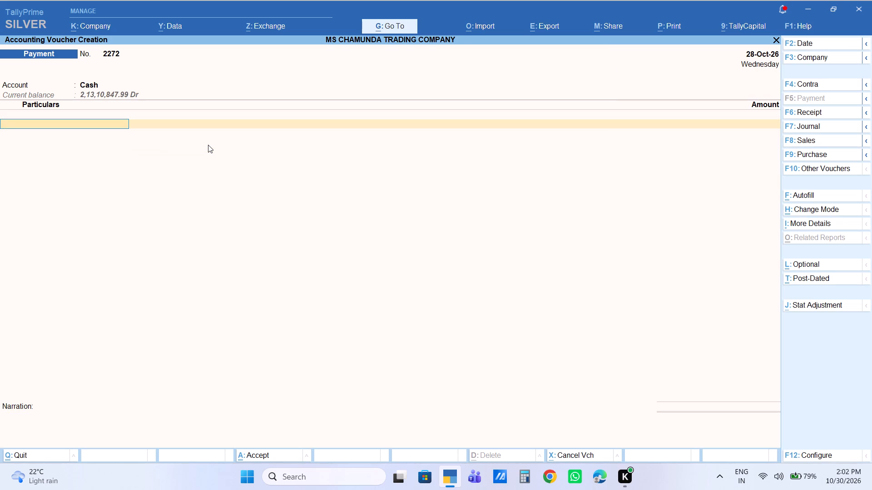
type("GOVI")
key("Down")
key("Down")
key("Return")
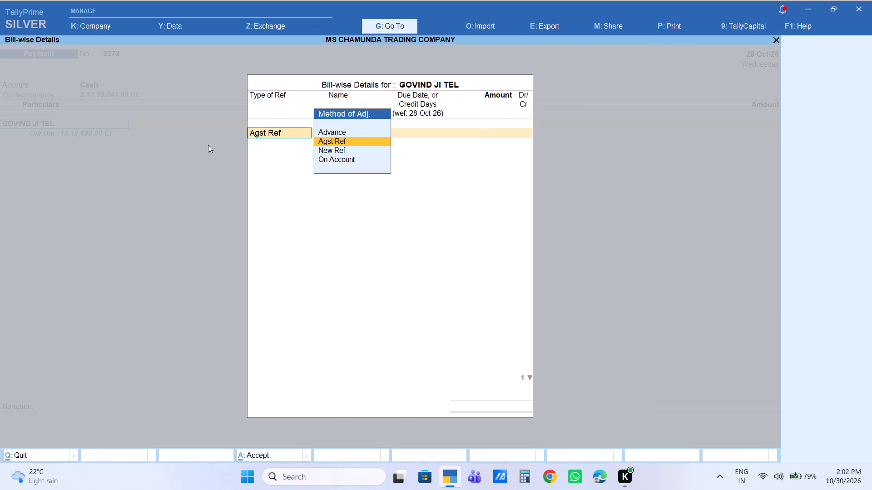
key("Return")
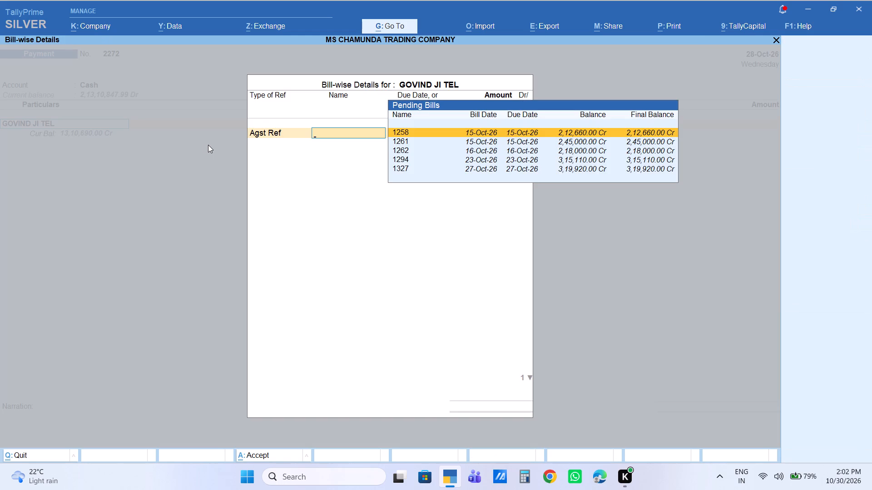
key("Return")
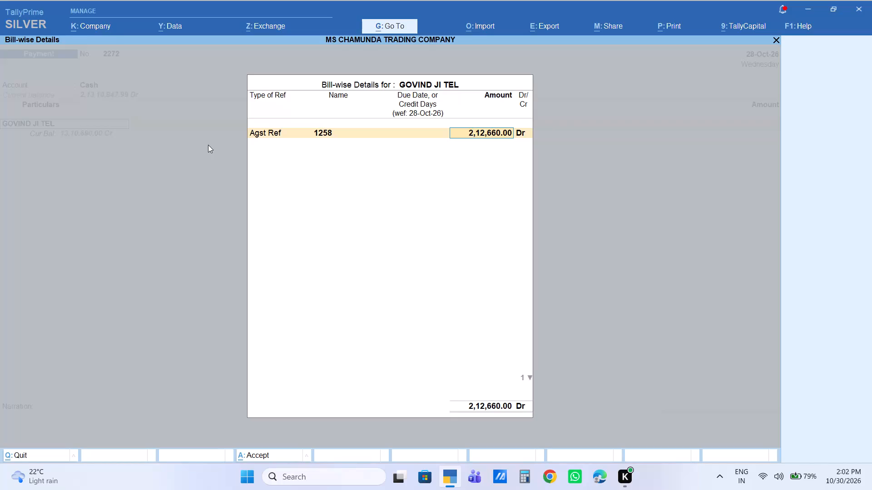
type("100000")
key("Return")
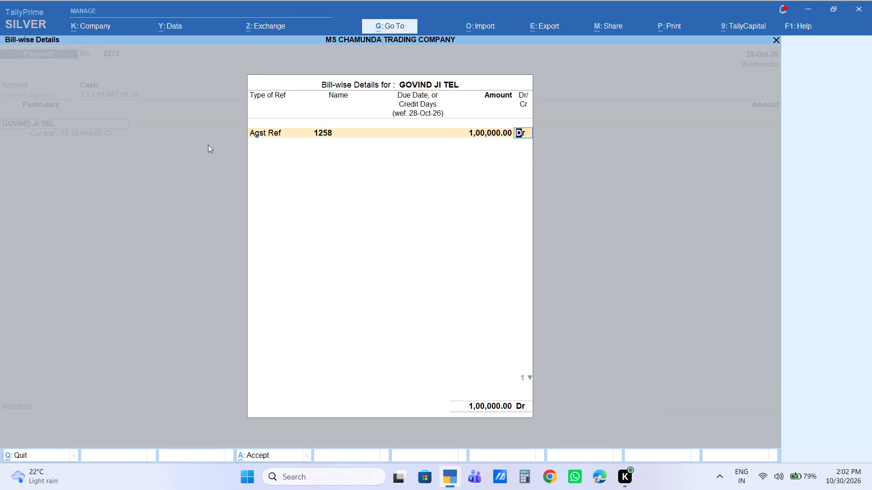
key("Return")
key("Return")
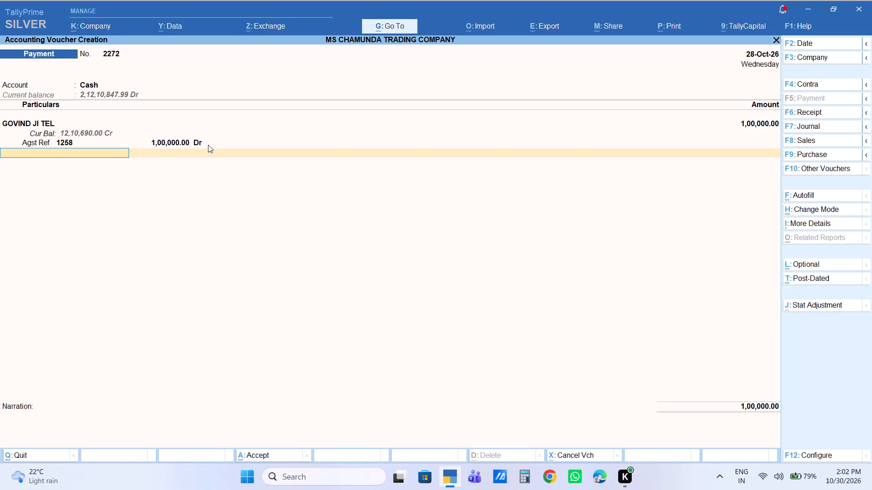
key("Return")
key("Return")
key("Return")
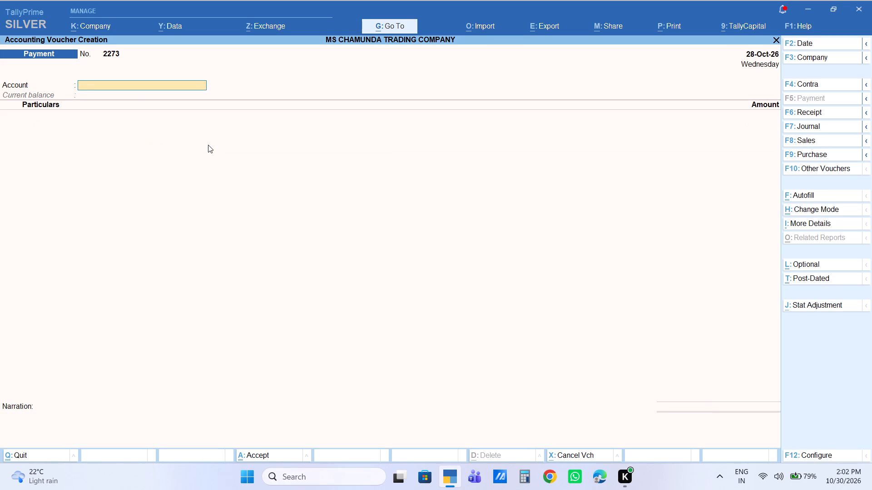
In payment voucher 2273, use Cash and debit SURESH Ji Masala with 4,250 against bill 336.
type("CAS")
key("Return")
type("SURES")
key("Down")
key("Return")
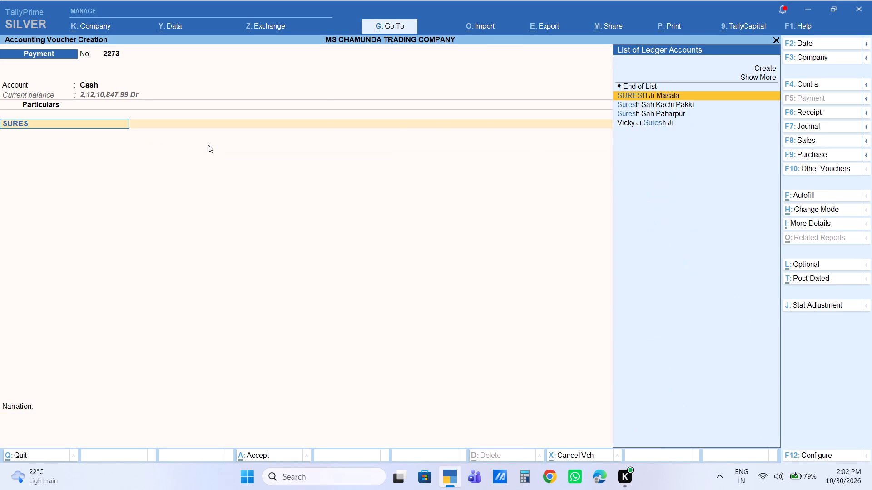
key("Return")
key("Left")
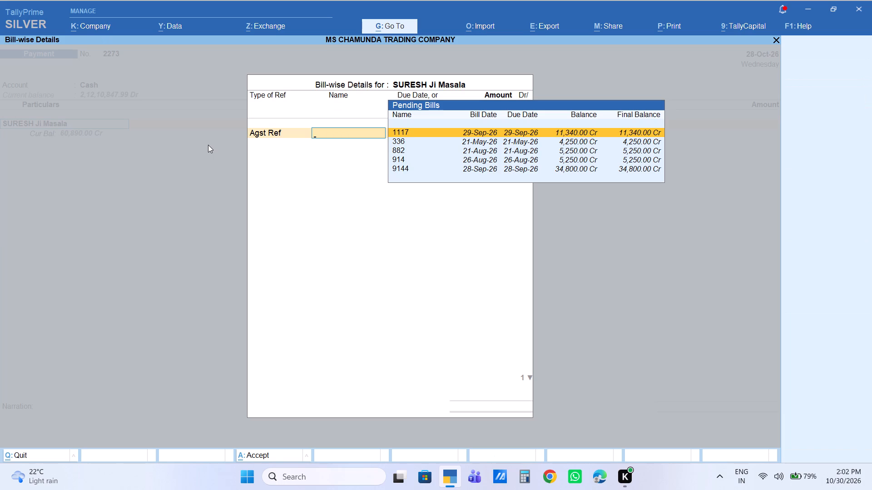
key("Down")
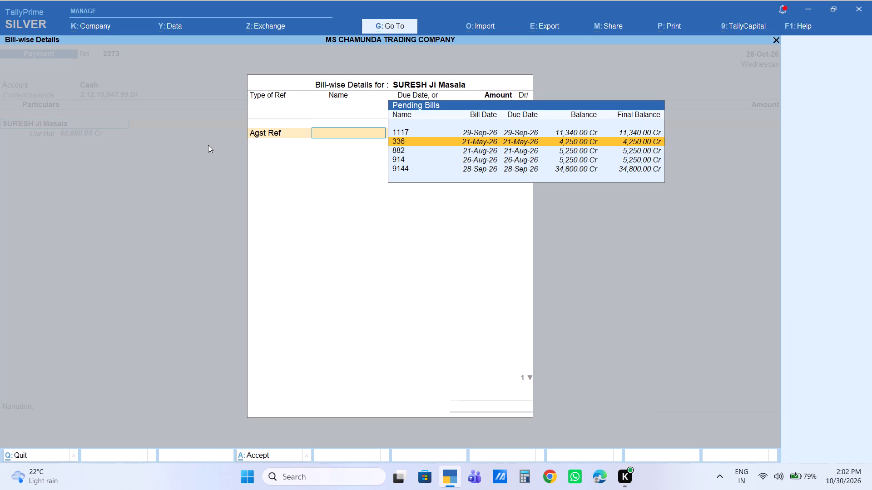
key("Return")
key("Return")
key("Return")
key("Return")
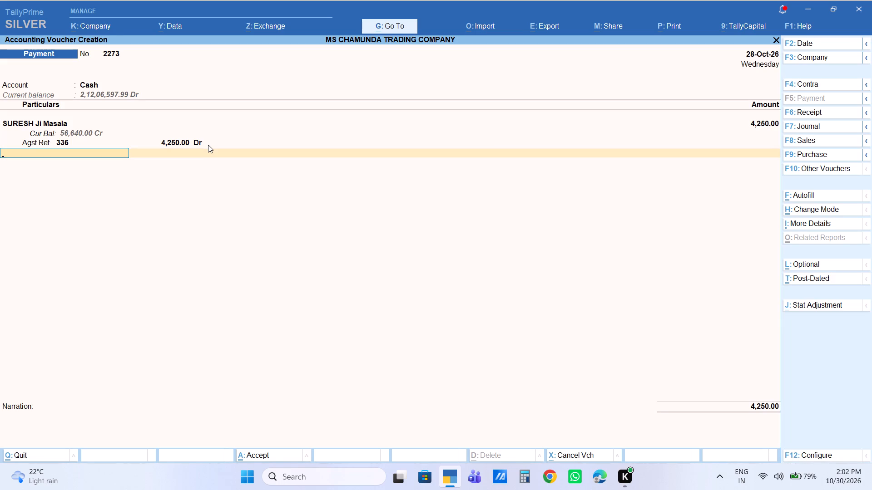
End the ledger list, enter the narration BHUGTANI 21/05/26 and accept payment voucher 2273.
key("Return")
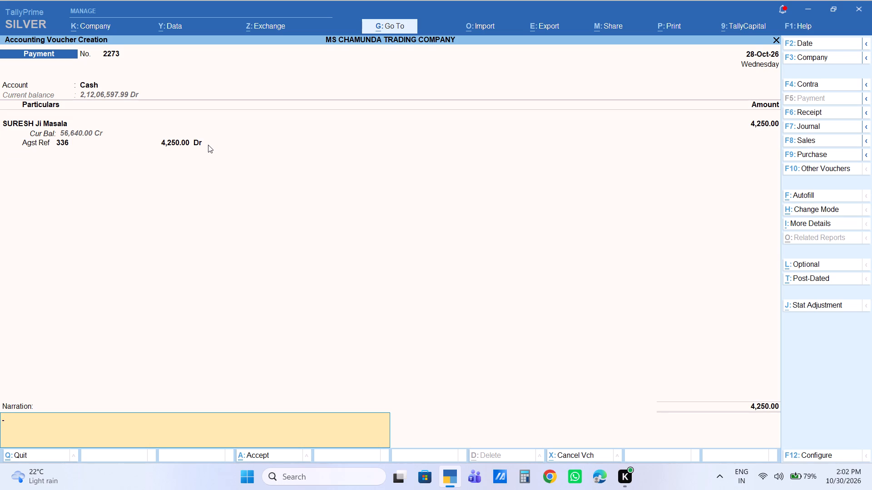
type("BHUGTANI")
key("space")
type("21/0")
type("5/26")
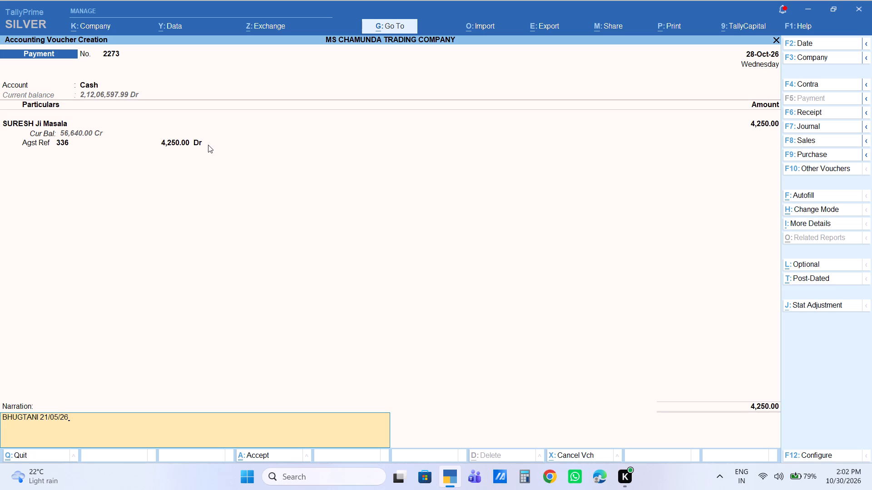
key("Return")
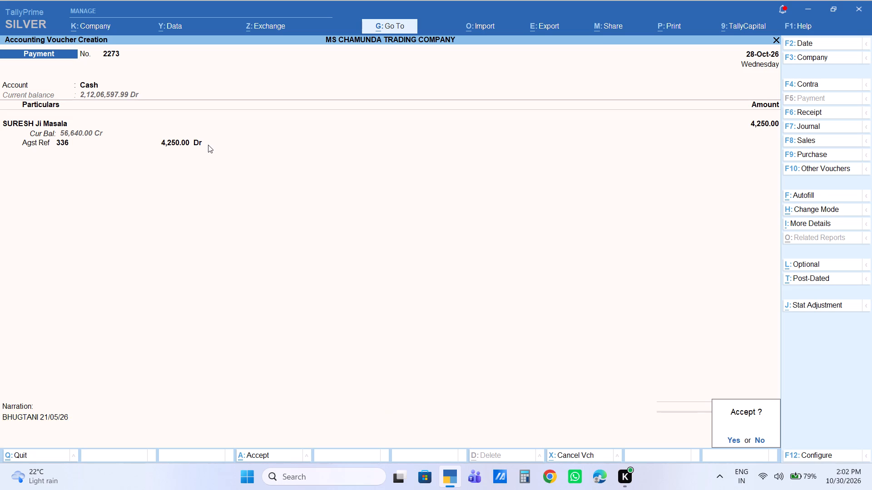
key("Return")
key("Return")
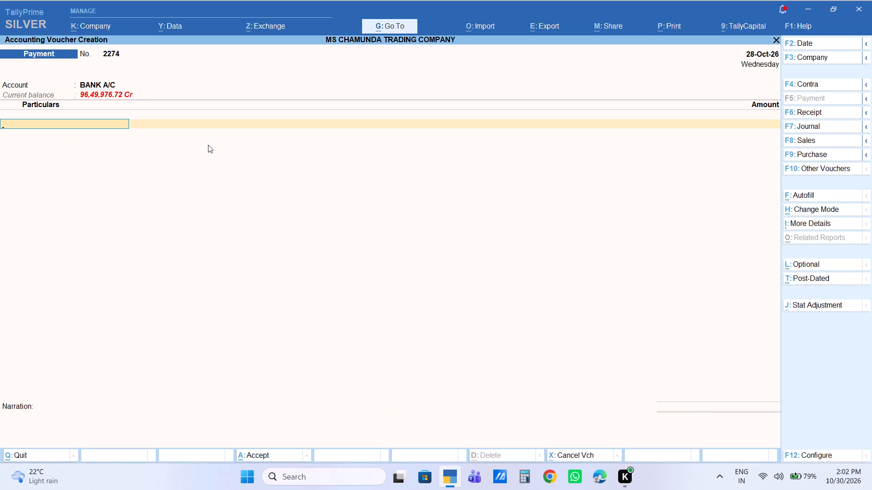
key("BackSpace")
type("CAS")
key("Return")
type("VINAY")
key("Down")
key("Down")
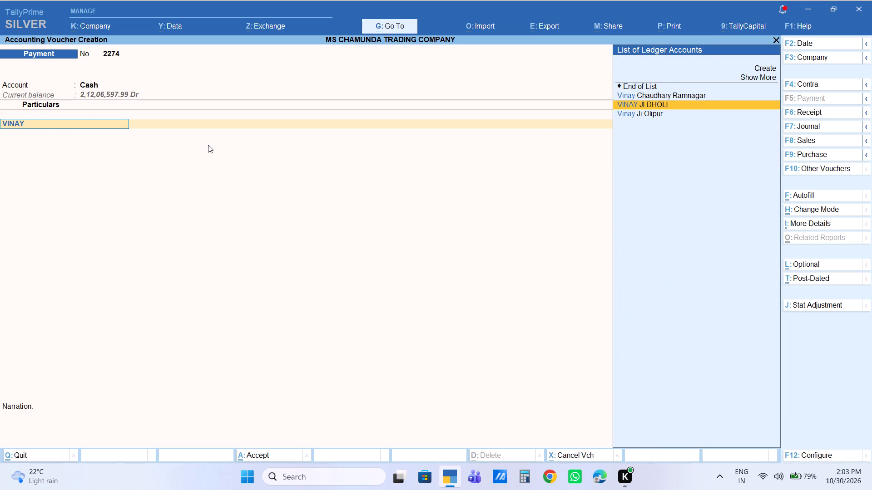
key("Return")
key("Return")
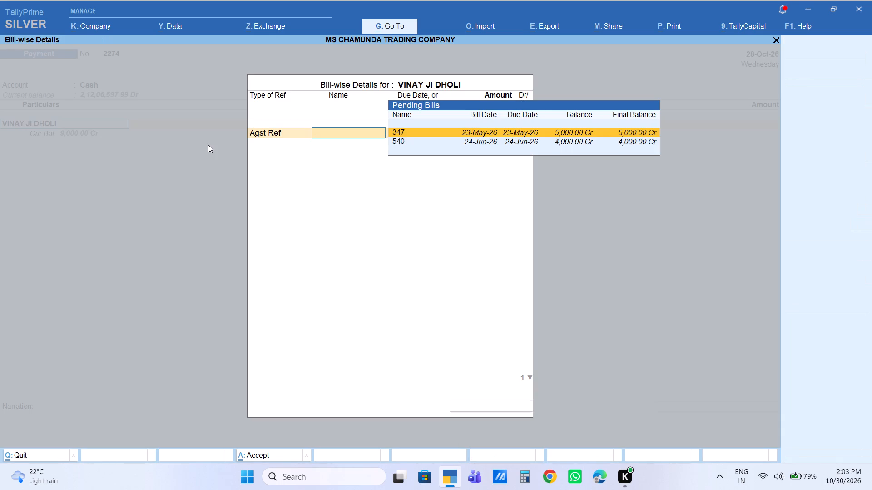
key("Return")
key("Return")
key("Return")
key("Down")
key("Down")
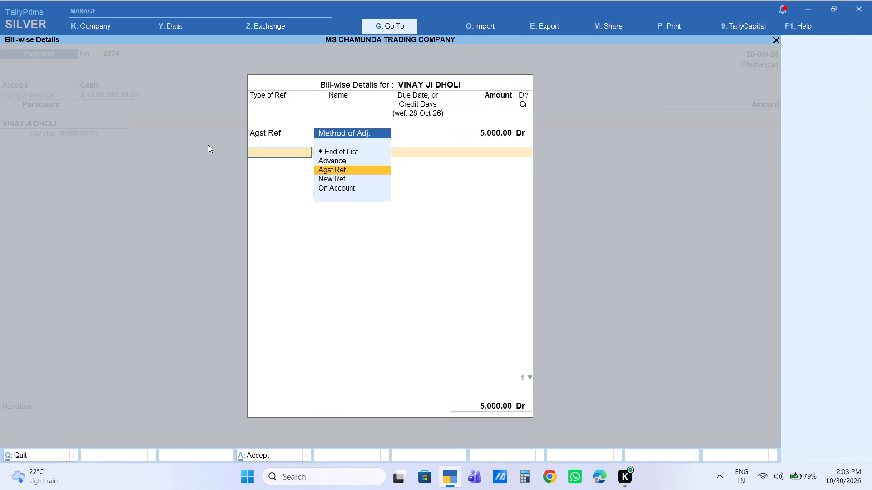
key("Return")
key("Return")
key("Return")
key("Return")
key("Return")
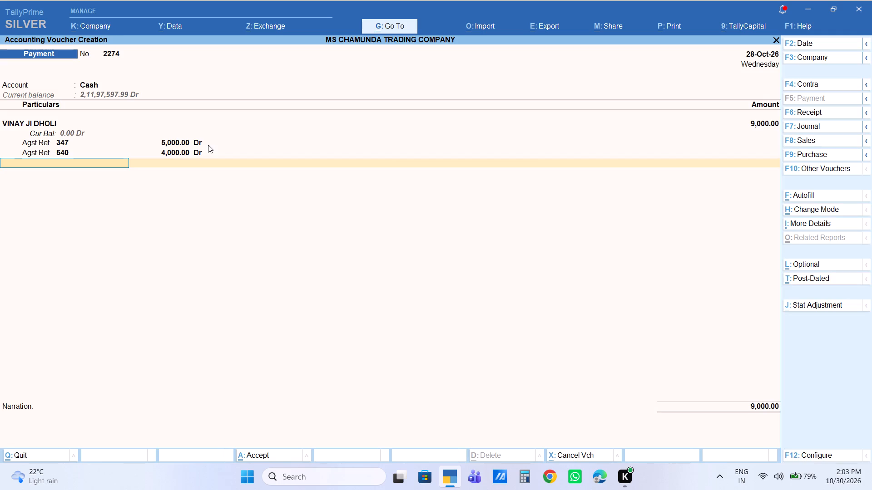
End the ledger list, enter the narration NO DUES and accept payment voucher 2274.
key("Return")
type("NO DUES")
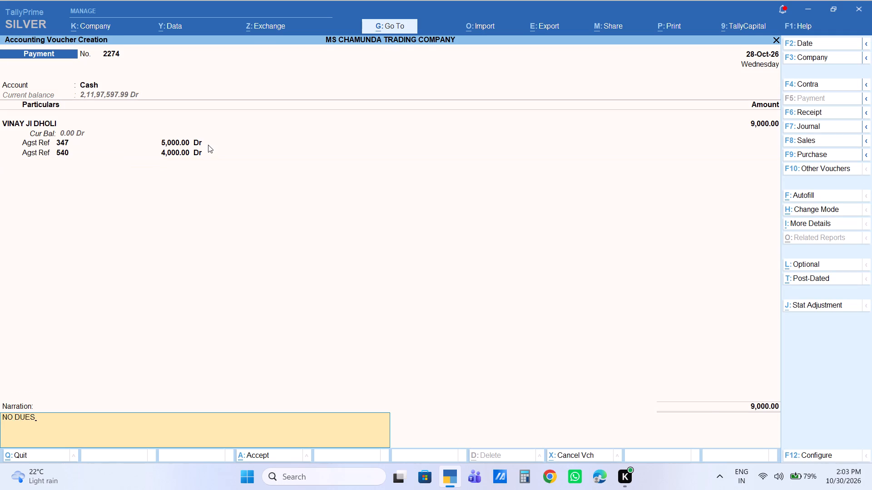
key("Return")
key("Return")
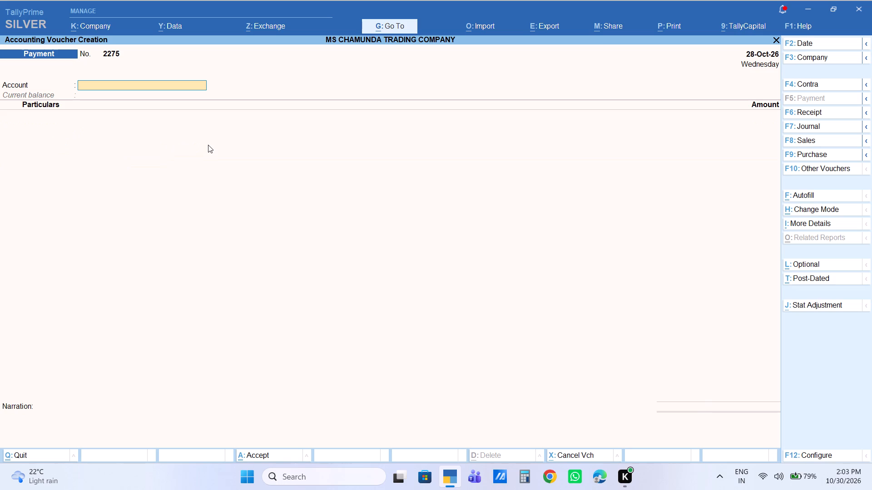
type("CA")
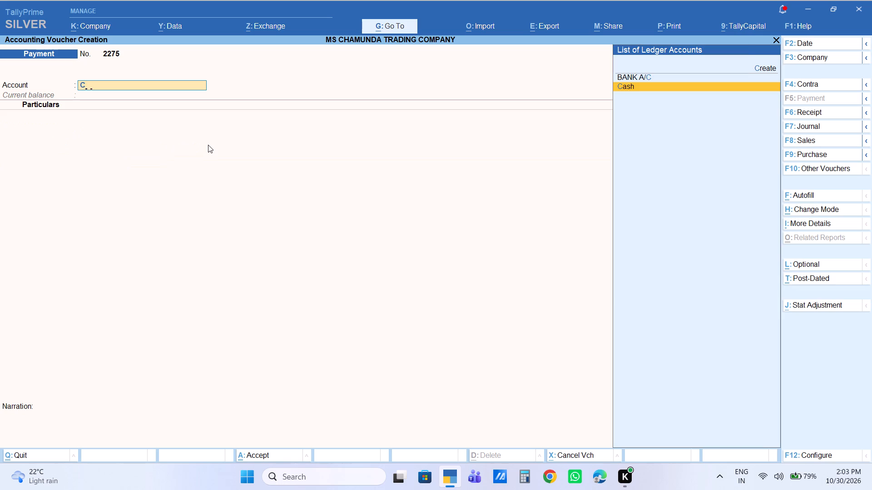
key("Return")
type("NIT")
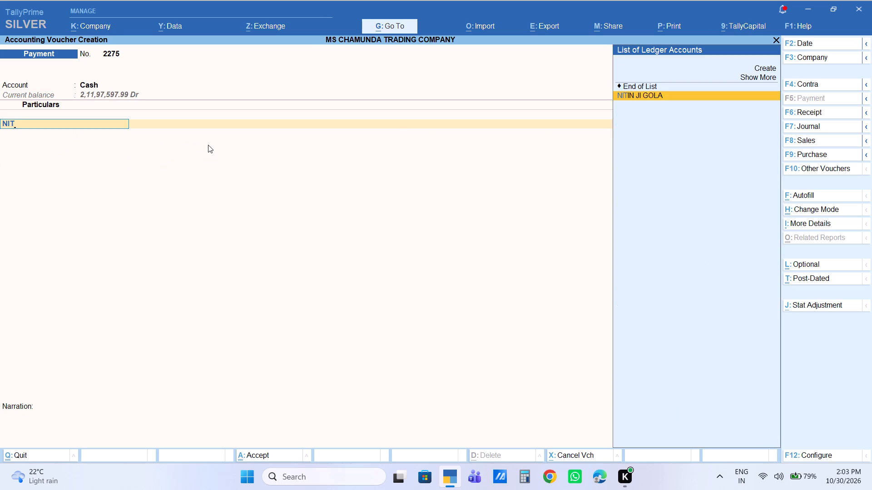
key("Return")
key("Return")
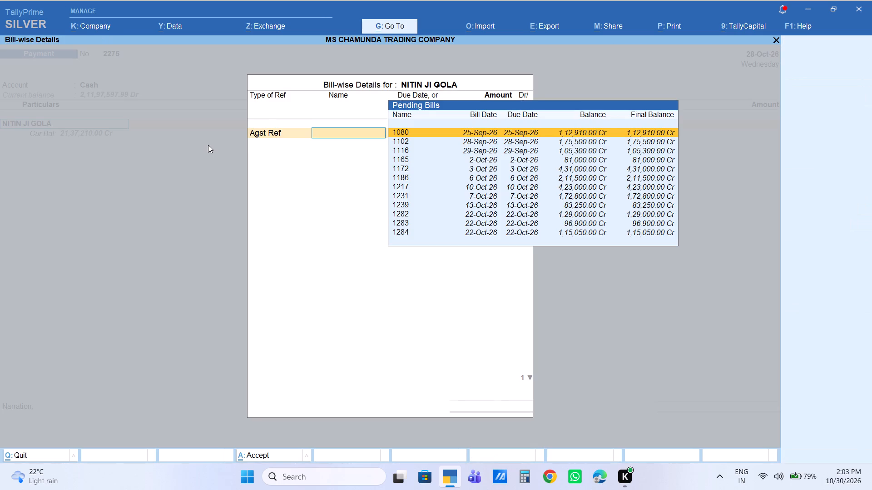
key("Return")
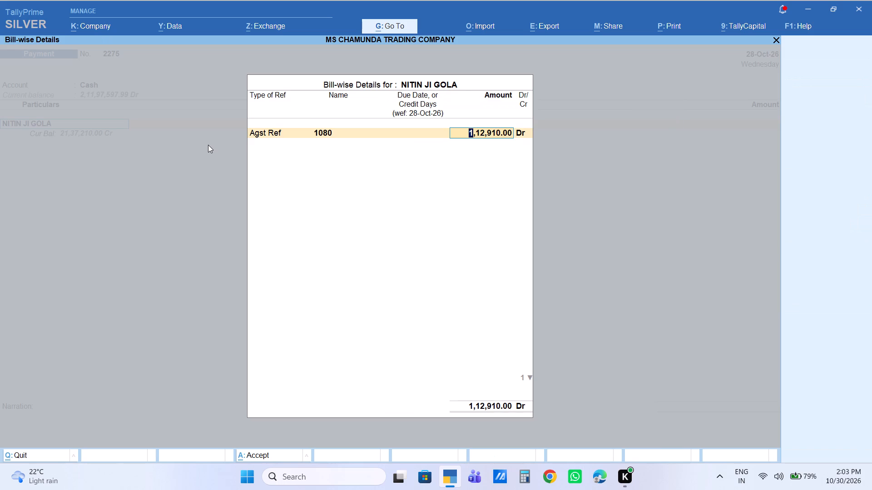
type("75000")
key("Return")
key("Return")
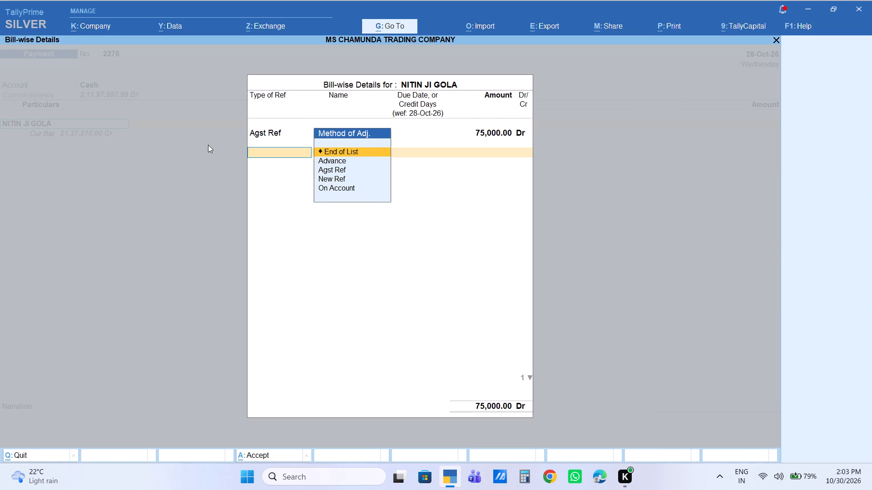
key("Return")
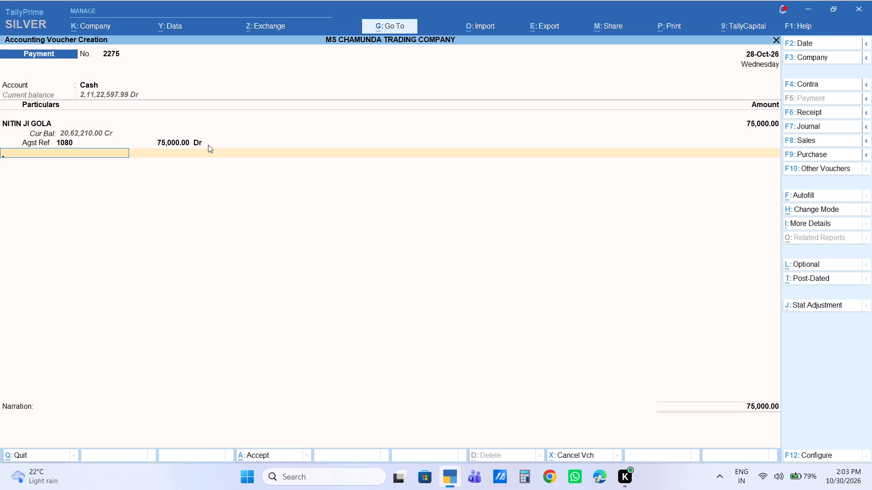
key("Return")
key("Return")
key("Return")
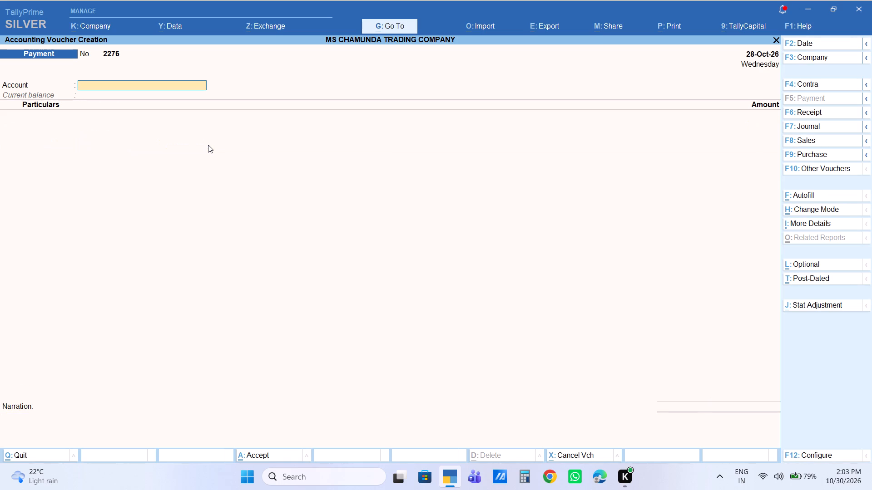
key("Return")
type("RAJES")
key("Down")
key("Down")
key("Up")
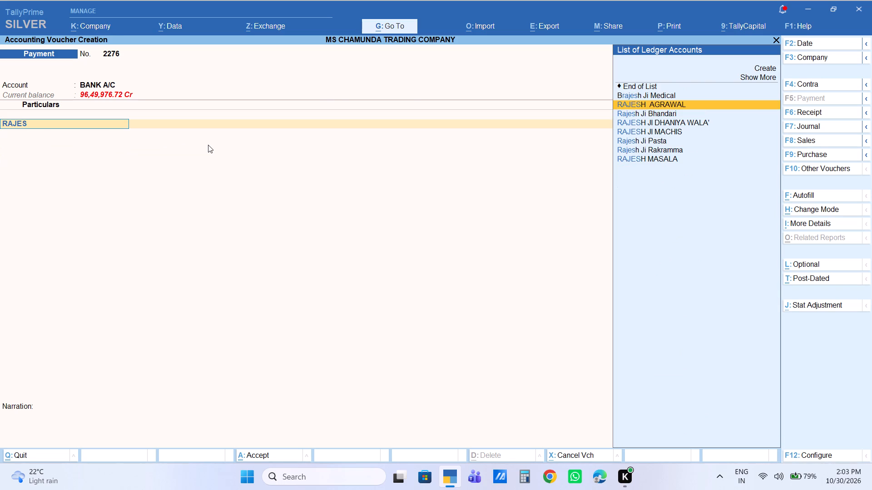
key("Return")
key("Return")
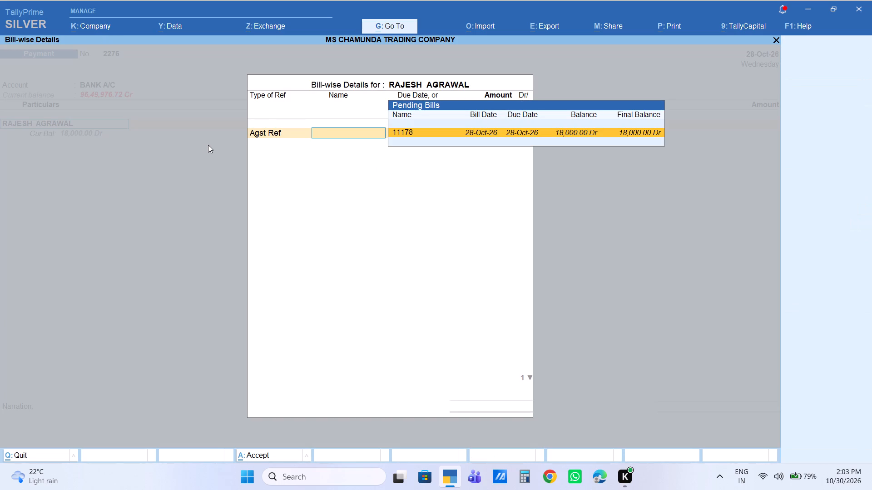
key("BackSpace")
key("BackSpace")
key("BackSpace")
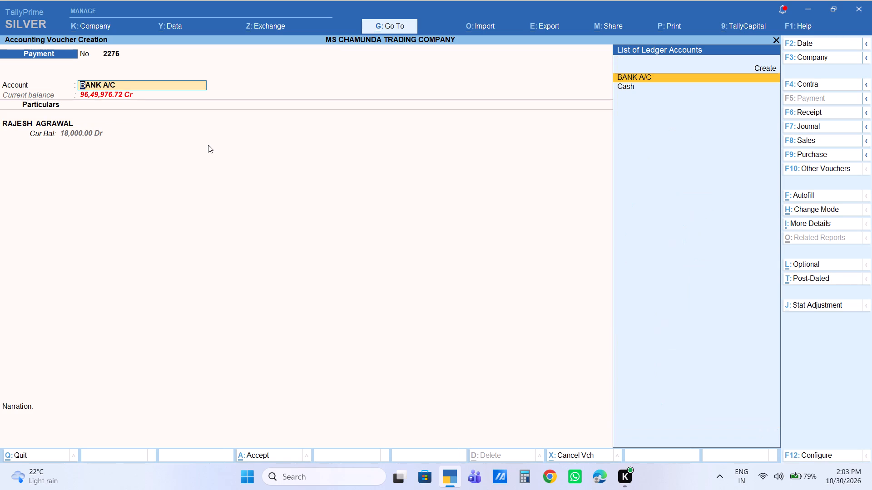
Switch from payment entry to a new sales voucher.
key("F8")
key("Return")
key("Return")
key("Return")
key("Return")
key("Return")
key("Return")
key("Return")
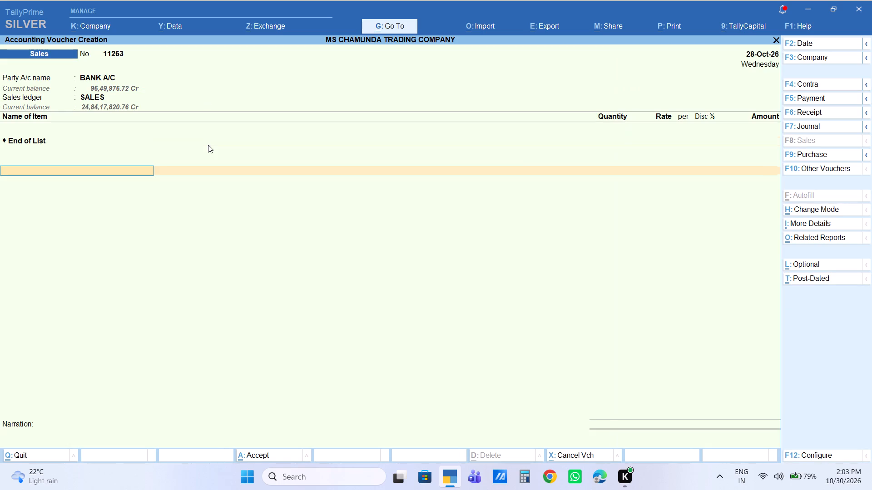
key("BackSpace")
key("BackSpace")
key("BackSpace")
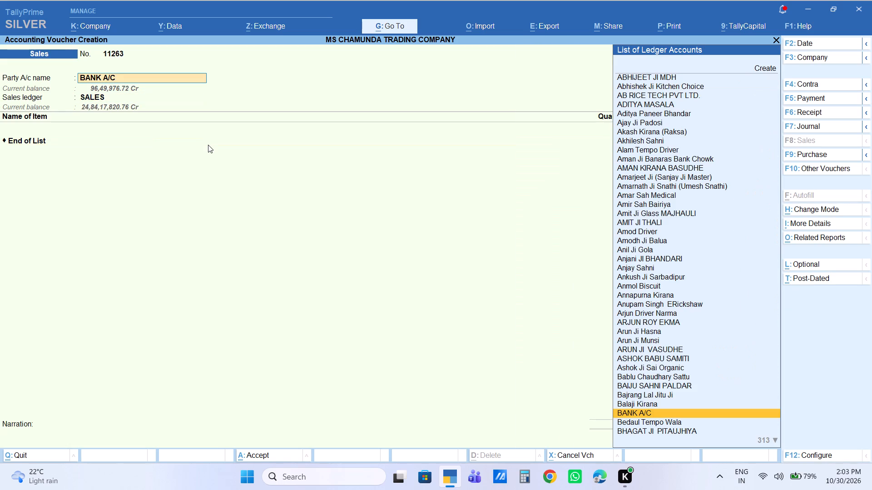
In sales voucher 11263, set the party to RATNA TRADING and keep SALES as the sales ledger.
type("RATNA")
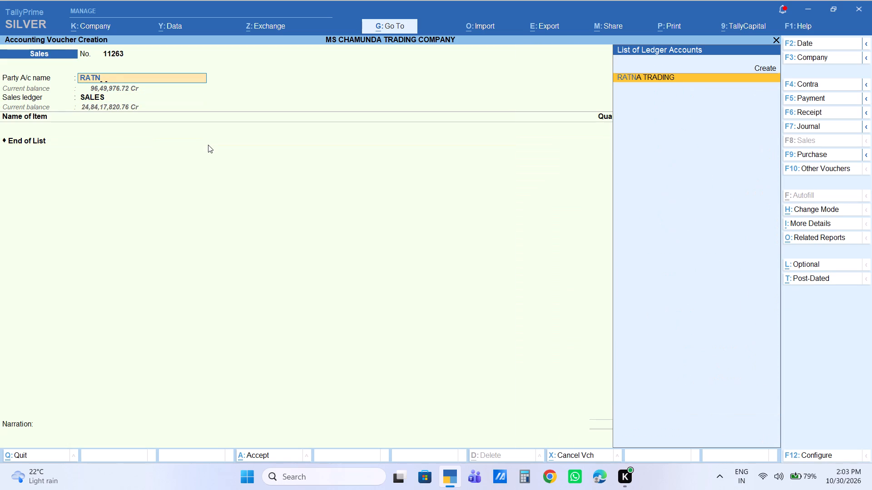
key("Return")
key("Return")
key("Return")
key("Return")
key("Return")
key("Return")
key("Return")
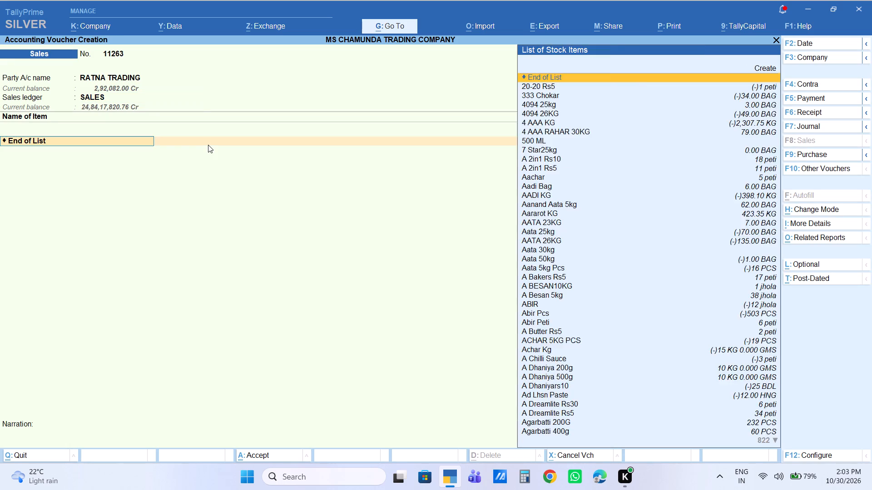
Add 10 bags of Taja Chai Rs10 Bag at a rate of 3,045 with a 0.5% discount and end the item list.
key("Return")
key("BackSpace")
type("TAJA")
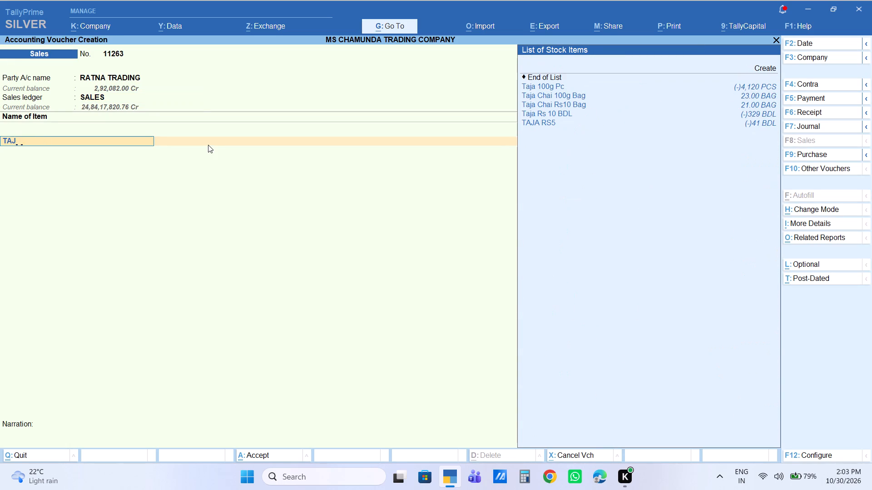
key("Down")
key("Down")
key("Down")
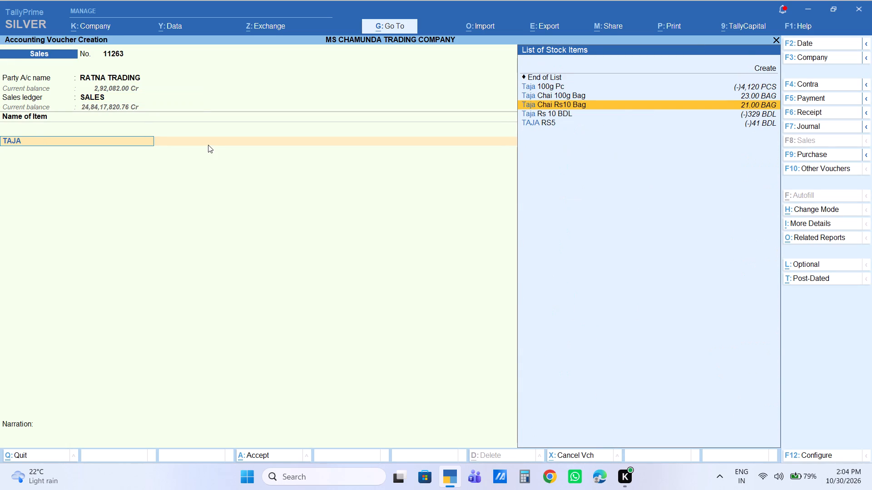
key("Return")
type("10")
key("Return")
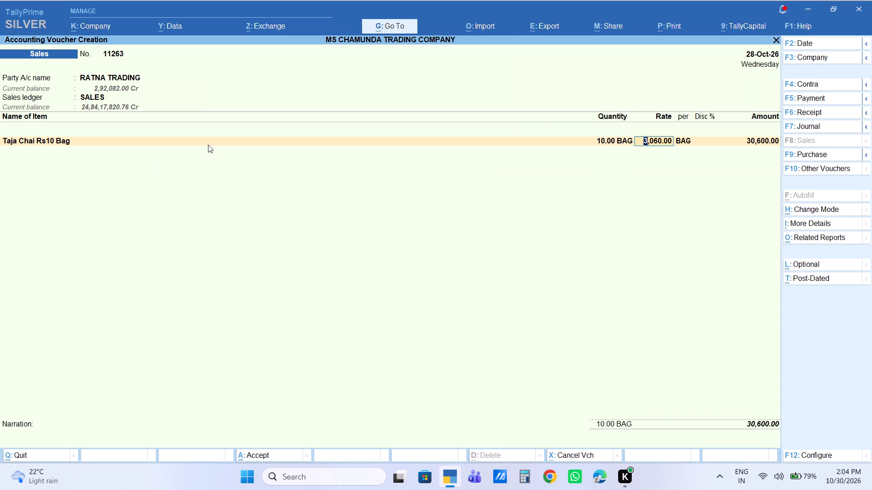
type("3045")
key("Return")
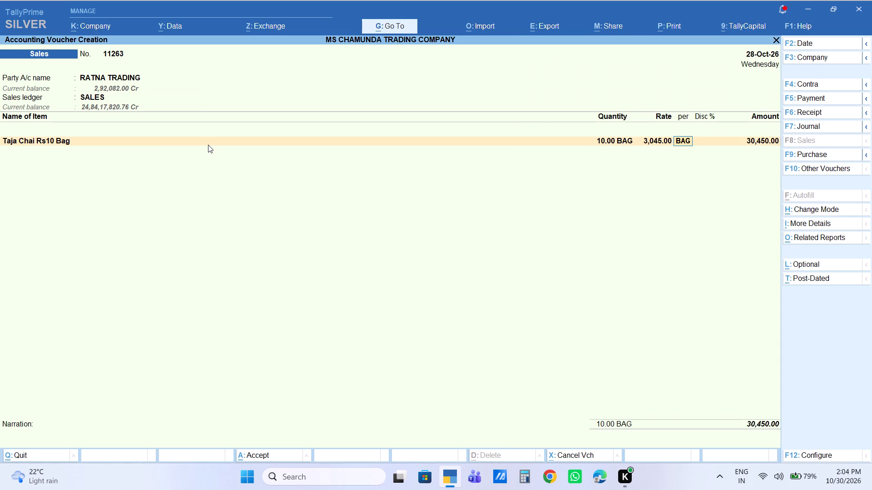
key("Return")
type(".5")
key("Return")
key("Return")
key("Return")
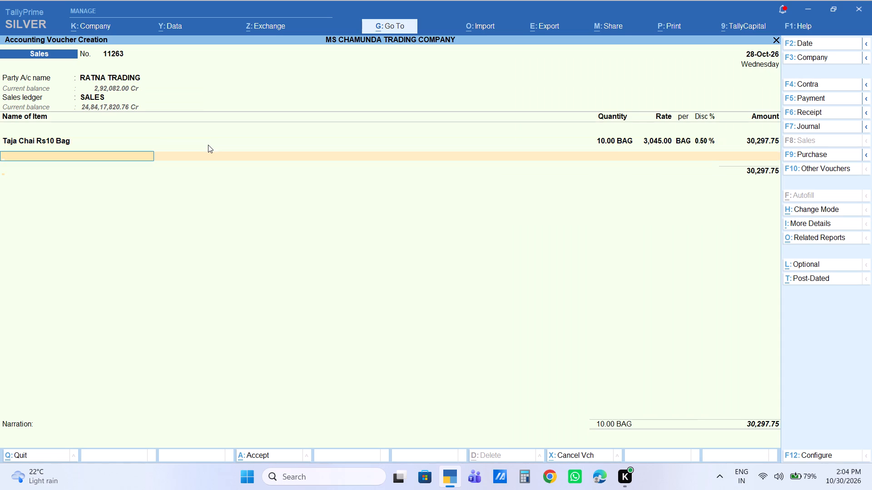
Add the R. Off ledger for 0.25 and accept sales voucher 11263 without a narration.
key("r")
key("Down")
key("Return")
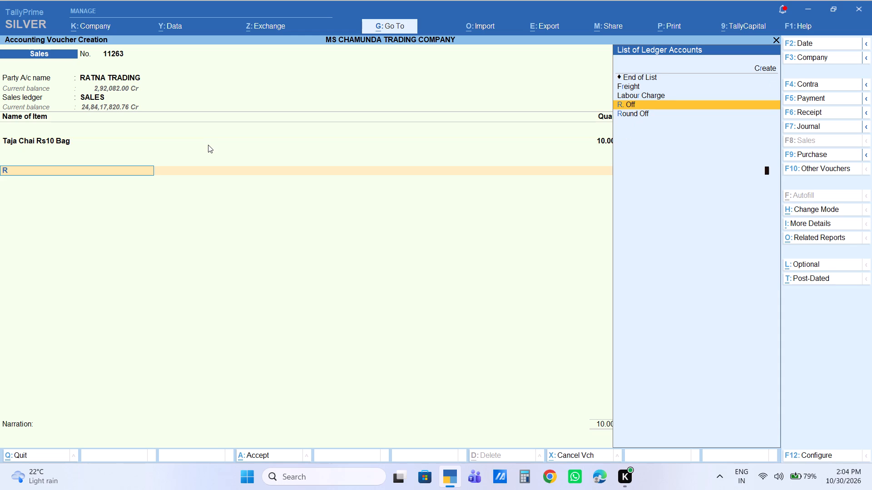
key("Return")
key("Return")
key("Return")
key("Return")
key("Return")
key("Return")
key("Return")
key("Return")
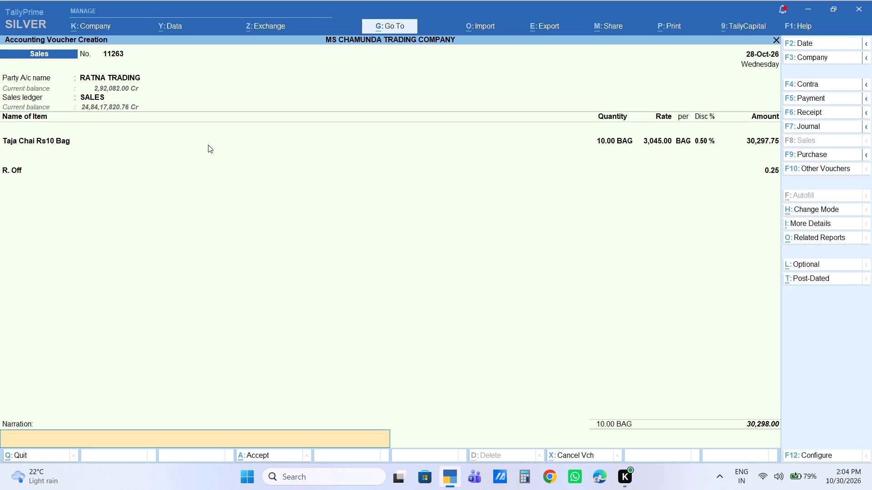
key("Return")
key("Return")
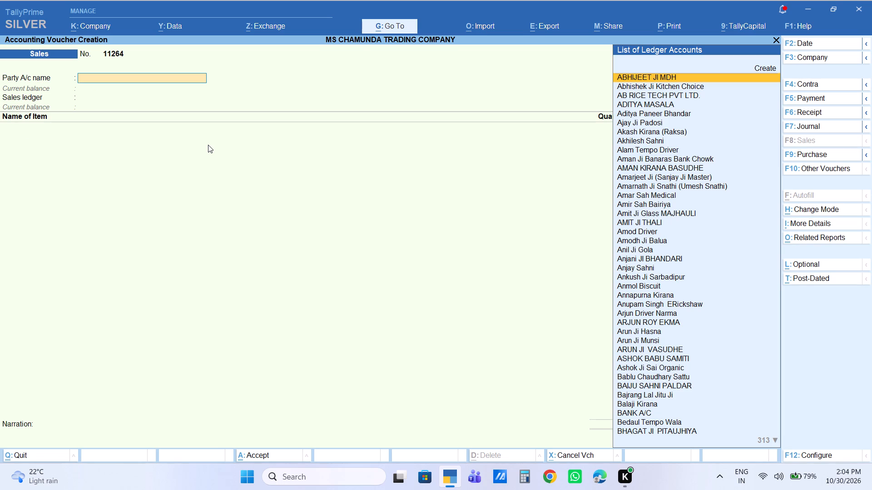
type("VISHA")
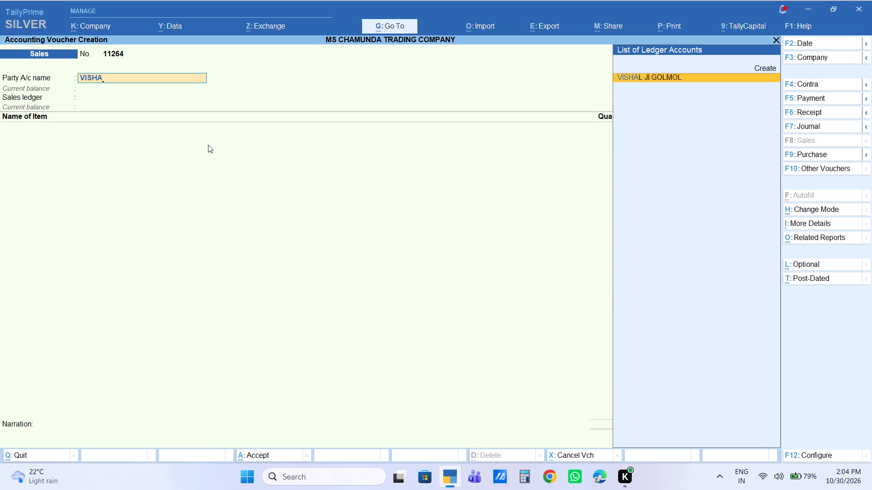
key("Return")
key("Return")
key("Return")
key("Return")
key("Return")
key("Return")
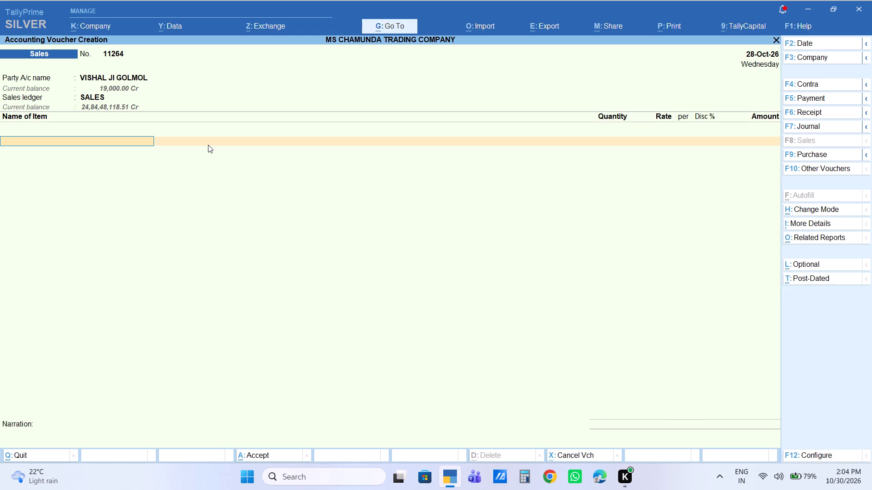
Add 50 peti of Frylo Peti at a rate of 1,375 to sales voucher 11264.
type("FRY")
key("Down")
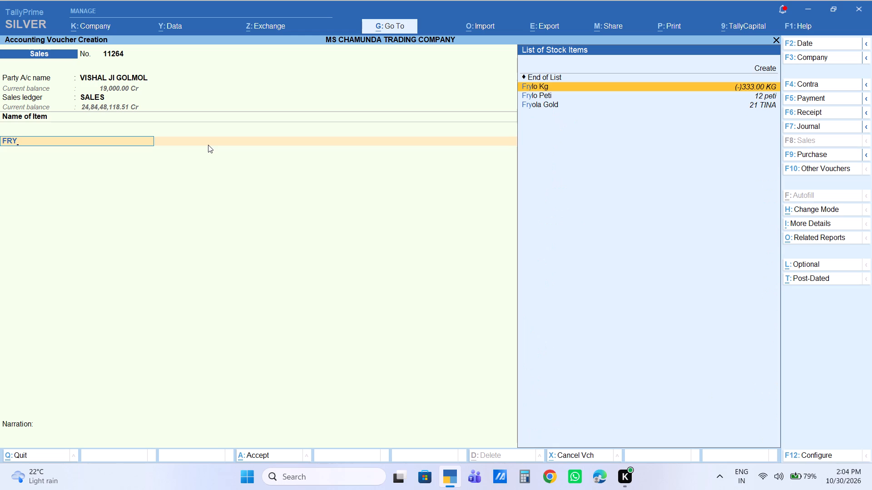
key("Down")
key("Return")
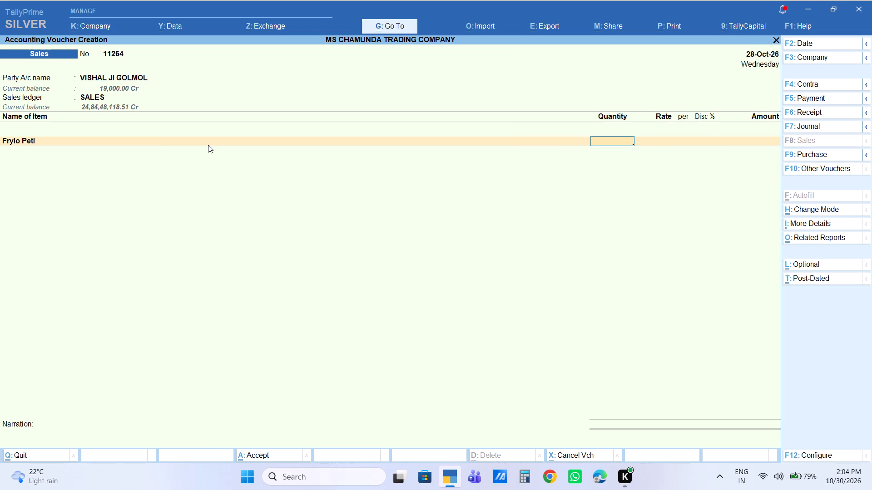
type("50")
key("Return")
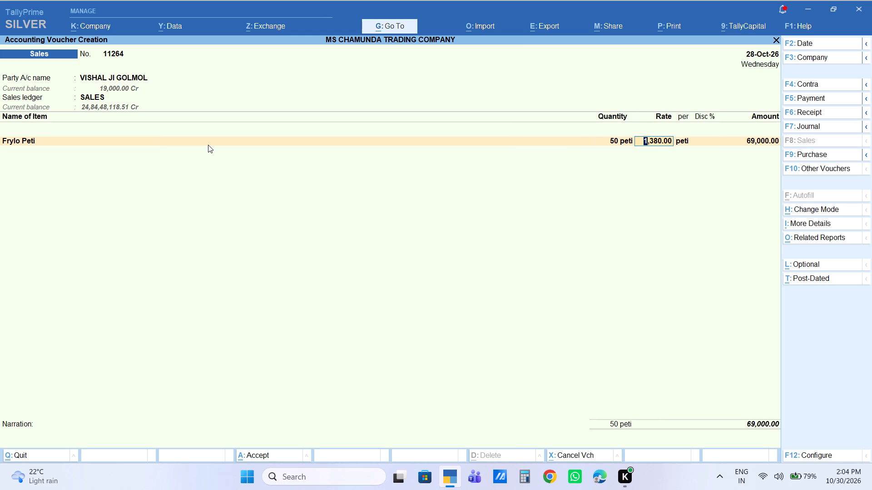
type("1375")
key("Return")
key("Return")
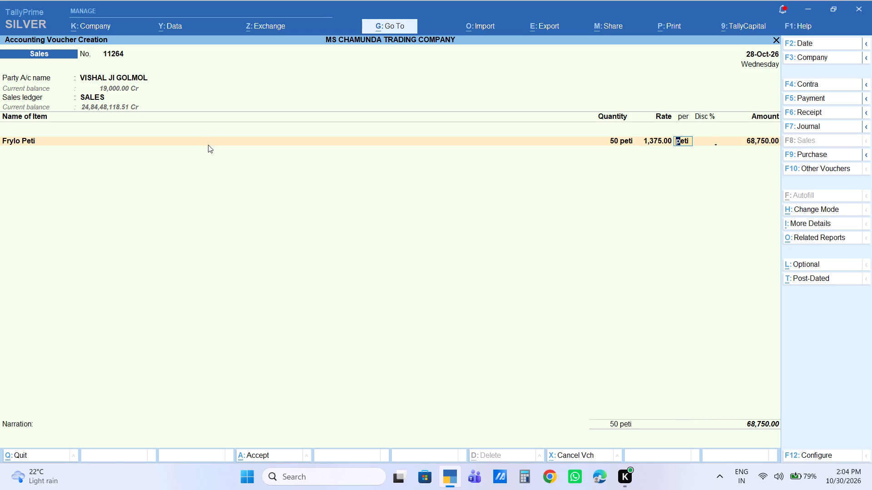
End the item list and accept sales voucher 11264 without a discount or narration.
key("Return")
key("Return")
key("Return")
key("Return")
key("Return")
key("Return")
key("Return")
key("Return")
key("Return")
key("Return")
key("Return")
key("Return")
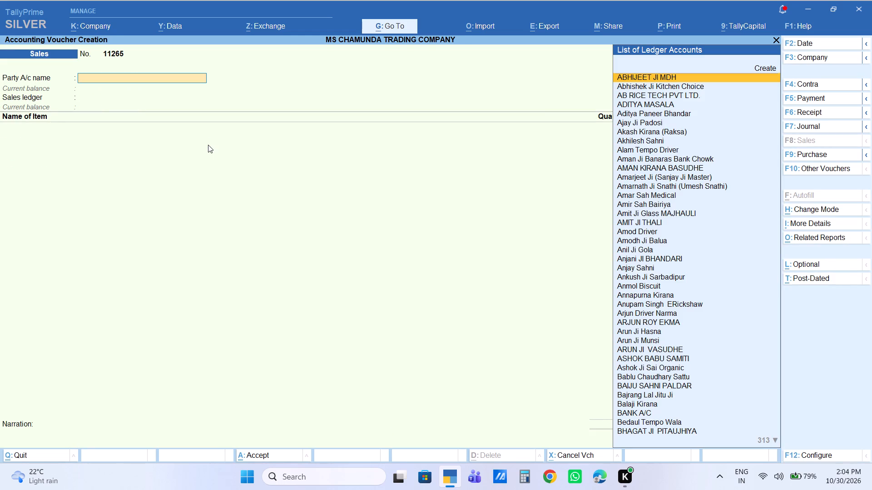
key("Return")
key("BackSpace")
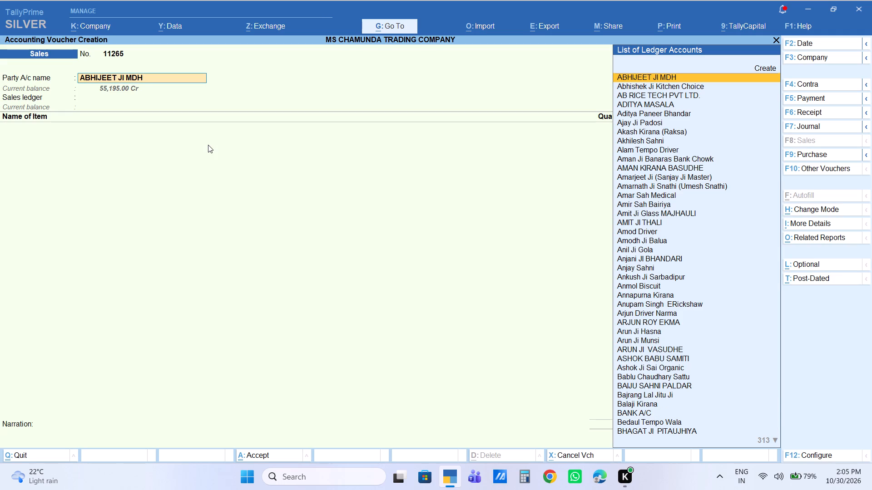
type("KANHA")
key("Down")
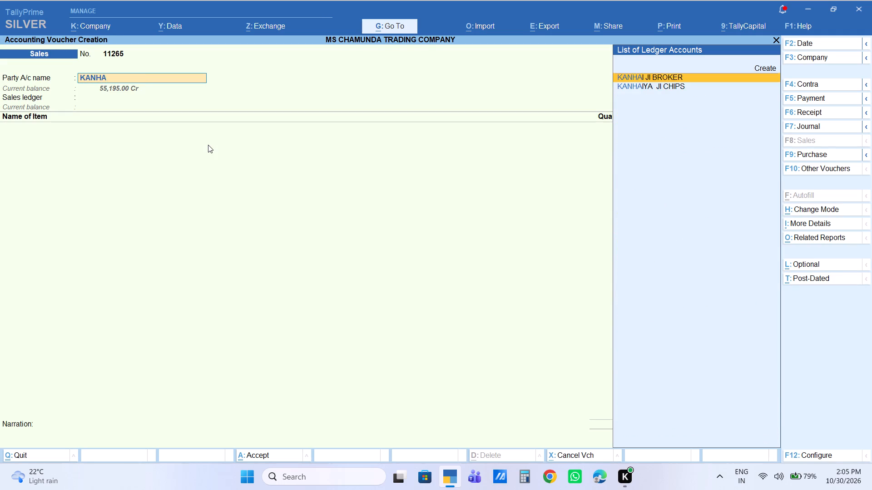
key("Return")
key("Return")
key("Return")
key("Return")
key("Return")
key("Return")
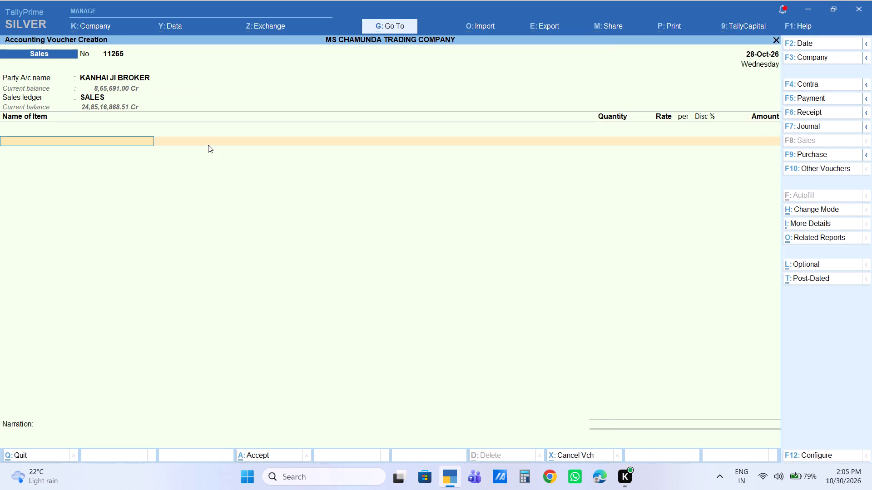
Add 500 bags of SONAMOTI 20kg at a rate of 618 to sales voucher 11265.
type("SONAMO")
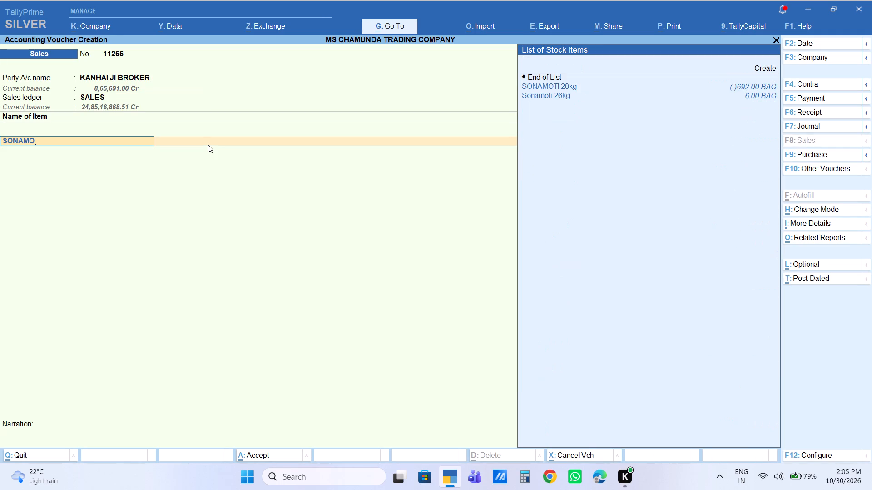
key("Down")
key("Return")
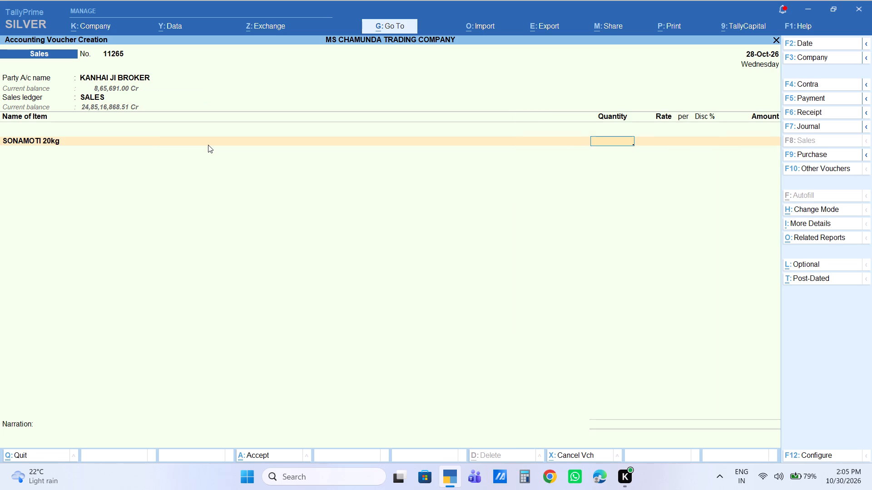
type("500")
key("Return")
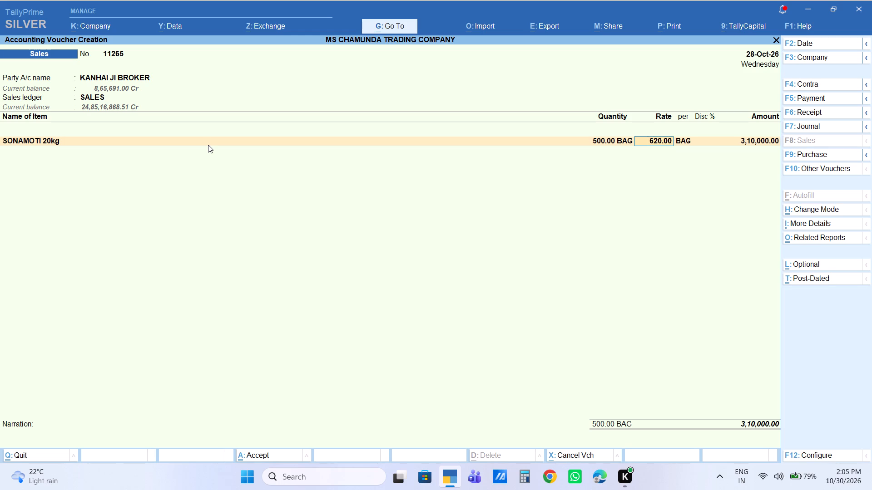
type("618")
key("Return")
key("Return")
key("Return")
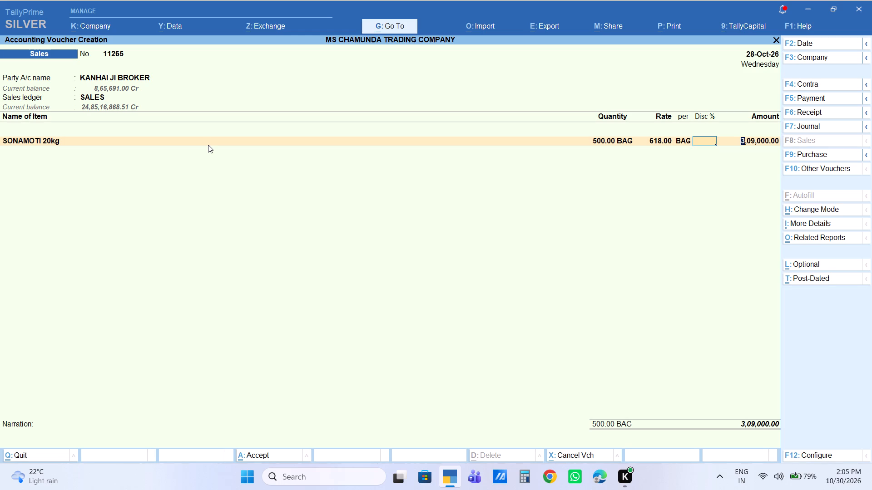
key("Return")
End the item list and accept sales voucher 11265 with its default New Ref bill details and no narration.
key("Return")
key("Return")
key("Return")
key("Return")
key("Return")
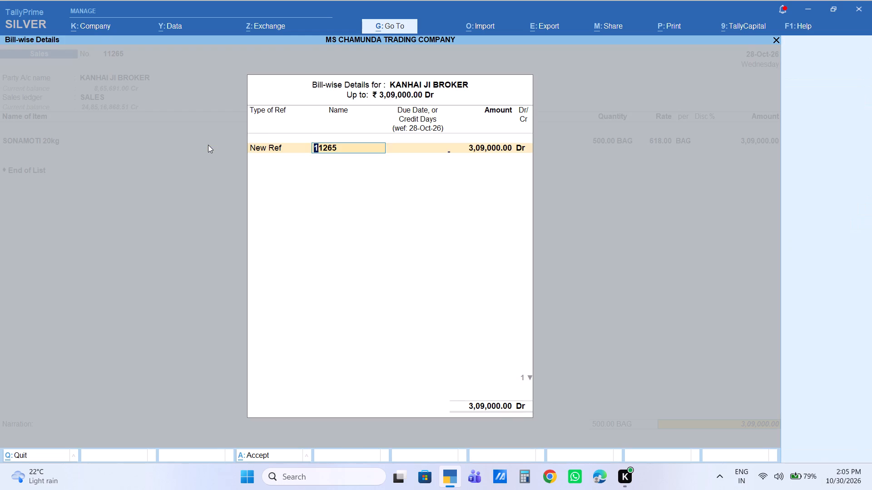
key("Return")
key("Return")
key("Return")
key("Return")
key("Return")
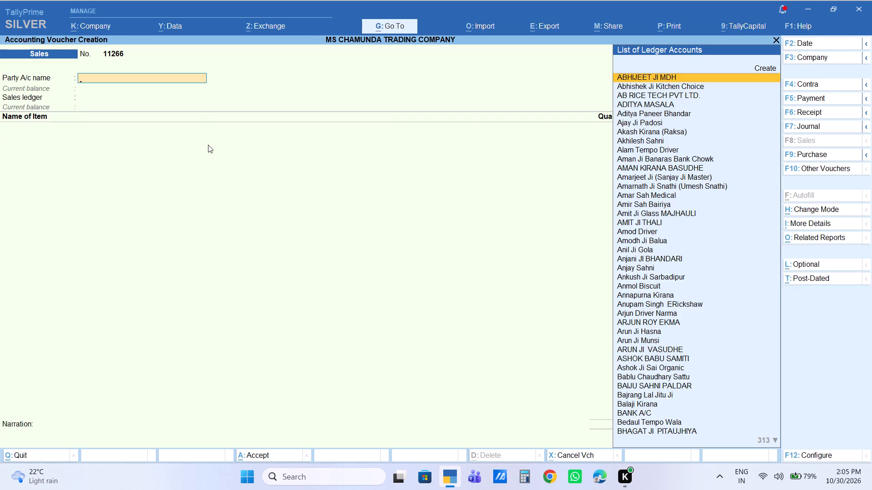
In sales voucher 11266, set the party to Krishna Jee TEL and the sales ledger to SALES.
type("KRISHNA")
key("Down")
key("Return")
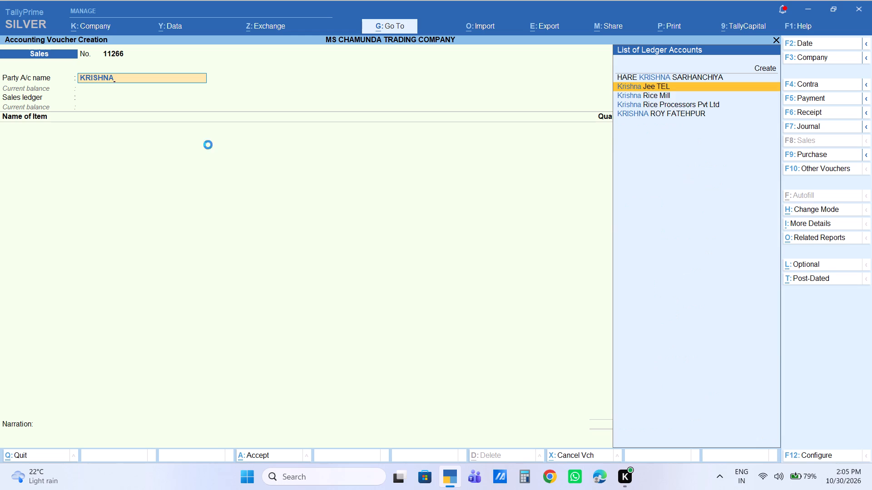
key("Return")
key("Return")
key("Return")
key("Return")
key("Return")
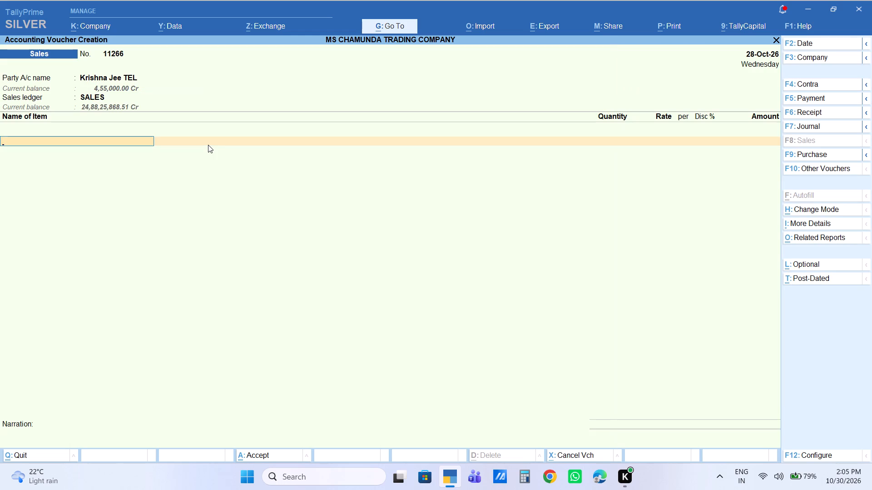
Add 35 peti of DALDA 1kg at a rate of 2,190 to sales voucher 11266.
type("DALDA")
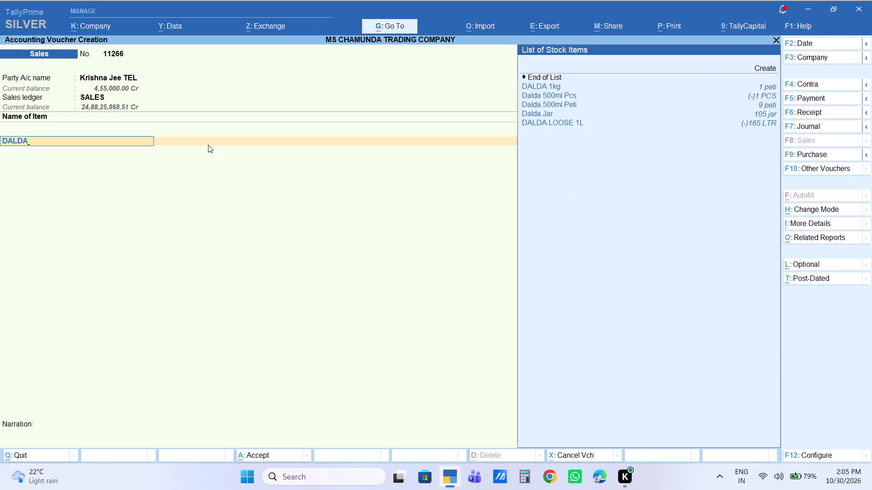
key("Down")
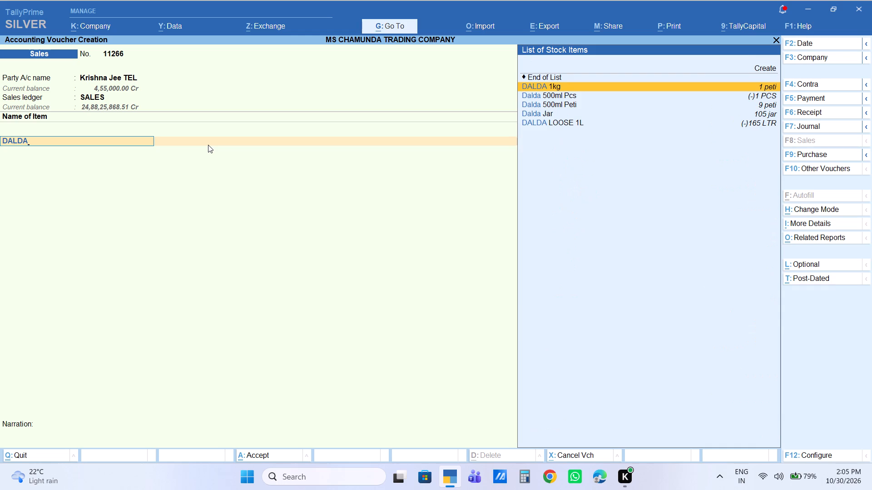
key("Return")
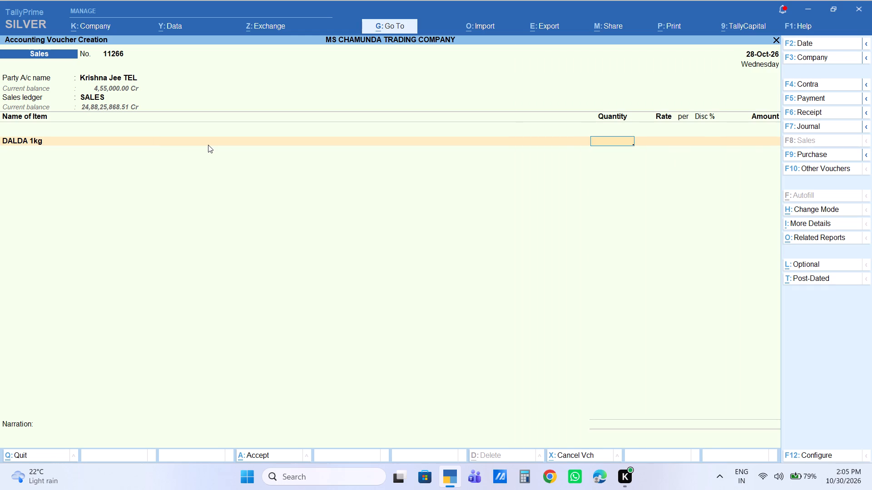
type("35")
key("Return")
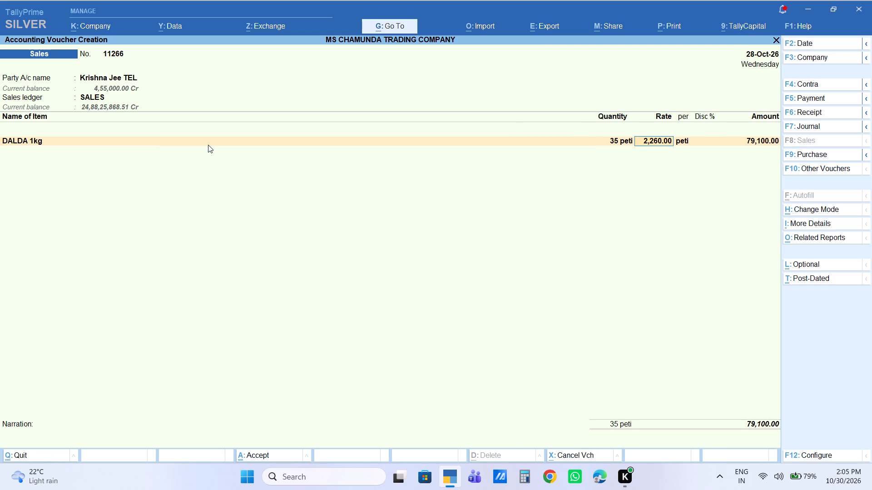
type("2190")
key("Return")
key("Return")
key("Return")
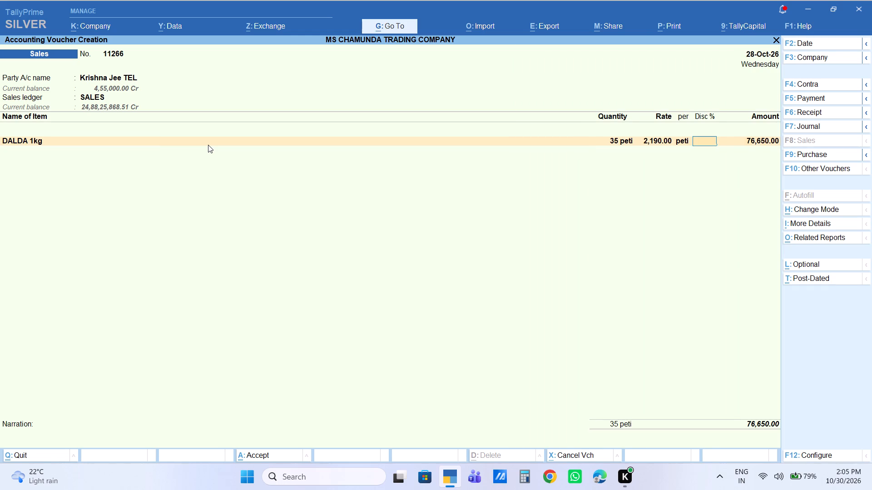
key("Return")
Add 15 peti of Dalda 500ml Peti at a rate of 2,205 to sales voucher 11266.
type("DALDA")
key("Down")
key("Down")
key("Down")
key("Down")
key("Up")
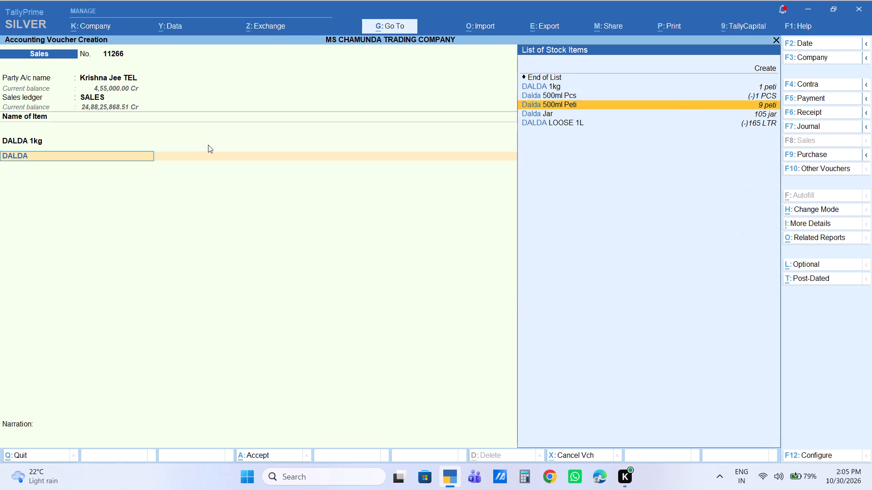
key("Up")
key("Up")
key("Down")
key("Down")
key("Return")
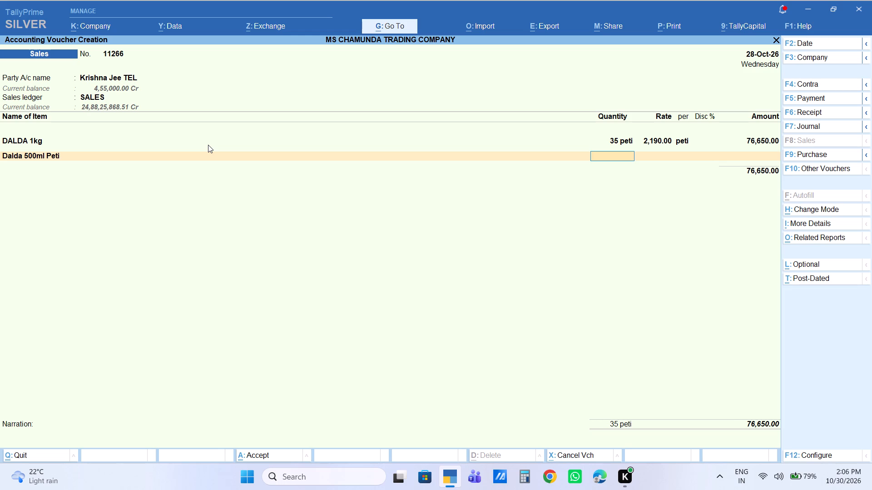
type("15")
key("Return")
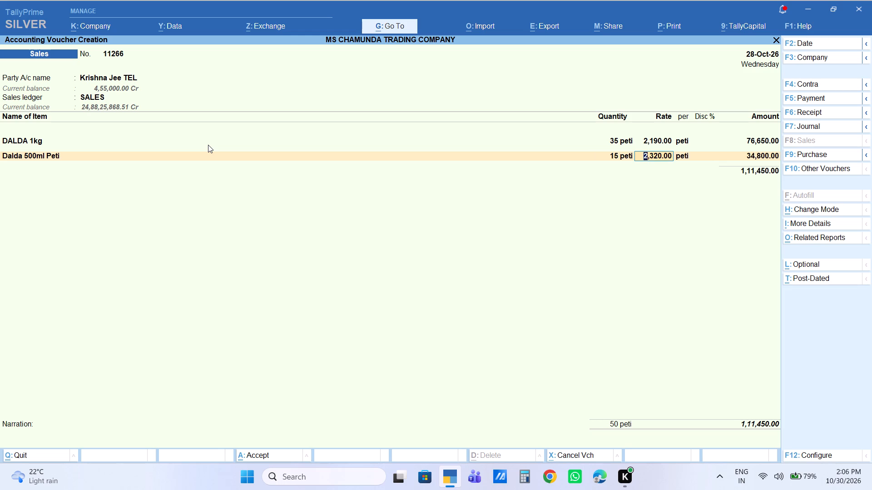
type("2205")
key("Return")
key("Return")
key("Return")
key("Return")
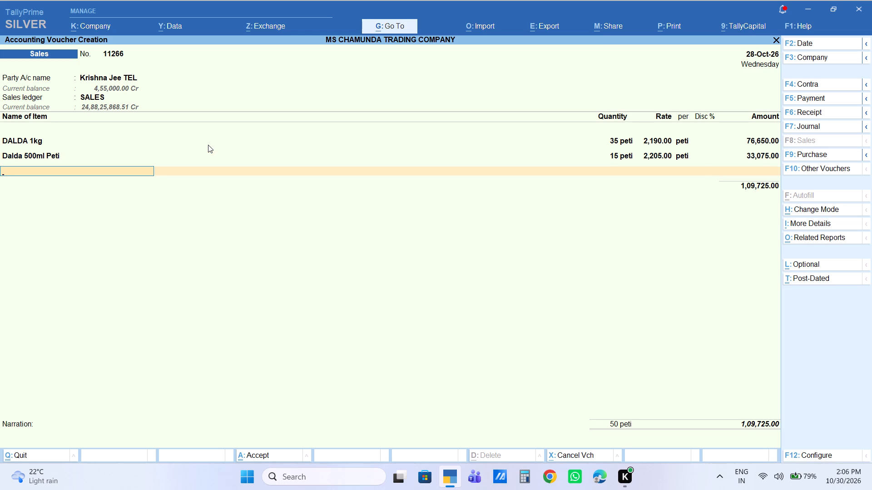
End the item list and accept sales voucher 11266 with its default New Ref bill details and no narration.
key("Return")
key("Return")
key("Return")
key("Return")
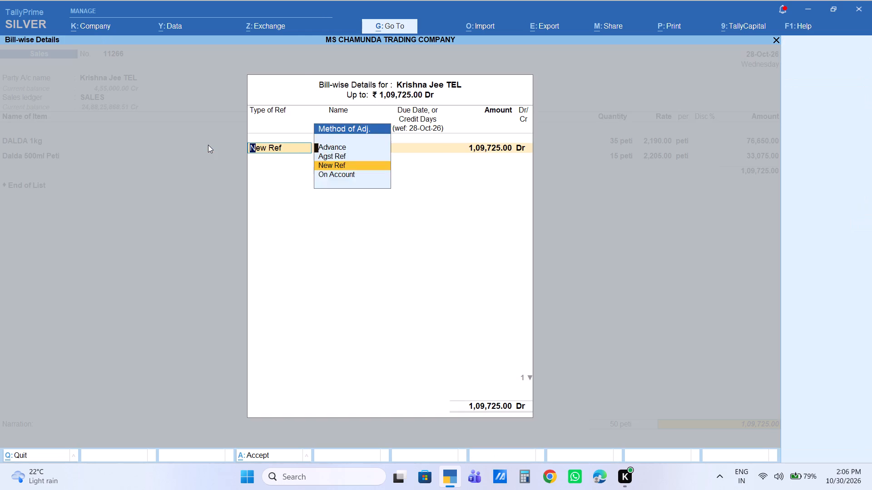
key("Return")
key("Return")
key("Return")
key("Return")
key("Return")
key("Return")
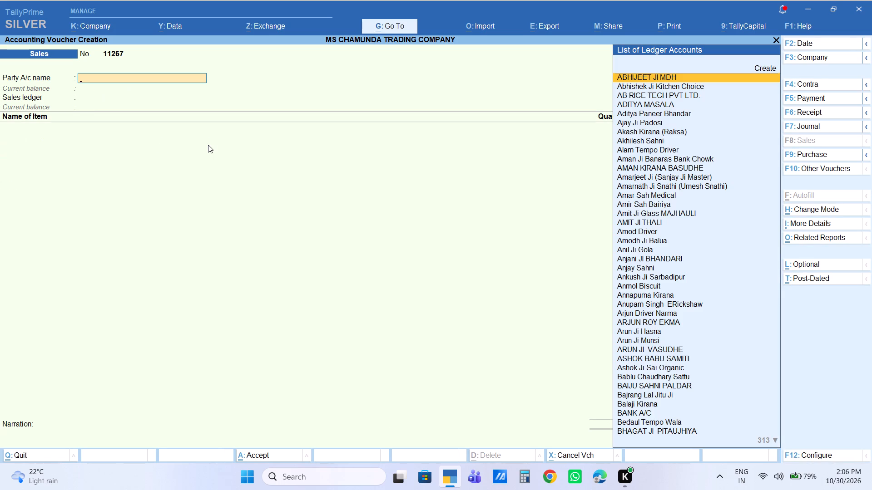
In sales voucher 11267, set the party to the first ledger whose name begins with RAJESH and the sales ledger to SALES.
type("RAJES")
key("Down")
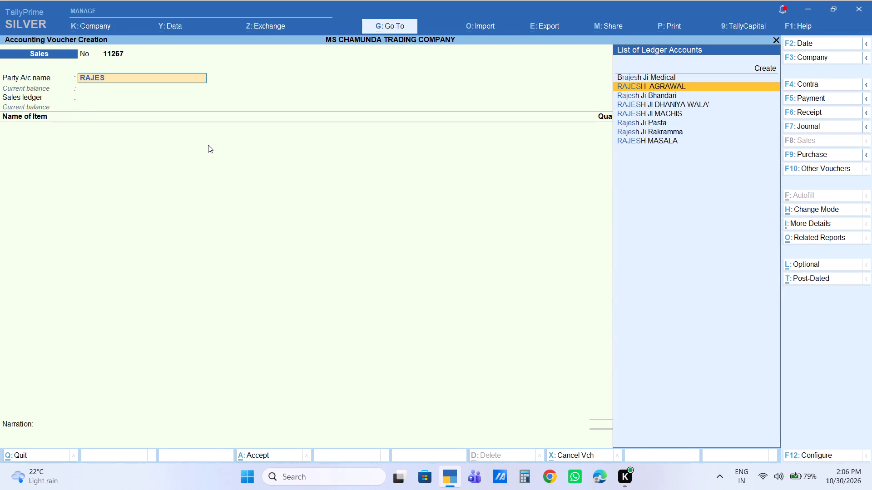
key("Return")
key("Return")
key("Return")
key("Return")
key("Return")
key("Return")
key("Return")
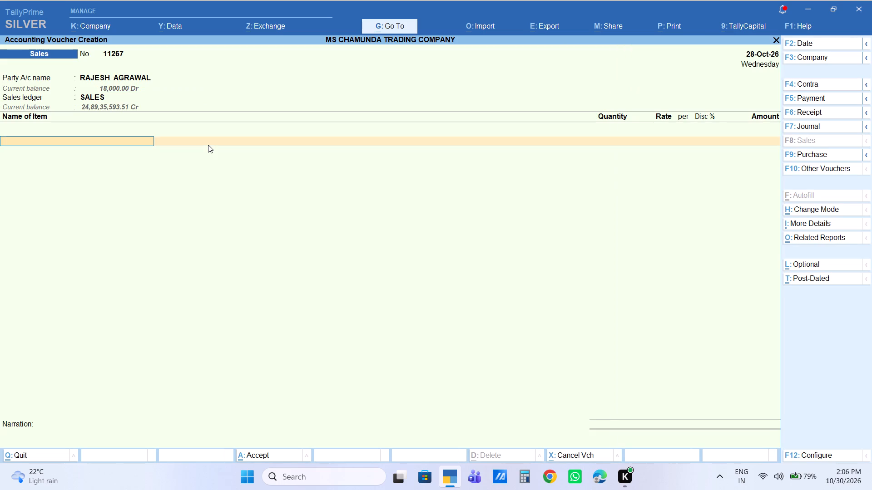
Add 150 bags of CHINI SF 50kg at a rate of 2,975 to sales voucher 11267.
type("SF")
key("Return")
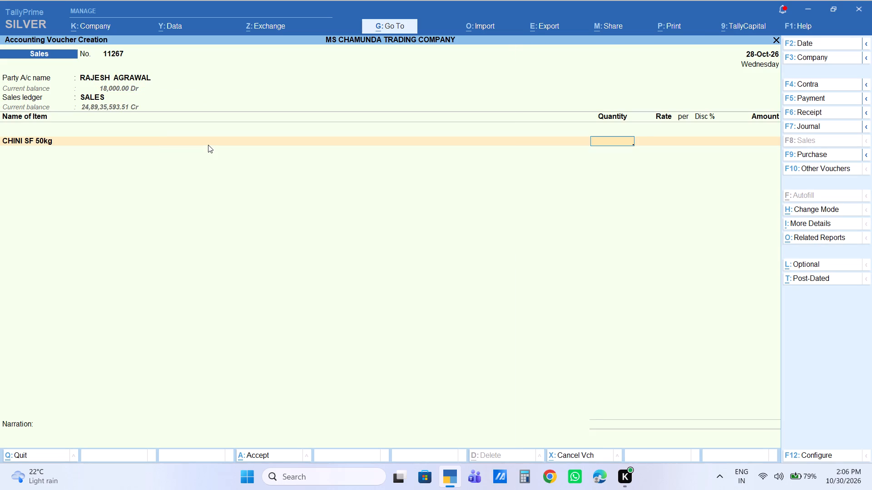
type("150")
key("Return")
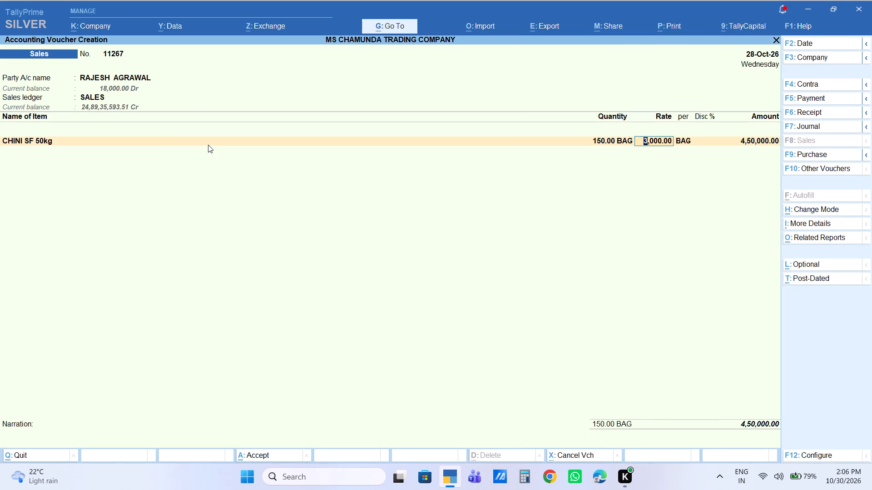
key("Return")
key("Return")
key("Return")
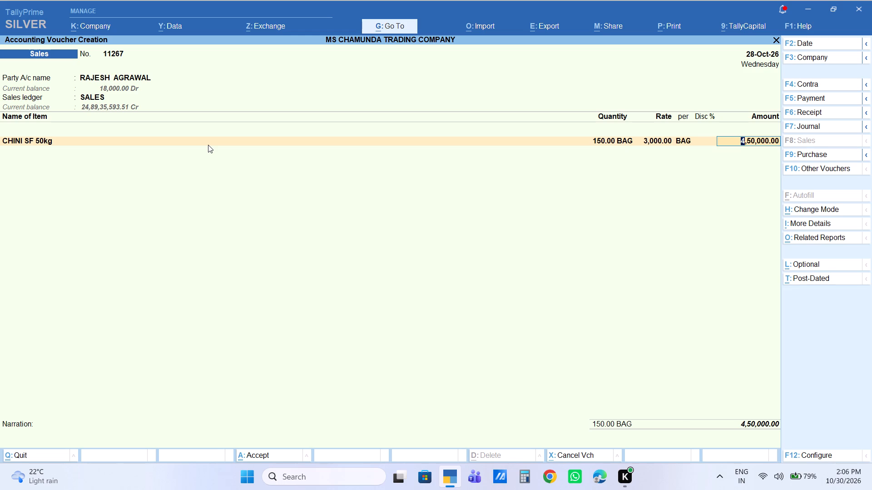
key("BackSpace")
key("BackSpace")
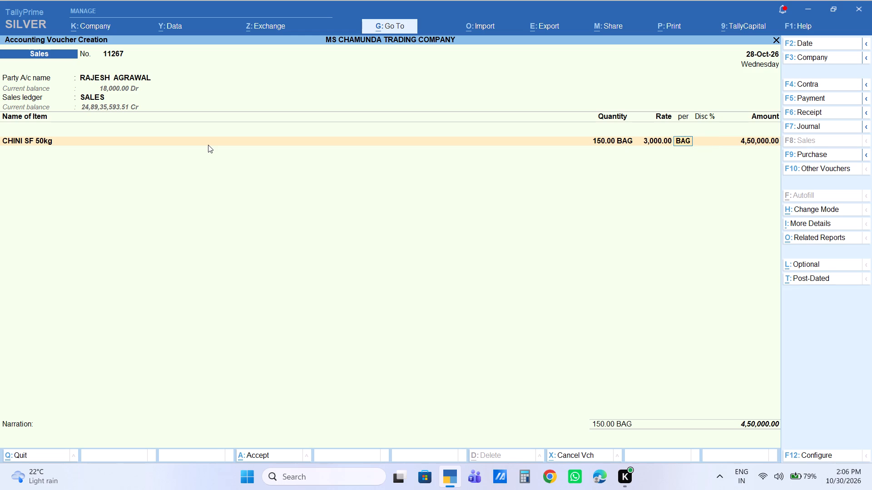
key("BackSpace")
type("2975")
key("Return")
key("Return")
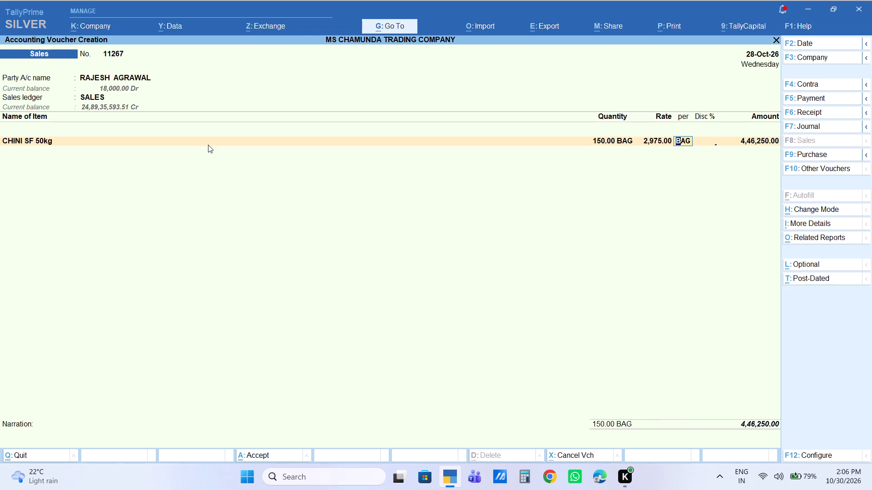
key("Return")
key("Return")
End the item list and accept sales voucher 11267 with its default New Ref bill details and no narration.
key("Return")
key("Return")
key("Return")
key("Return")
key("Return")
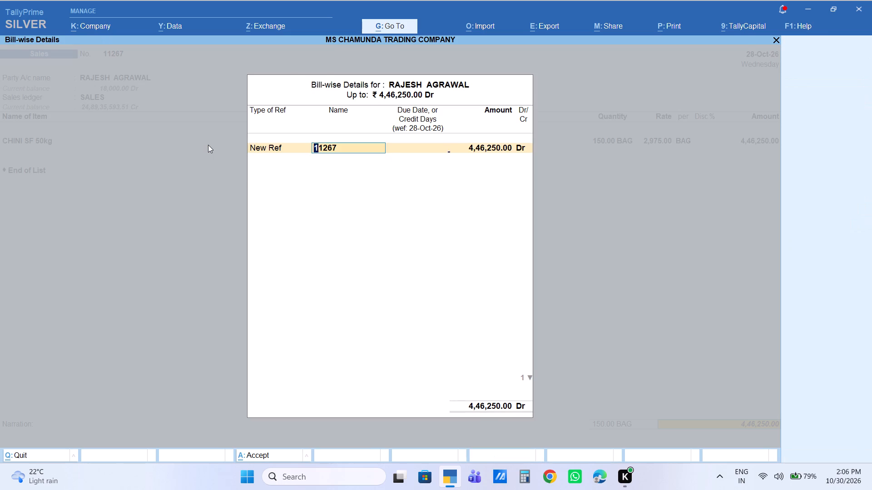
key("Return")
key("Return")
key("Return")
key("Return")
key("Return")
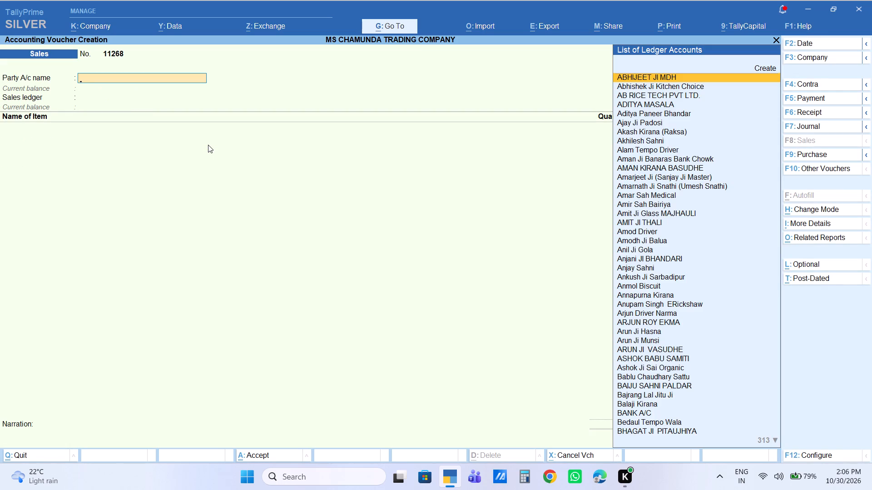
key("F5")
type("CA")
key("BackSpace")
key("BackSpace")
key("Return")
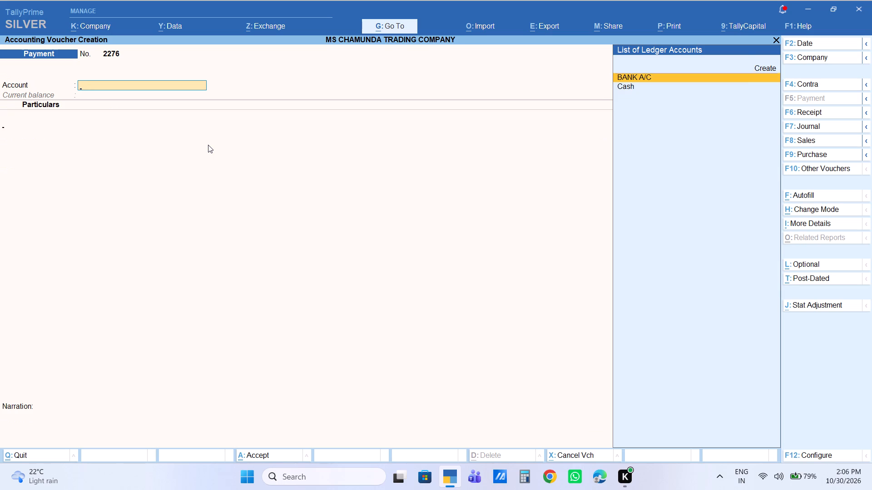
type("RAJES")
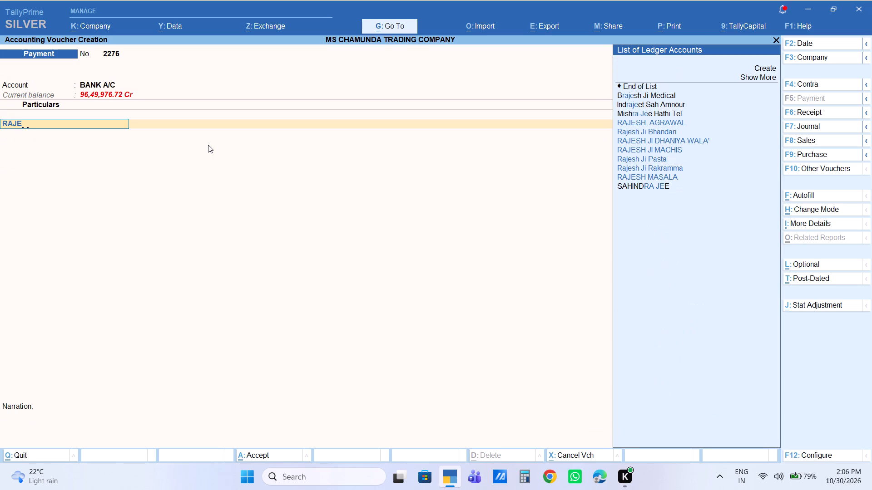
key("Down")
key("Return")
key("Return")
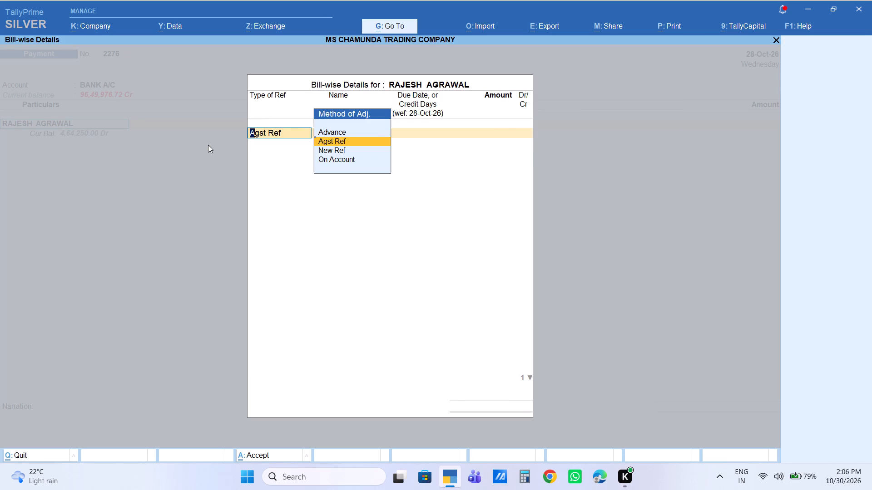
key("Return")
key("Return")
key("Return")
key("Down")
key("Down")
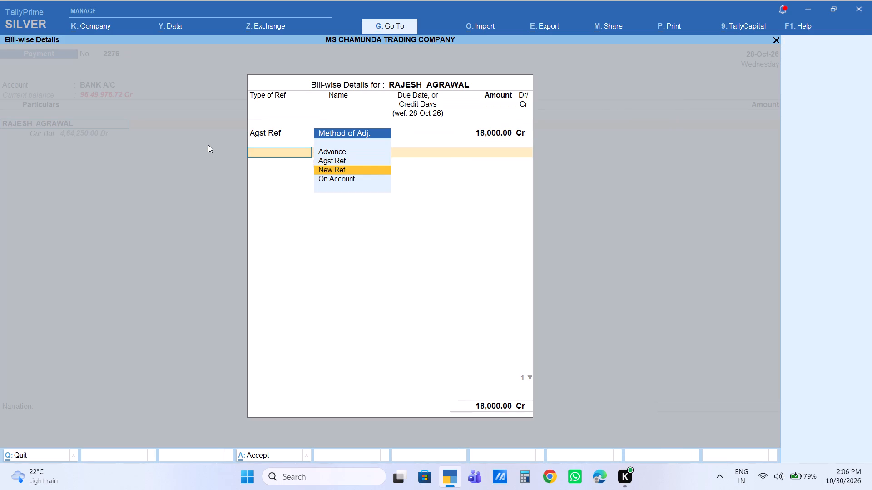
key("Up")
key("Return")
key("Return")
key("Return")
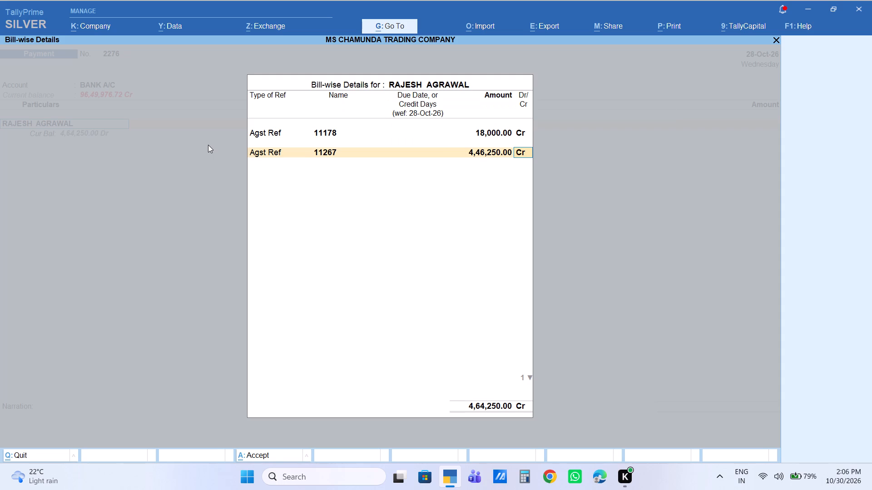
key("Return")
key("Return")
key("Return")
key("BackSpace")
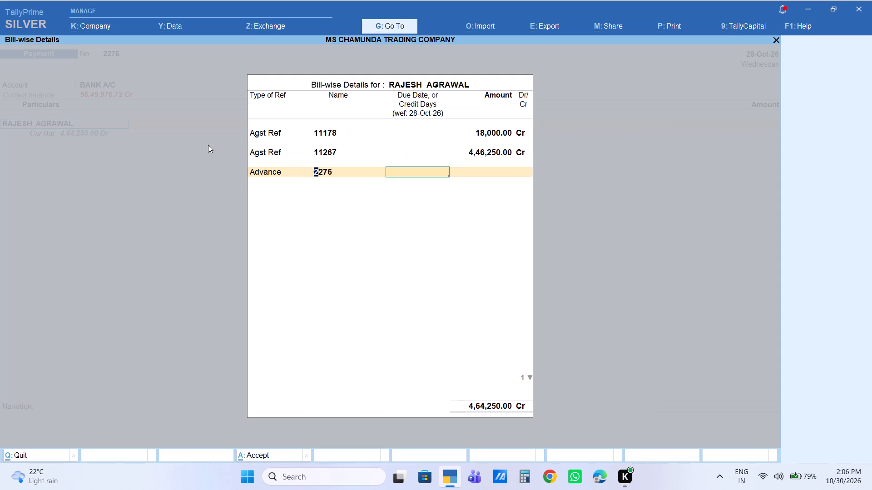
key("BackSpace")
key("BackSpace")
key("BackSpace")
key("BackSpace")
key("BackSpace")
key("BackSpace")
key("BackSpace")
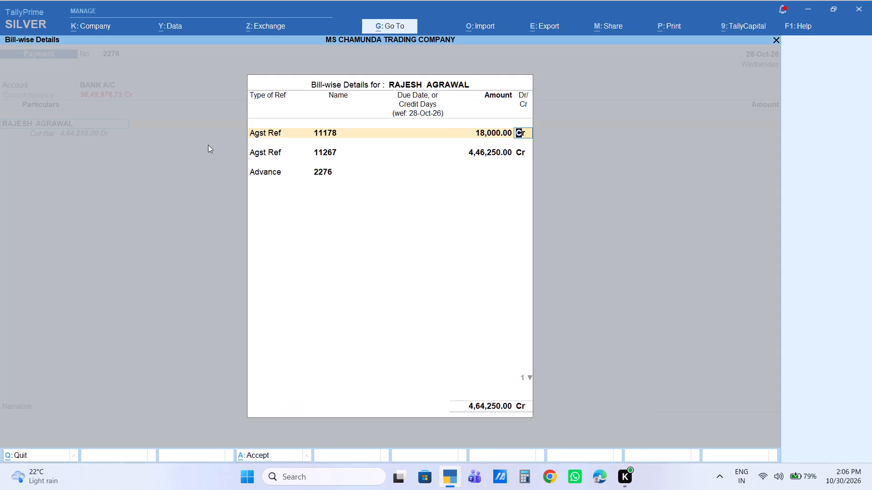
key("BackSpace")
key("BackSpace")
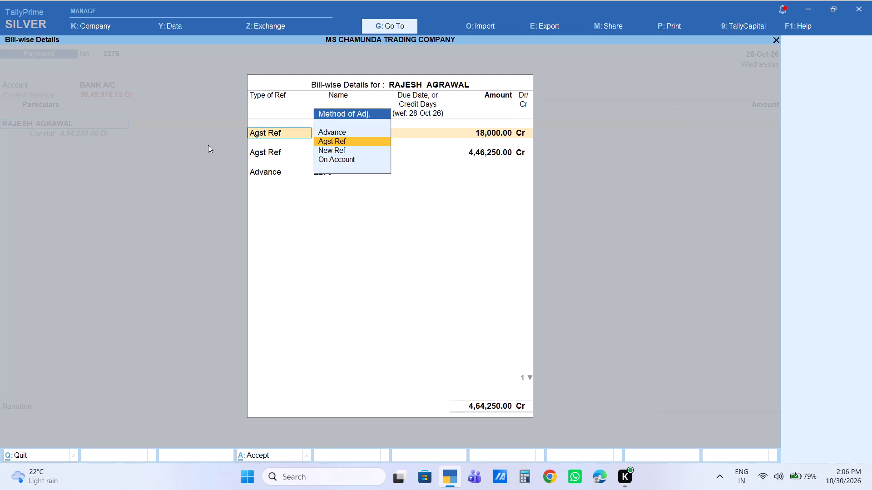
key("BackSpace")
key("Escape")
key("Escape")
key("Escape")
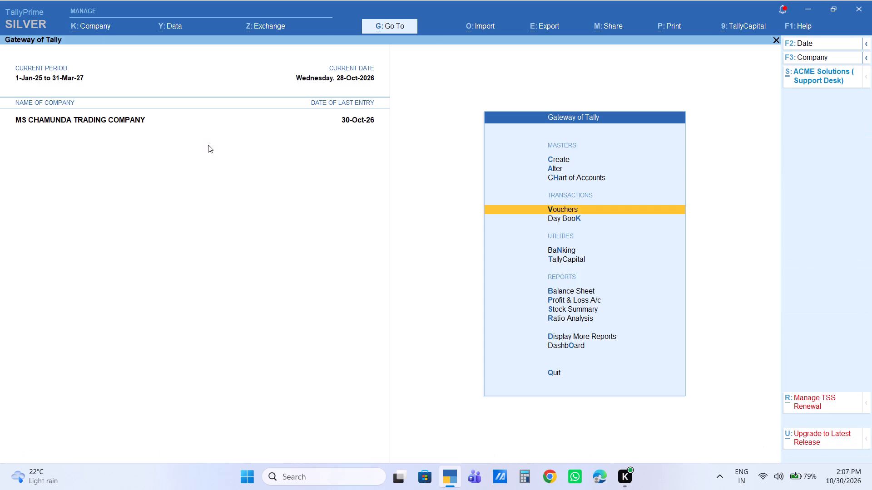
Reopen voucher creation for MS CHAMUNDA TRADING COMPANY from the Gateway of Tally.
key("Return")
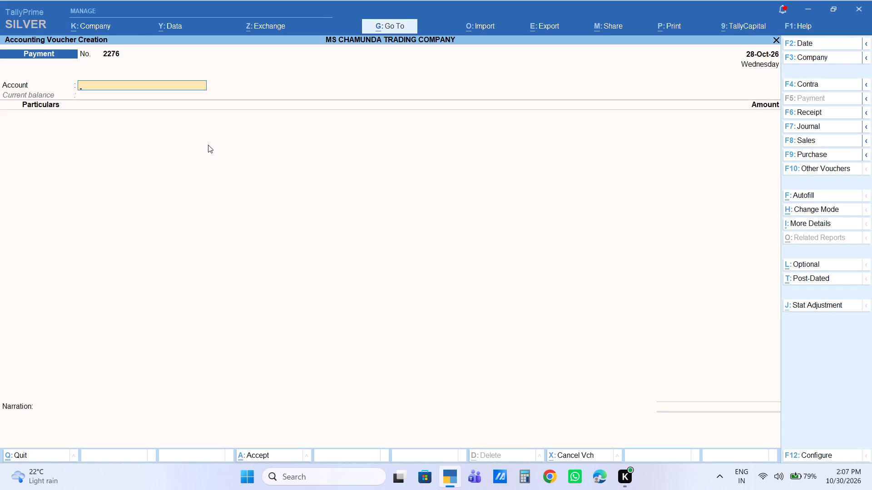
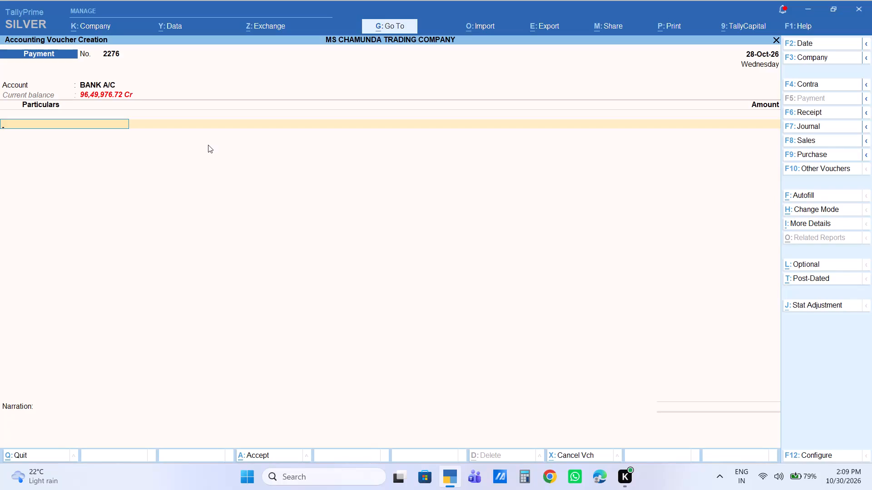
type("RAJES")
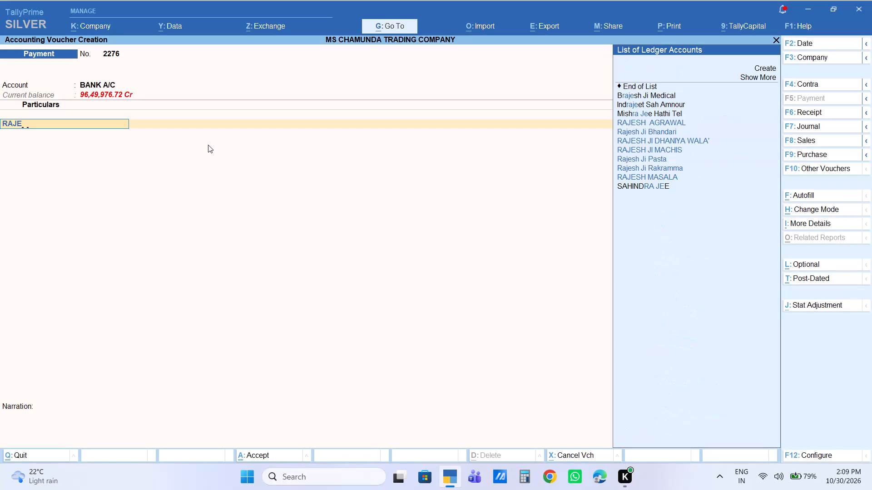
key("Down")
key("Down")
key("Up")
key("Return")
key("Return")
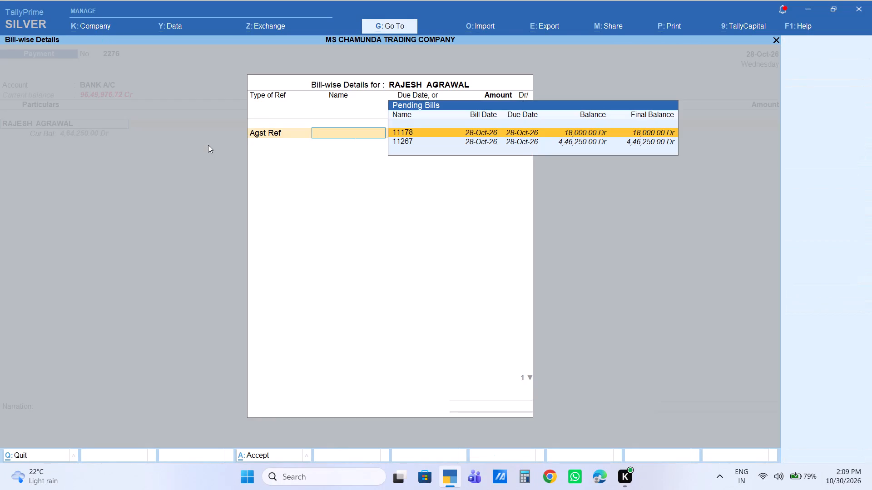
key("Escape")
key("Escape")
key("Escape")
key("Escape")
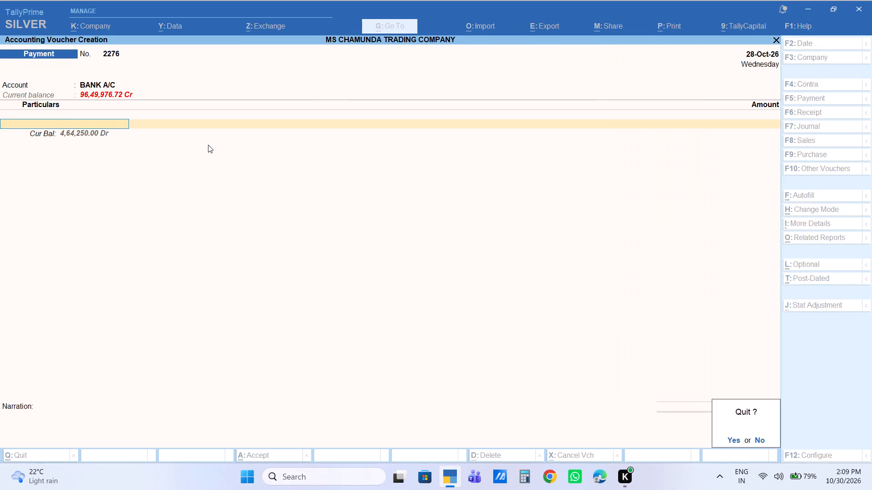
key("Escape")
type("DALRAJES")
key("Down")
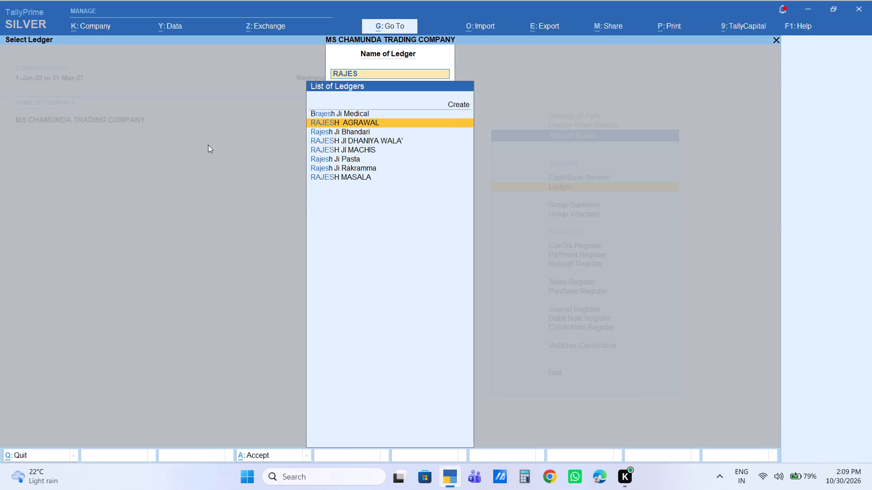
key("Return")
key("Down")
key("Down")
key("Down")
key("Down")
key("Down")
key("Down")
key("Down")
key("Down")
key("Down")
key("Down")
key("Down")
key("Down")
key("Down")
key("Down")
key("Down")
key("Down")
key("Down")
key("Down")
key("Down")
key("Down")
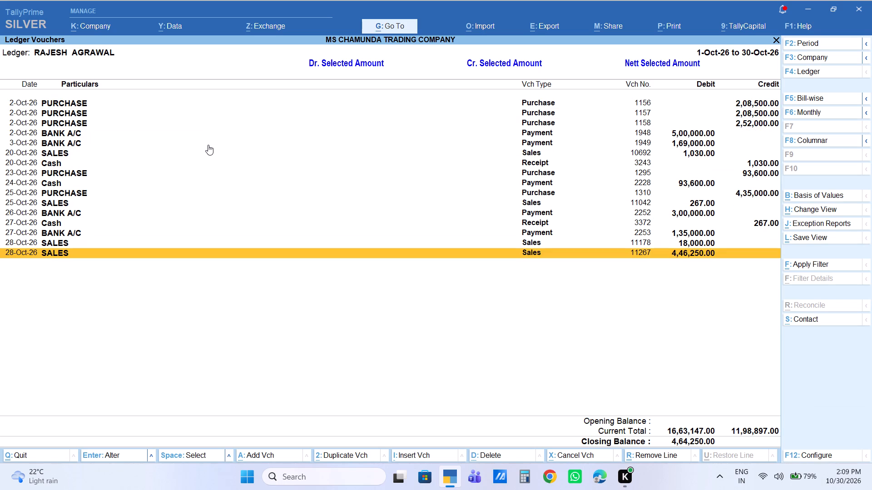
key("Return")
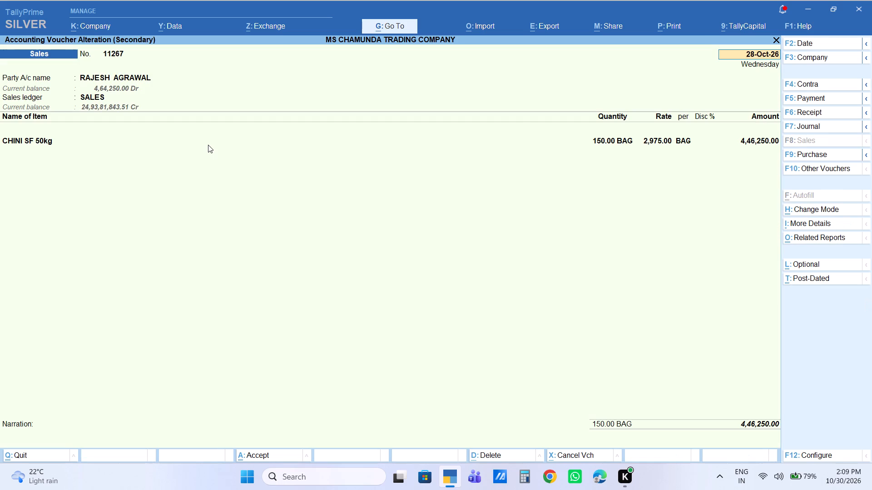
Convert sales voucher 11267 to a Purchase voucher, keeping the same party, and set its purchase ledger to PURCHASE.
key("Return")
key("Return")
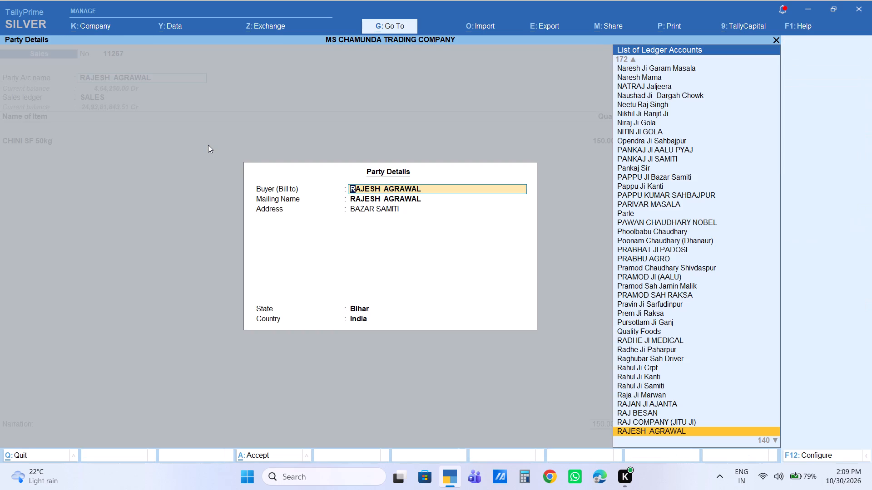
key("BackSpace")
key("F9")
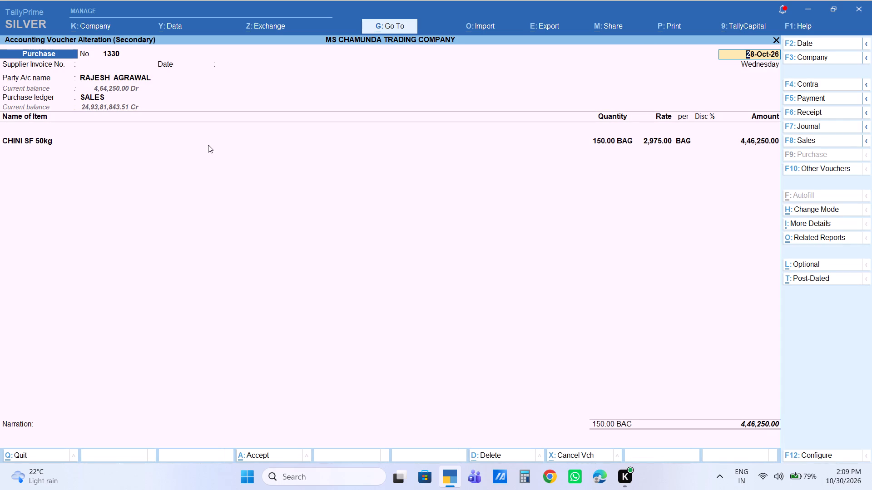
key("Return")
key("Return")
key("Return")
key("Return")
key("Return")
key("Return")
key("Return")
key("Return")
key("Return")
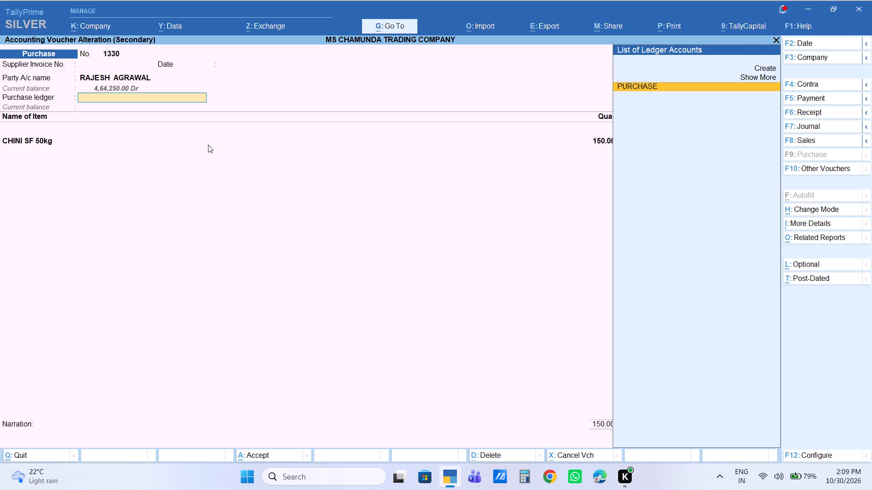
key("Return")
Keep the CHINI SF 50kg item line and the bill details as they are and accept the converted purchase voucher.
key("Return")
key("Return")
key("Return")
key("Return")
key("Return")
key("Return")
key("Return")
key("Return")
key("Return")
key("Return")
key("Return")
key("Return")
key("Return")
key("Return")
key("Return")
key("Return")
key("Return")
key("Return")
key("Return")
key("Return")
key("Return")
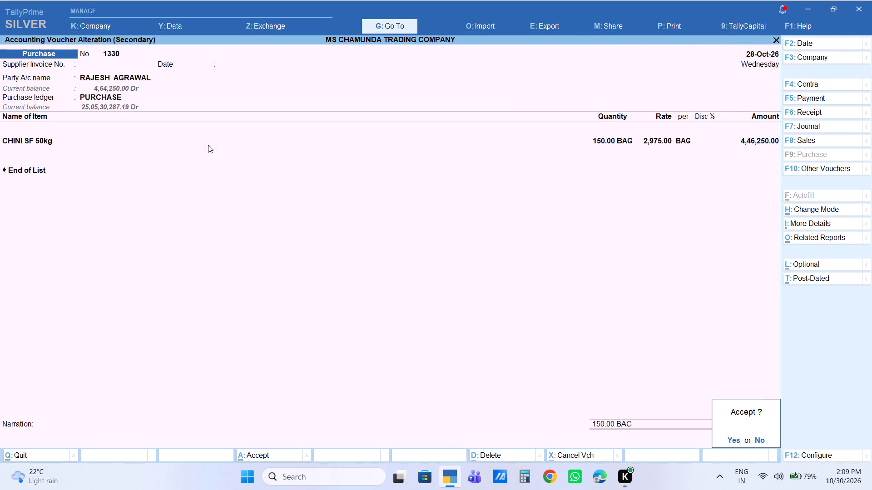
key("Escape")
key("Escape")
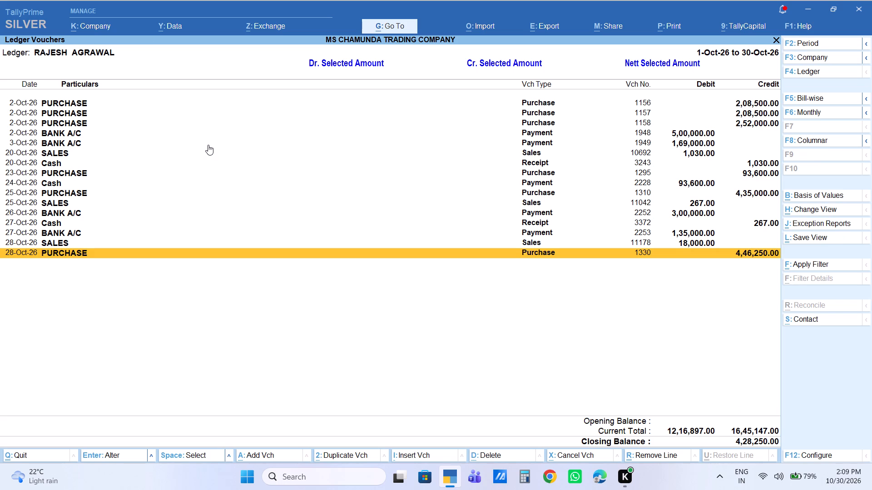
Return to the Gateway of Tally and open the Day Book for 28-Oct-26.
key("Escape")
key("Escape")
key("Escape")
key("Escape")
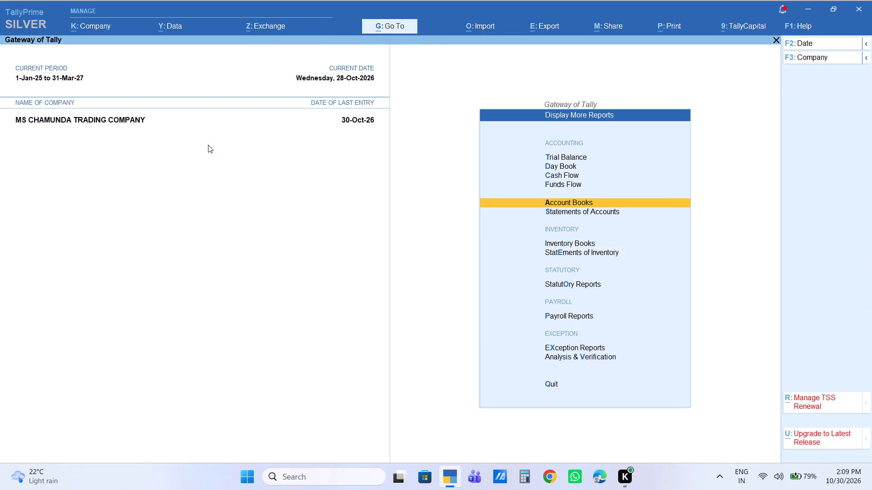
key("Escape")
key("Up")
key("Up")
key("Up")
key("Up")
key("Up")
key("Up")
key("Up")
key("Up")
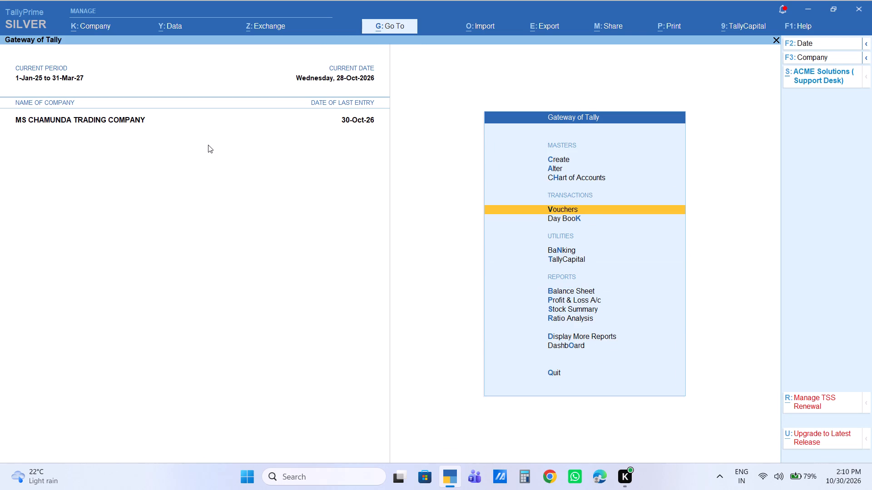
key("Down")
key("Return")
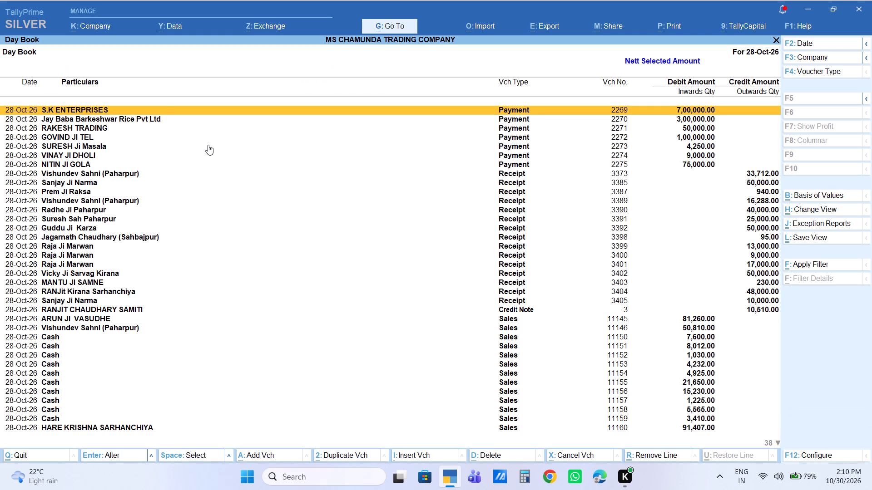
Open sales voucher 11266 from the Day Book, convert it to a Purchase voucher and set its purchase ledger to PURCHASE.
key("Down")
key("Down")
key("Down")
key("Down")
key("Down")
key("Down")
key("Down")
key("Down")
key("Down")
key("Down")
key("Down")
key("Down")
key("Down")
key("Down")
key("Down")
key("Down")
key("Down")
key("Down")
key("Down")
key("Down")
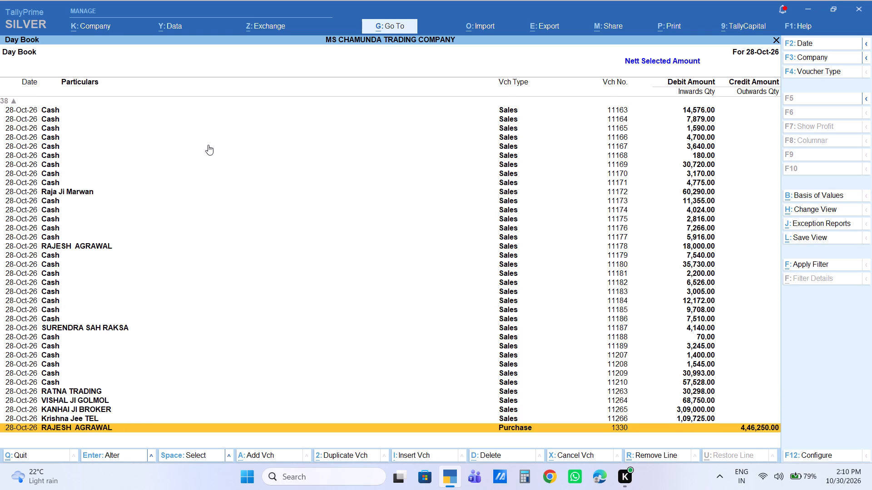
key("Up")
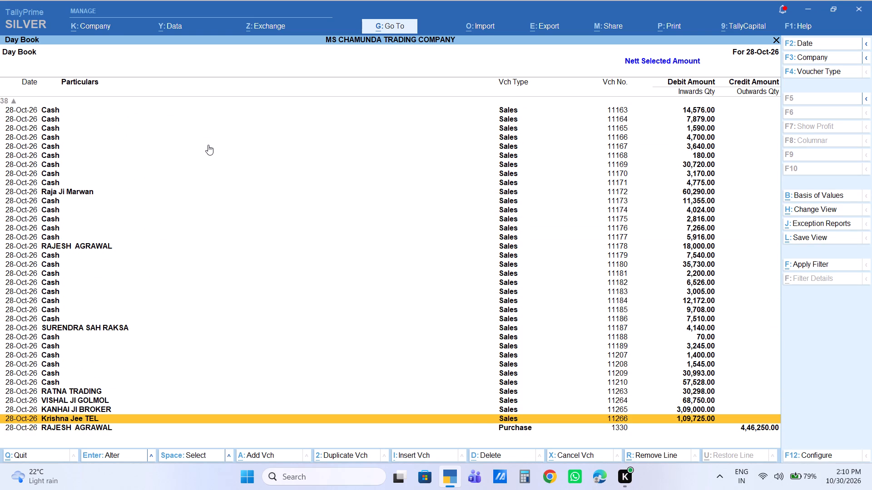
key("Return")
key("F9")
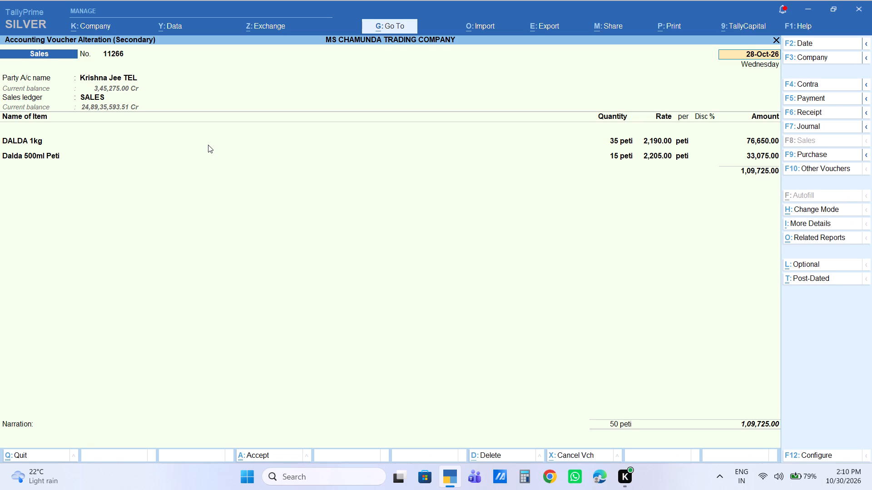
key("Return")
key("Return")
key("Return")
key("Return")
key("Return")
key("Return")
key("Return")
key("Return")
key("Return")
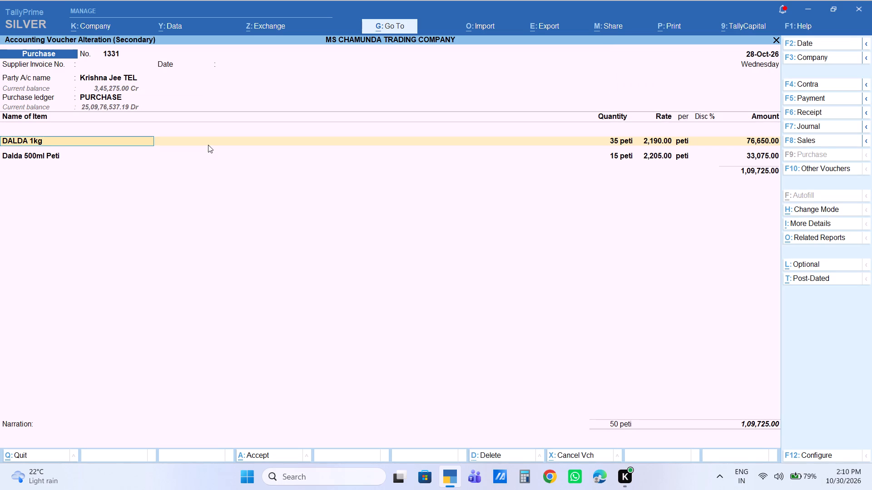
Keep the DALDA 1kg and Dalda 500ml Peti lines and New Ref 11266, and accept the converted purchase voucher.
key("Return")
key("Return")
key("Return")
key("Return")
key("Return")
key("Return")
key("Return")
key("Return")
key("Return")
key("Return")
key("Return")
key("Return")
key("Return")
key("Return")
key("Return")
key("Return")
key("Return")
key("Return")
key("Return")
key("Return")
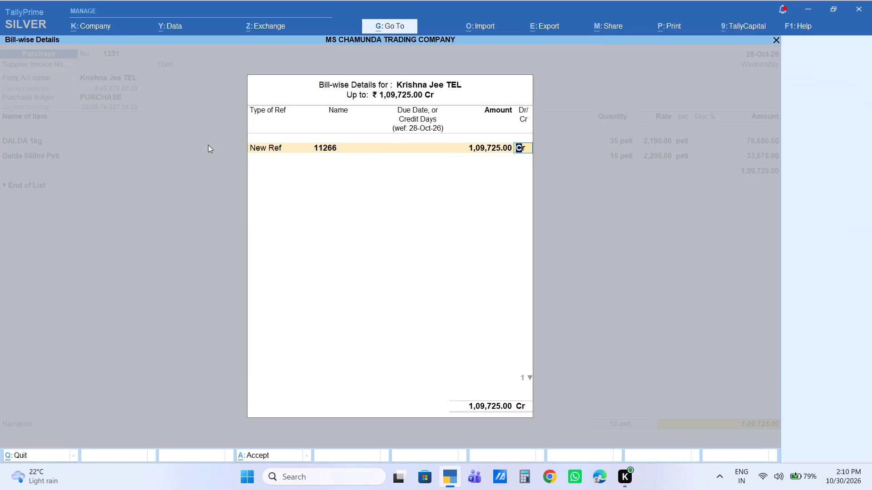
key("Return")
Open sales voucher 11265 from the Day Book, convert it to a Purchase voucher and set its purchase ledger to PURCHASE.
key("Up")
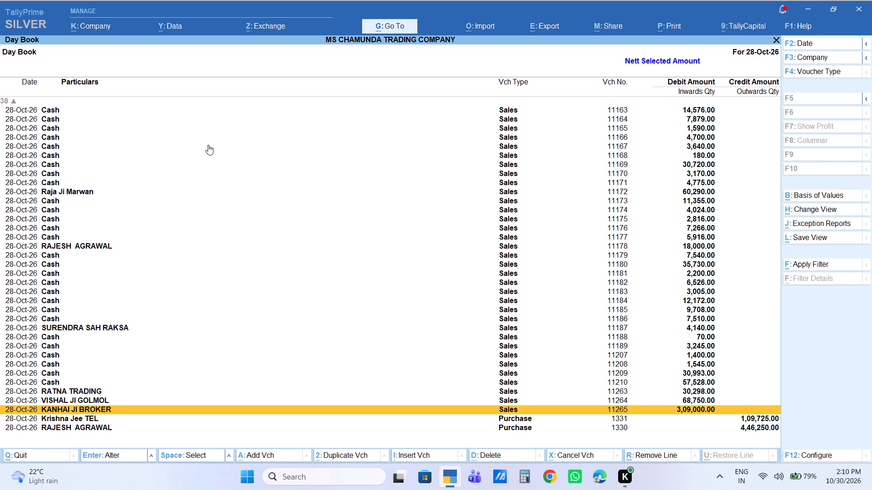
key("Return")
key("F9")
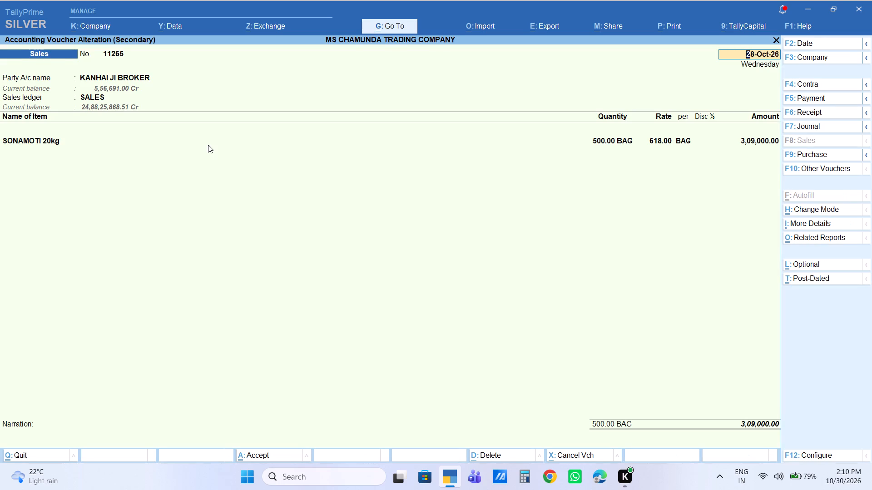
key("Return")
key("Return")
key("Return")
key("Return")
key("Return")
key("Return")
key("Return")
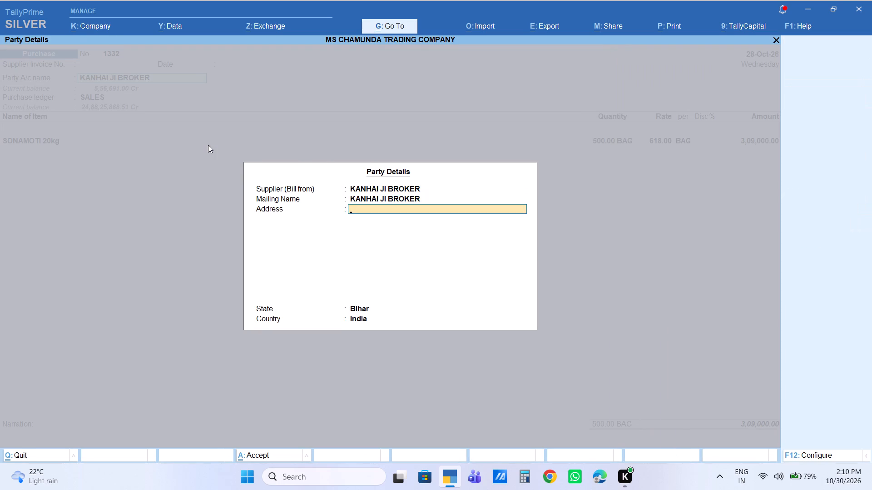
key("Return")
key("Return")
Keep the SONAMOTI 20kg item line and New Ref 11265 for 3,09,000.00 Cr, and accept the converted purchase voucher.
key("Return")
key("Return")
key("Return")
key("Return")
key("Return")
key("Return")
key("Return")
key("Return")
key("Return")
key("Return")
key("Return")
key("Return")
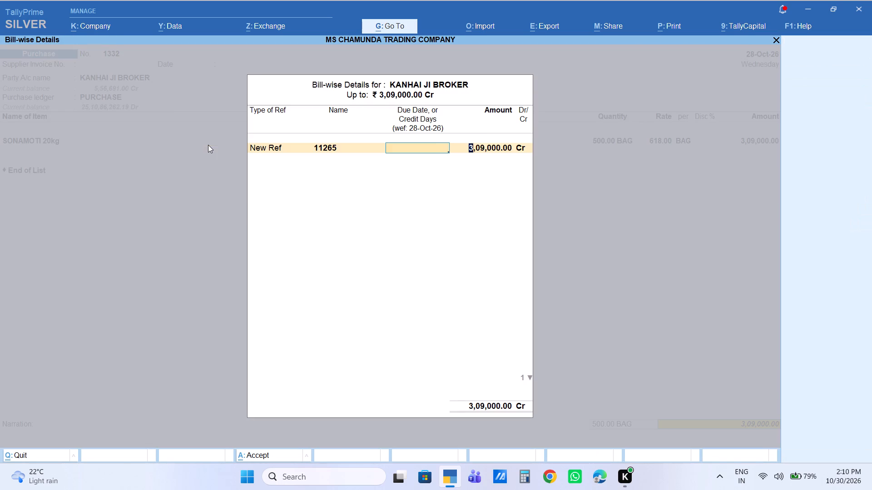
key("Return")
key("Return")
key("Return")
key("Return")
key("Return")
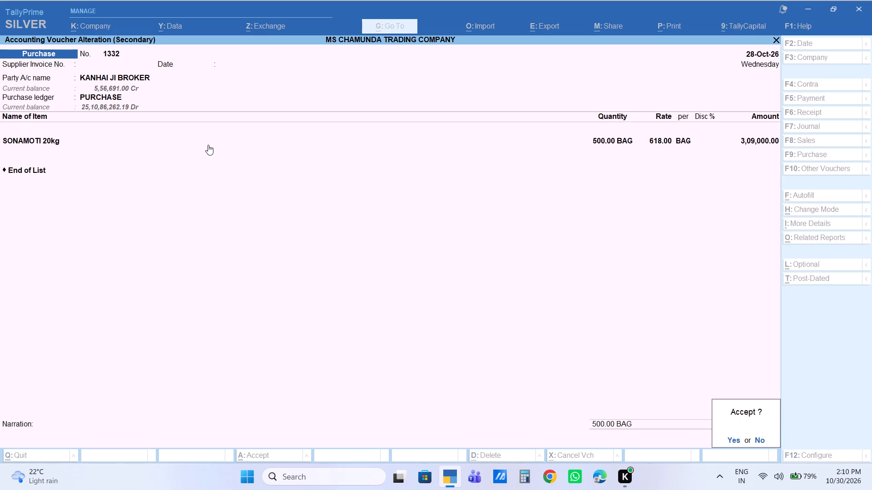
Open sales voucher 11264 from the Day Book, convert it to a Purchase voucher and set its purchase ledger to PURCHASE.
key("Down")
key("Down")
key("Up")
key("Up")
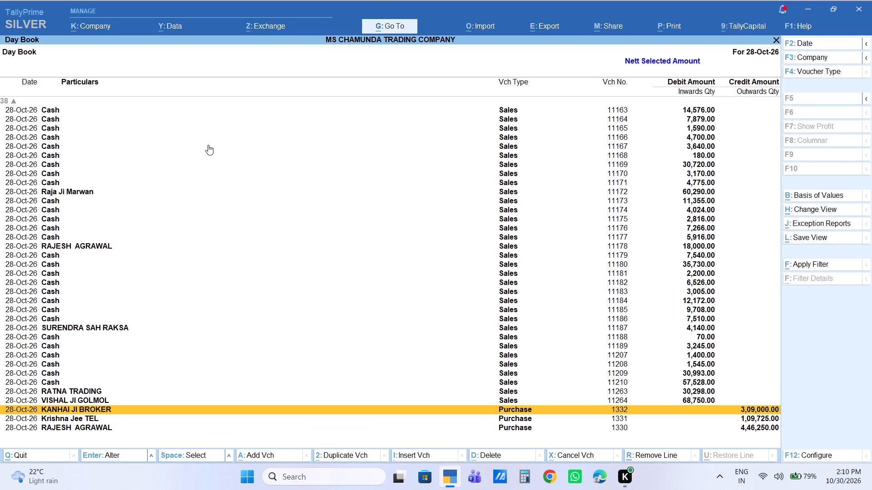
key("Up")
key("Return")
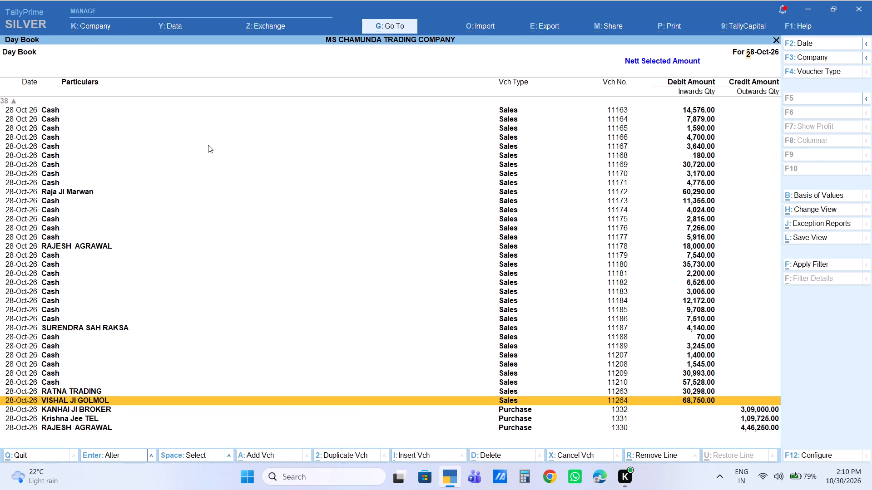
key("F9")
key("Return")
key("Return")
key("Return")
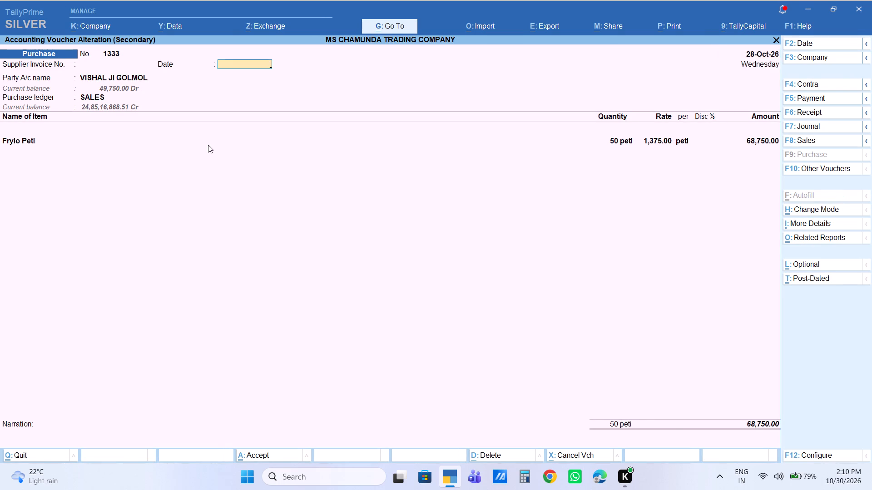
key("Return")
key("Return")
key("Return")
key("Return")
key("Return")
key("Return")
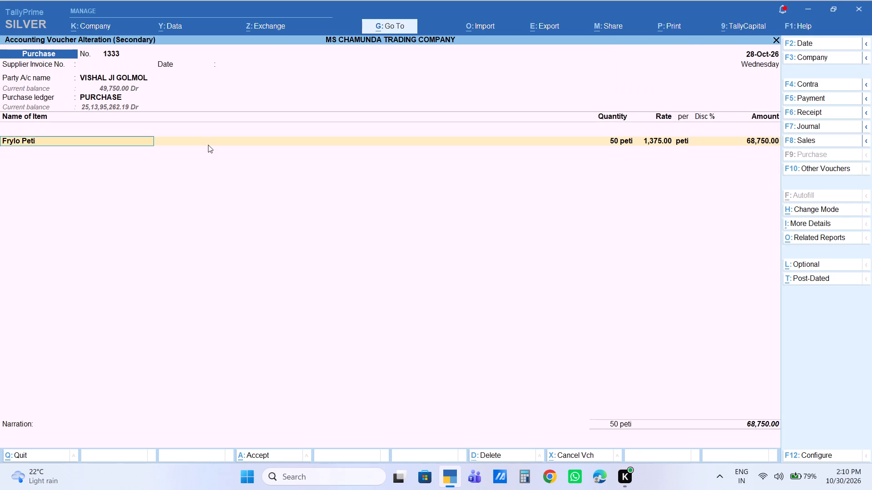
Keep the Frylo Peti item line and the bill details as they are, and accept the converted purchase voucher.
key("Return")
key("Return")
key("Return")
key("Return")
key("Return")
key("Return")
key("Return")
key("Return")
key("Return")
key("Return")
key("Return")
key("Return")
key("Return")
key("Return")
key("Return")
key("Return")
key("Return")
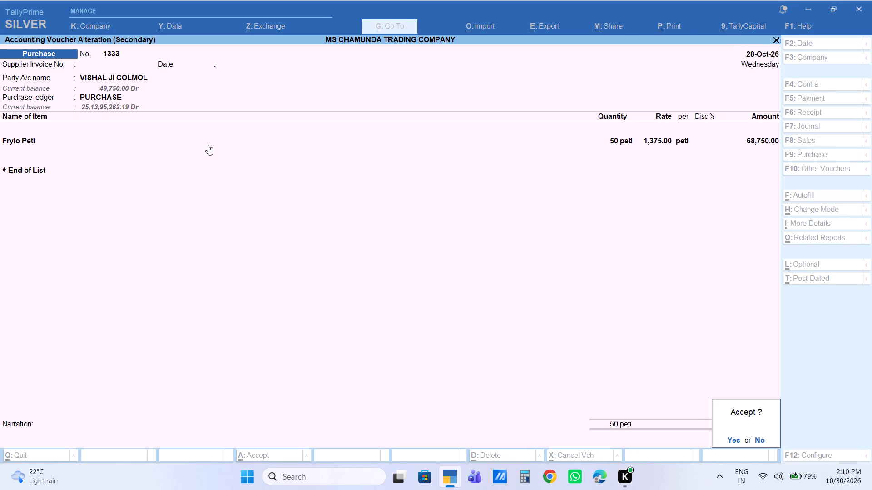
Open RATNA TRADING's sales voucher 11263 from the Day Book, convert it to a Purchase voucher and set its purchase ledger to PURCHASE.
key("Up")
key("Return")
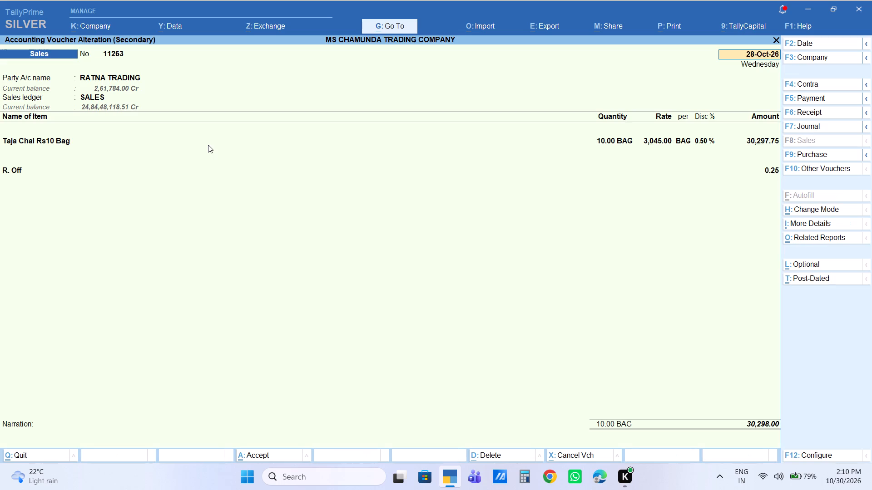
key("F9")
key("Return")
key("Return")
key("Return")
key("Return")
key("Return")
key("Return")
key("Return")
key("Return")
key("Return")
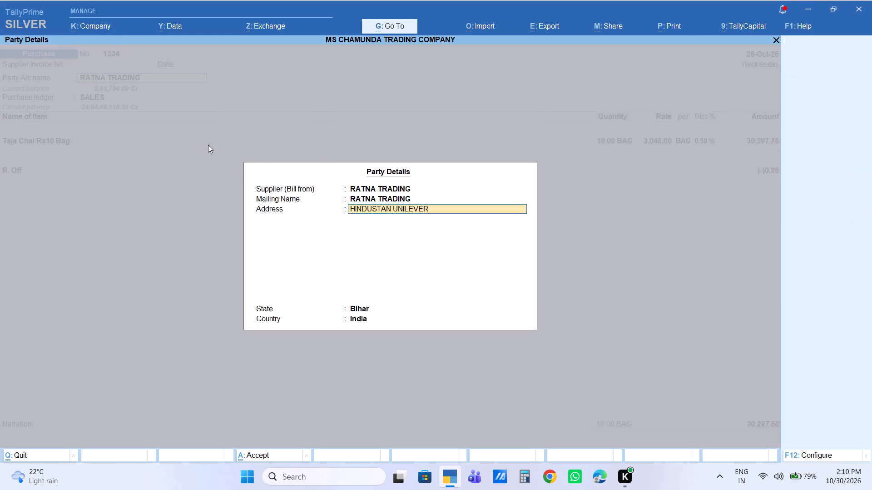
key("Return")
key("Return")
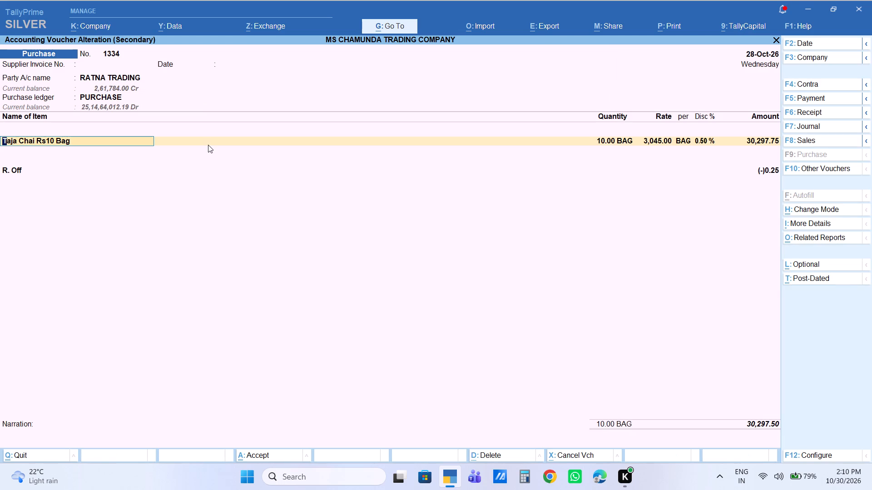
Keep the Taja Chai Rs10 Bag line, the R. Off line and the bill details, and accept the converted purchase voucher.
key("Return")
key("Return")
key("Return")
key("Return")
key("Return")
key("Return")
key("Return")
key("Return")
key("Return")
key("Return")
key("Return")
key("Return")
key("Return")
key("Return")
key("Return")
key("Return")
key("Return")
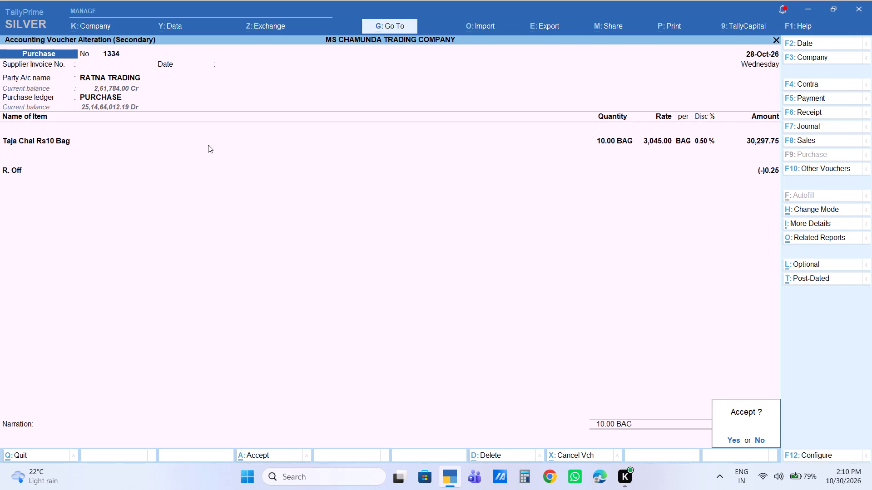
key("Return")
Check the converted purchase vouchers at the end of the 28-Oct-26 Day Book and return to the Gateway of Tally.
key("Up")
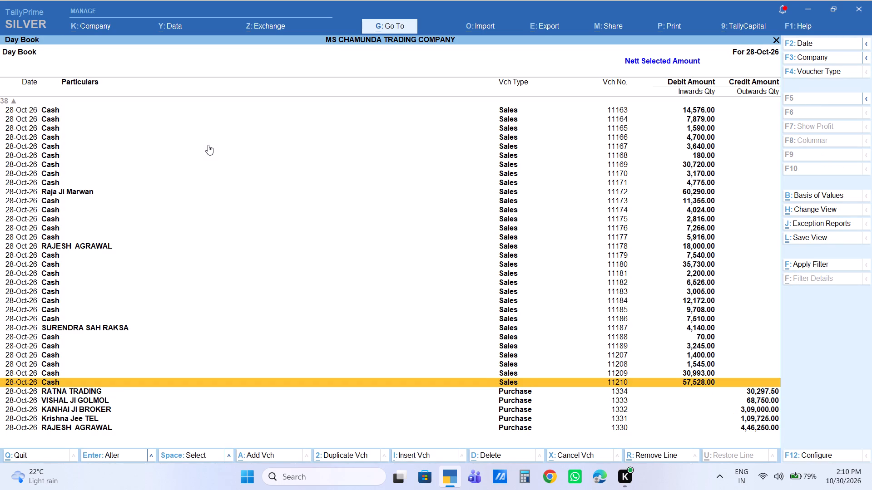
key("Down")
key("Down")
key("Down")
key("Down")
key("Down")
key("Down")
key("Down")
key("Down")
key("Down")
key("Down")
key("Down")
key("Escape")
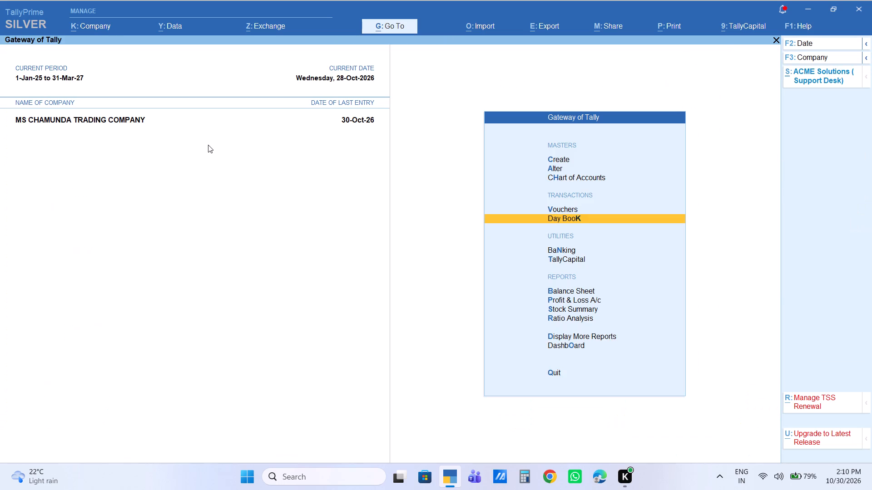
Start a Payment voucher dated 28-Oct-26 from BANK A/C and choose the party of purchase voucher 1330 as the paid ledger.
key("Up")
key("Return")
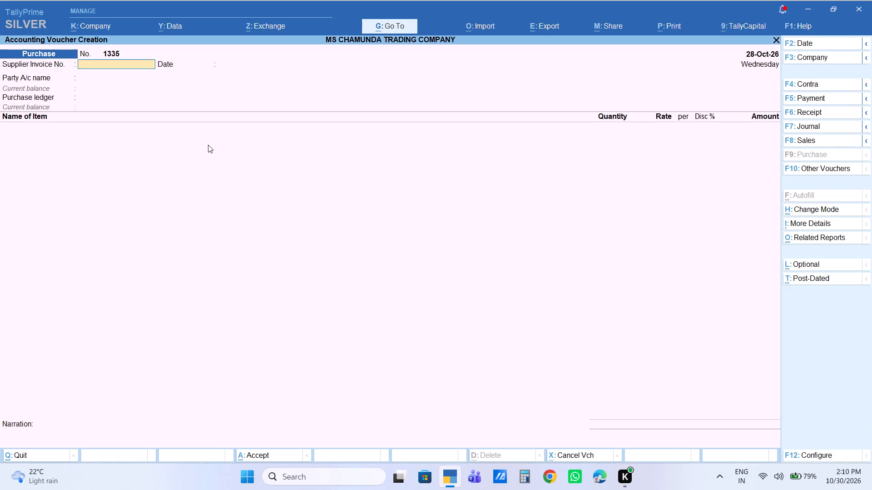
key("F5")
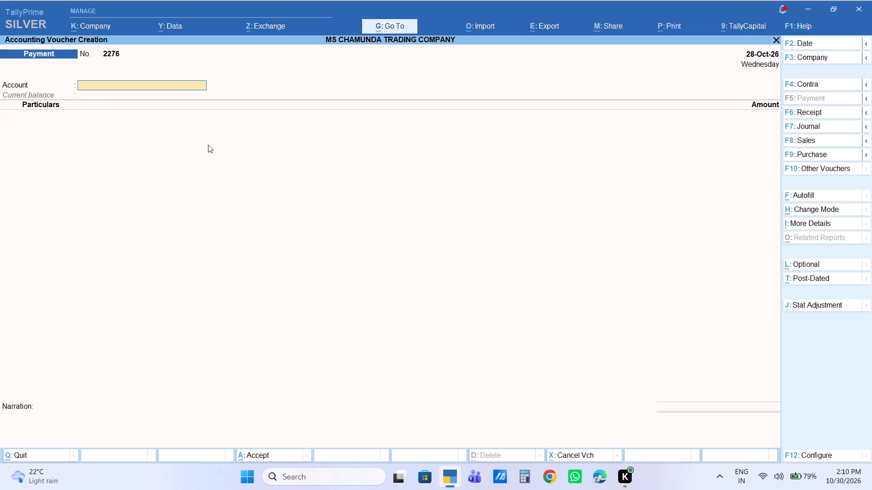
key("Return")
type("RAJES")
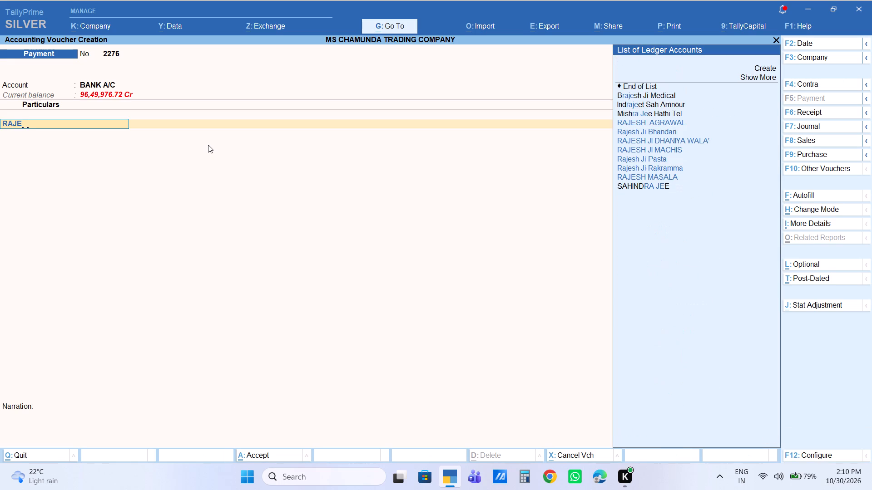
key("Down")
key("Return")
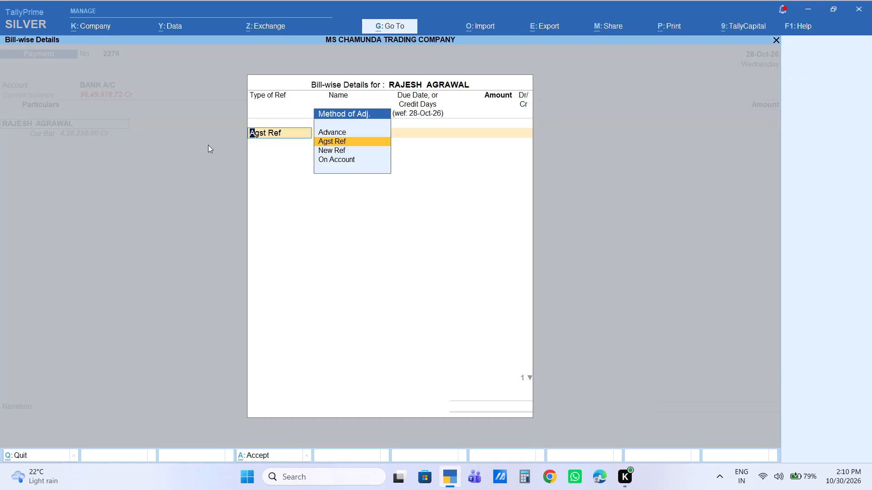
Add bill reference Agst Ref 11178 for 18,000.00 Cr and begin a second bill reference line with Agst Ref.
key("Return")
key("Return")
key("Return")
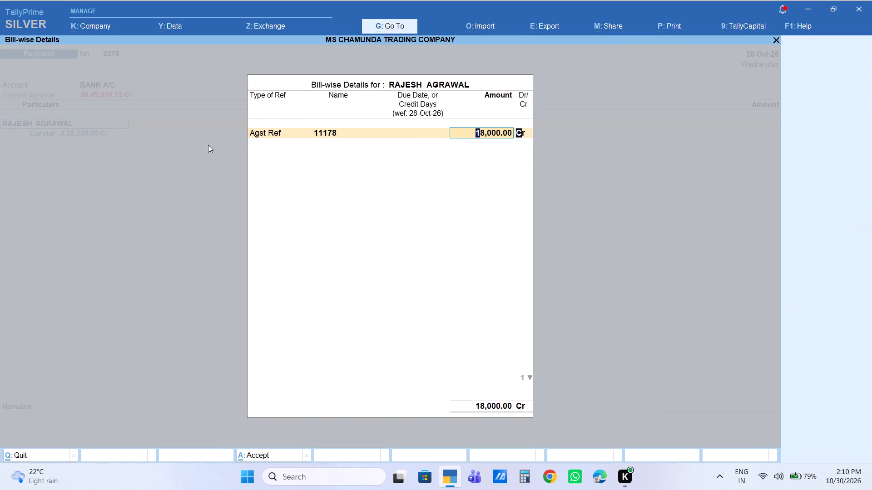
key("Return")
key("Down")
key("Down")
key("Up")
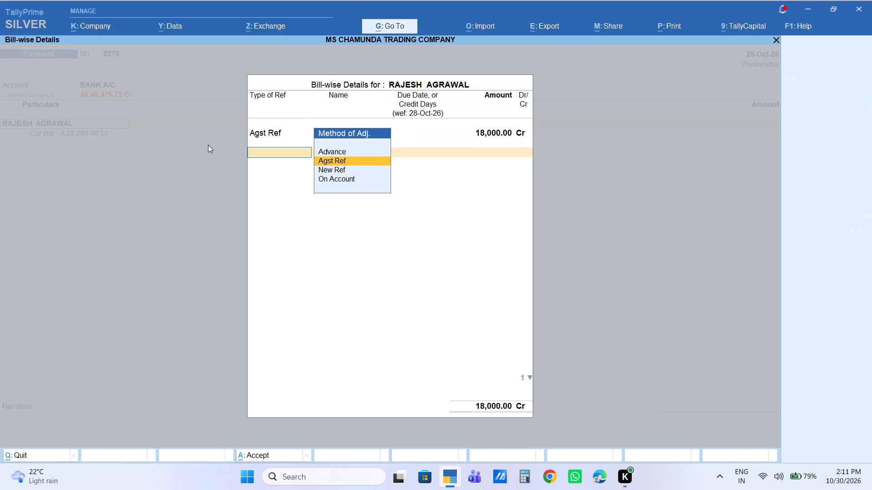
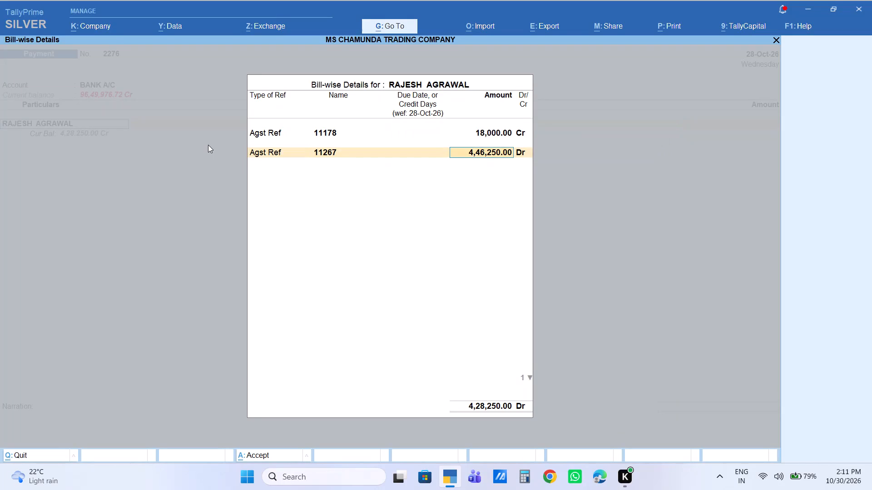
Keep Agst Ref 11267 at 4,46,250.00 Dr, enter the narration NO DUES, and accept the payment voucher.
key("Return")
key("Return")
key("Return")
key("Return")
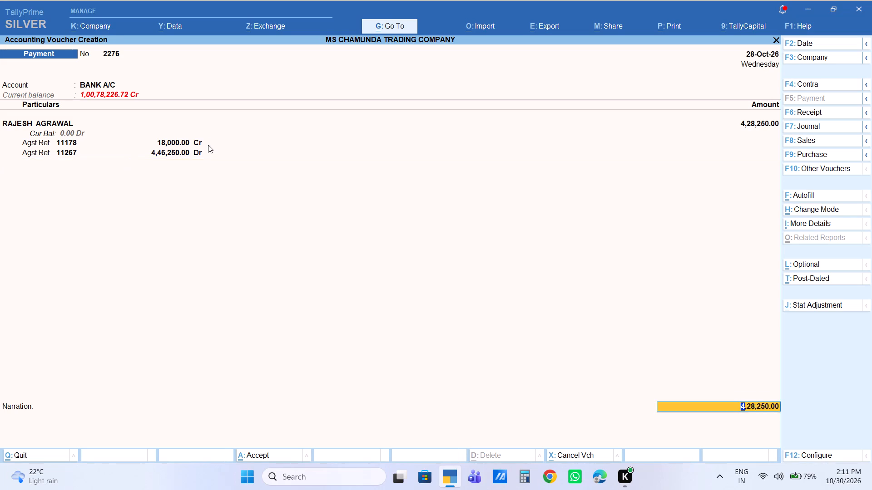
key("Return")
key("Return")
key("Return")
key("Return")
key("Return")
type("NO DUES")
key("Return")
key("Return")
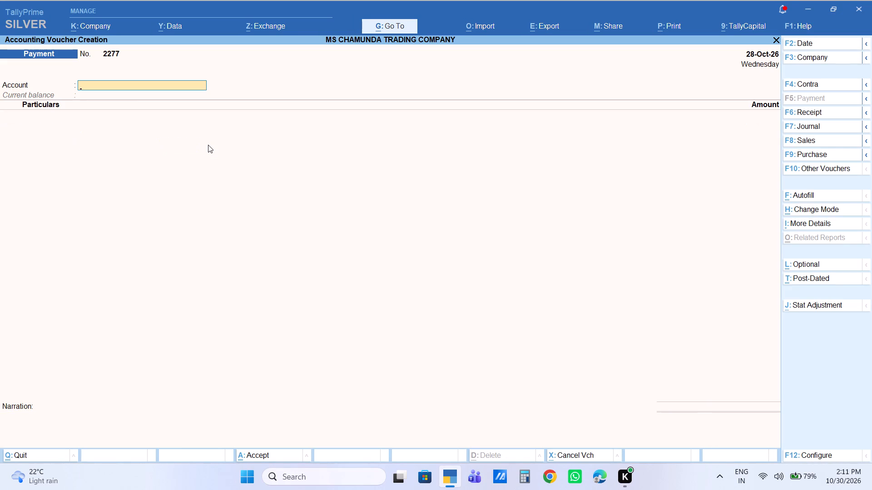
Start a Purchase voucher dated 28-Oct-26 for the Gola party matching NIT, using the PURCHASE ledger and no supplier invoice number.
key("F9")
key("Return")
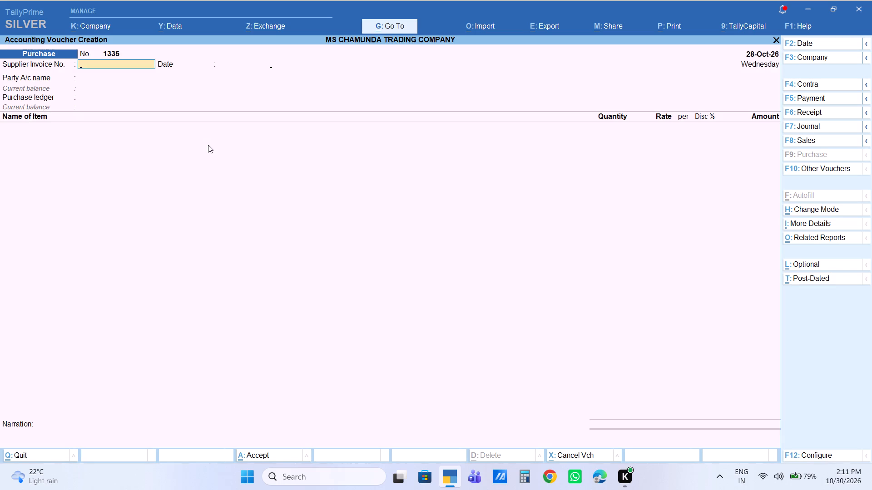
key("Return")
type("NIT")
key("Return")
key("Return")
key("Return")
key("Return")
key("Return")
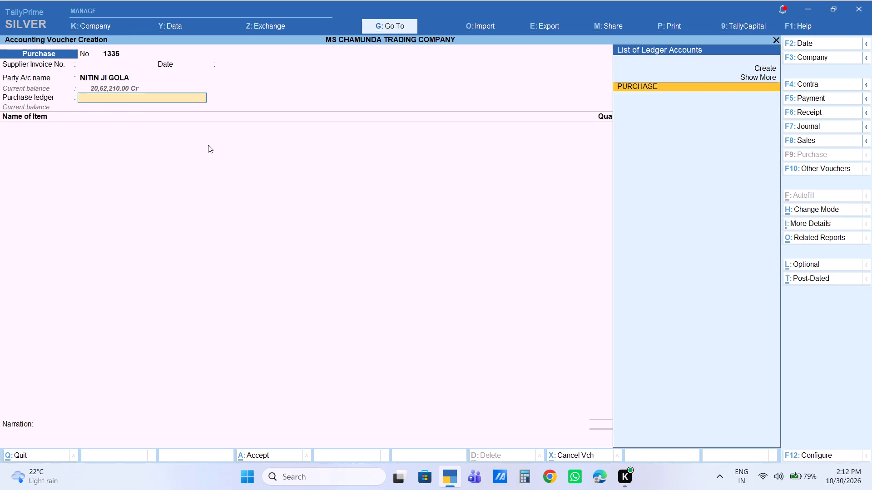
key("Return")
Add the item Kasturi Rahar30kg with a quantity of 30 BAG at a rate of 4,020.00.
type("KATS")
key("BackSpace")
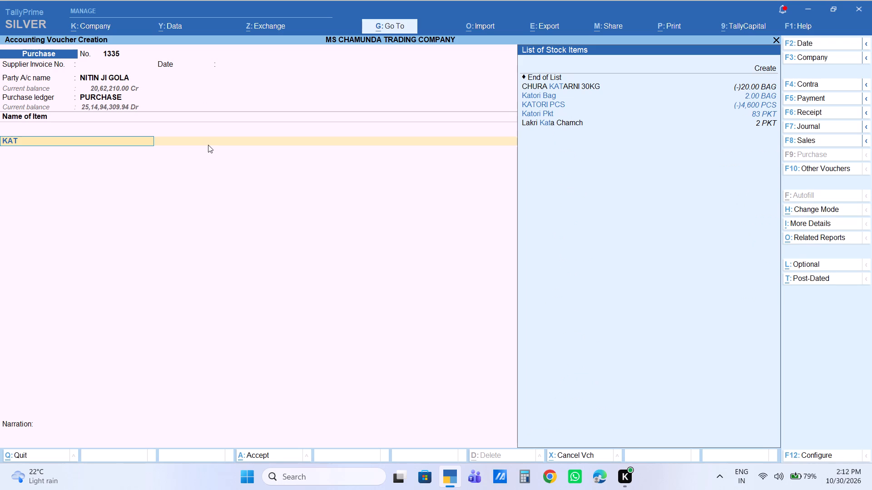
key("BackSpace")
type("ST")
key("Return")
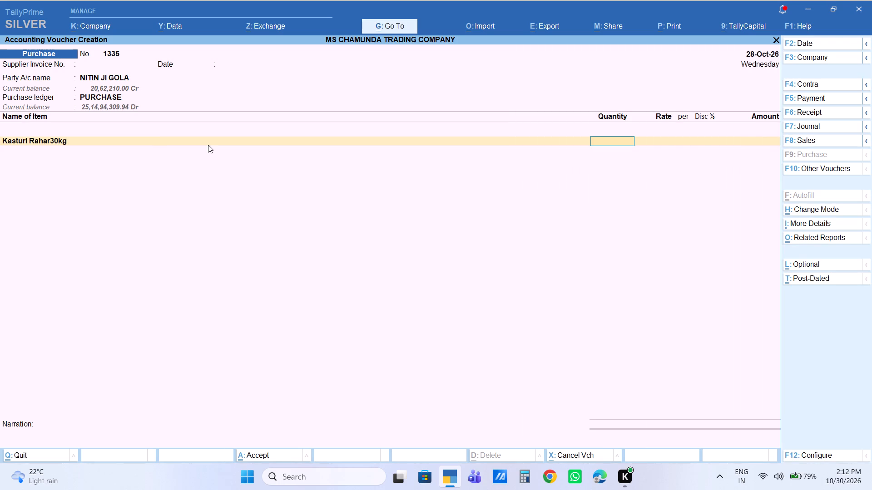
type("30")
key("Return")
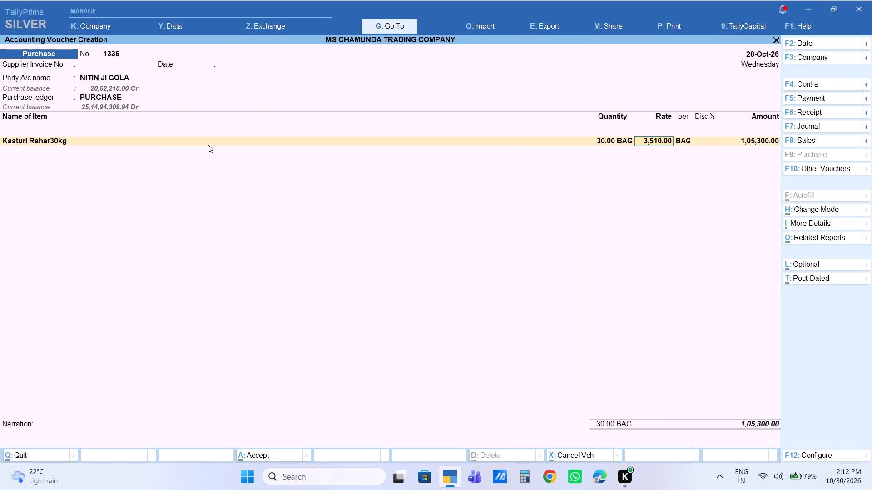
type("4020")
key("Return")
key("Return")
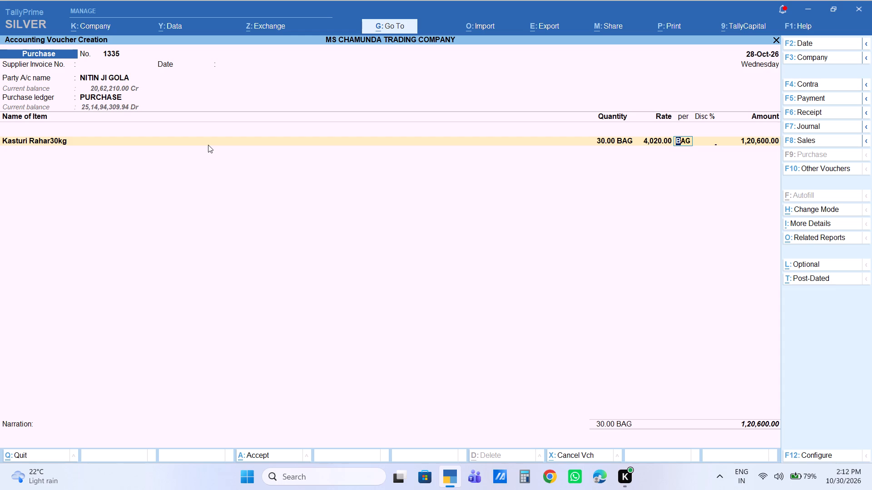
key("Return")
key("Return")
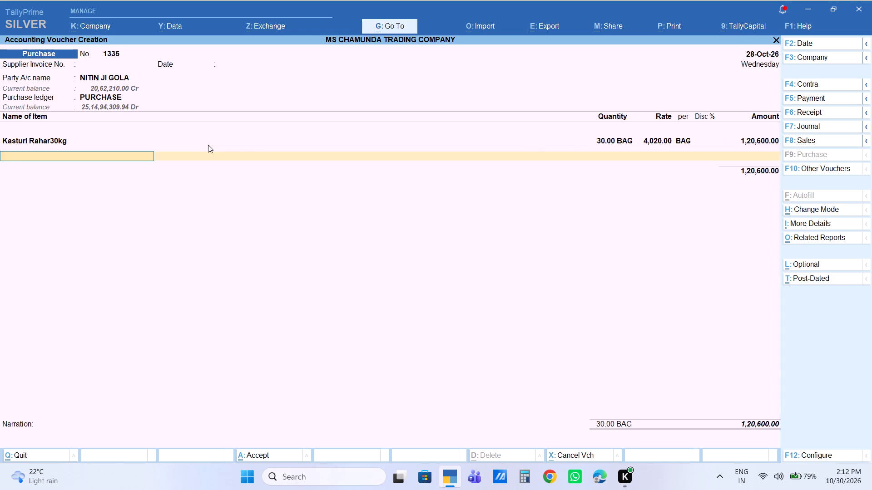
Add the item URAD DAL 30KG with a quantity of 19 BAG at a rate of 3,810.00.
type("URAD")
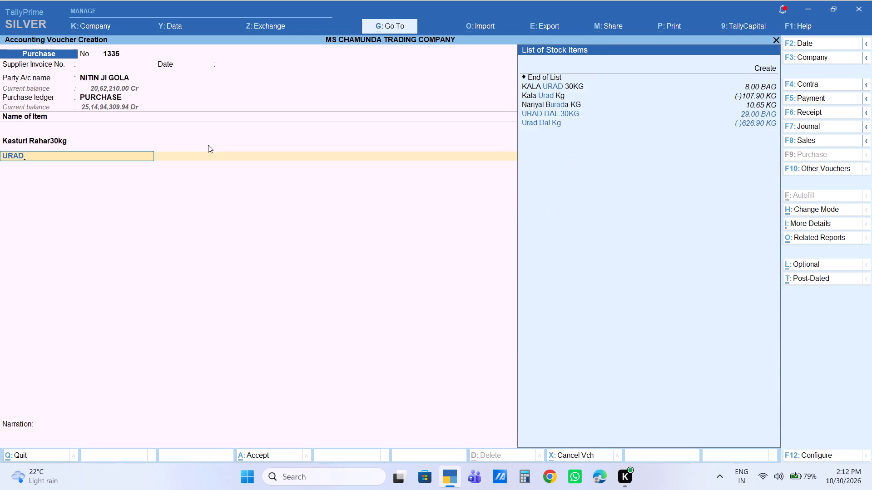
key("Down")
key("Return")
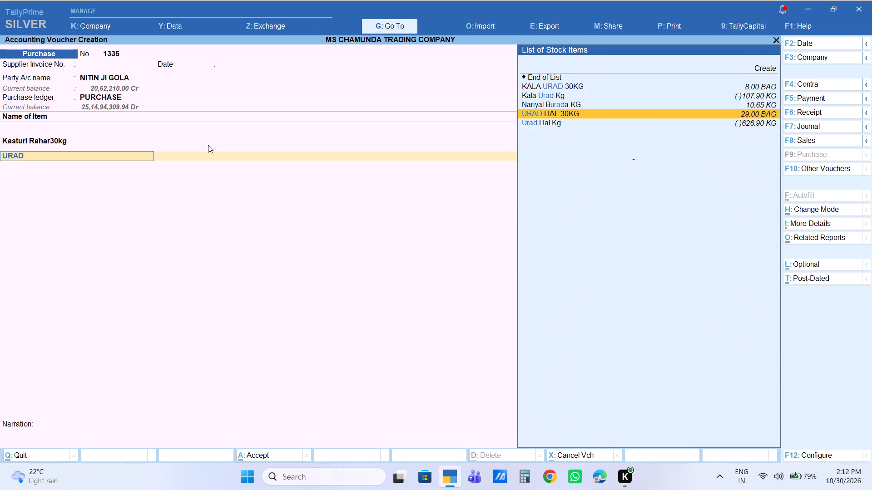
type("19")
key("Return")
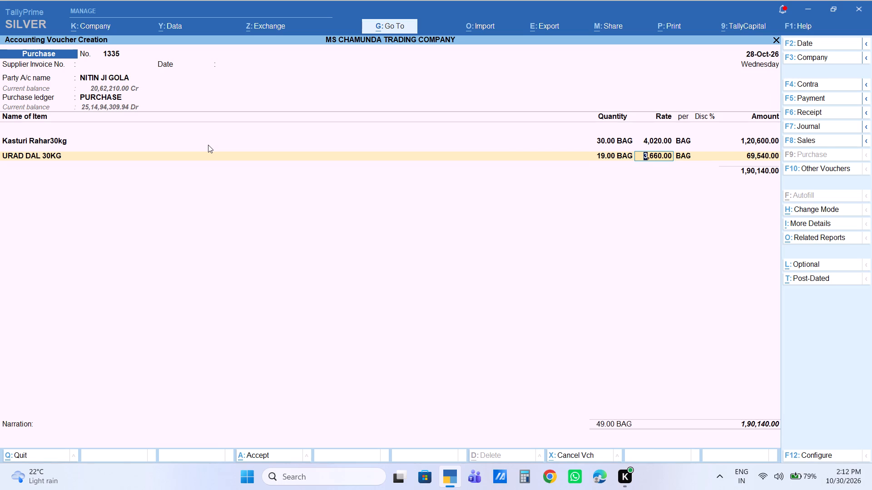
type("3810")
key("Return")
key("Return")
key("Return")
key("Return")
Add the item Urad Dal Kg with a quantity of 20 KG at a rate of 127.00.
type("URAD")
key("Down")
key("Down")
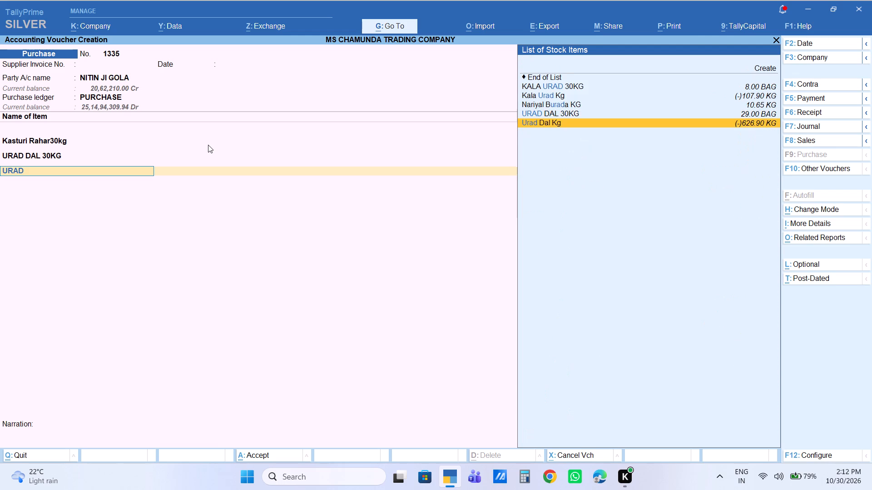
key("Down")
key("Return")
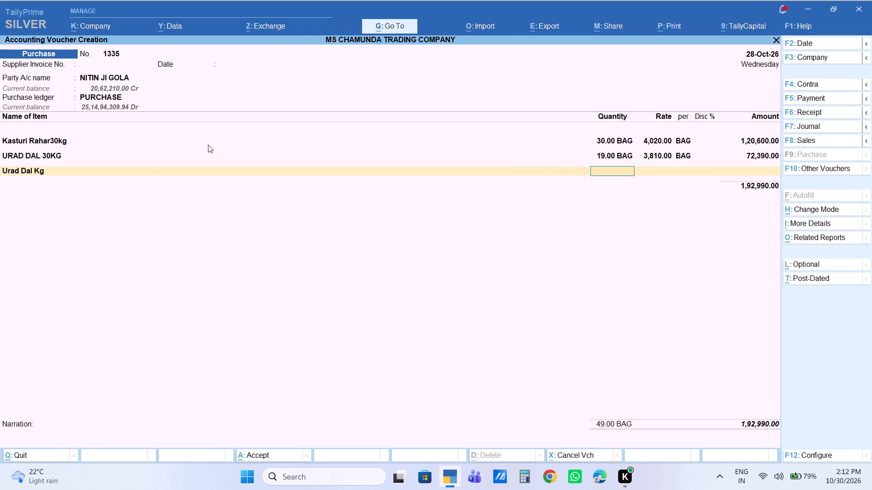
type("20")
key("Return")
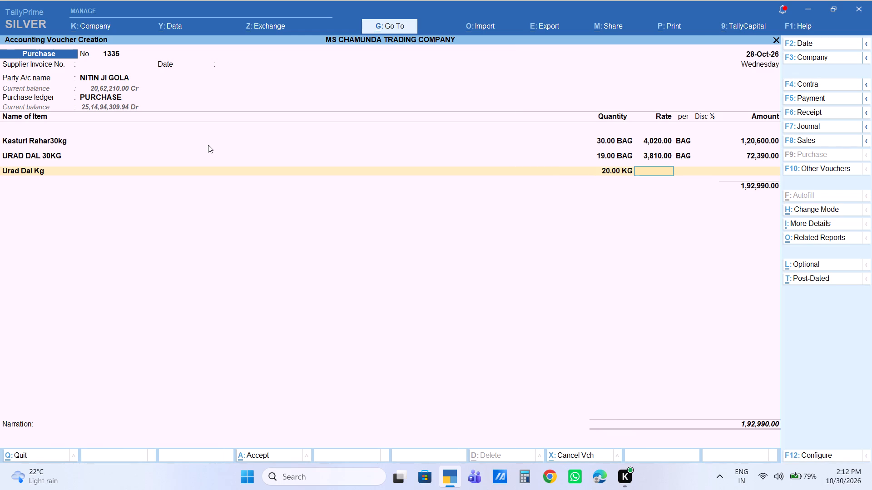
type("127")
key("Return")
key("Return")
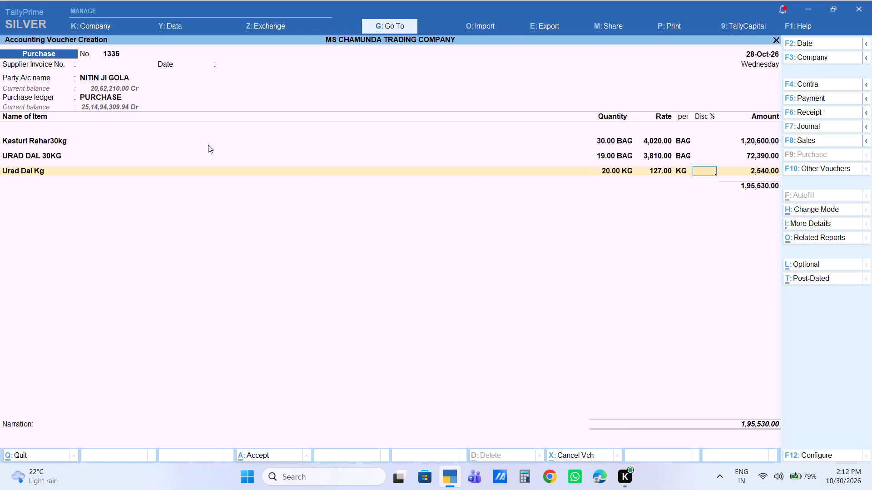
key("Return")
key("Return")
End the item list without additional ledger lines, keep the remaining default details, and accept the purchase voucher.
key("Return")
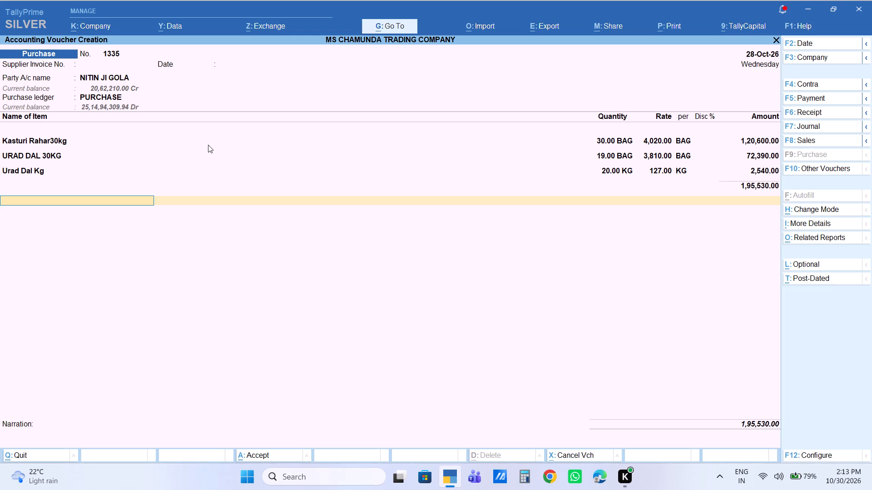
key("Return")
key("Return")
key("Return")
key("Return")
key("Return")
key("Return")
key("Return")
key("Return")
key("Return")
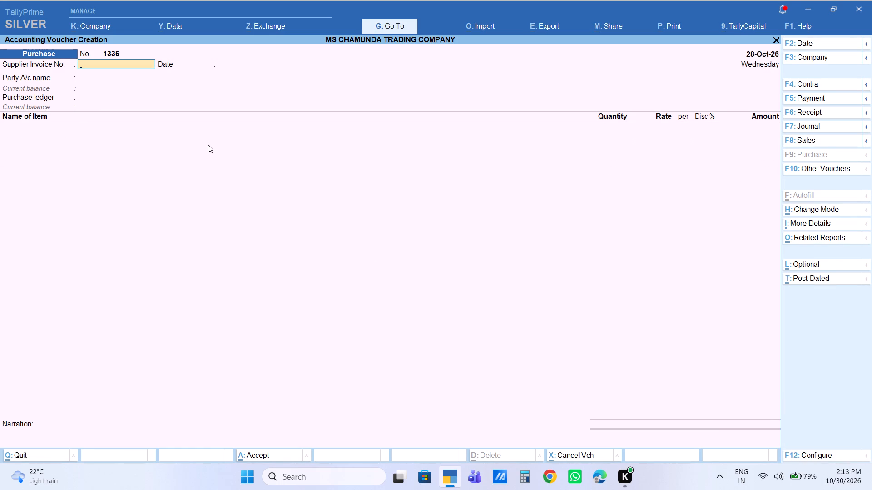
Date the new Purchase voucher 29-Oct-26 and choose RATNA TRADING as party, keeping its Bihar details and the PURCHASE ledger.
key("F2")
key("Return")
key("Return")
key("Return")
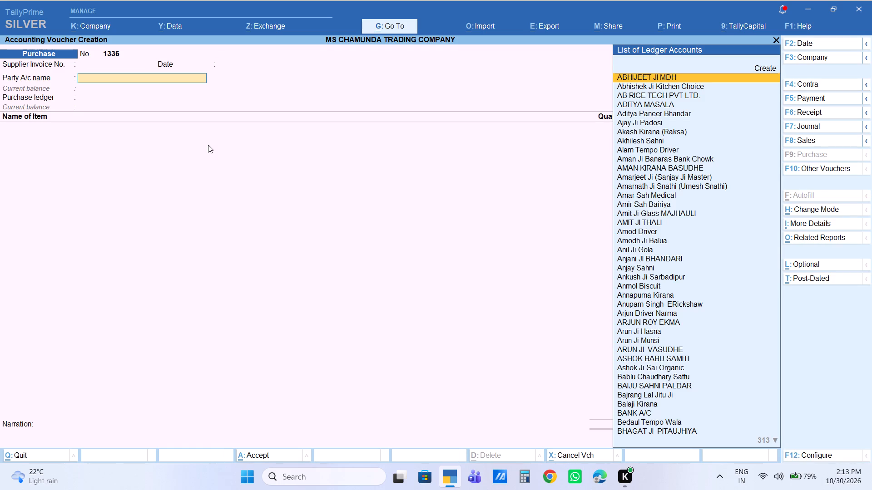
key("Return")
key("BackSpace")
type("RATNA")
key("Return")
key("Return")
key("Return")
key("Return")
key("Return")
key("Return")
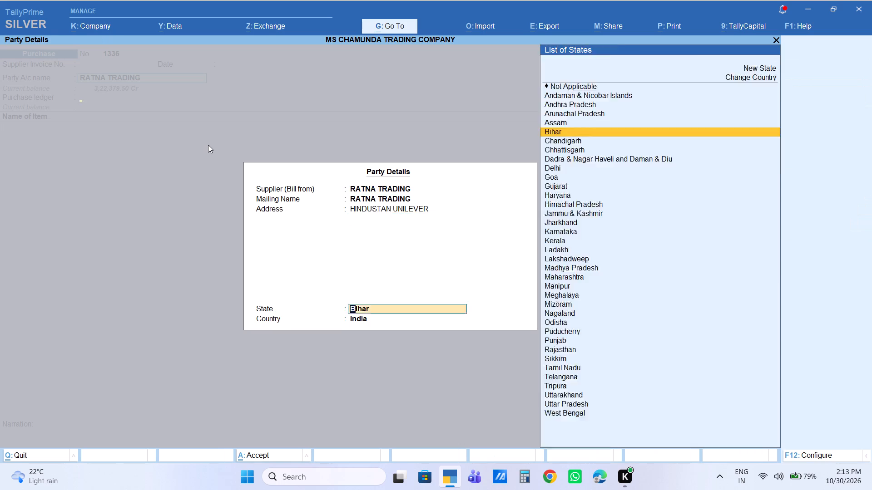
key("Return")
Add the item Lux with a quantity of 25 peti, keeping the suggested rate of 1,844.00.
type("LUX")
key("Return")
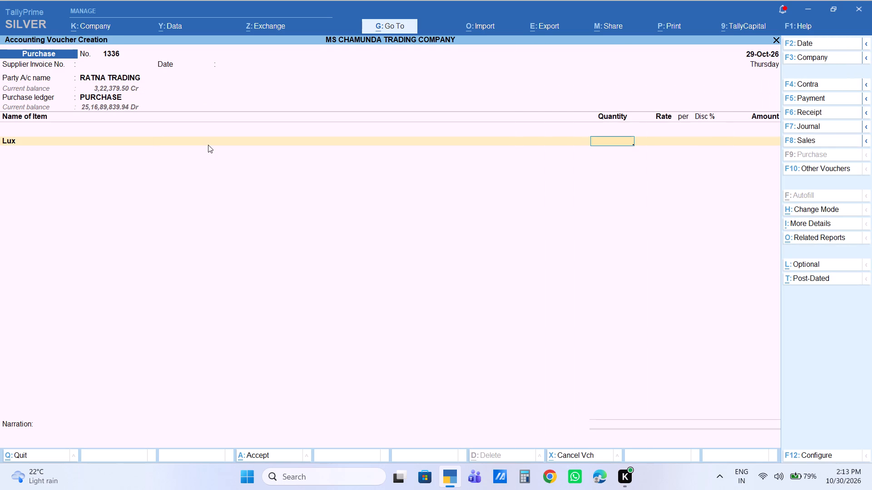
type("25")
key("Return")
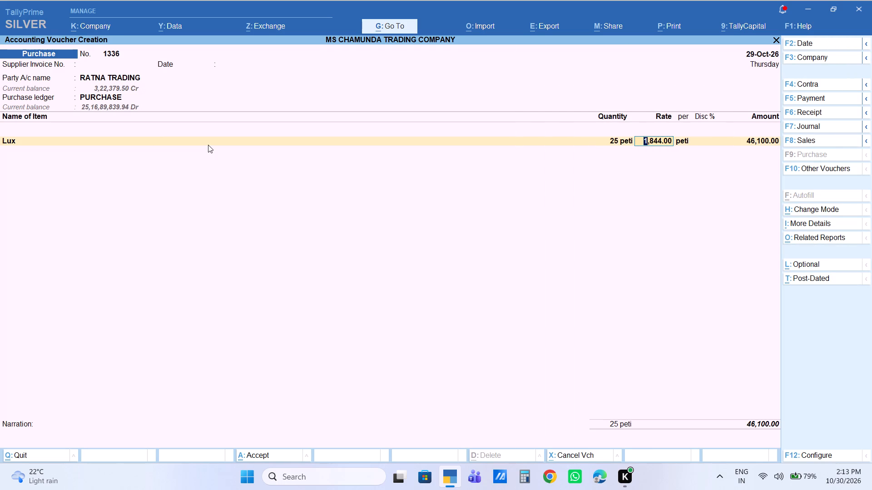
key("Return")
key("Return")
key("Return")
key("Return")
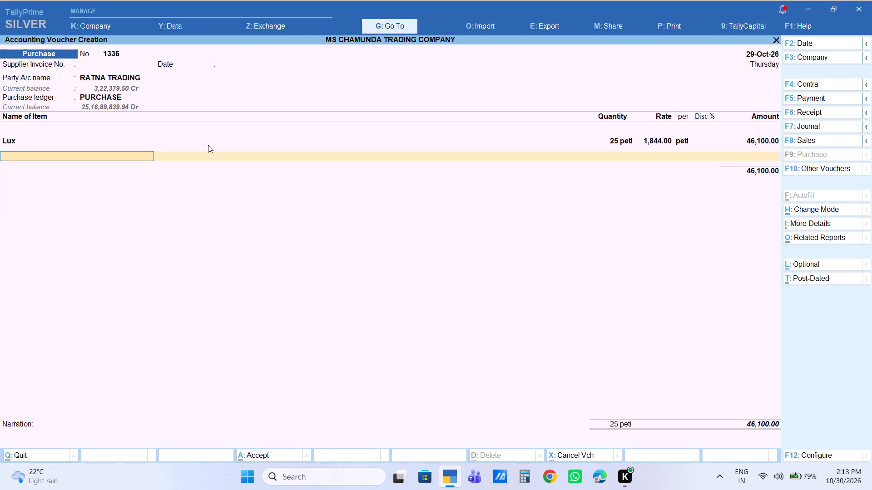
Add the item Surf Excel 500g with a quantity of 25 BAG, keeping the suggested rate of 1,578.00.
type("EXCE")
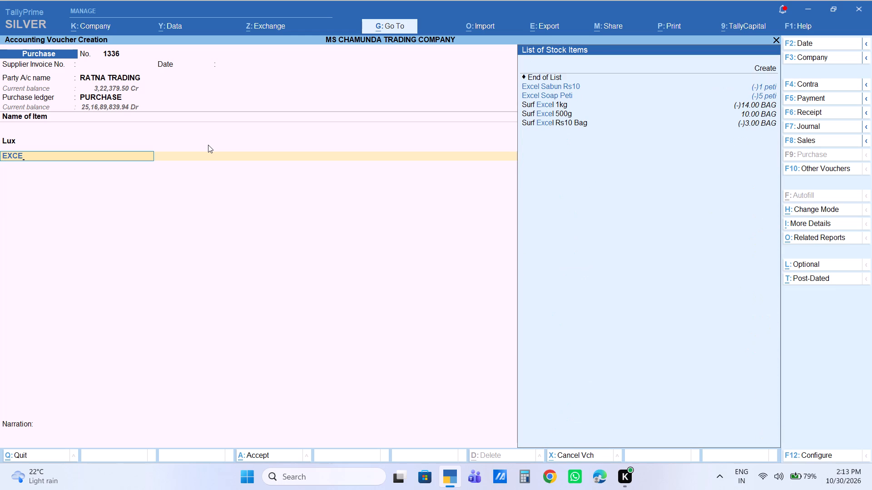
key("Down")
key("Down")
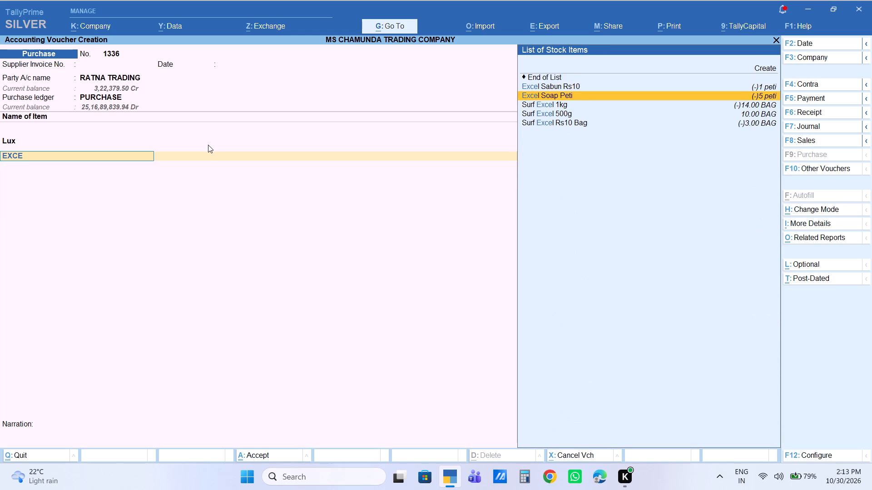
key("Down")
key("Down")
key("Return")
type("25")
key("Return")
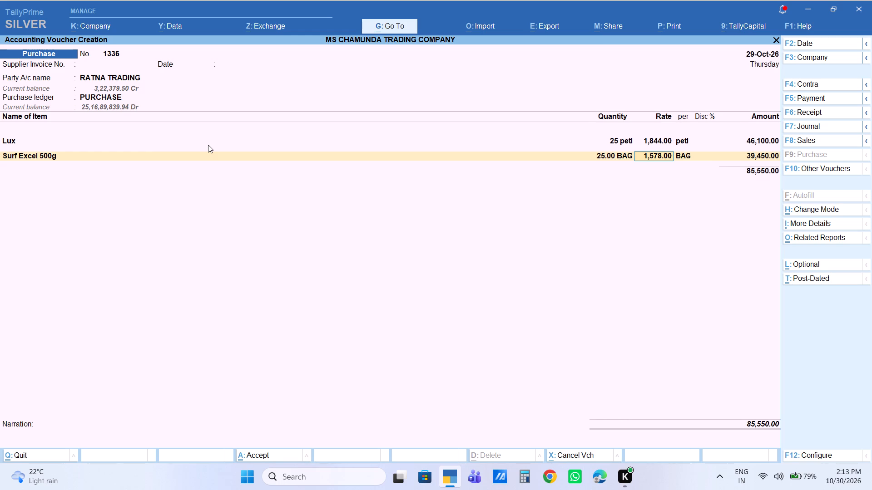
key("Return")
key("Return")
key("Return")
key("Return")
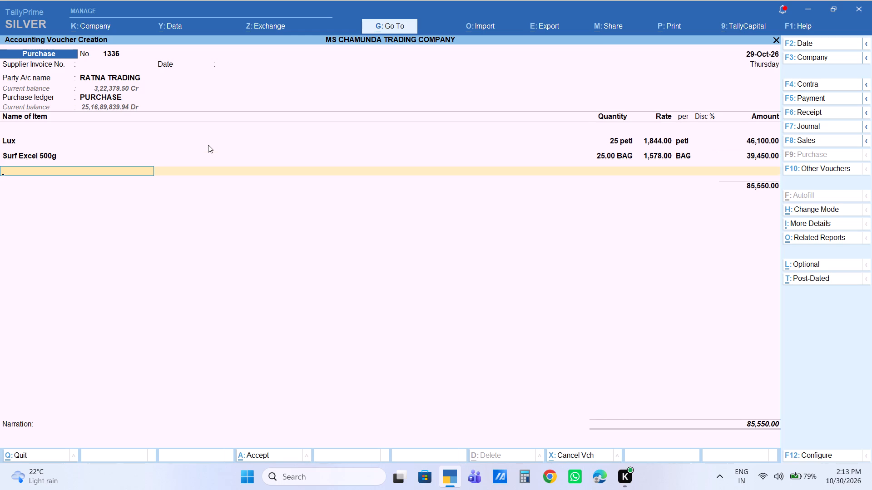
Add the item Surf Excel 1kg with a quantity of 25 BAG at a rate of 1,558.00.
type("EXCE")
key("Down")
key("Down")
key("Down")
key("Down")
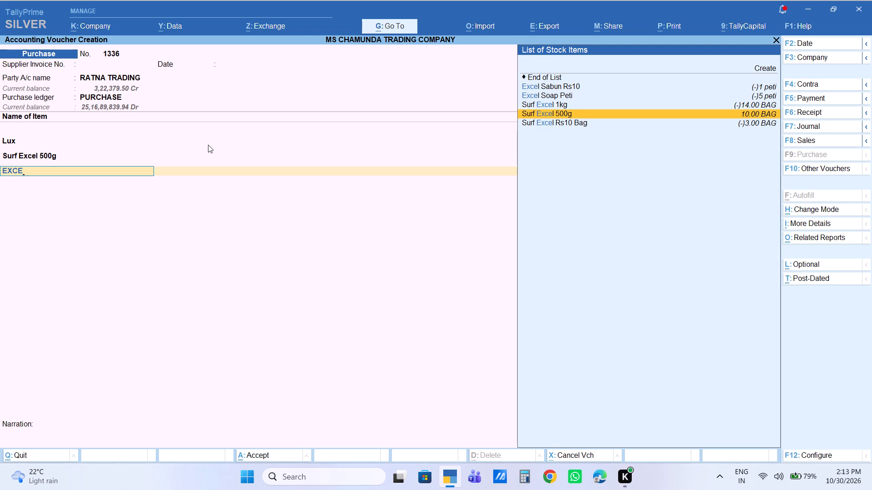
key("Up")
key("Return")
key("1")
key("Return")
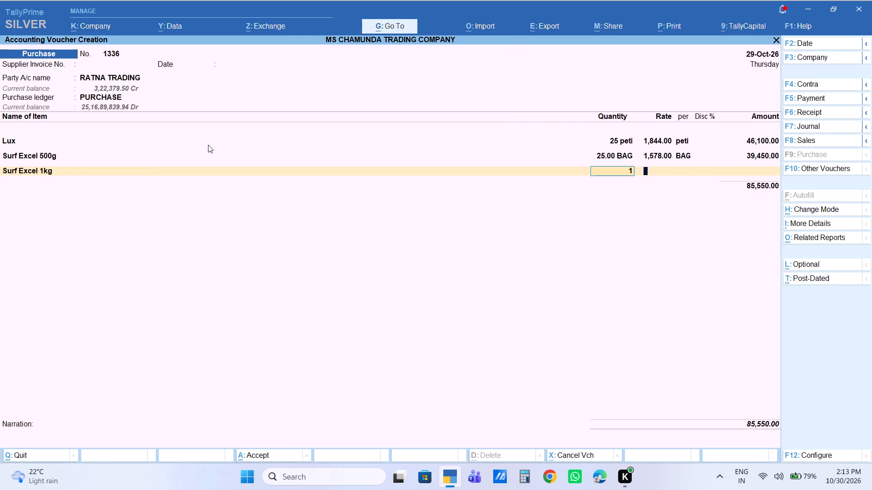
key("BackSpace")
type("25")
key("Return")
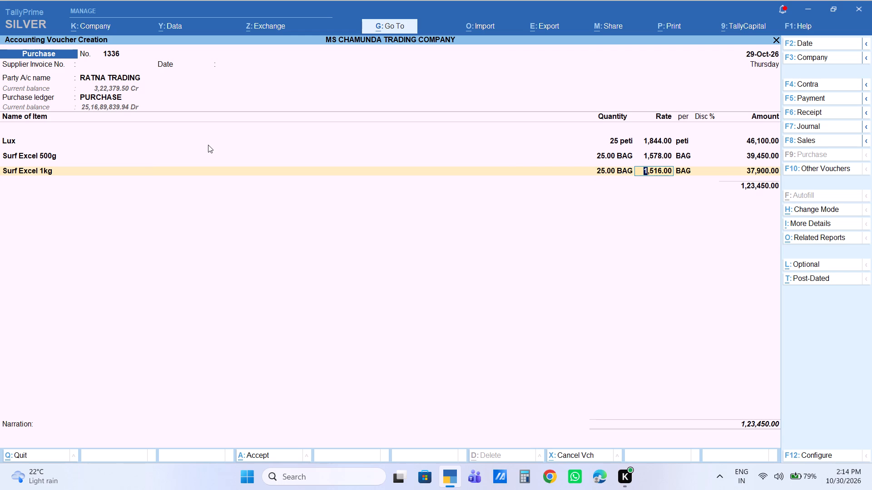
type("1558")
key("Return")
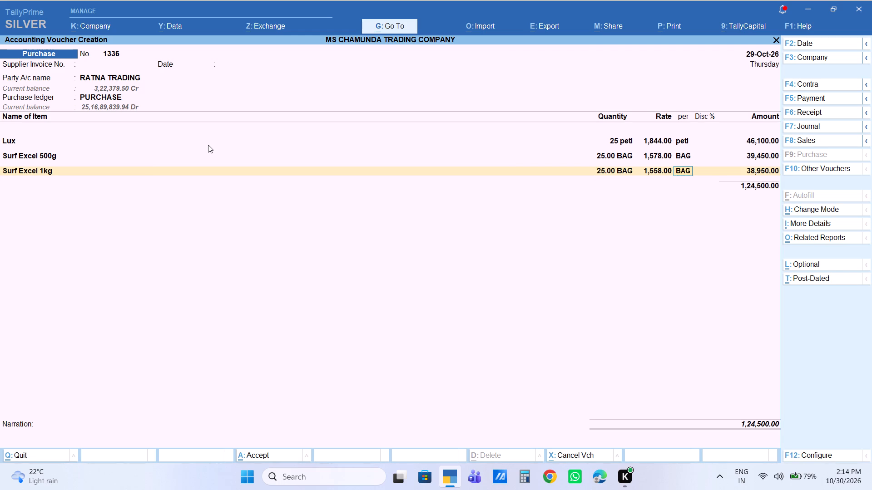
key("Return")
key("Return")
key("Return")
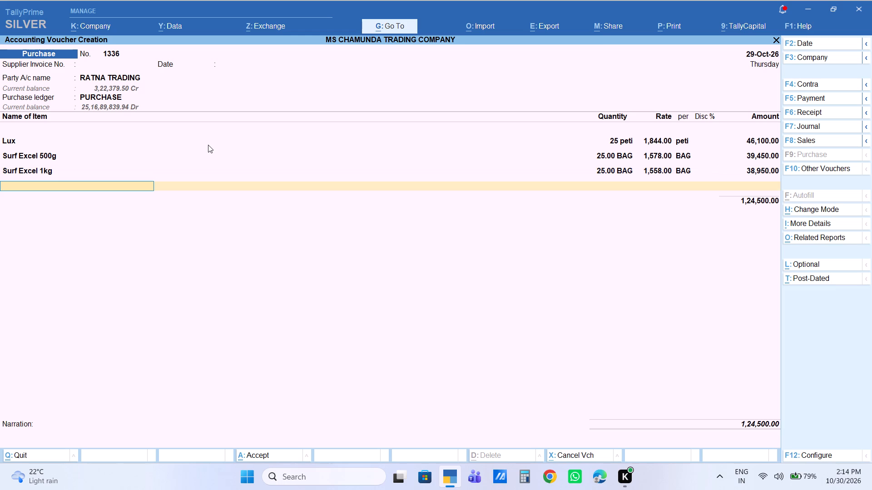
Add the item Surf Excel Rs10 Bag with a quantity of 100 BAG, keeping the suggested rate of 1,030.00.
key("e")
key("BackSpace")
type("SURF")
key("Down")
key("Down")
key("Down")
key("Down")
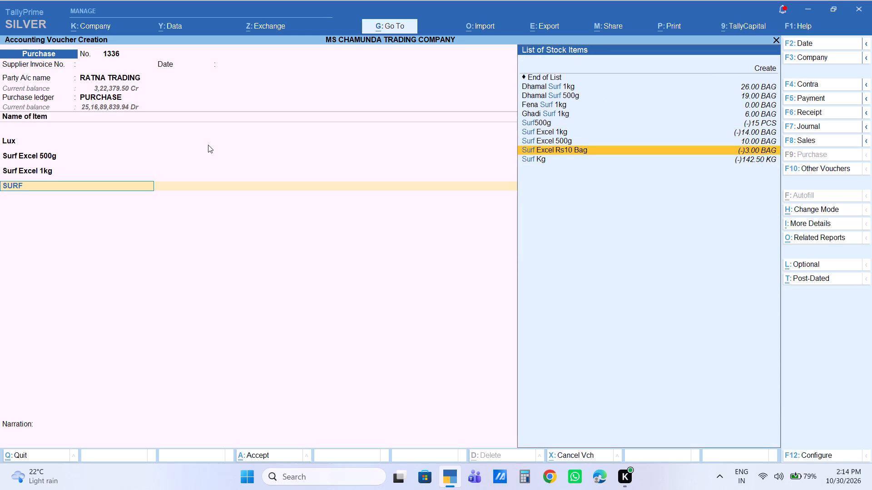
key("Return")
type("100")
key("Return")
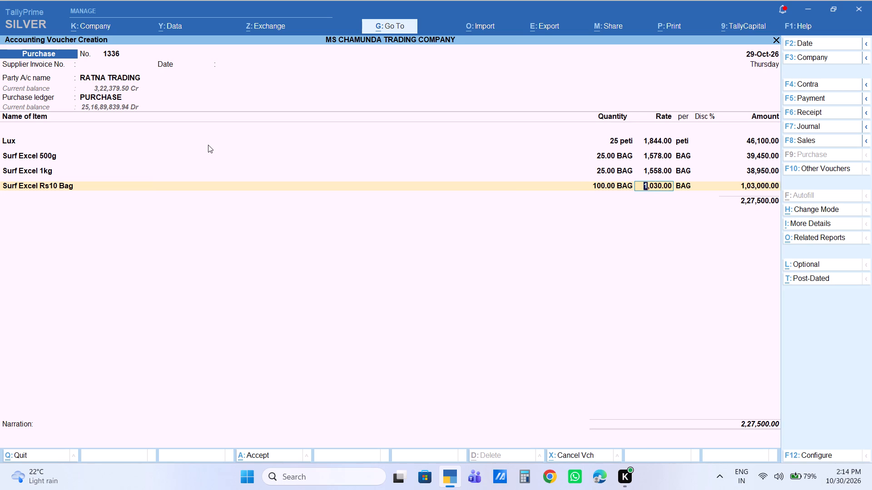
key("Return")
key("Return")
Apply a 0.5% discount to all four item lines: Lux, Surf Excel 500g, Surf Excel 1kg and Surf Excel Rs10 Bag.
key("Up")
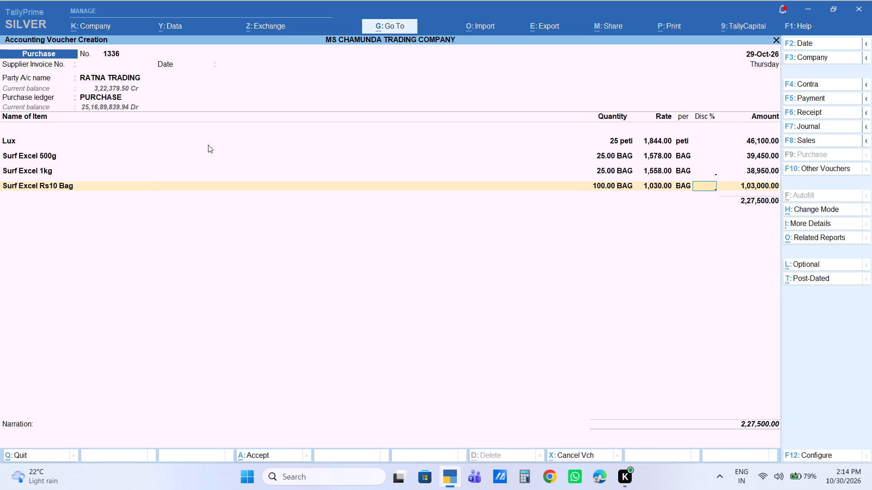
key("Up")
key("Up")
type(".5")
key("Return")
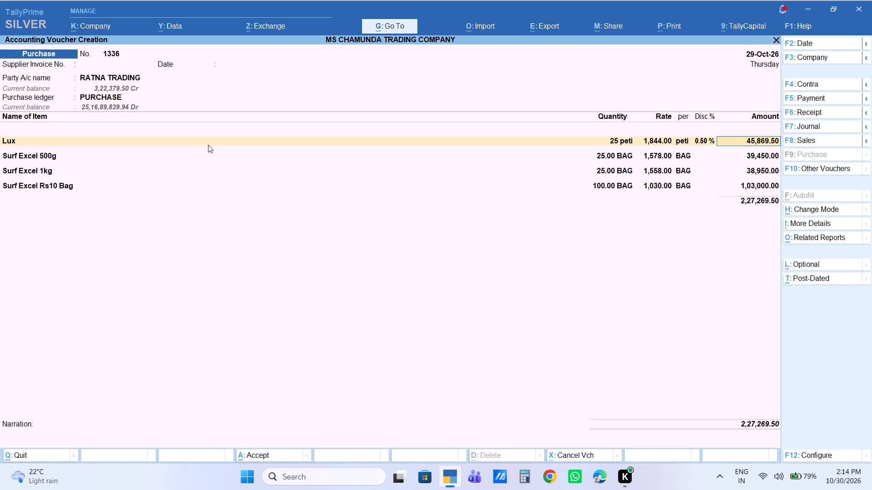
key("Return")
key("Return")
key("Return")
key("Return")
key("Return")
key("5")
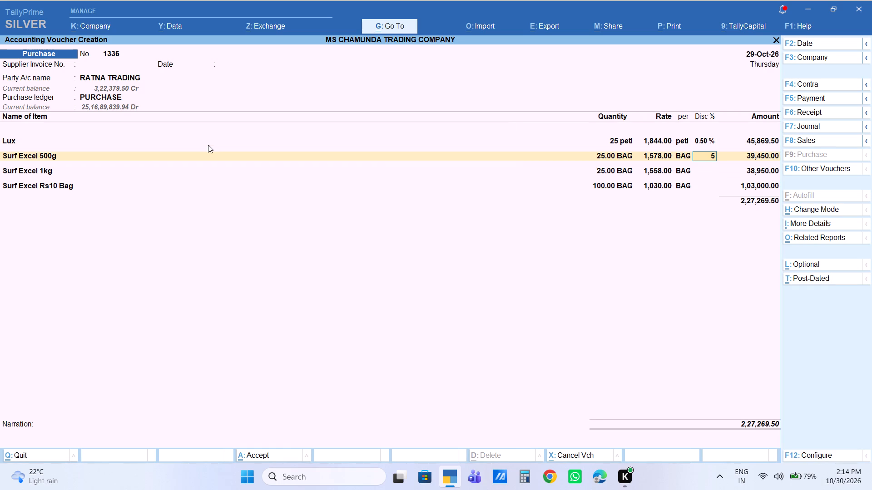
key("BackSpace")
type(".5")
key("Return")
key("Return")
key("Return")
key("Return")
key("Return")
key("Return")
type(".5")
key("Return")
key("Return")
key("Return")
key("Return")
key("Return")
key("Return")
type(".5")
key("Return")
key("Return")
End the item list and add the R. Off ledger line below the items, keeping its automatic rounding amount.
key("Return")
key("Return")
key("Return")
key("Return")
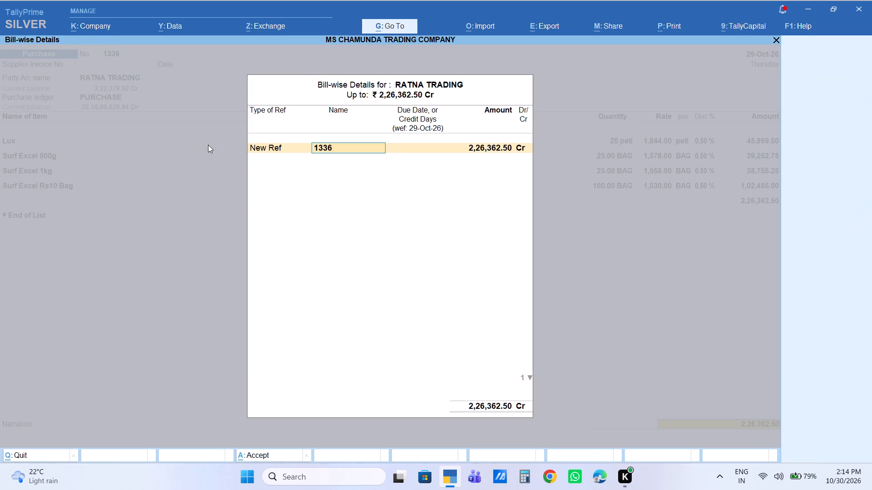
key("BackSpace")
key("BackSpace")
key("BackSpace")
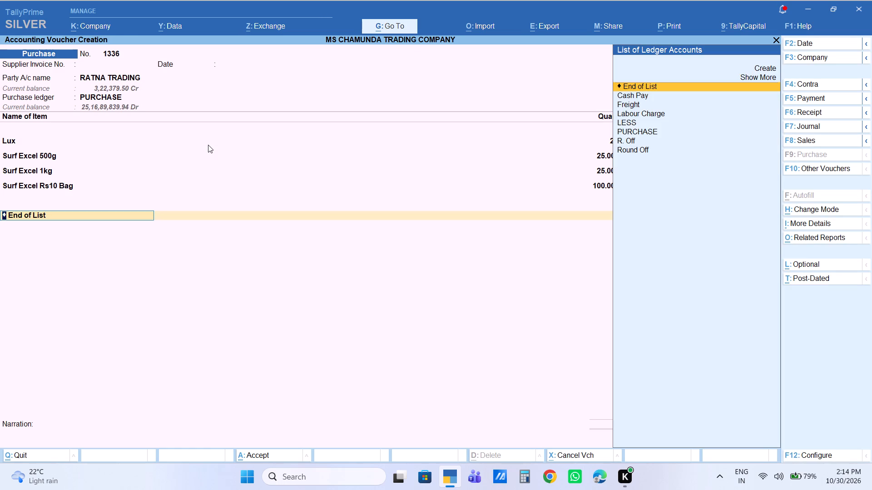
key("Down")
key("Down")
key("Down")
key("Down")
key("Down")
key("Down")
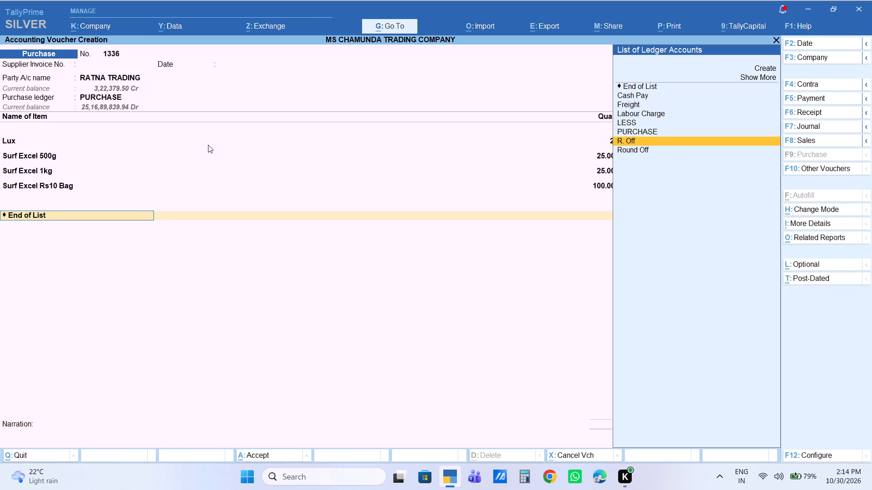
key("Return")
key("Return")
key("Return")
Keep the New Ref bill-wise details for RATNA TRADING with reference 1336 and accept the purchase voucher.
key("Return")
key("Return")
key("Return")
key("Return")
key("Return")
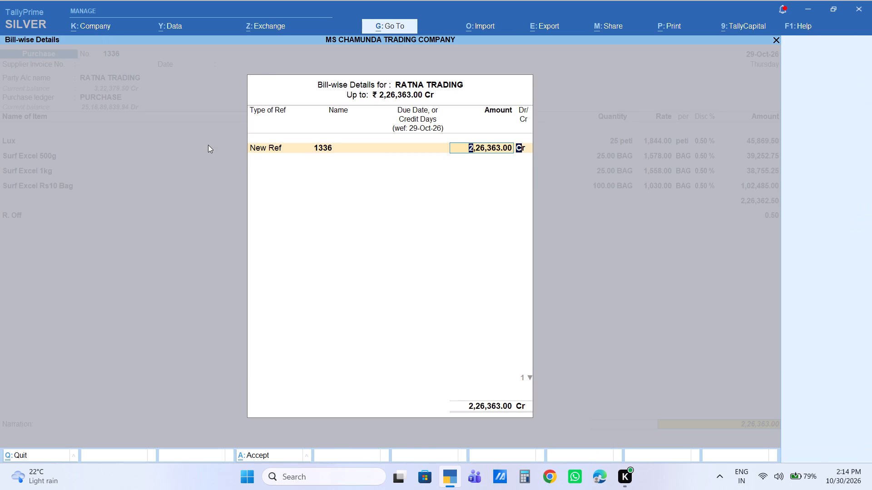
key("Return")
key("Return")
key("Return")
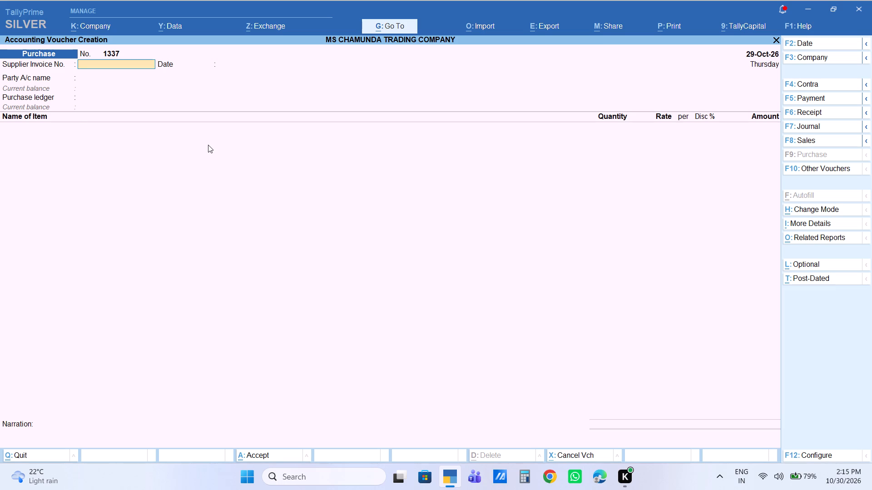
Set the voucher date to 30-10-2026 and switch to a Sales voucher.
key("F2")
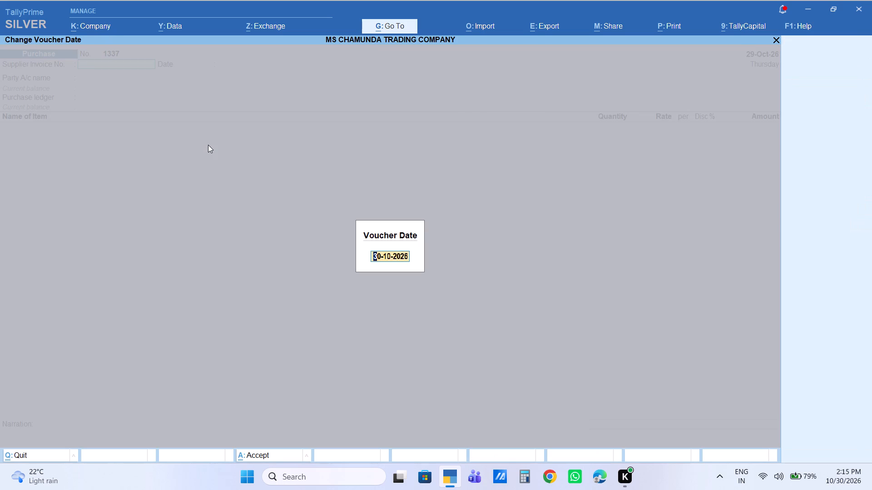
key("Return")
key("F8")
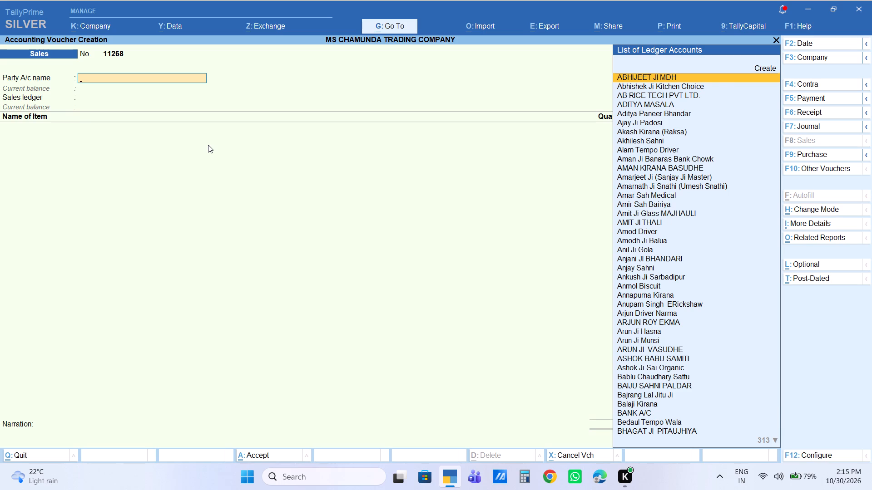
Choose Cash as the party, enter the buyer's name in the party details, and keep the Bihar details and SALES ledger.
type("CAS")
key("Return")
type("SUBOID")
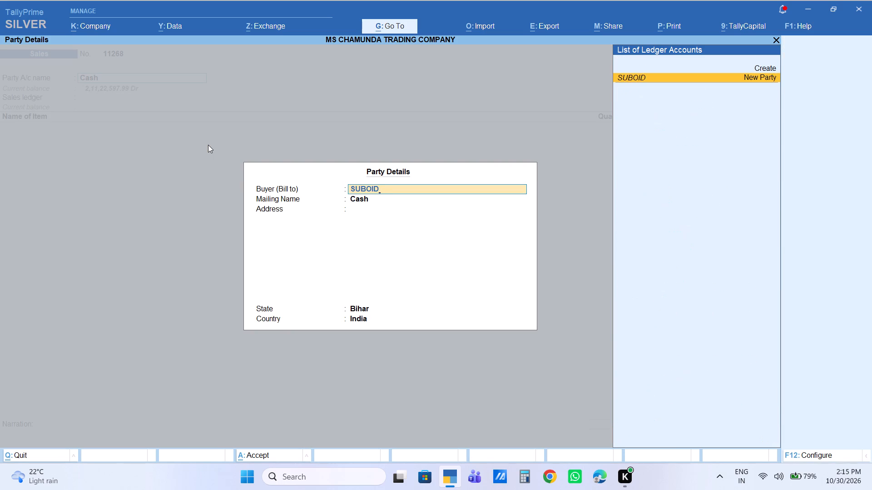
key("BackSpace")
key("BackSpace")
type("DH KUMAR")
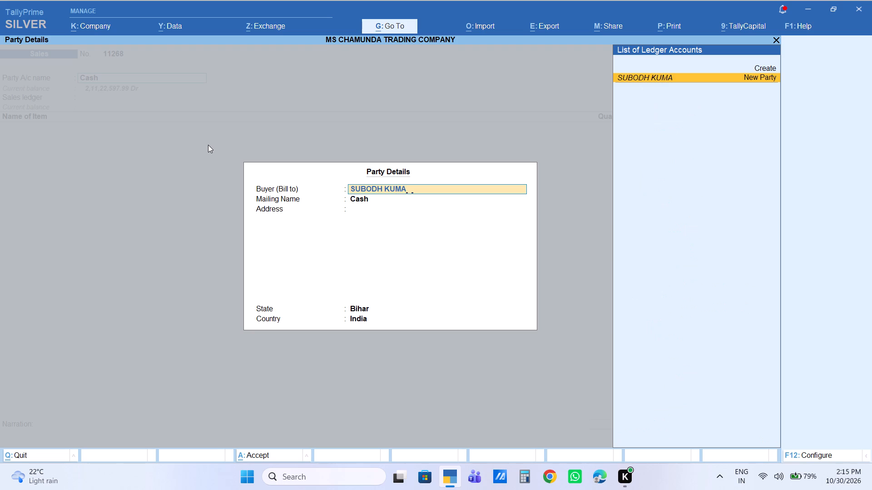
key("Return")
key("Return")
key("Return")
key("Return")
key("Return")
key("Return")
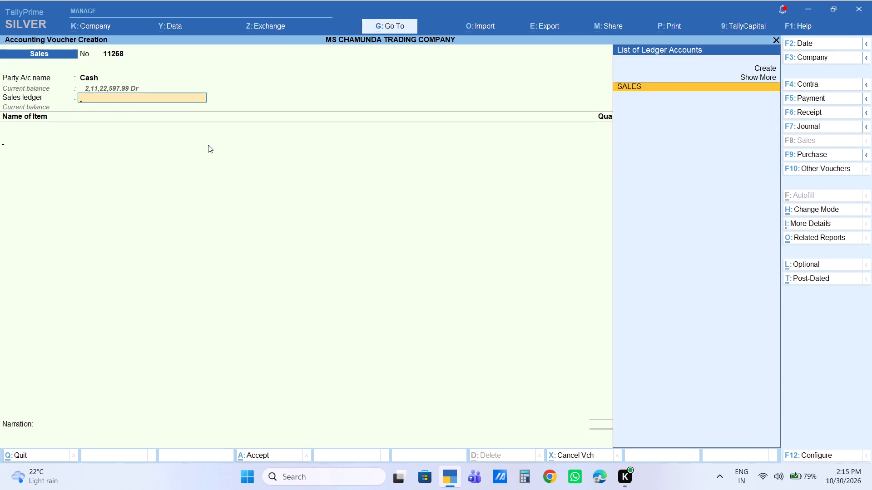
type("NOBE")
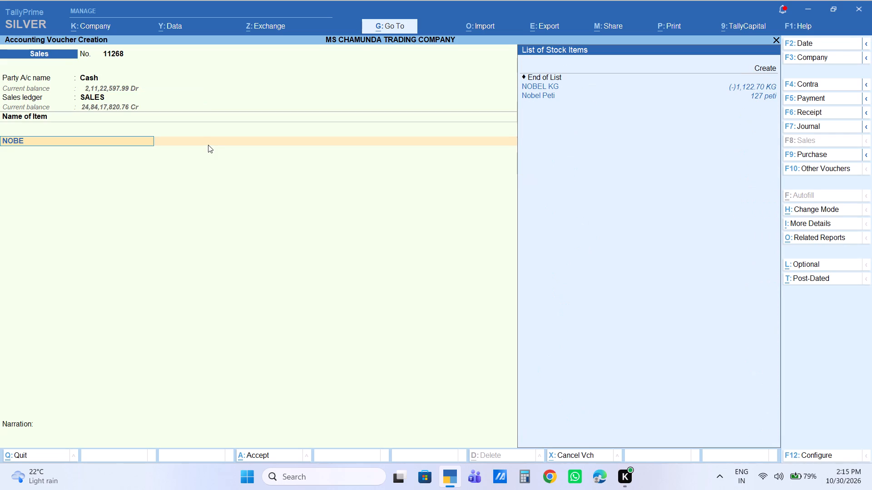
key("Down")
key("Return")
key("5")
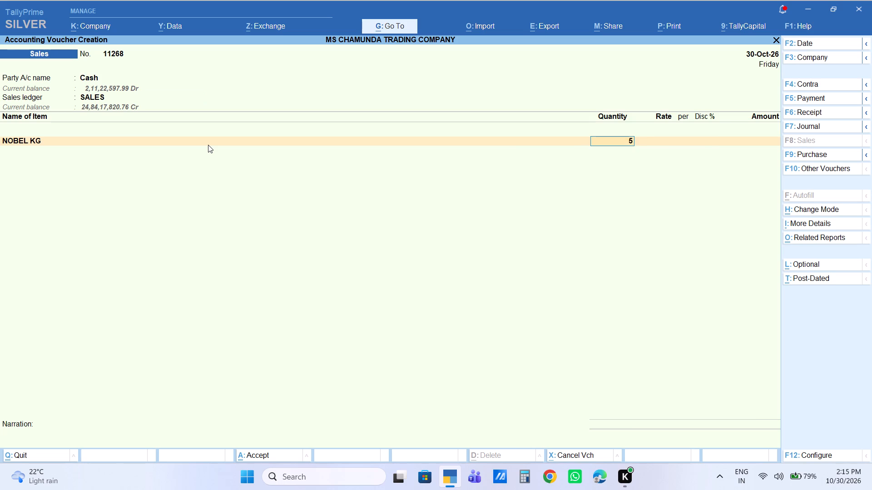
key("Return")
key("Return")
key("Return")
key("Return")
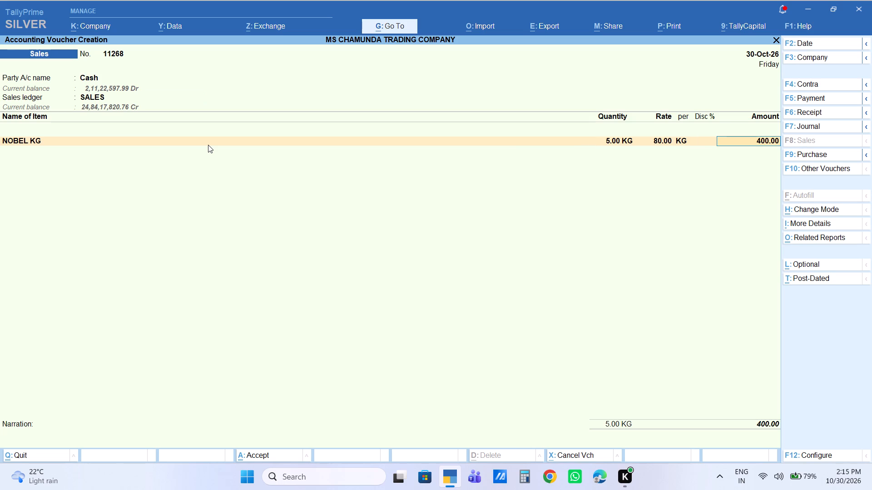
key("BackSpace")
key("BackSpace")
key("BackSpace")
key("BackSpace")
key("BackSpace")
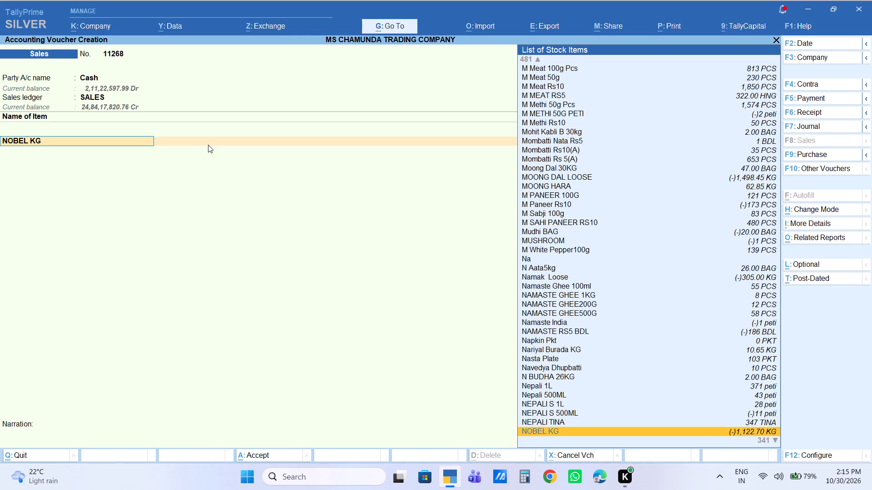
Enter CHINI SF 50kg as the first item with a quantity of 1 BAG and an amount of 3,000.00.
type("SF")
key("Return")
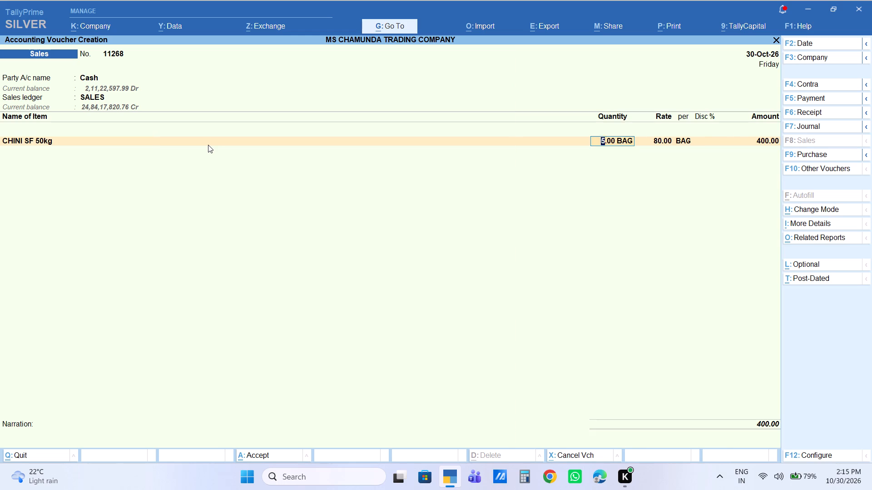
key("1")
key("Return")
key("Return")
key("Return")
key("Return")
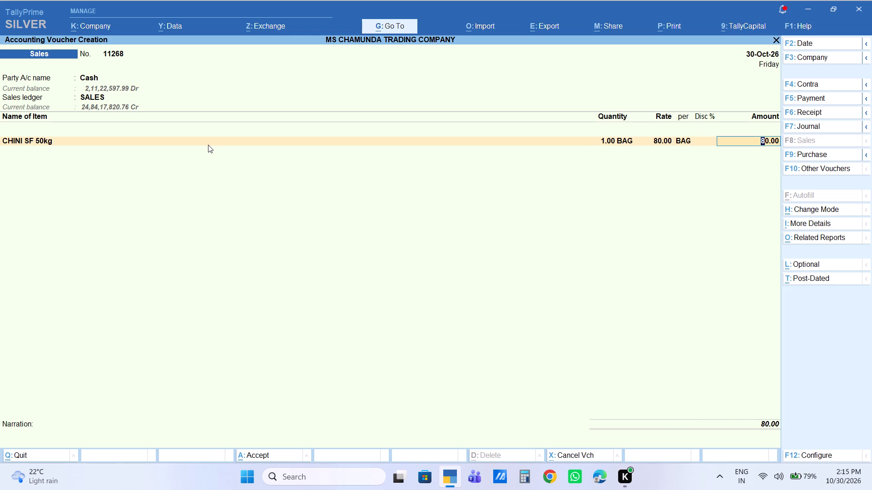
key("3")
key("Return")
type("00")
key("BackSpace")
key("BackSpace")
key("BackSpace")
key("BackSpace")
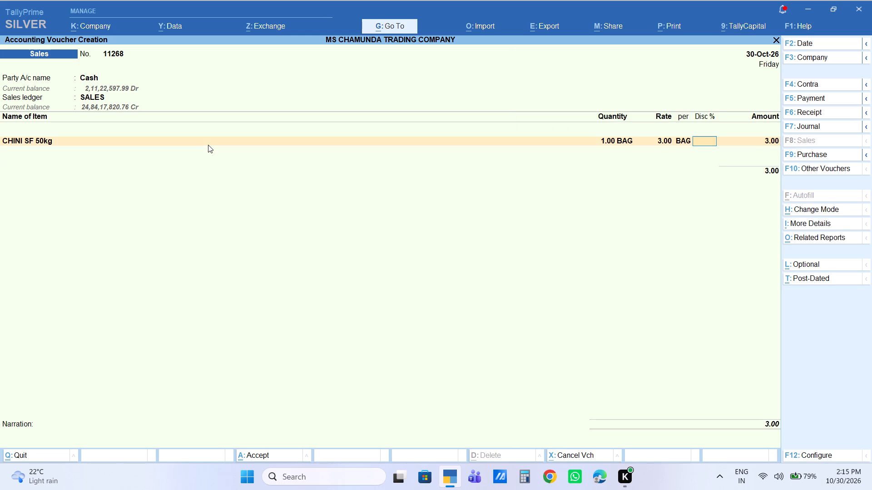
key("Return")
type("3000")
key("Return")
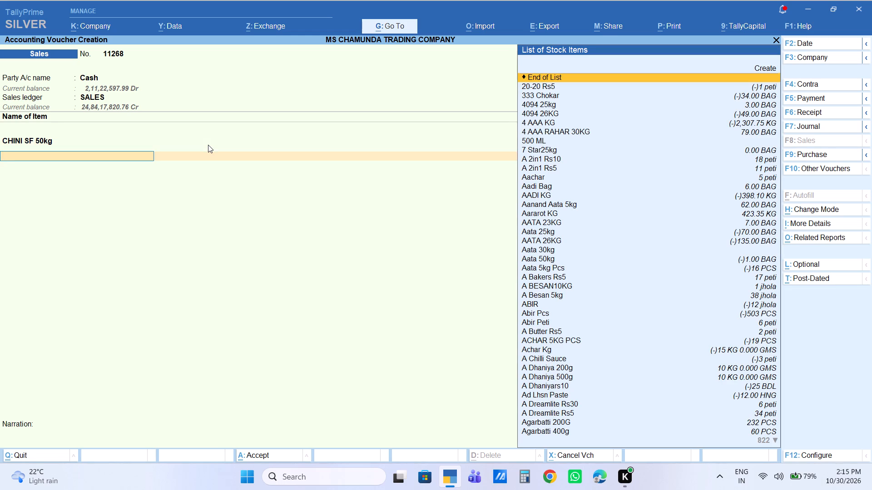
Add the item Ratna Miniket25kg with a quantity of 2 BAG, keeping the suggested rate of 1,250.00.
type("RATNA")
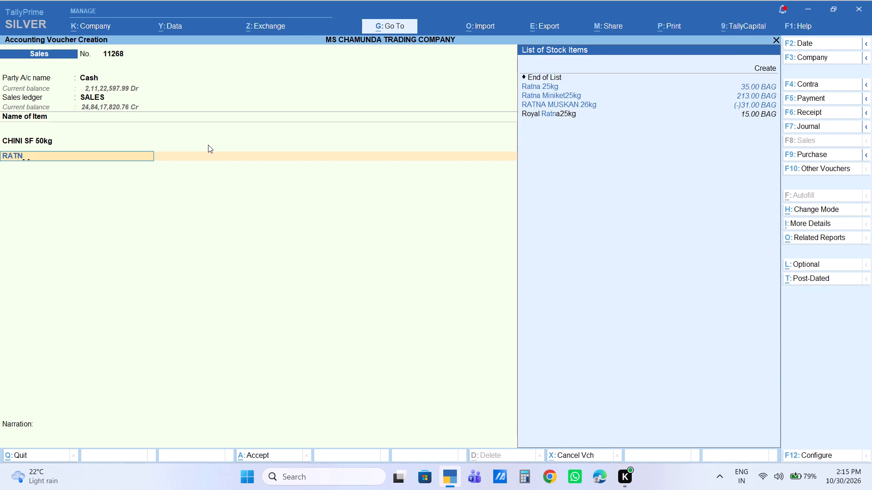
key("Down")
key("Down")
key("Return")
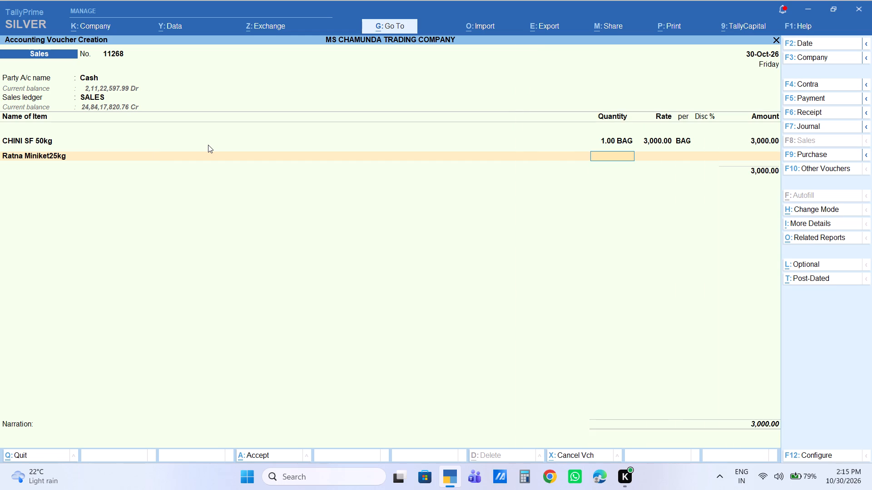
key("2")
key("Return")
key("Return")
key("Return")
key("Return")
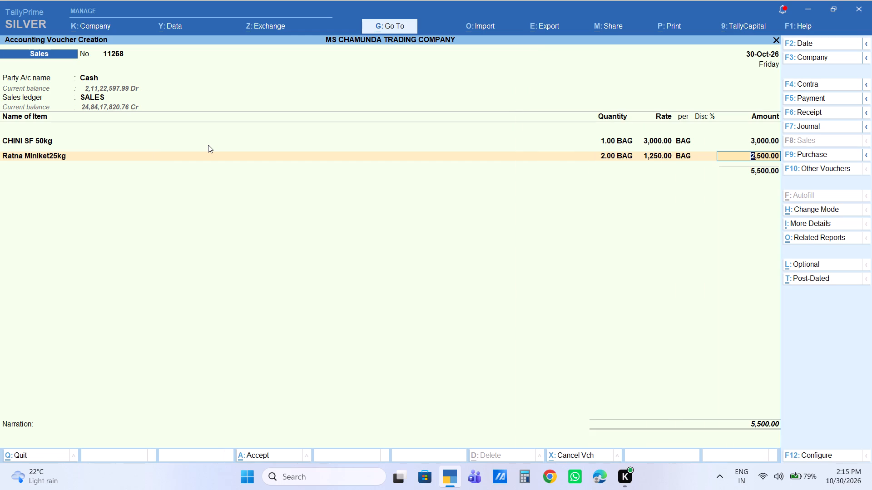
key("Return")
Add the item KAMDHENU 25KG with a quantity of 2 BAG, keeping the suggested rate of 890.00.
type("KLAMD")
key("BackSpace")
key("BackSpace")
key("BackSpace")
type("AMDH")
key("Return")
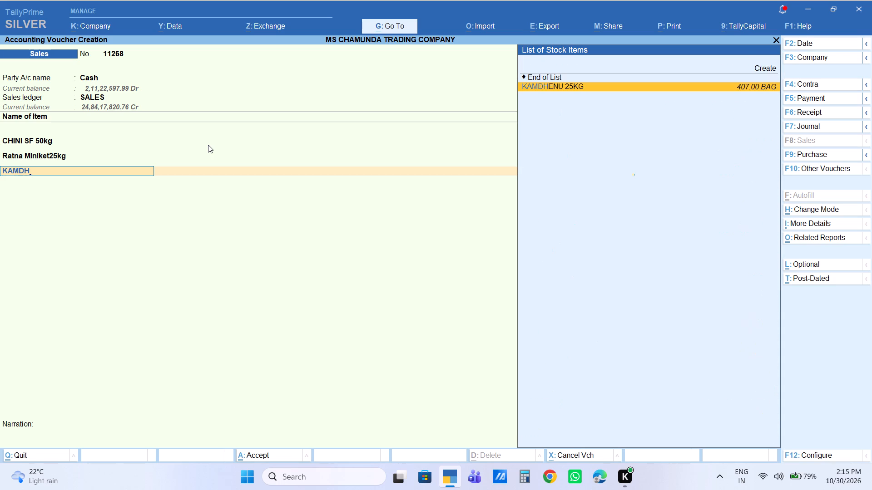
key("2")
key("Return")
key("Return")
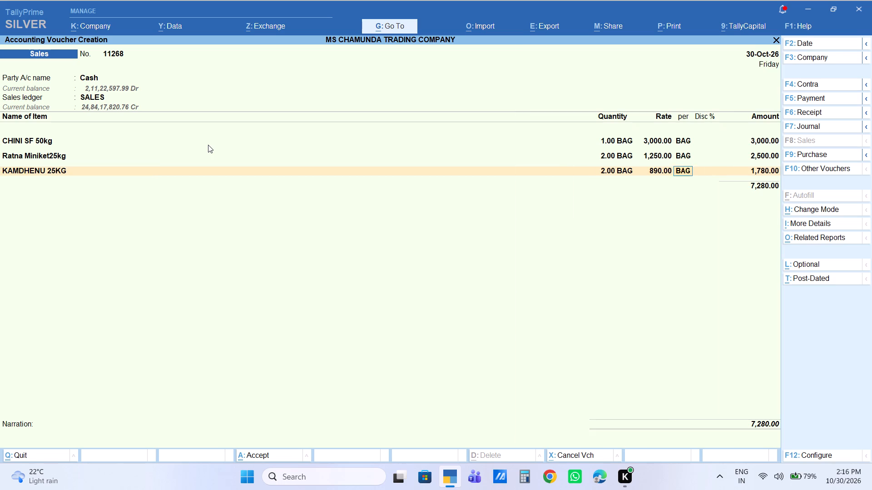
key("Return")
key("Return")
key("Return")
Add the item MASOOR DAL 30kg with a quantity of 1 BAG, keeping the suggested rate of 2,100.00.
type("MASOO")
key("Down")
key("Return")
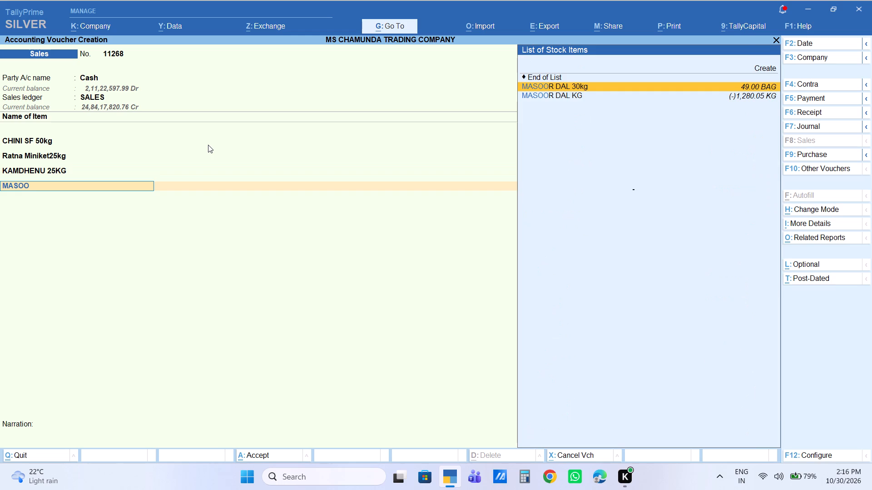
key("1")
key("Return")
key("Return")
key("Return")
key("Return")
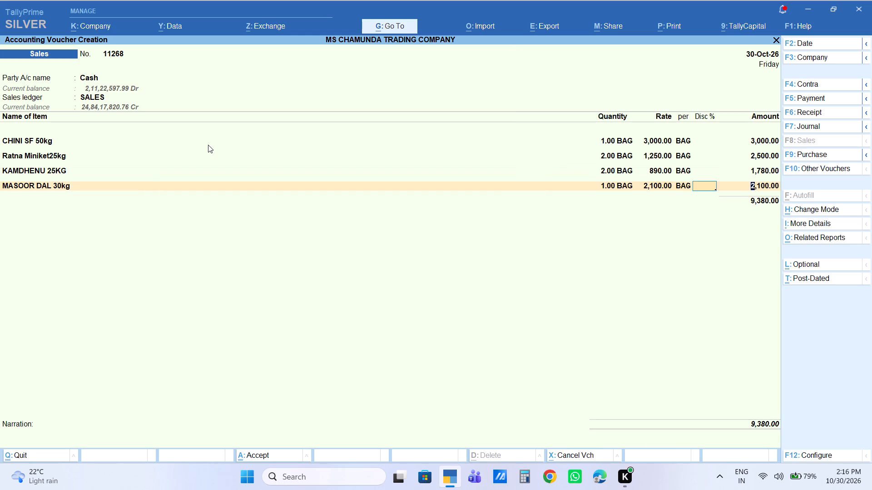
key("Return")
Add the loose item Chana Dal KG with a quantity of 10 KG, keeping the suggested rate of 95.00.
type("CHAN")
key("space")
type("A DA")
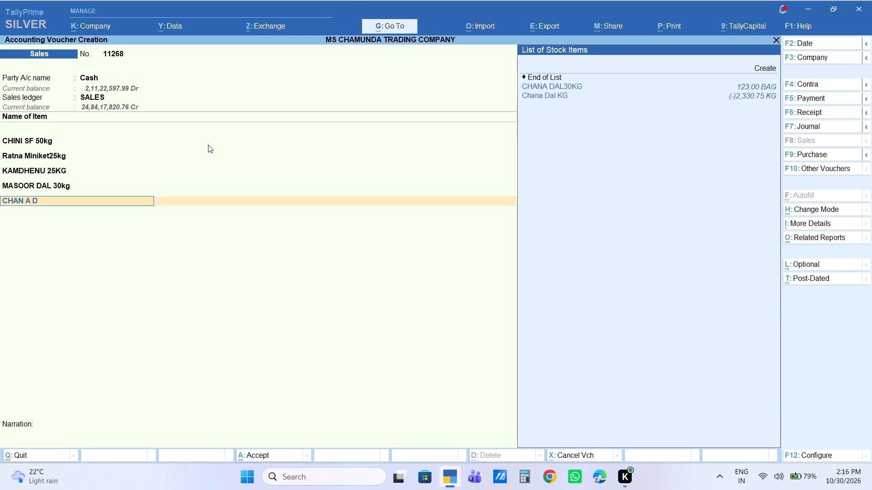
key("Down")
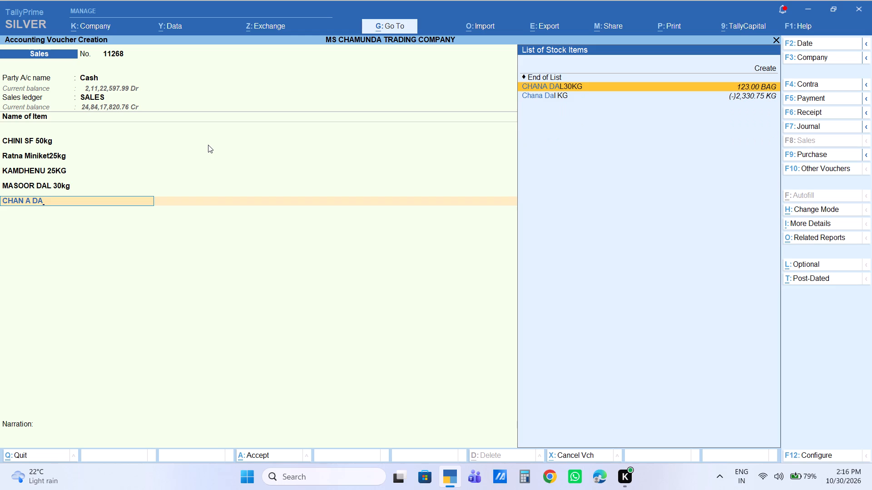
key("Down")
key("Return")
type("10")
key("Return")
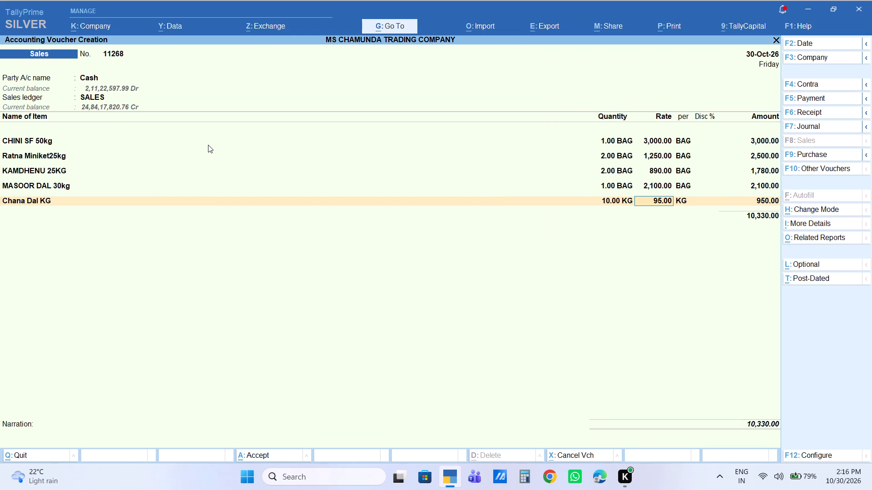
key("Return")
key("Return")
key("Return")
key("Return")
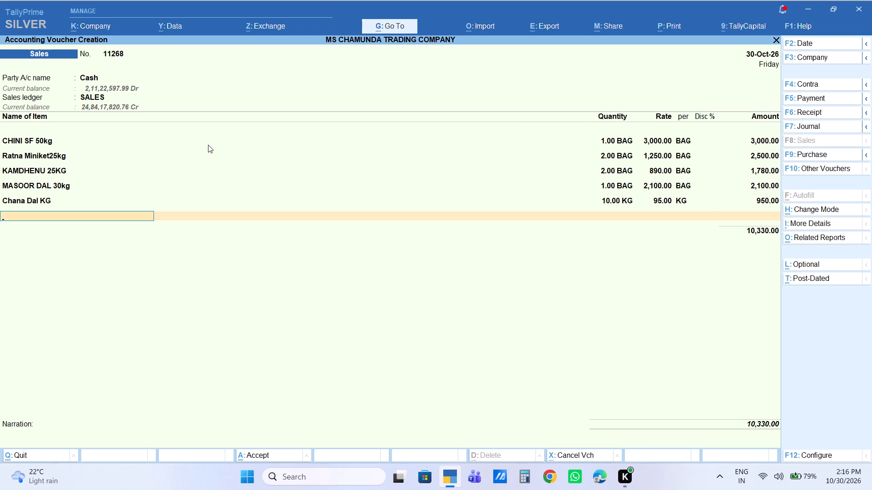
Add the item Kabli Chana Loose with a quantity of 5 KG, keeping the suggested rate of 100.00.
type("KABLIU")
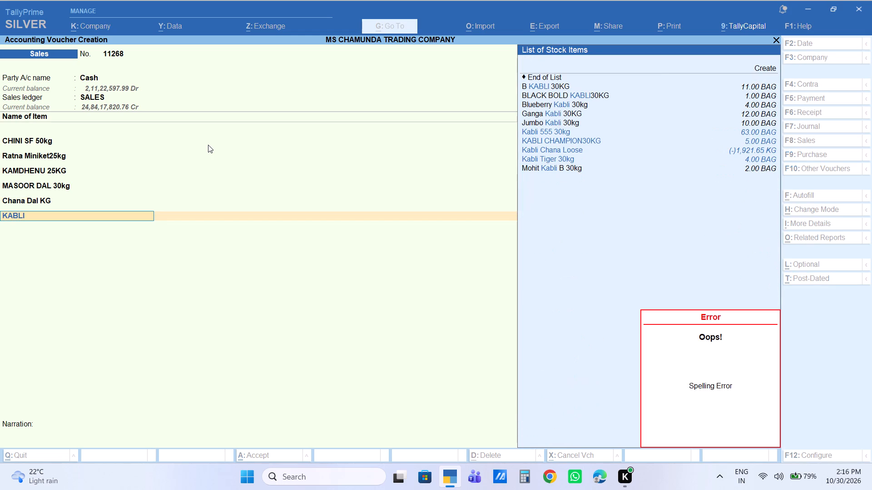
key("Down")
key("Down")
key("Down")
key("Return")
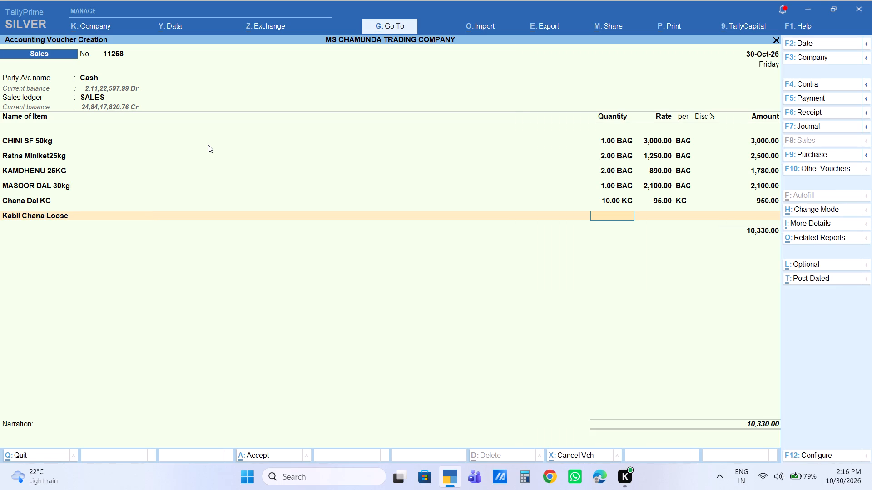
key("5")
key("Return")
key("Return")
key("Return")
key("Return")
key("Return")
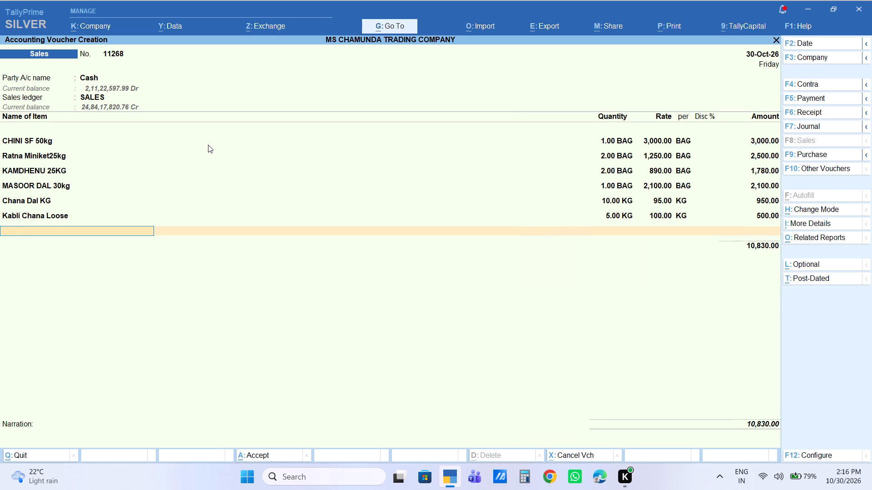
Add the item Wheel 1Kg with a quantity of 1 BAG, keeping the suggested rate of 1,920.00.
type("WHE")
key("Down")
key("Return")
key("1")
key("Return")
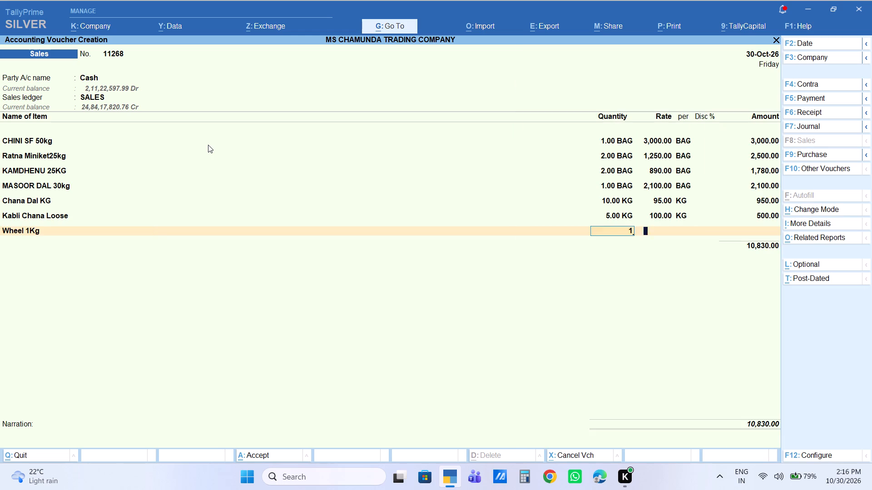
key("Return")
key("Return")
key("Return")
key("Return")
Add the item Wheel 500Gm with a quantity of 1 BAG, keeping the suggested rate of 1,620.00.
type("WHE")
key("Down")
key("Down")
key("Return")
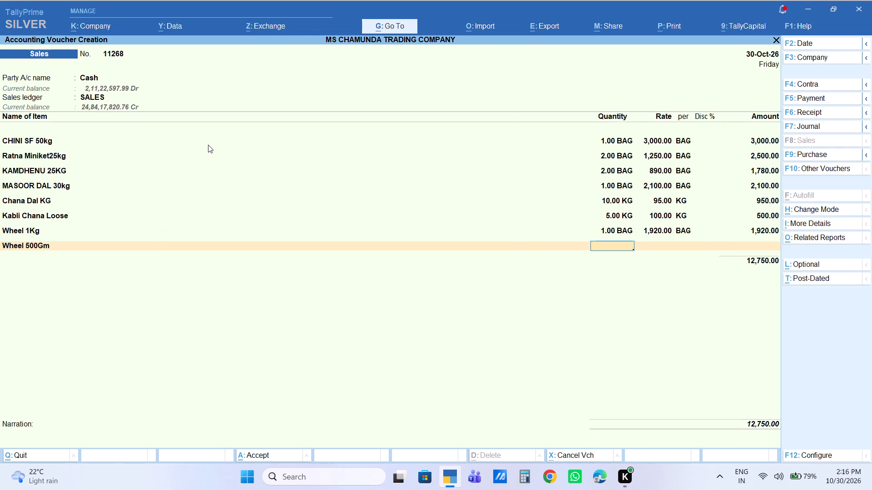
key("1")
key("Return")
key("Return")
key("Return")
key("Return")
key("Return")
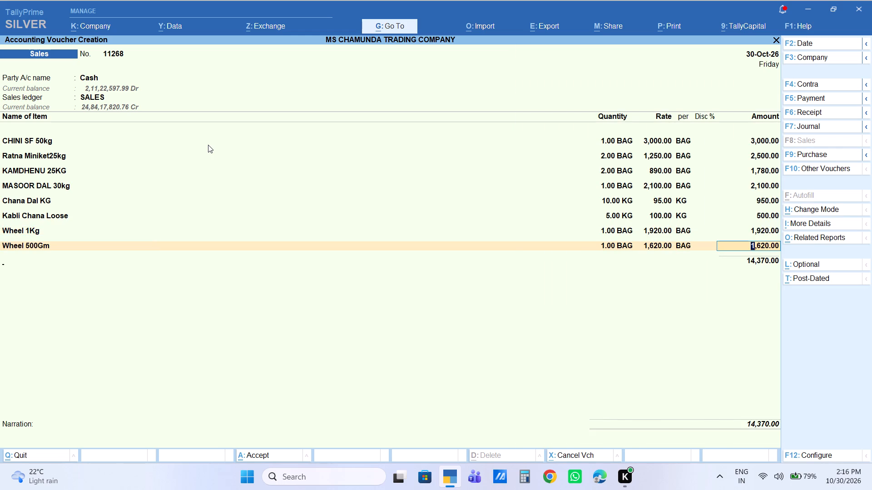
Add the item SALONI 1L PETI with a quantity of 1 peti, keeping the suggested rate of 3,050.00.
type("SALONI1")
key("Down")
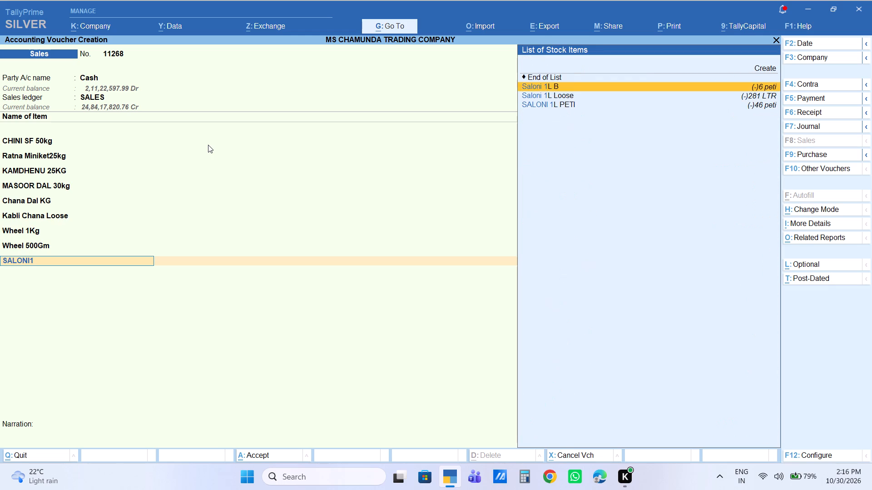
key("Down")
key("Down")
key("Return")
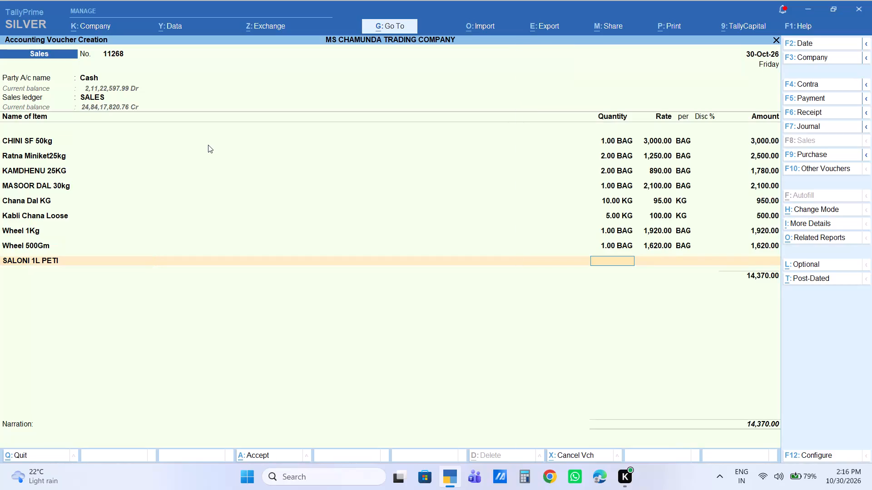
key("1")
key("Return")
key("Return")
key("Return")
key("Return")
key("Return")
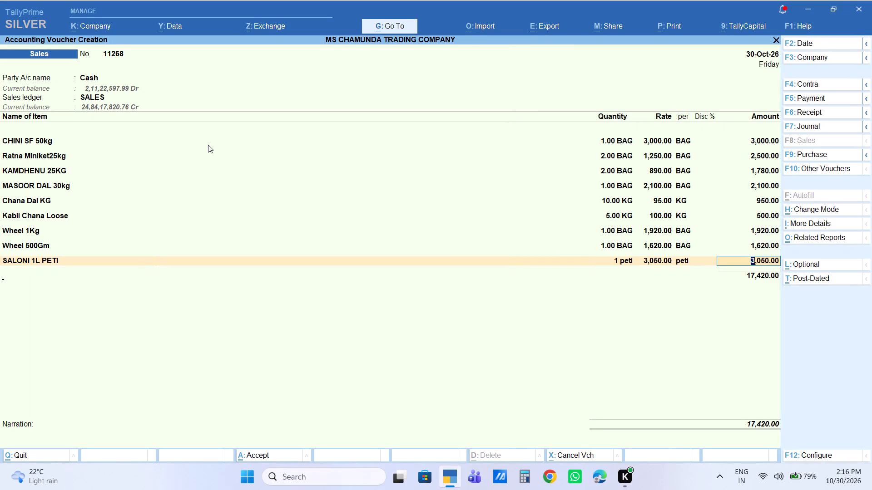
Add the item SALONI 500ML PETI with a quantity of 1 peti, keeping the suggested rate of 3,450.00.
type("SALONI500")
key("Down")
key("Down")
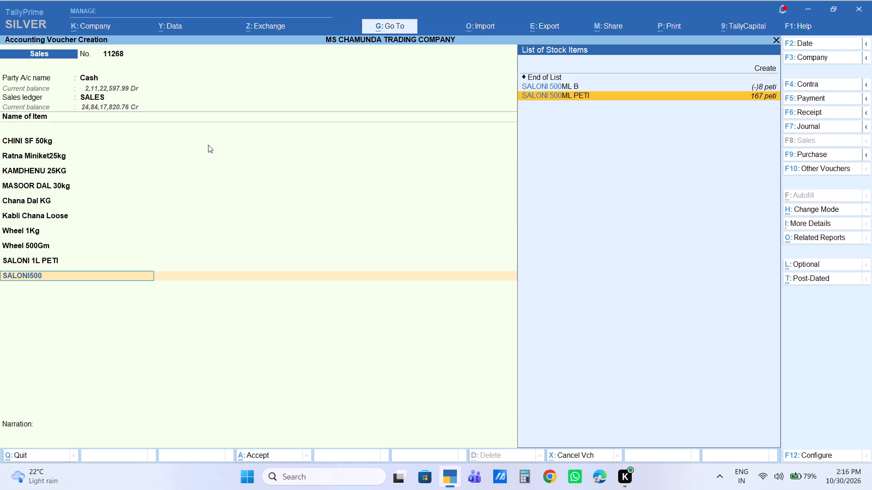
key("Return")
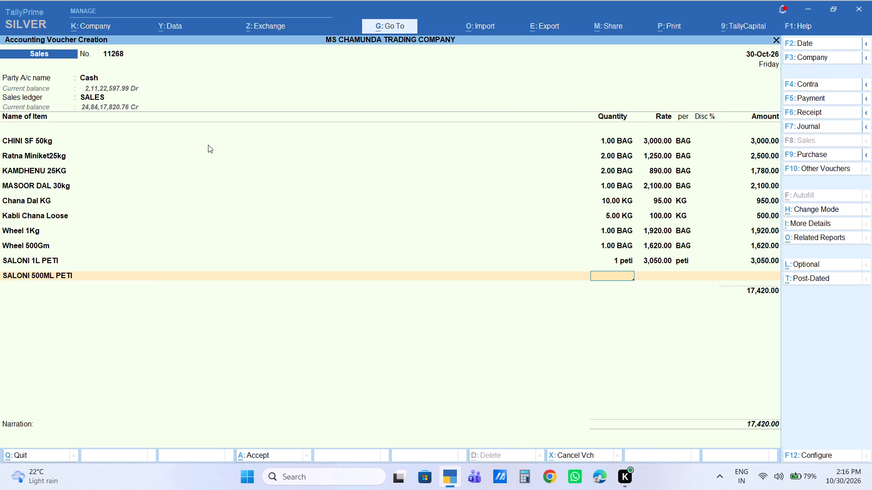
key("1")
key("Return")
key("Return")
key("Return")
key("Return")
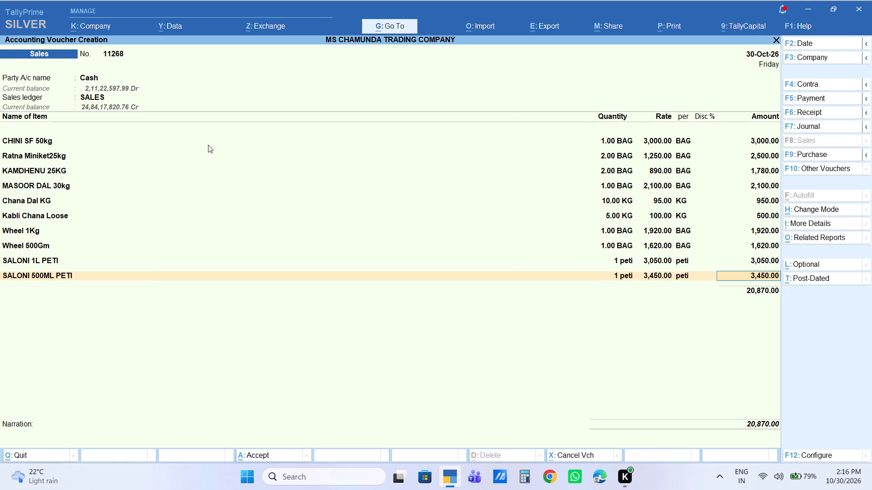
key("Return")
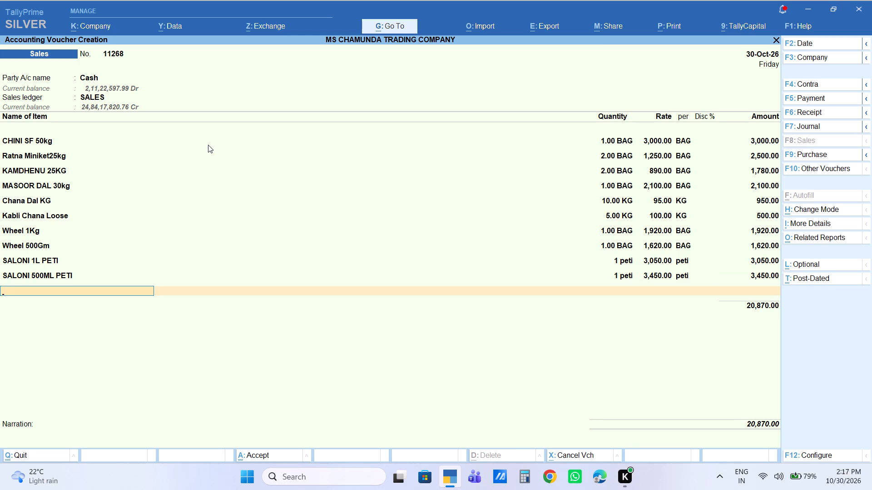
Add the item Fortune 500ml PETI with a quantity of 1 peti and set its amount to 2,020.00.
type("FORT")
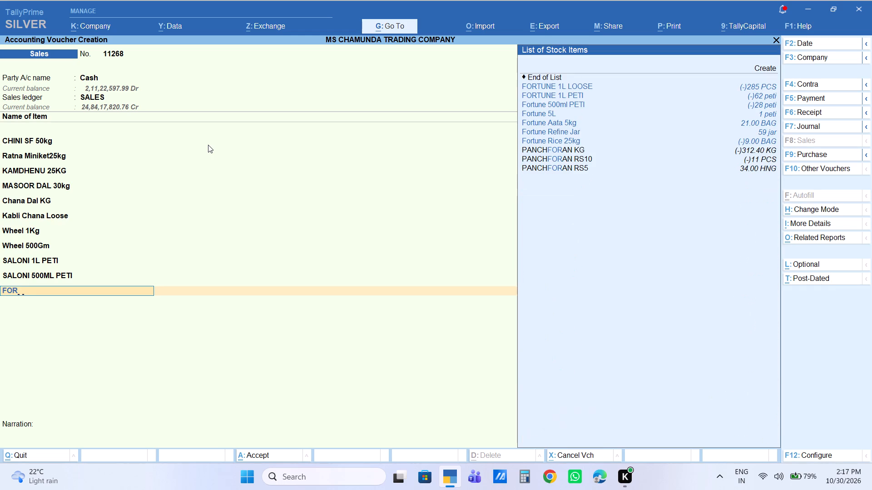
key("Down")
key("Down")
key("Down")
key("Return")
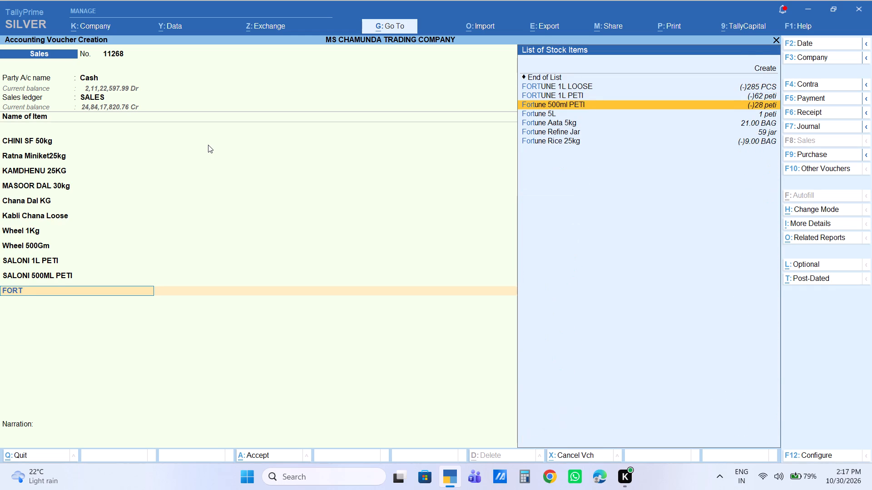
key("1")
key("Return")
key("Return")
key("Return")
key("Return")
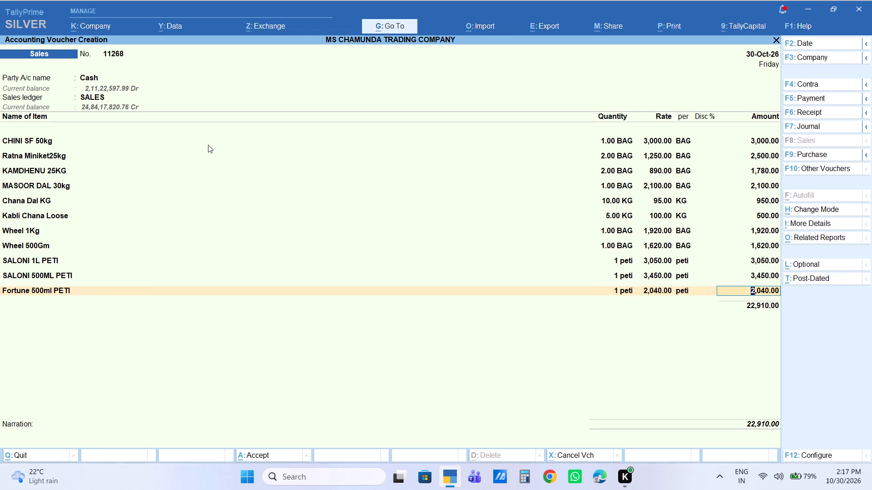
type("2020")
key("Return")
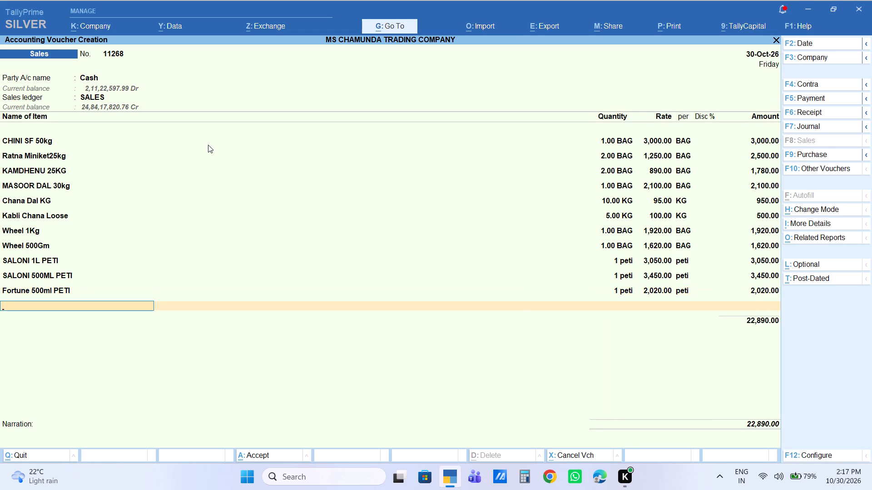
Add the item Best 1L with a quantity of 1 peti, keeping the suggested rate of 1,440.00.
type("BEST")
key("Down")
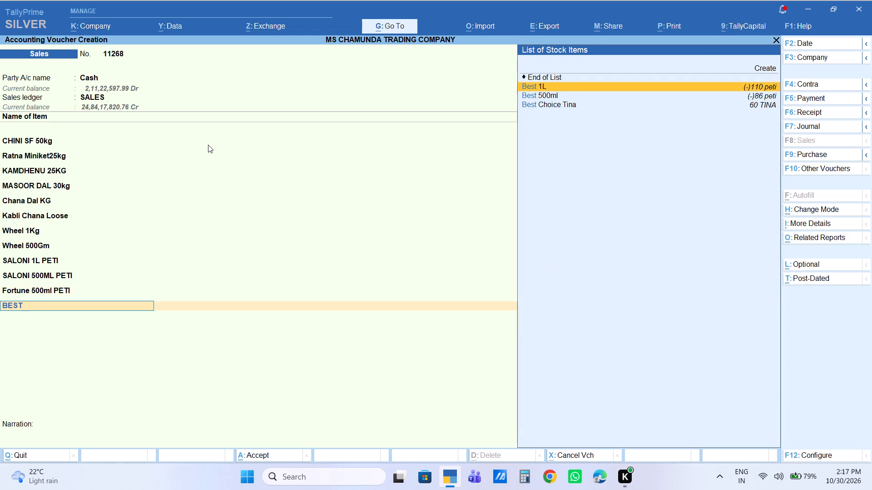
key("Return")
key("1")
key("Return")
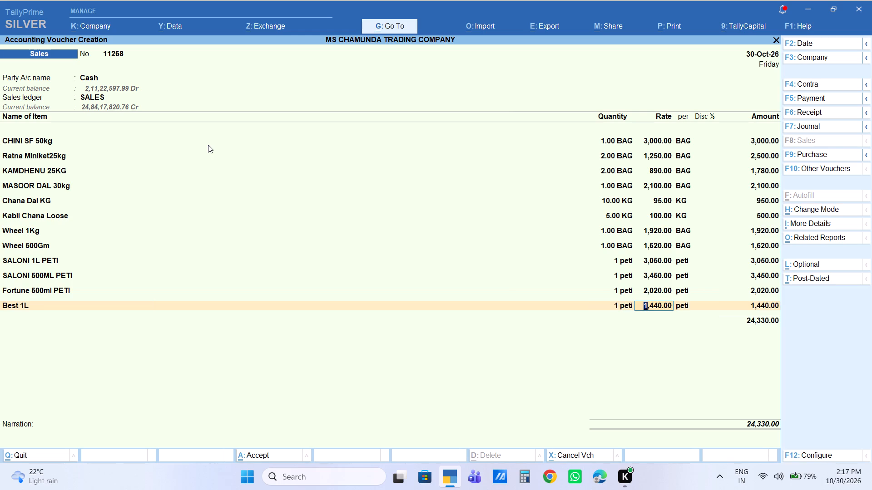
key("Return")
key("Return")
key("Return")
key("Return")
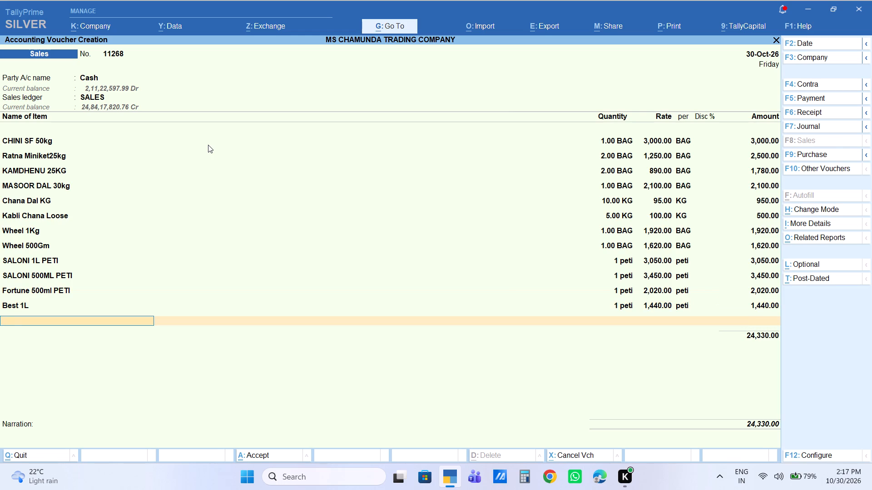
Add the item PARIVAR PAPAD PCS with a quantity of 10 PCS, keeping the suggested rate of 23.00.
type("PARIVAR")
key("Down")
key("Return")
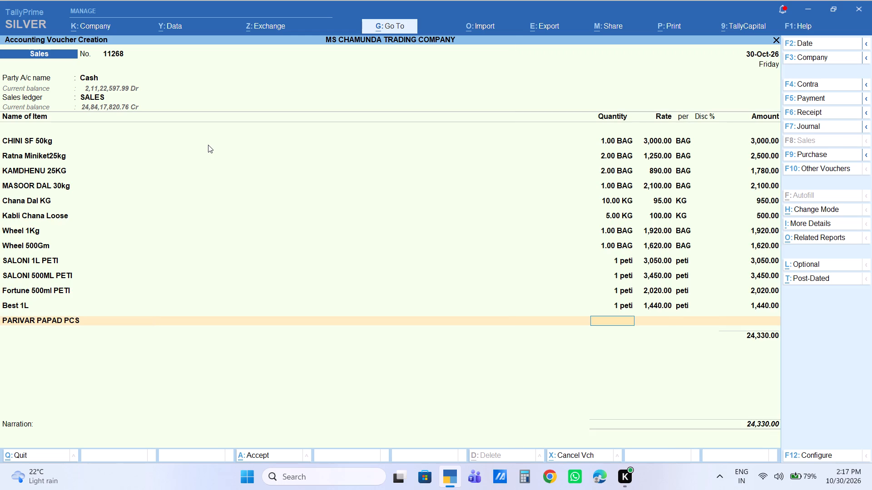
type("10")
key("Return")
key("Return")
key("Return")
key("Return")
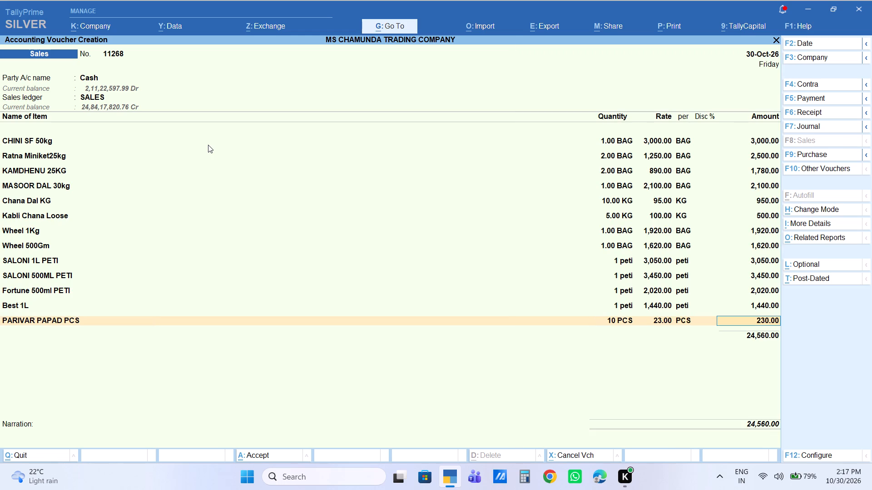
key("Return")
Add the item Rusk Rs5 with a quantity of 1 peti, keeping the suggested rate of 240.00.
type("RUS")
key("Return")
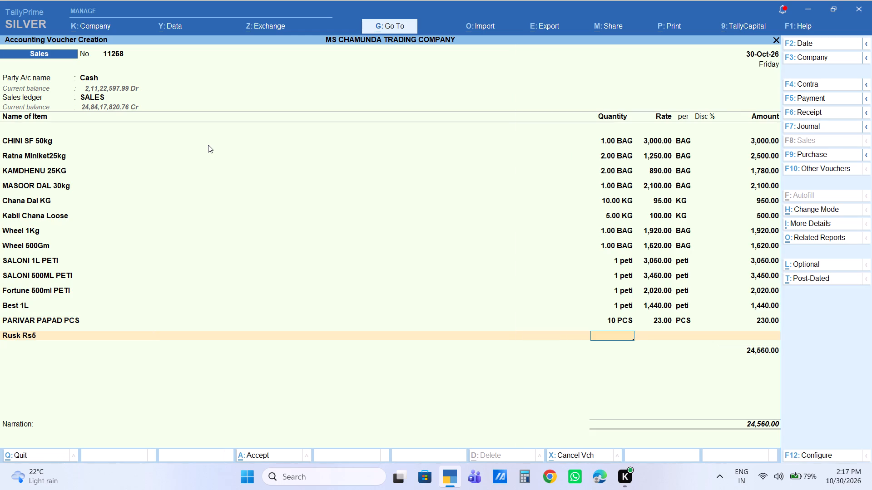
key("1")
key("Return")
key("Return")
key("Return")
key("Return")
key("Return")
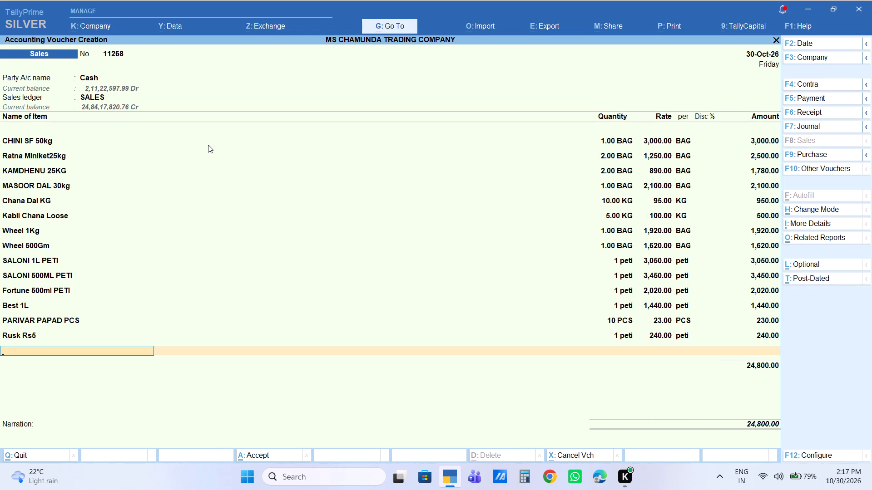
Add the item Excel Sabun Rs10 with a quantity of 1 peti, keeping the suggested rate of 1,275.00.
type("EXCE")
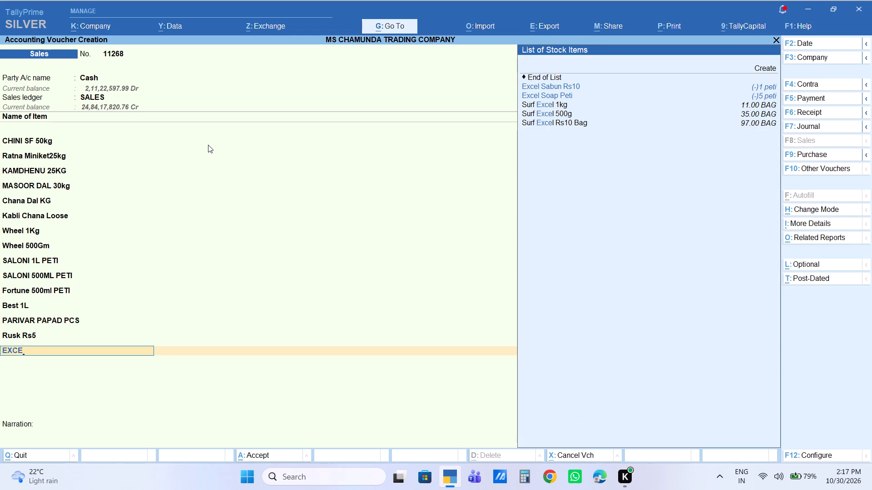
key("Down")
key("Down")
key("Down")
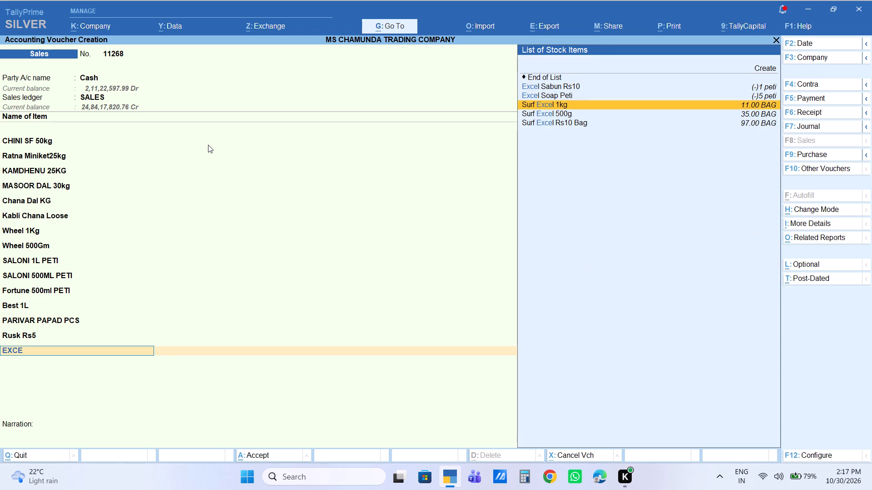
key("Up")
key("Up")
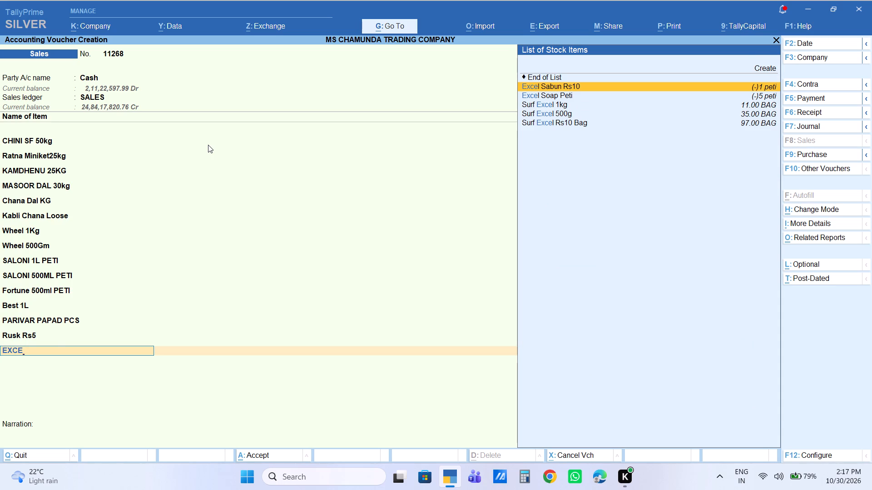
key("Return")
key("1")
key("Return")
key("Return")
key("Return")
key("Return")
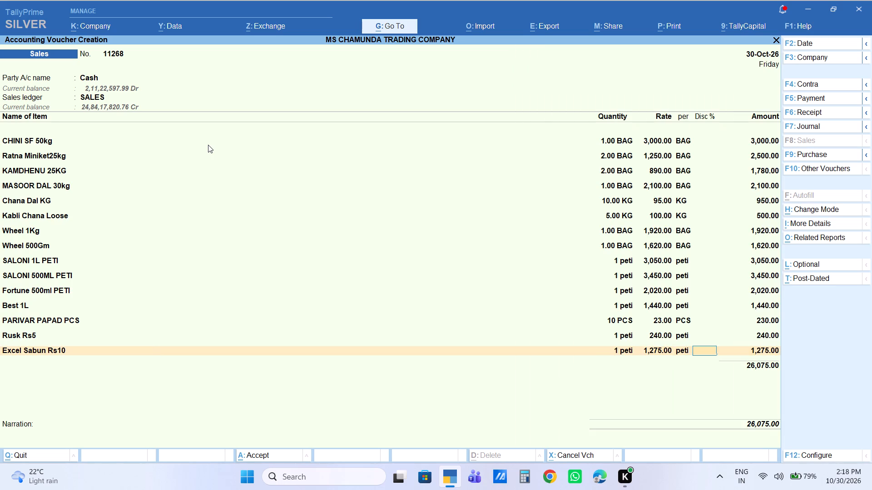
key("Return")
Add the item Vim Rs5 with a quantity of 1 peti, keeping the suggested rate of 875.00.
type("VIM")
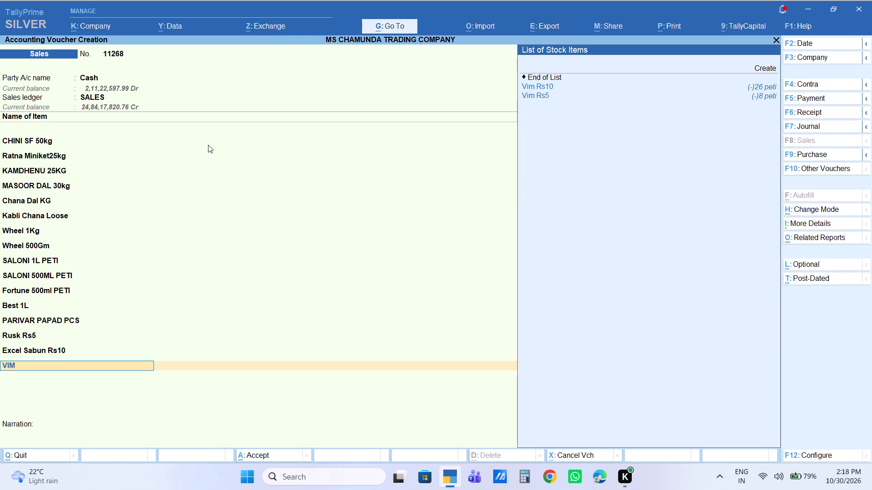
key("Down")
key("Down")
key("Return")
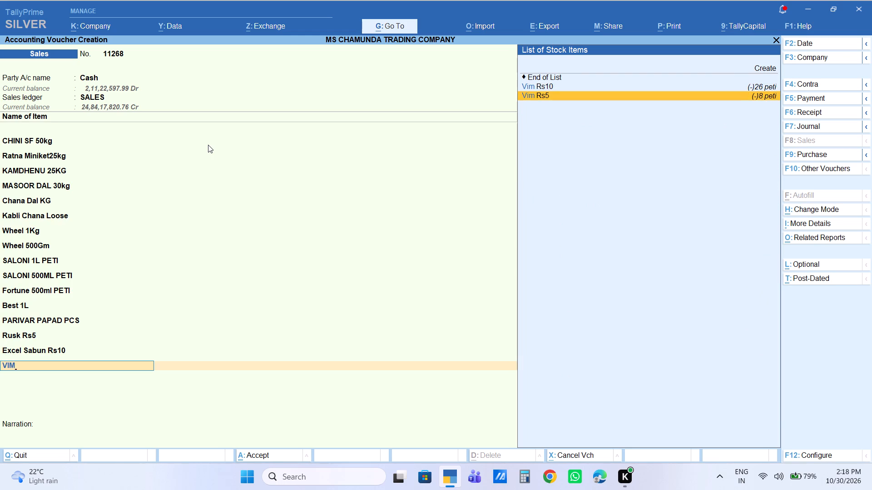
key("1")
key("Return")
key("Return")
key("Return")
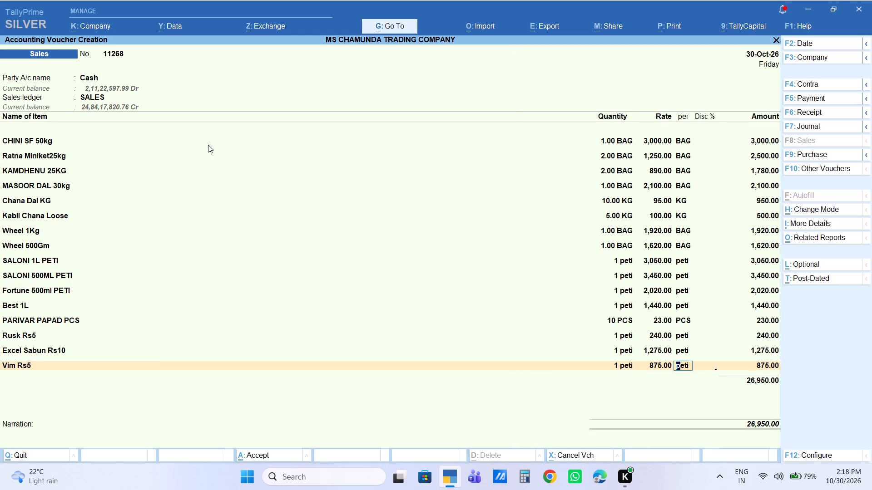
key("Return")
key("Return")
Add the item KISMIS with a quantity of 1 KG, keeping the suggested rate of 400.00.
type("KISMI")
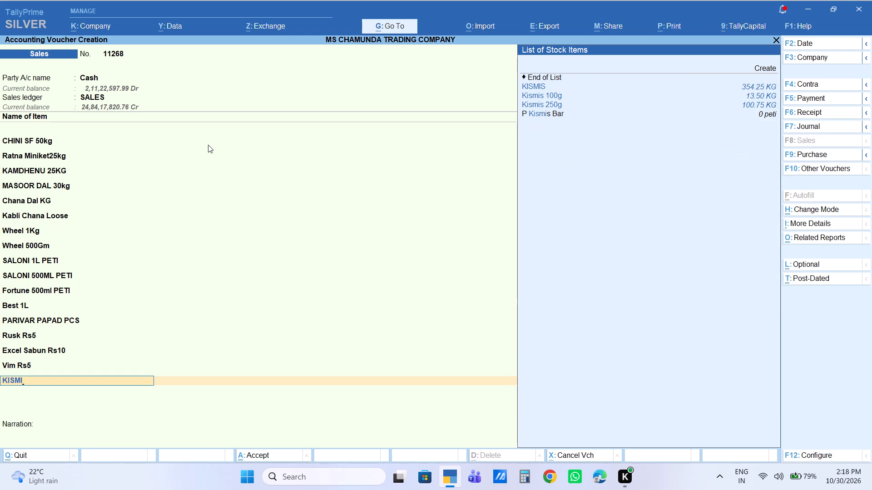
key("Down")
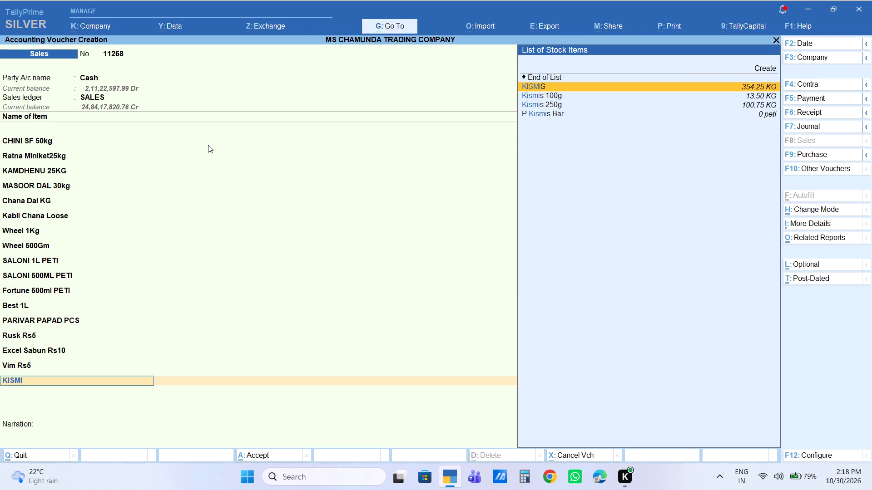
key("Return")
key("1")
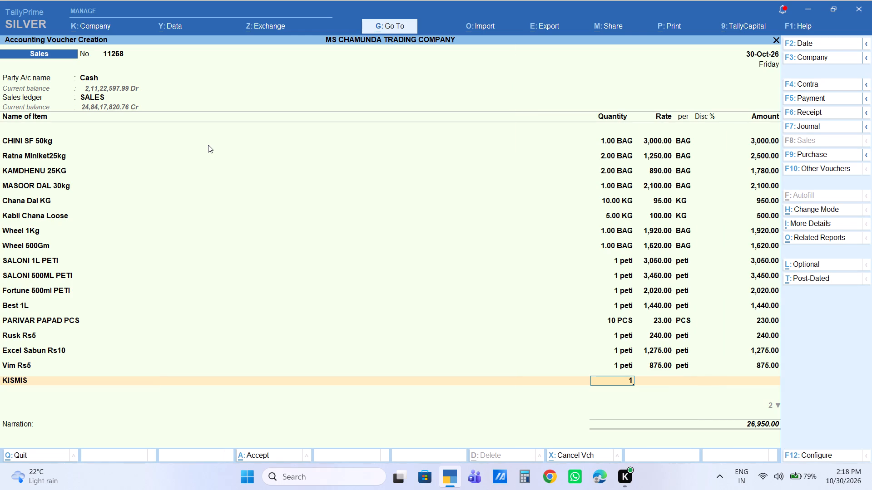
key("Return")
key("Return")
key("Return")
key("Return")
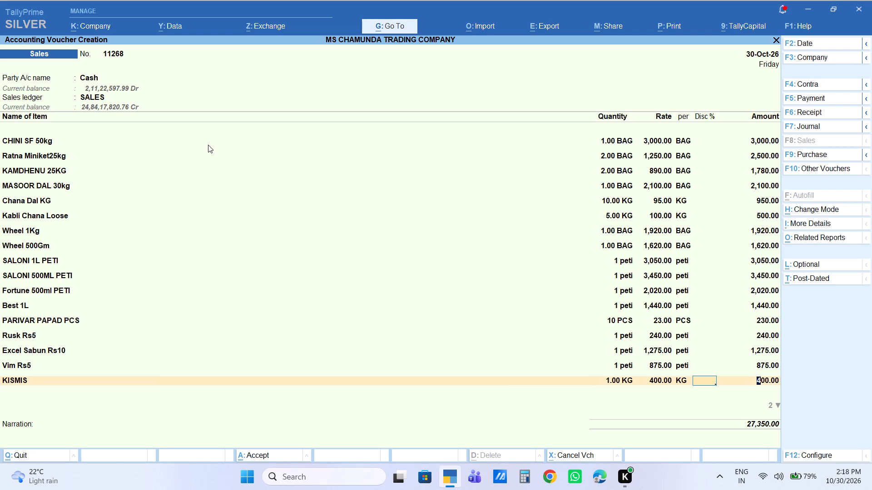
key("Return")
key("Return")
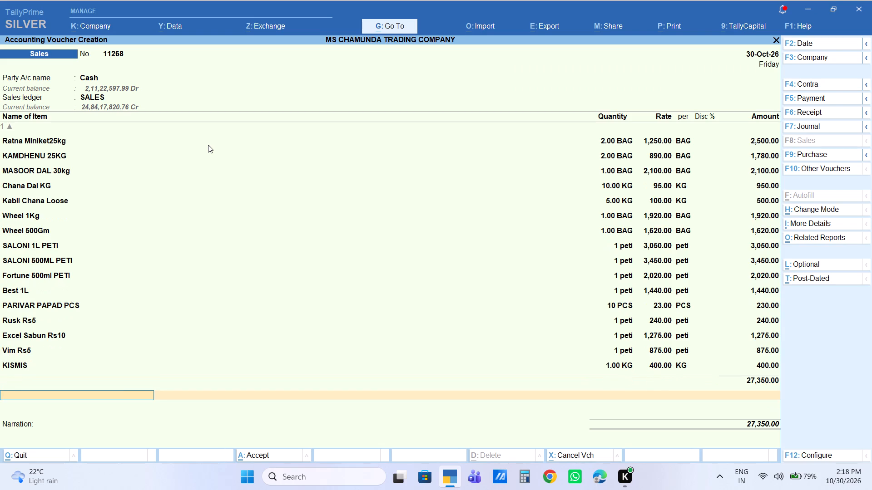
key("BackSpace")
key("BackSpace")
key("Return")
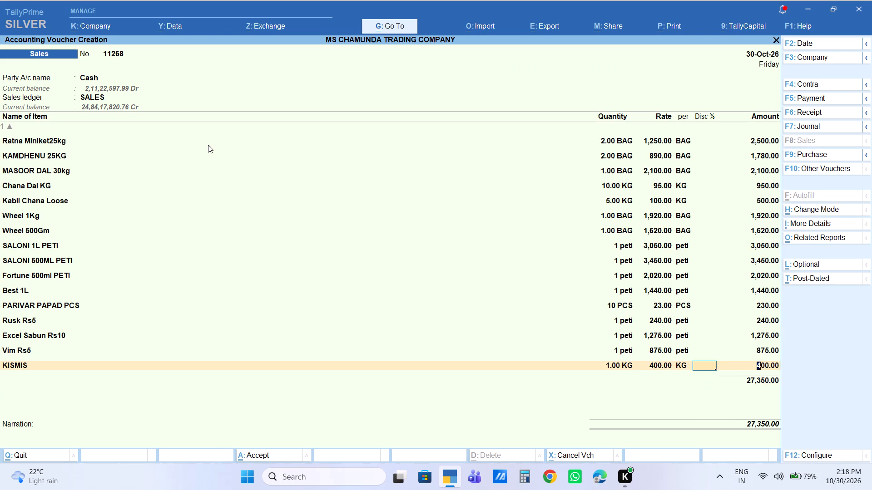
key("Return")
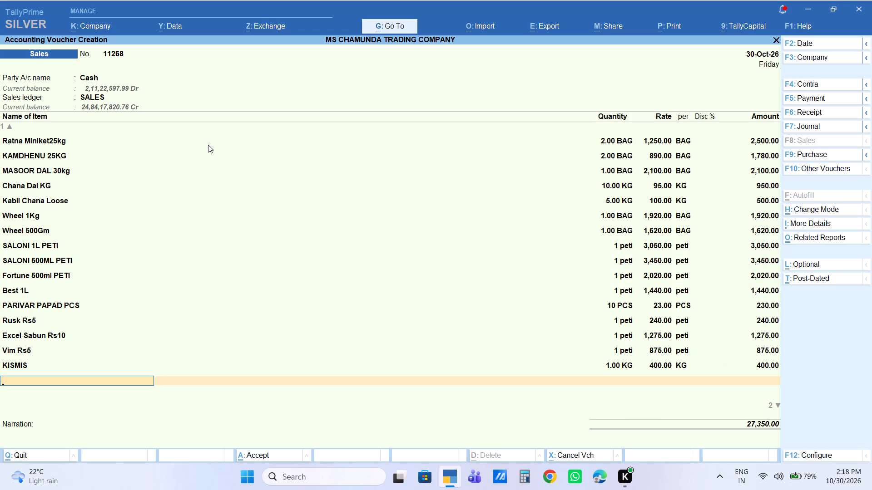
Add the item Kaju 100g with a quantity of 1 KG, keeping the suggested rate of 850.00.
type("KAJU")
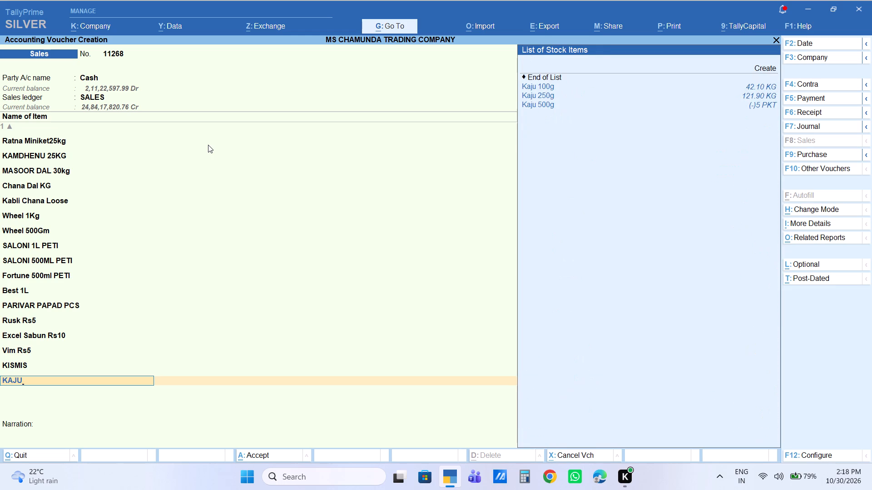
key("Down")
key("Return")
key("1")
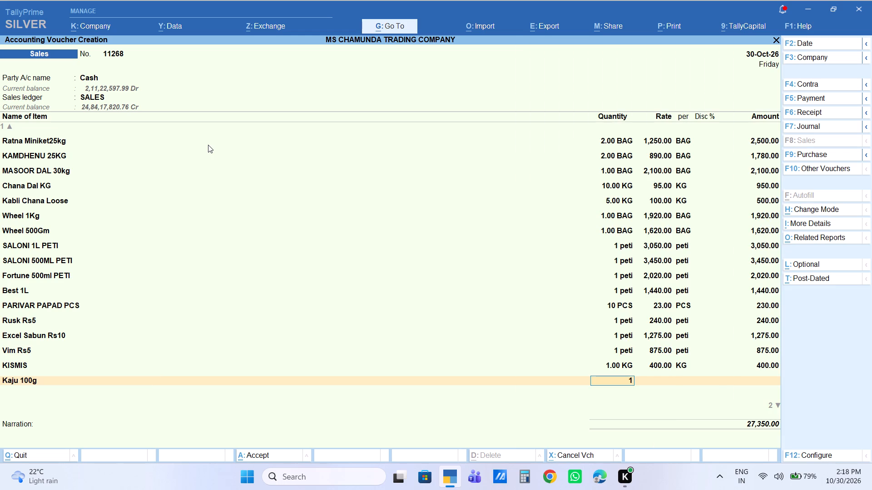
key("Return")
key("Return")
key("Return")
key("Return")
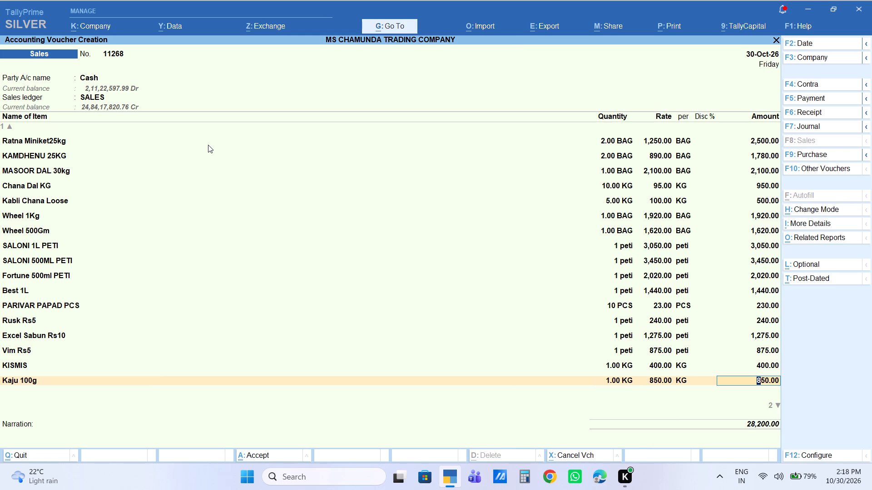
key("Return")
Add the item CHANA KG with a quantity of 10 KG, keeping the suggested rate of 82.00.
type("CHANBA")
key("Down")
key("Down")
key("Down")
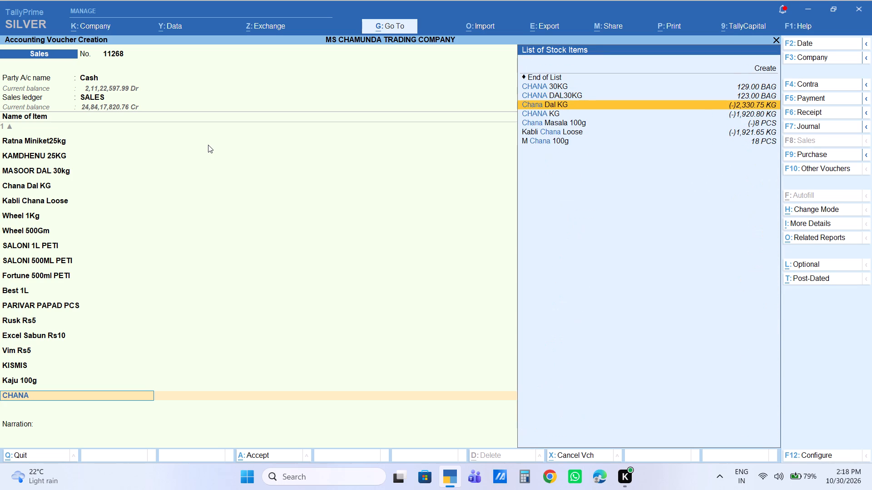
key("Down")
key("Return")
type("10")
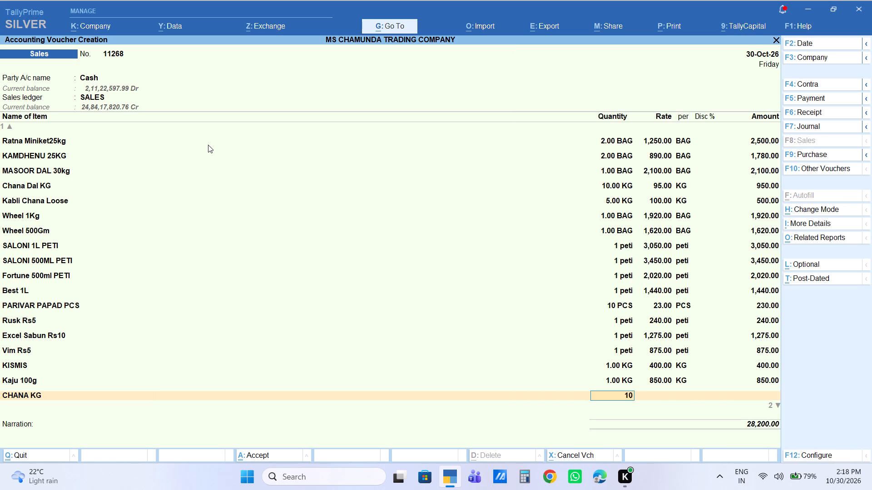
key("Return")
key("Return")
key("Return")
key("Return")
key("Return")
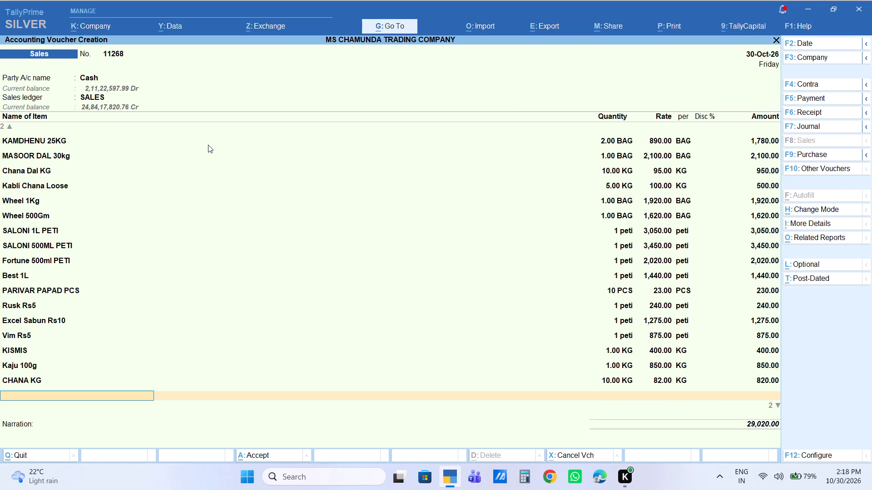
Add the item Sarso Mahin Kg with a quantity of 2 KG, keeping the suggested rate of 110.00.
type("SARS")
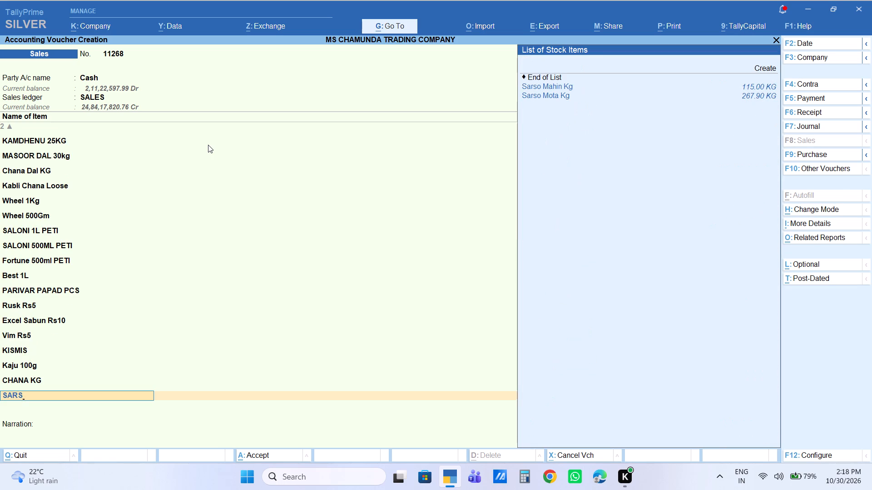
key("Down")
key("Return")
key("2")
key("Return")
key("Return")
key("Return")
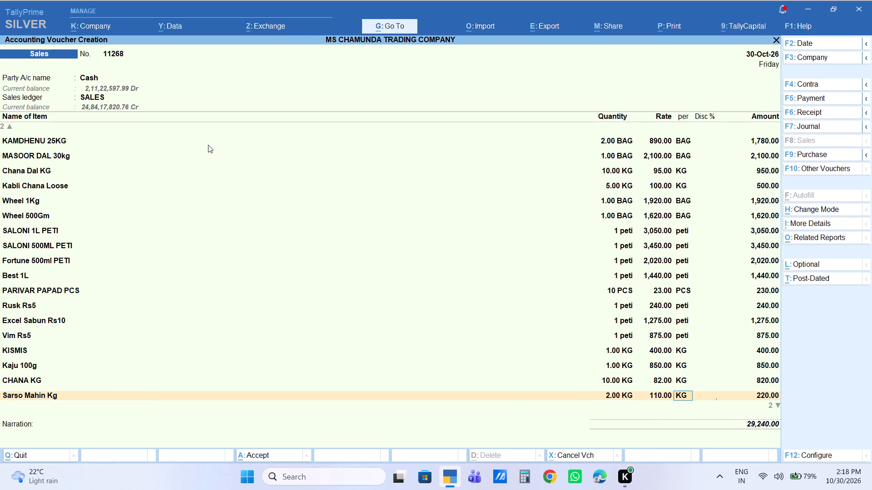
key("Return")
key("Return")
Add the item R Meat Rs5 BDL with a quantity of 1 BDL, keeping the suggested rate of 180.00.
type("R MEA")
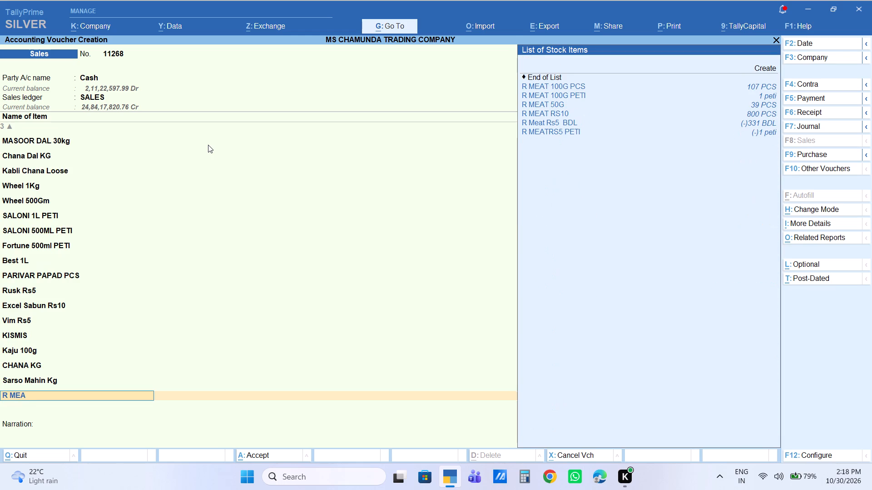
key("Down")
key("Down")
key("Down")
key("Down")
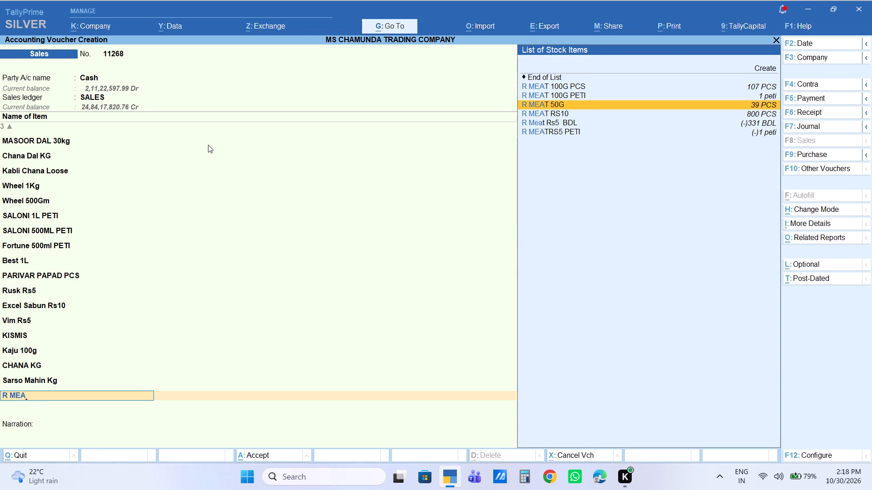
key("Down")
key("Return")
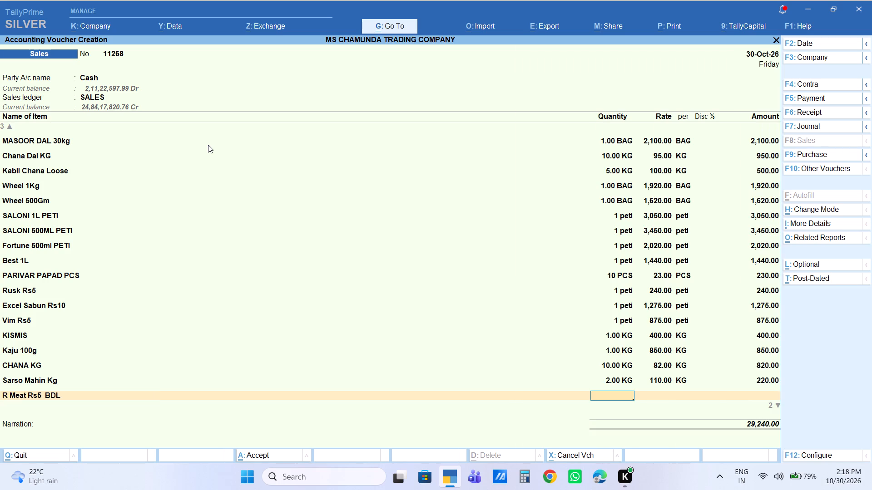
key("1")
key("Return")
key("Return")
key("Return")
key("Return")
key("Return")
Add the item R GARAM RS5 BdL with a quantity of 1 BDL, keeping the suggested rate of 180.00.
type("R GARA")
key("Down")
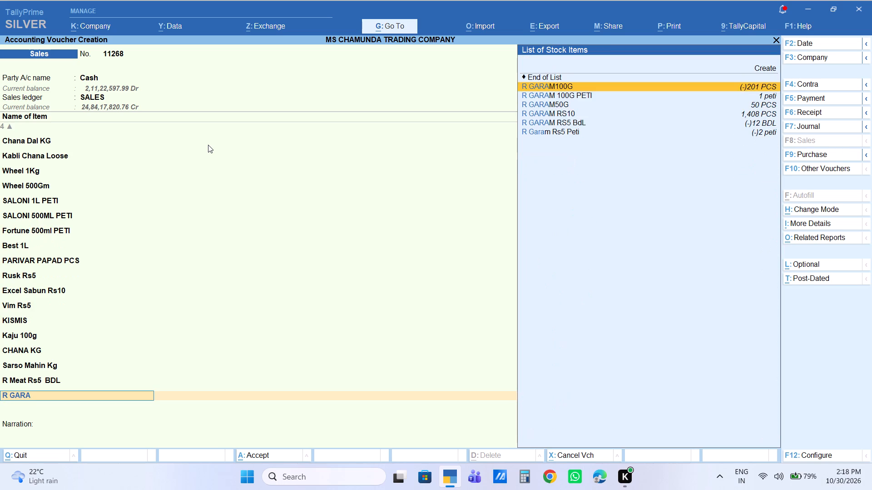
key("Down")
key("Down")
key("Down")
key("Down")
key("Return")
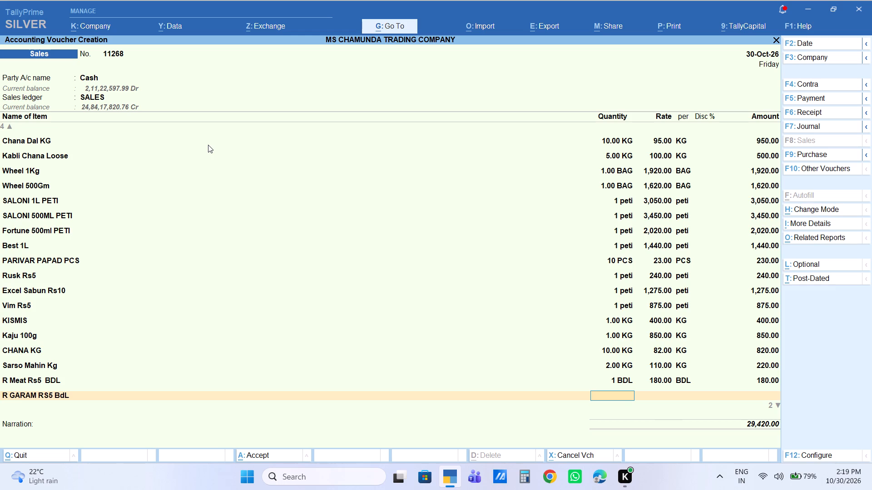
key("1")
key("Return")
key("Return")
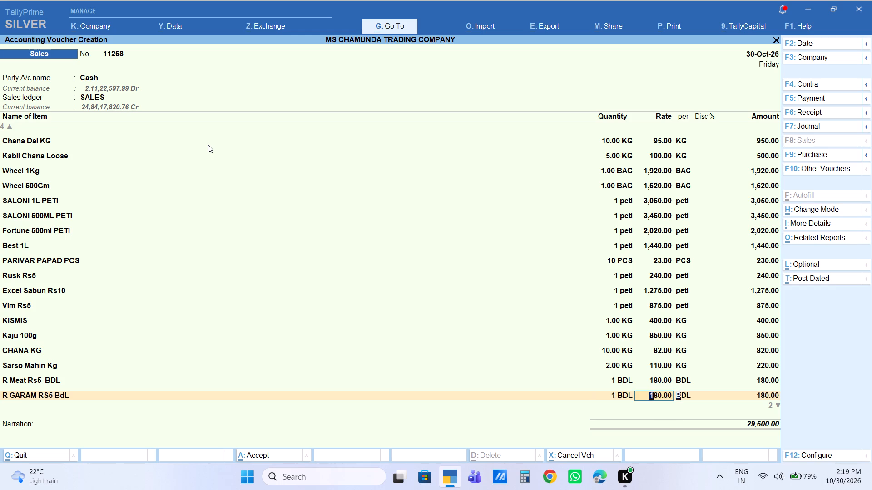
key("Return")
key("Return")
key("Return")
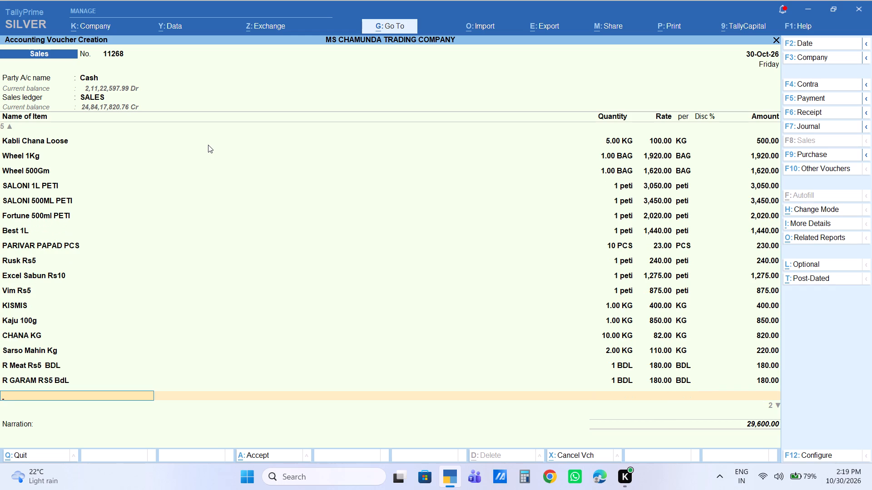
Add the item NOBEL KG with a quantity of 5 KG, keeping the suggested rate of 80.00.
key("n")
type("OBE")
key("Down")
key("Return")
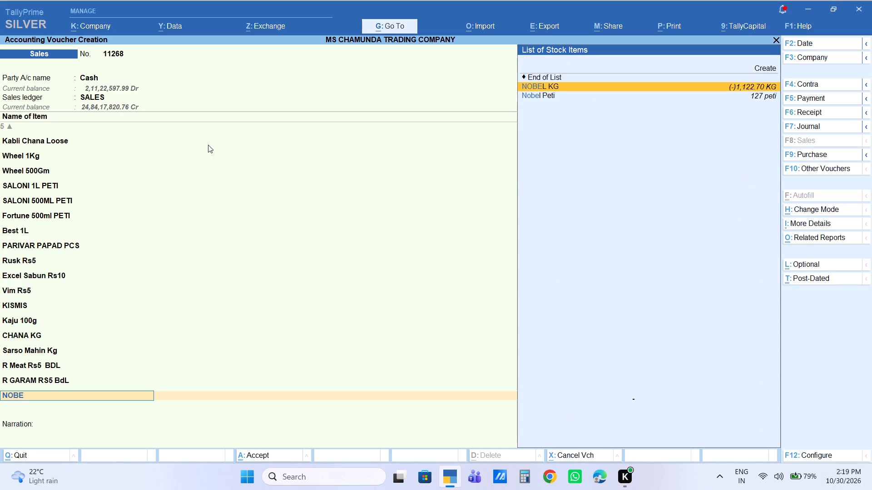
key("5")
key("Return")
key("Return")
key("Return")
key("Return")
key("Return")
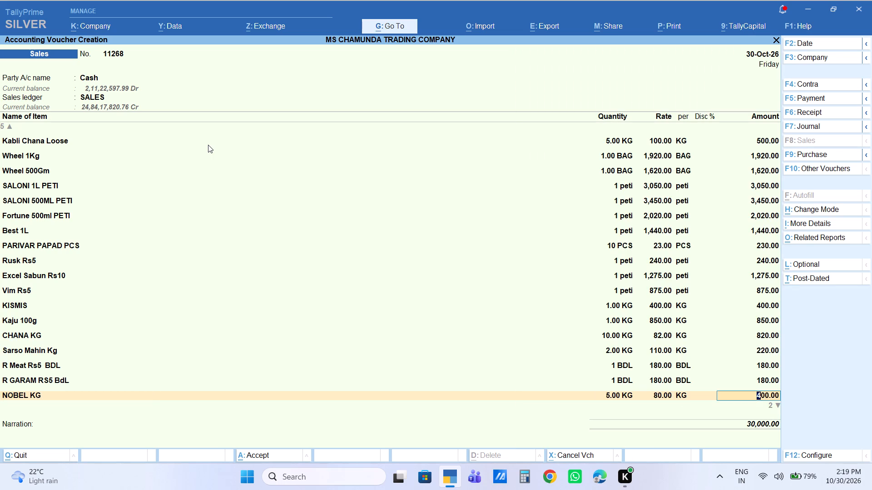
Add the item Surf Excel Rs10 Bag with a quantity of 1 BAG, keeping the suggested rate of 1,030.00.
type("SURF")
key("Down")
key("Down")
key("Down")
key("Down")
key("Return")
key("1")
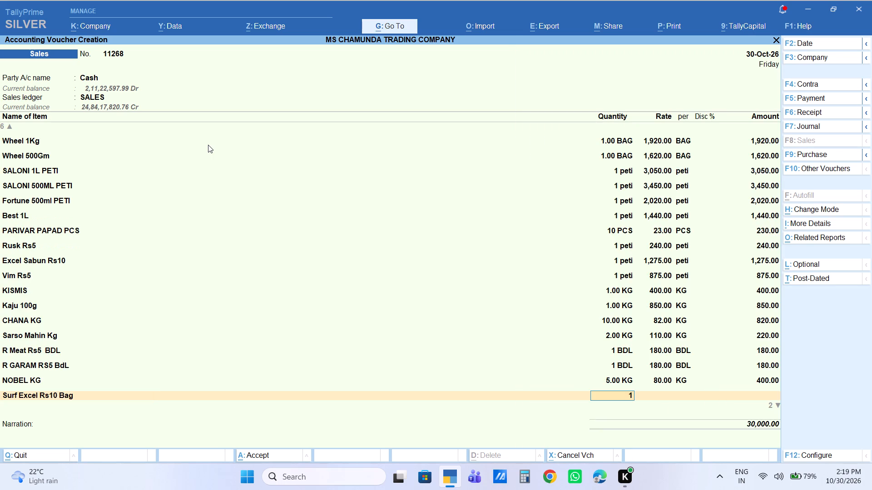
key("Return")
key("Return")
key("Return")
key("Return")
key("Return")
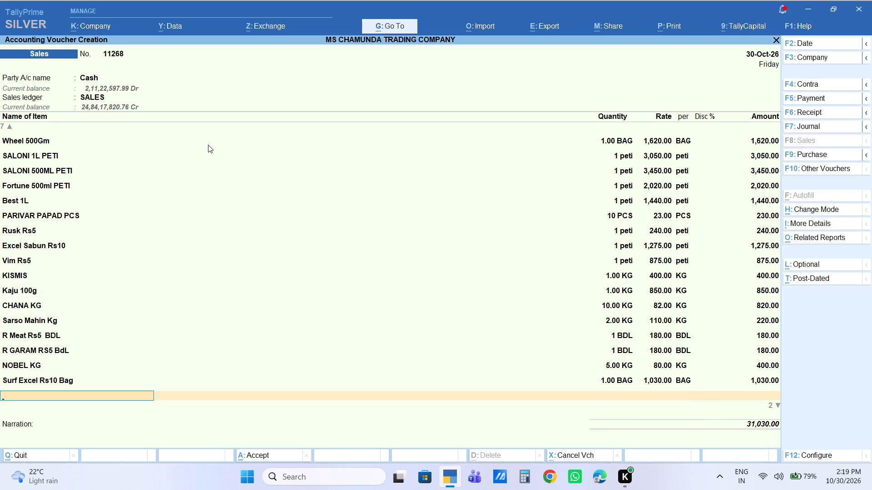
Add the item Dettol Rs10 with a quantity of 2 BDL, keeping the suggested rate of 350.00.
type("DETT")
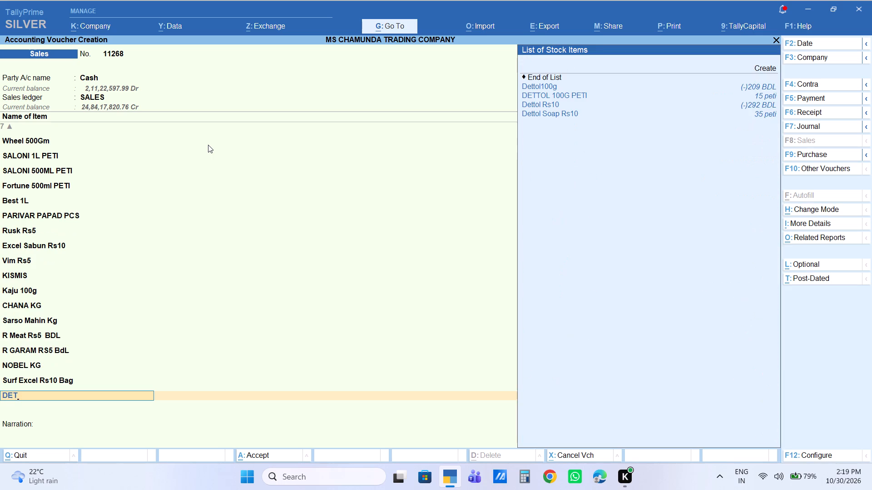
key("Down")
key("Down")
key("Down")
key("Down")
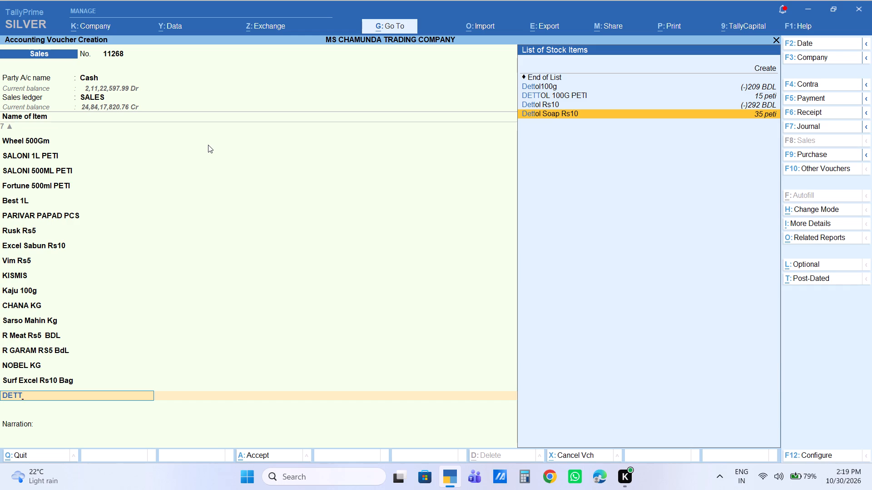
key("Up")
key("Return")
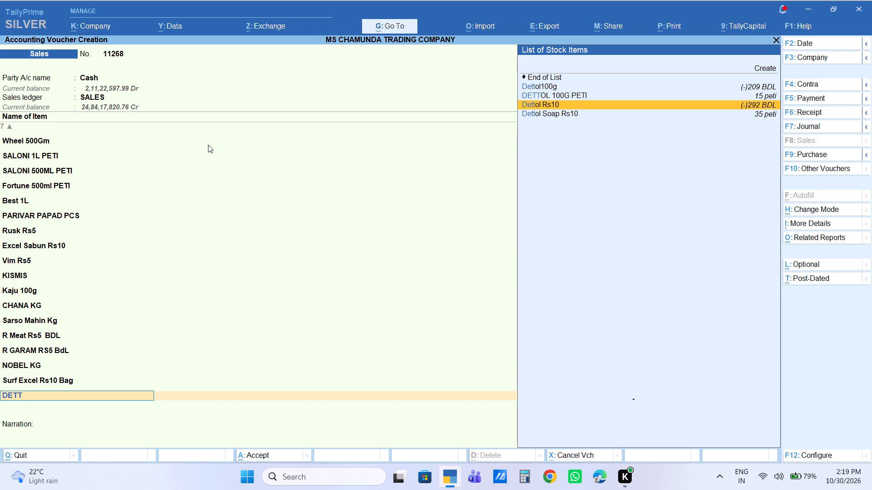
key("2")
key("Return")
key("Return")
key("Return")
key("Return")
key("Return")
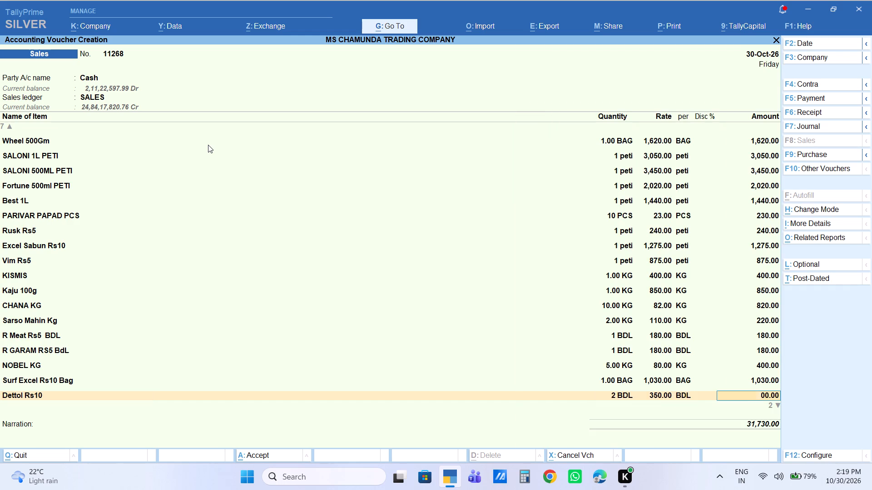
Add the item C.P Rs1 Peti with a quantity of 1 peti, keeping the suggested rate of 710.00.
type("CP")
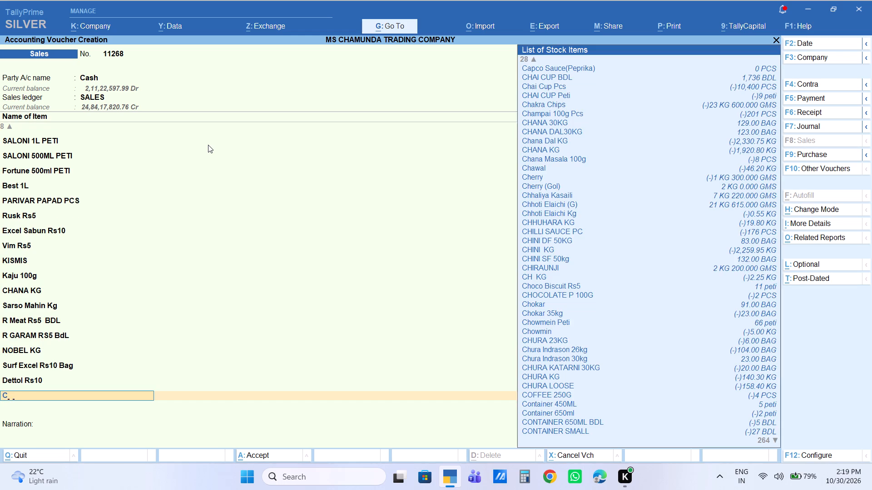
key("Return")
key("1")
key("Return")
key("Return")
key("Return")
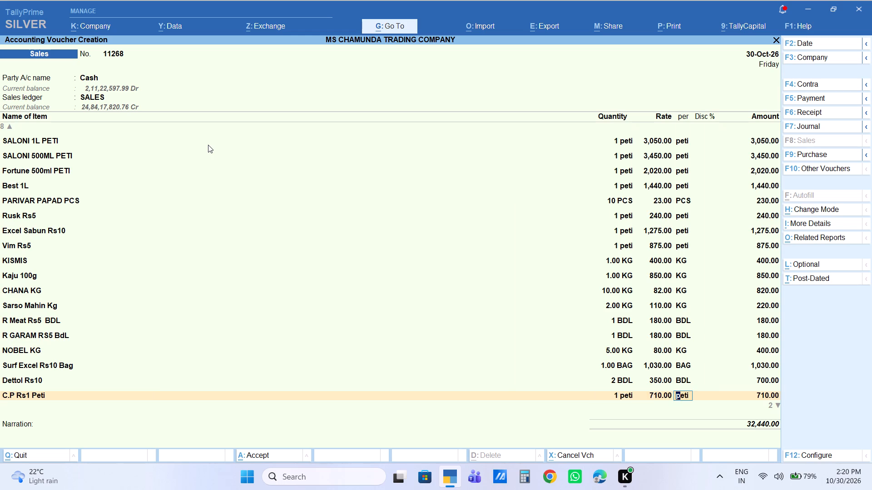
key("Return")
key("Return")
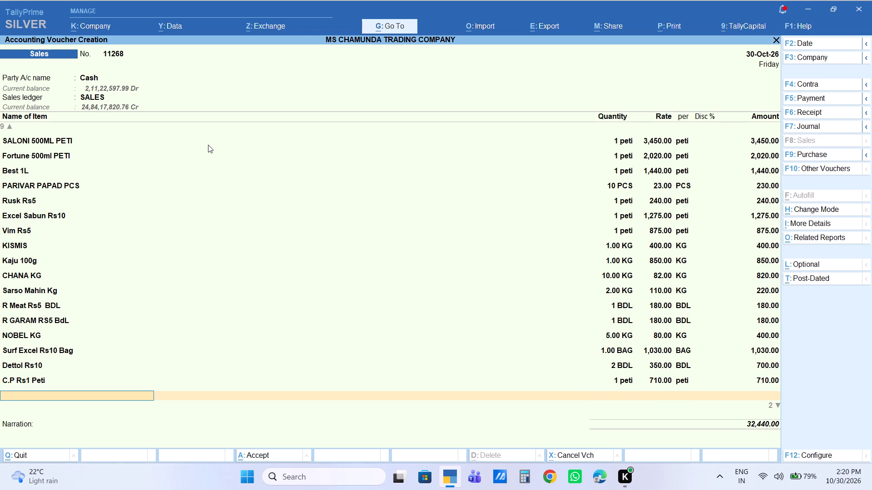
Add the item Taja Rs 10 BDL with a quantity of 1 BDL, keeping the suggested rate of 260.00.
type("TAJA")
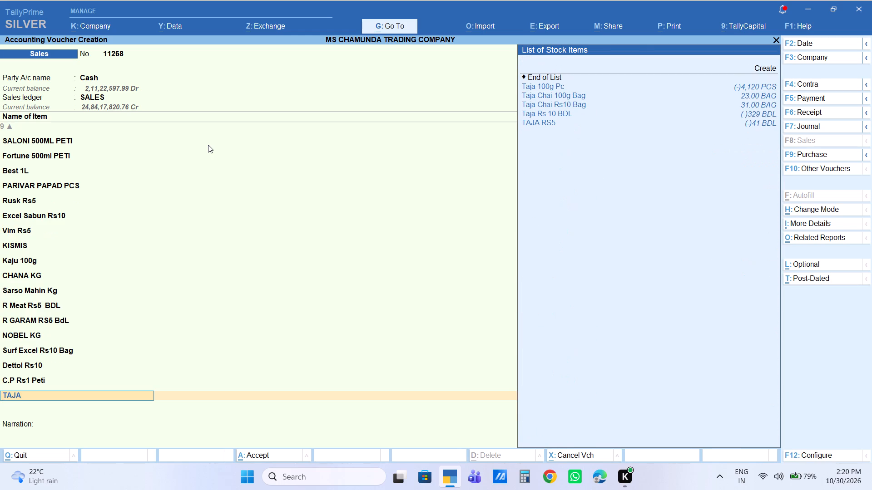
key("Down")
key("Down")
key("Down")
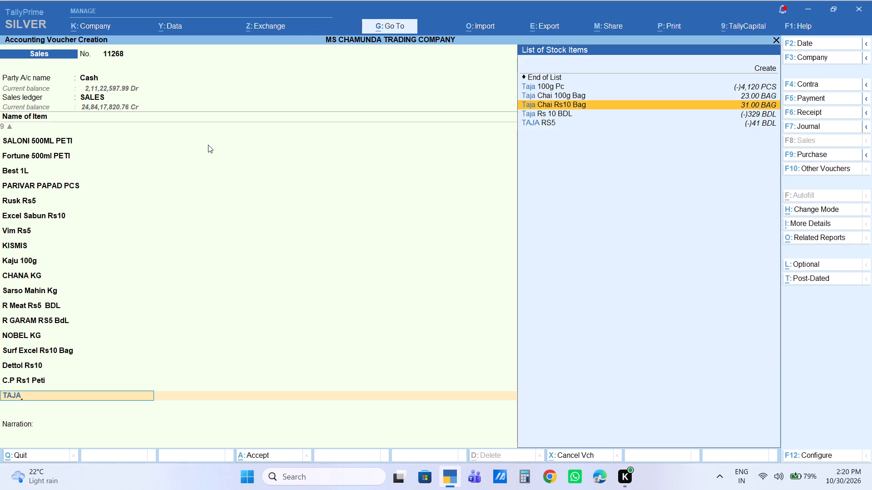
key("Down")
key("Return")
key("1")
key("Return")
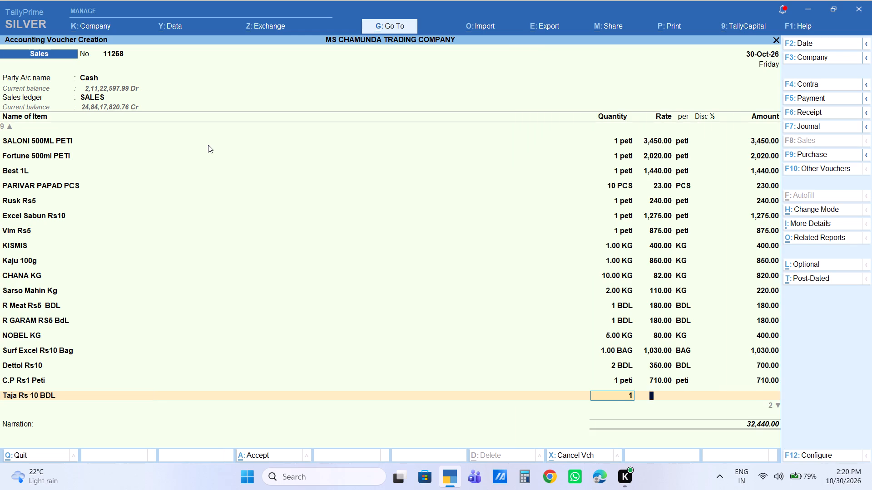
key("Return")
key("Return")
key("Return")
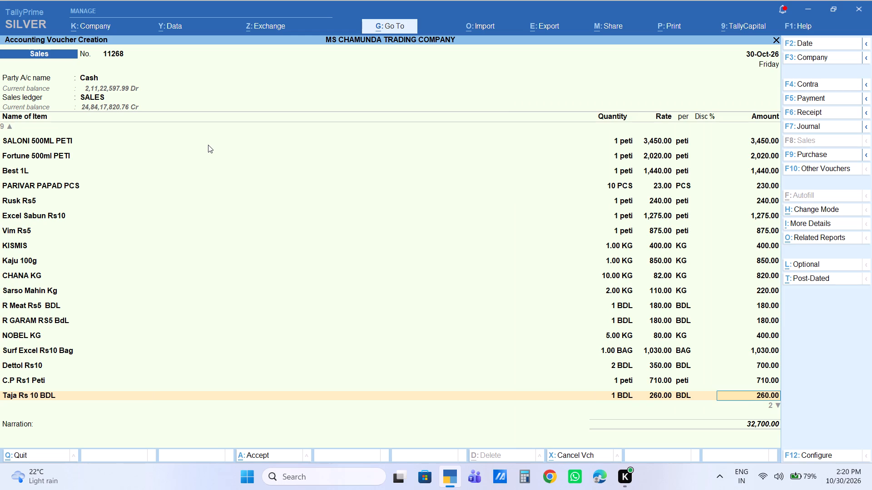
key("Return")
Add the item Taja 100g Pc with a quantity of 12 PCS, keeping the suggested rate of 22.50.
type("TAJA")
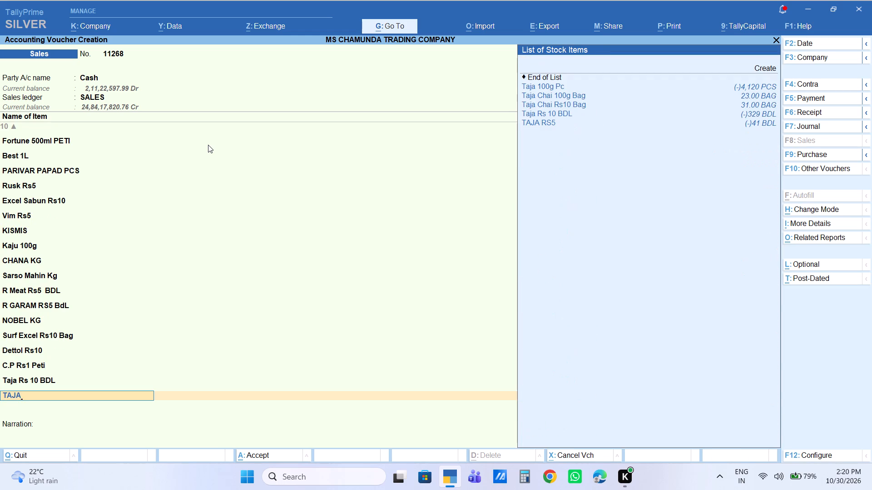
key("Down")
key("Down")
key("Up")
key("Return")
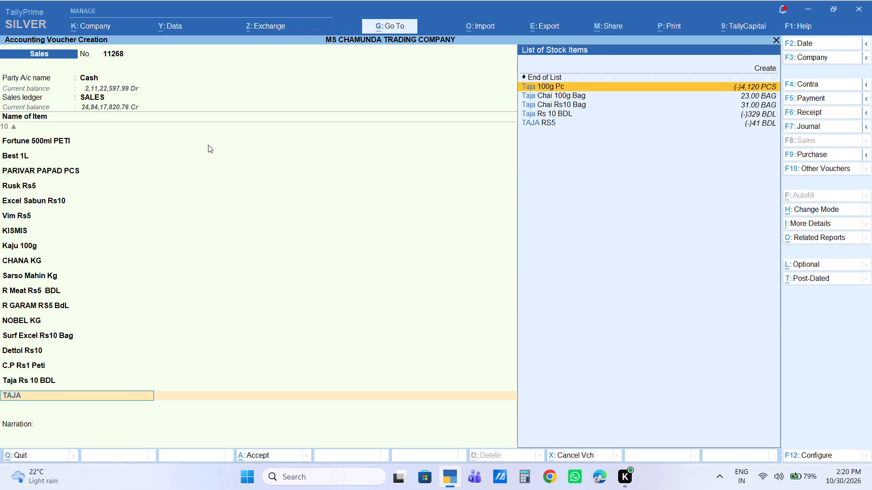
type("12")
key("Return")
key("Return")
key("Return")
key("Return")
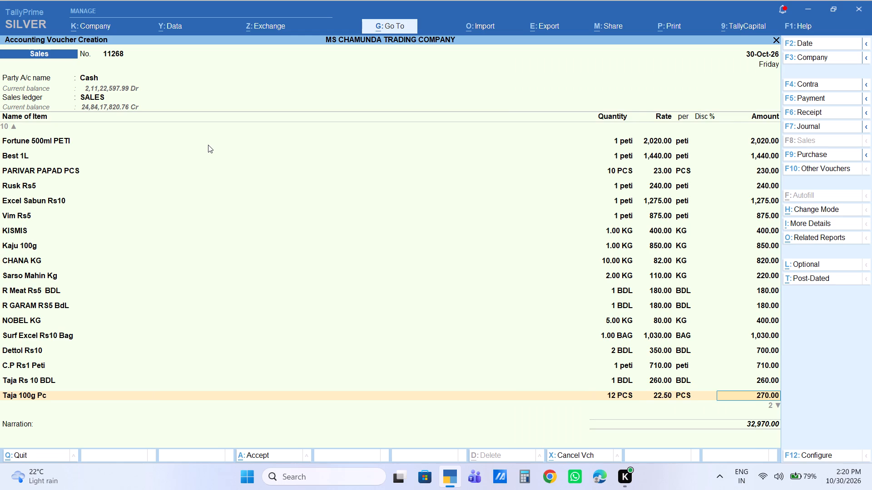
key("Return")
Add the item MARICH with a quantity of .5 KG, keeping the suggested rate of 850.00.
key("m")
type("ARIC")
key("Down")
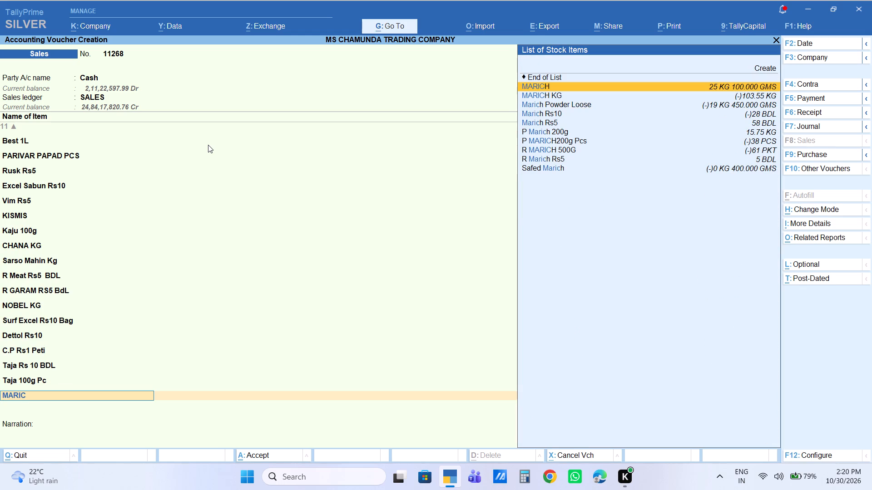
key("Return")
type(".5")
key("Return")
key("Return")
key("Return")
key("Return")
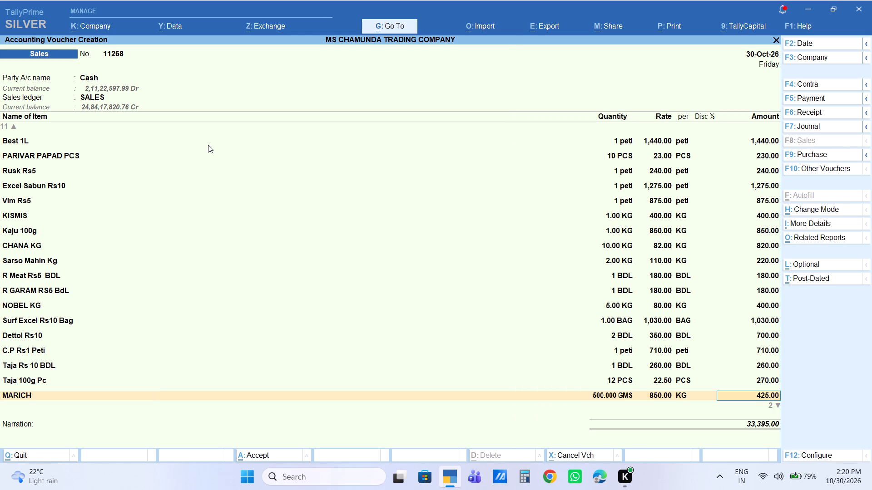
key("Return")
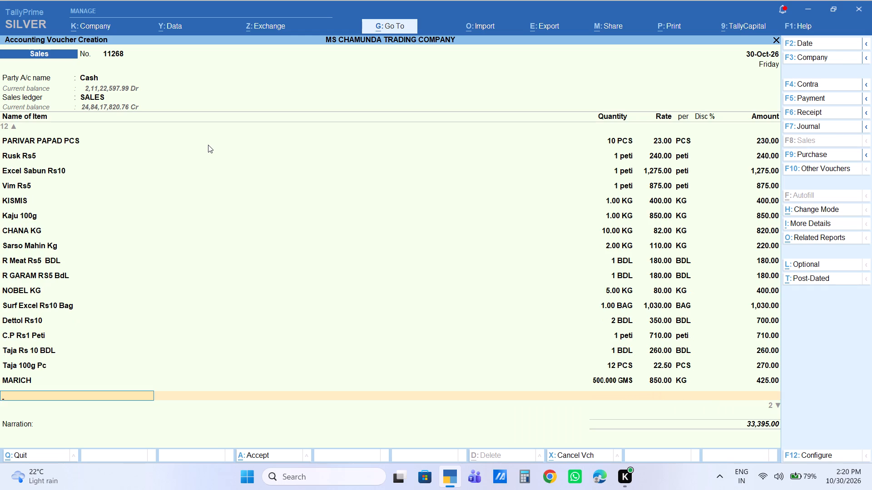
Save the completed multi-item cash sales voucher.
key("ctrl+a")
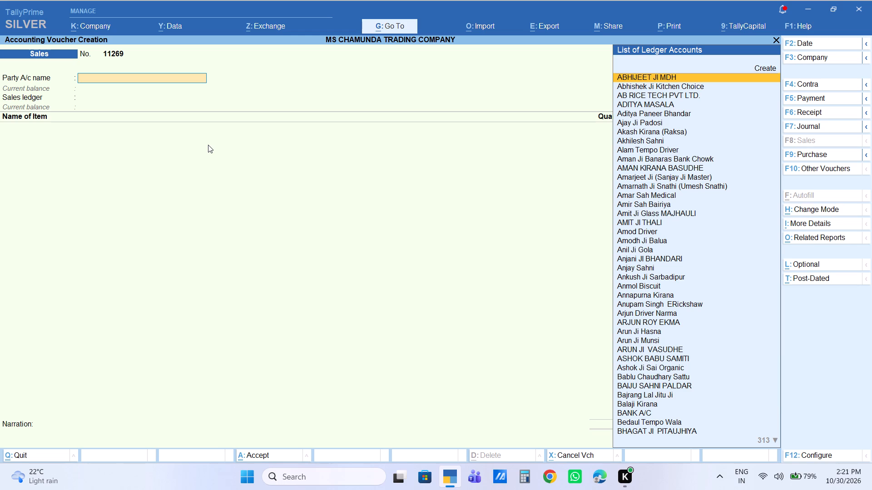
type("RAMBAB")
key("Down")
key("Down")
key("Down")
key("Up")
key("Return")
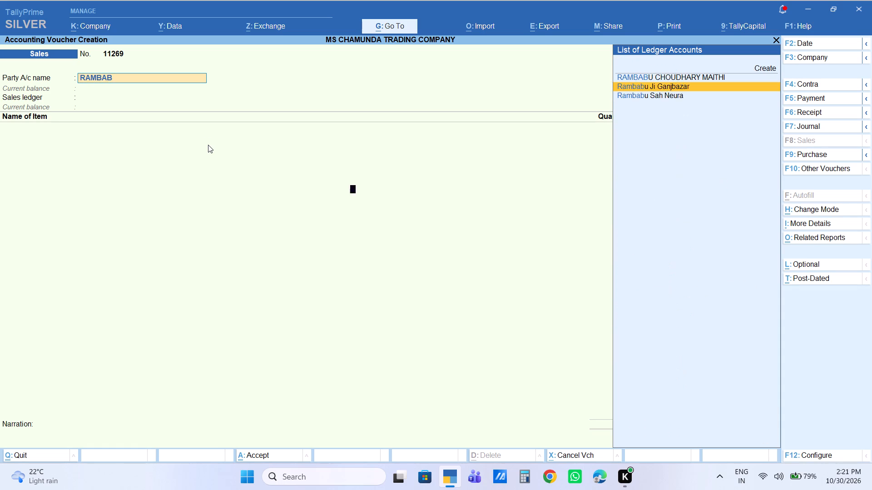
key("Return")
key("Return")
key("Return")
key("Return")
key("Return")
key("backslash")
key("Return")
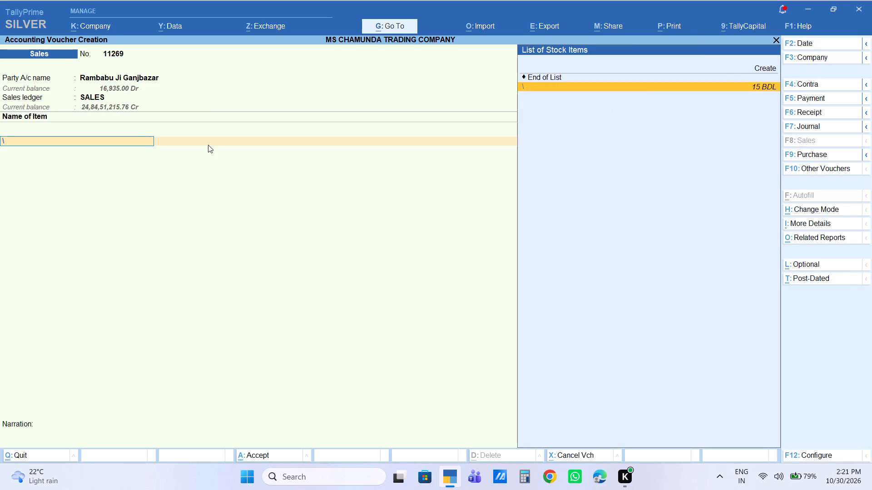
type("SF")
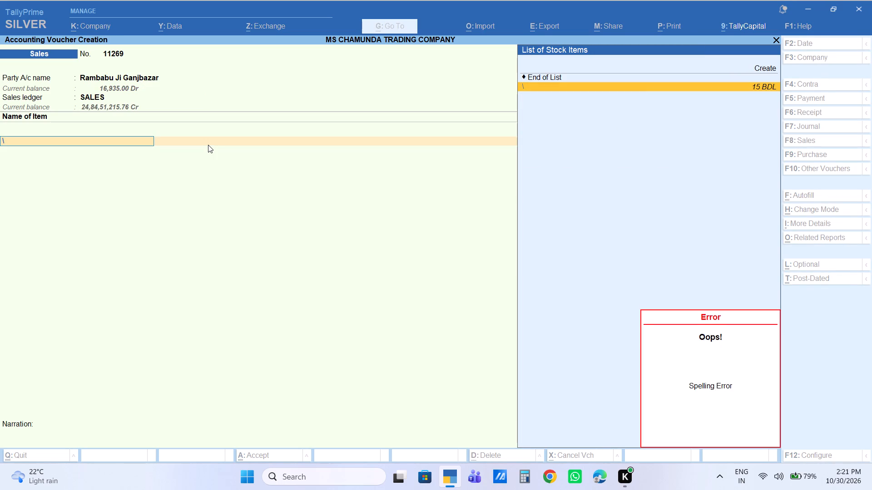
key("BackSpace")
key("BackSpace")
Add the item CHINI SF 50kg with a quantity of 7 BAG, keeping the suggested rate of 3,000.00.
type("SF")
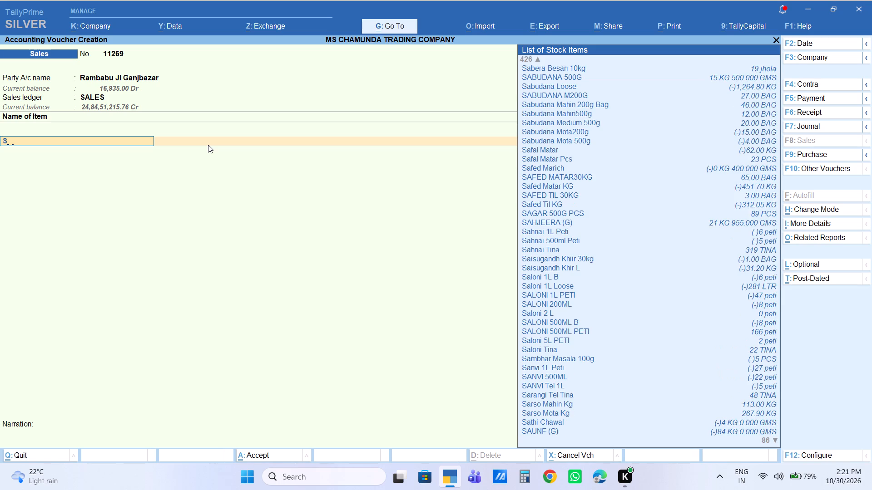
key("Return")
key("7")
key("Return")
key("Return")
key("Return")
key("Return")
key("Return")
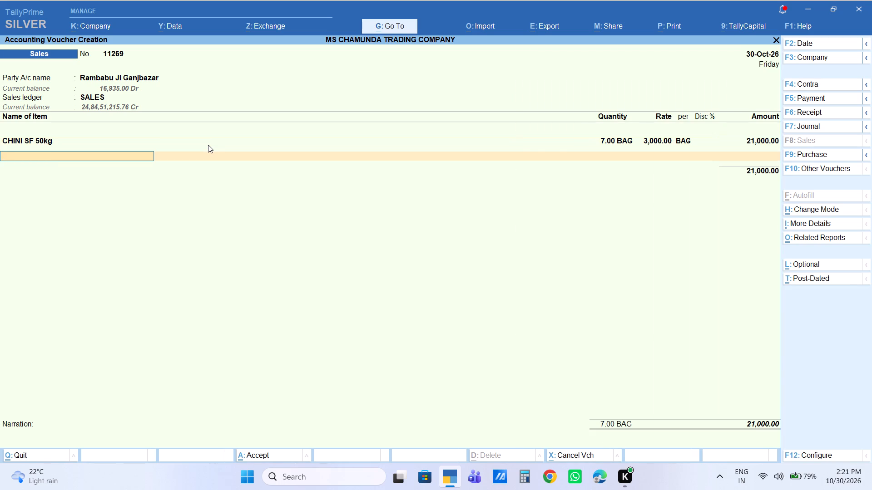
Add the item MAIDA LV with a quantity of 5 BAG, keeping the suggested rate of 1,580.00.
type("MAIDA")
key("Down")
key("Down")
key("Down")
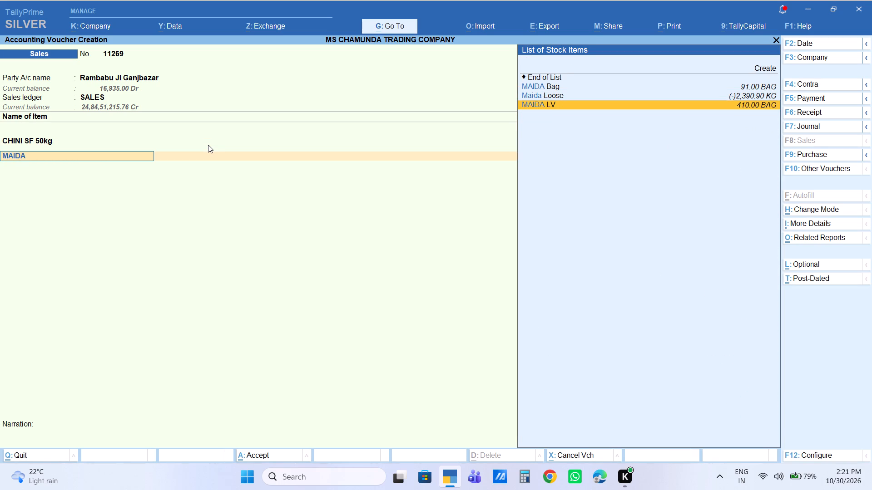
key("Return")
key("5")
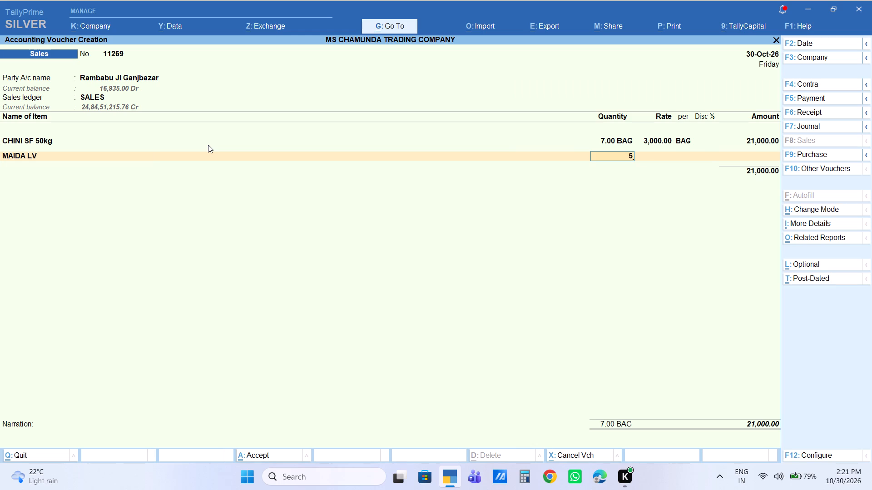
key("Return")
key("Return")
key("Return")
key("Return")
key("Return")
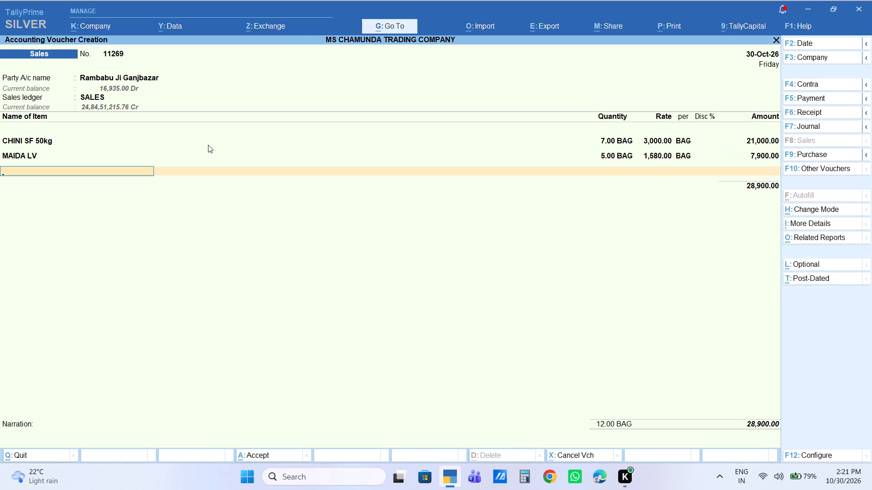
Add the item Raj AATA 26KG with a quantity of 1 BAG, keeping the suggested rate of 850.00.
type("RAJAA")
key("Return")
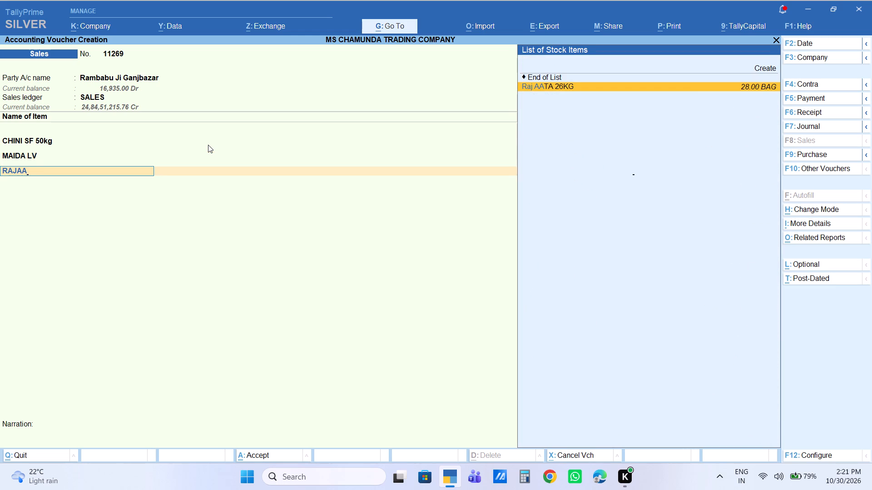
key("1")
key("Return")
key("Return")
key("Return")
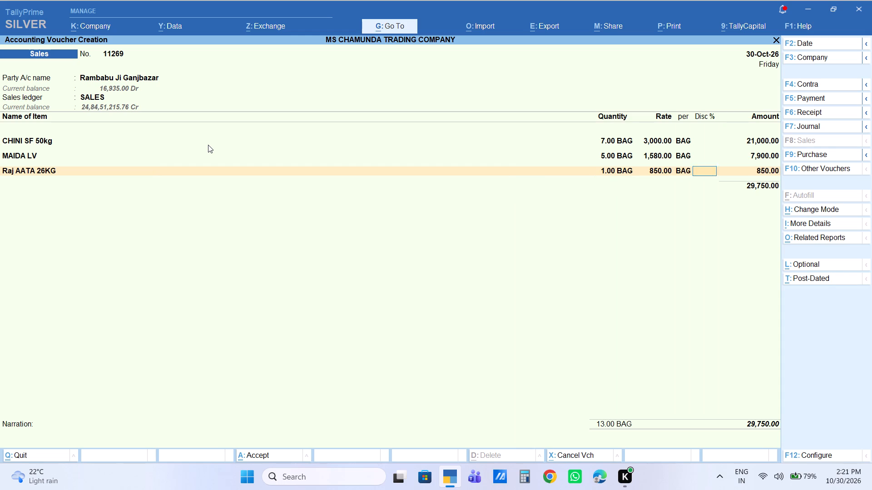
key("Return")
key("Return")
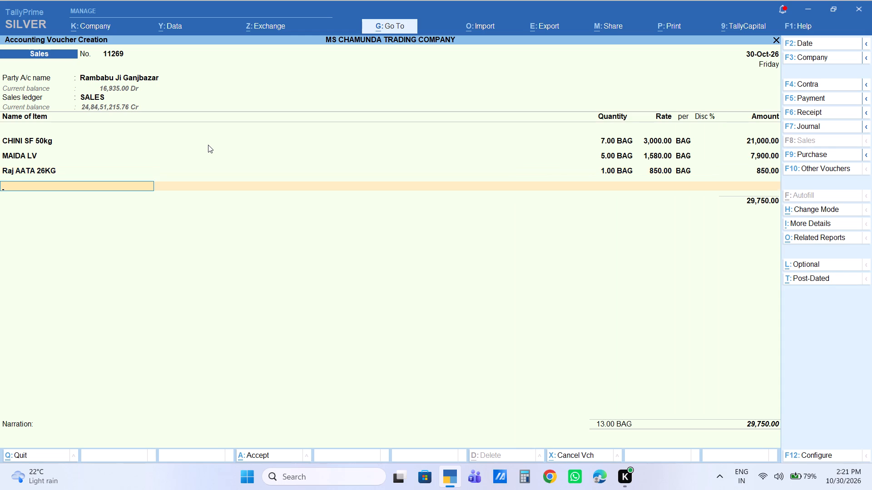
Add the item Pila Rang100g with a quantity of 10 PCS and set its line amount to 340.
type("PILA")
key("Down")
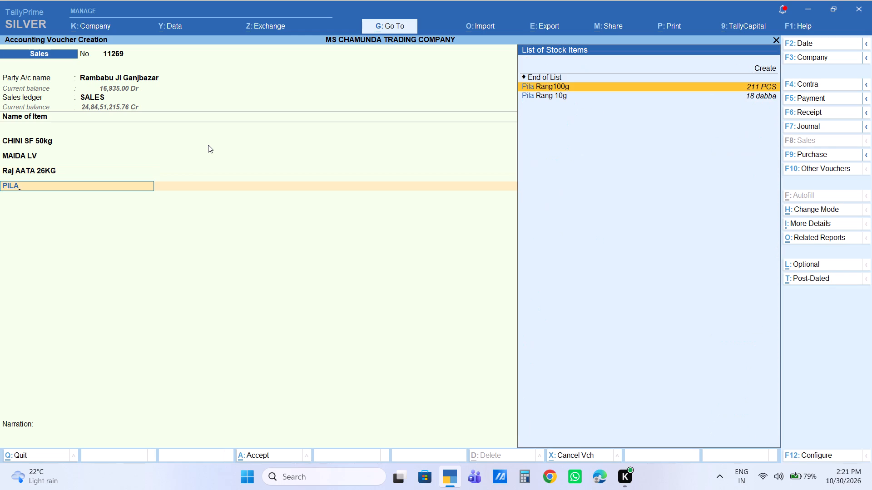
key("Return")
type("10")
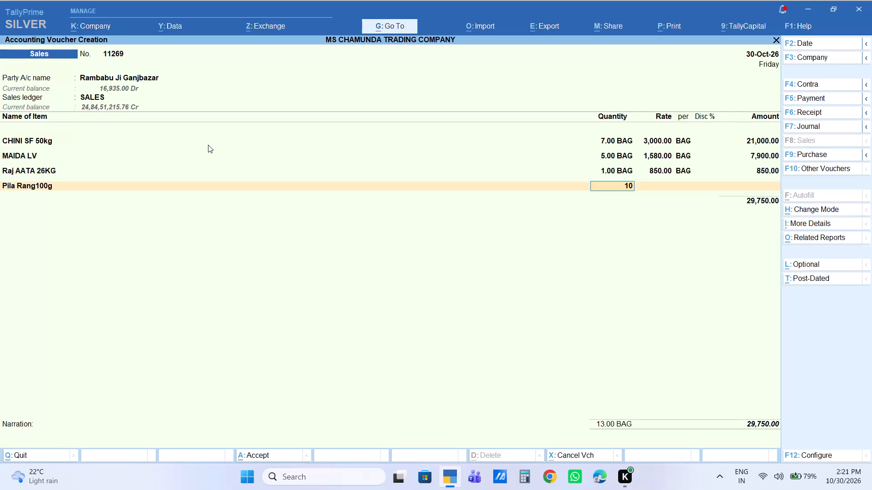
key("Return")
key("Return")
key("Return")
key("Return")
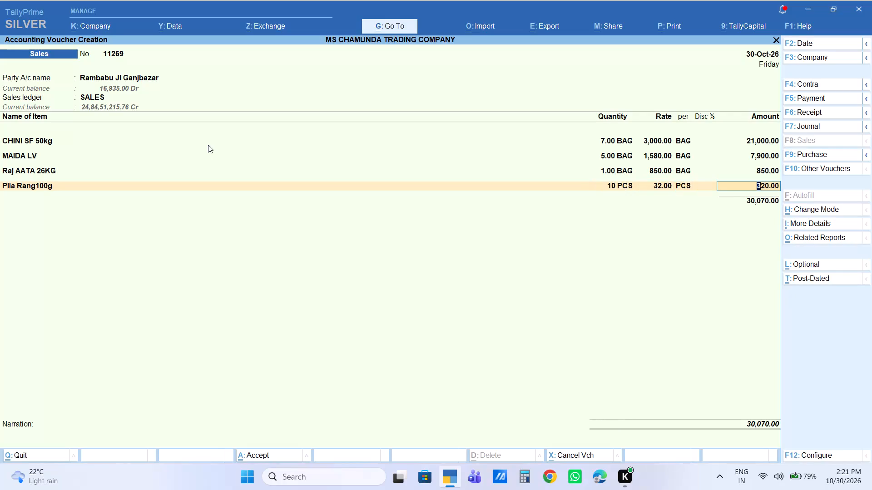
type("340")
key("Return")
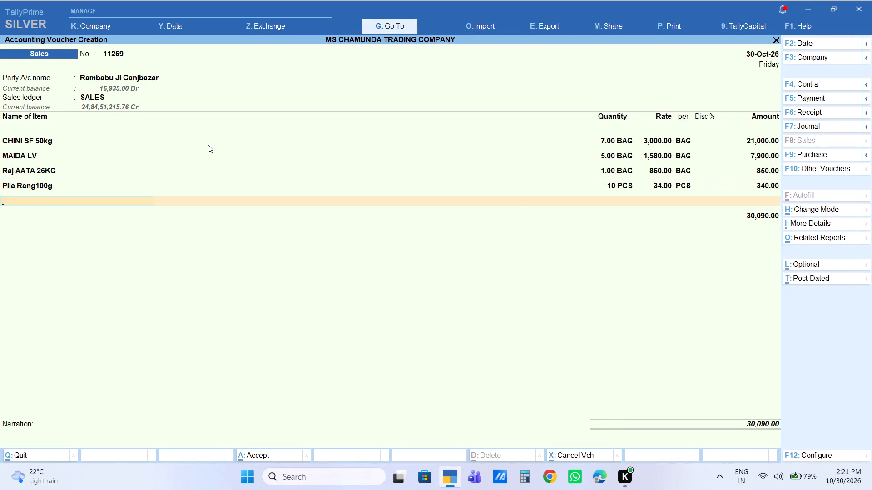
Add the item ORANGE 100G PCS with a quantity of 10 PCS, keeping the suggested rate of 34.00.
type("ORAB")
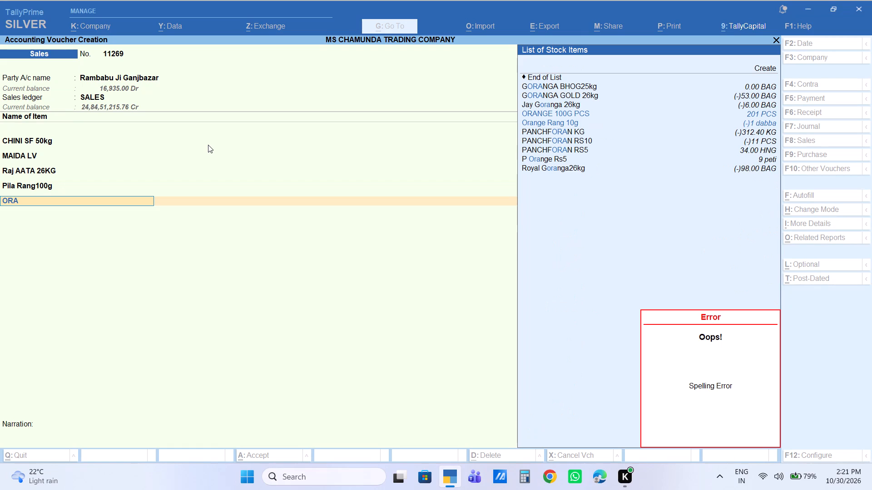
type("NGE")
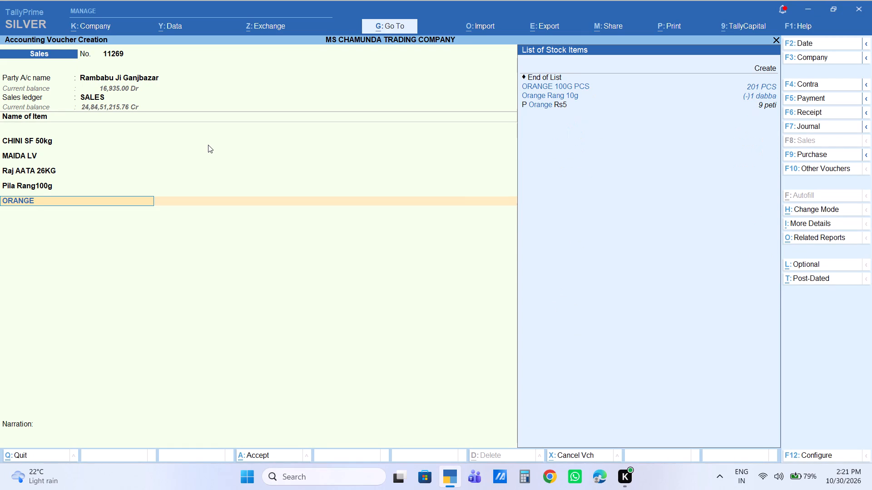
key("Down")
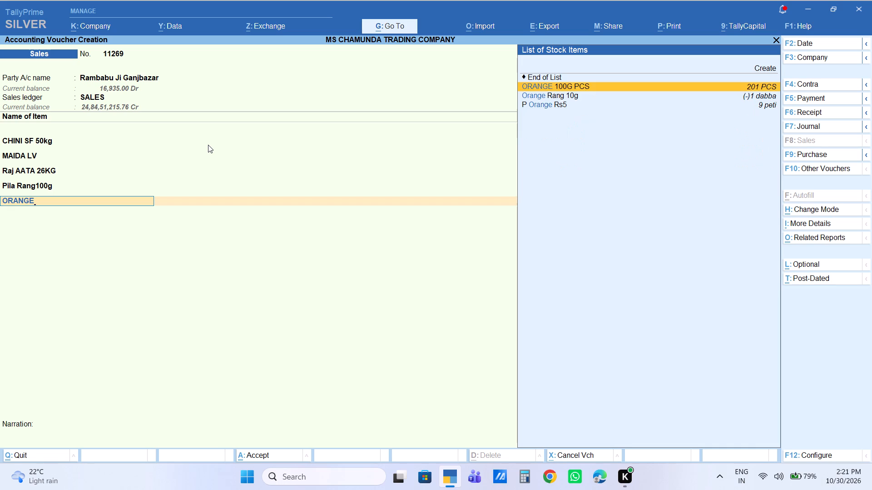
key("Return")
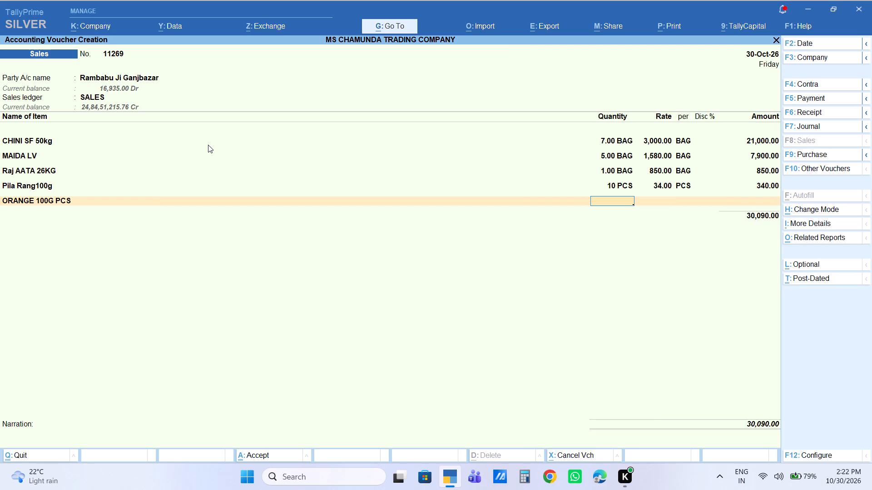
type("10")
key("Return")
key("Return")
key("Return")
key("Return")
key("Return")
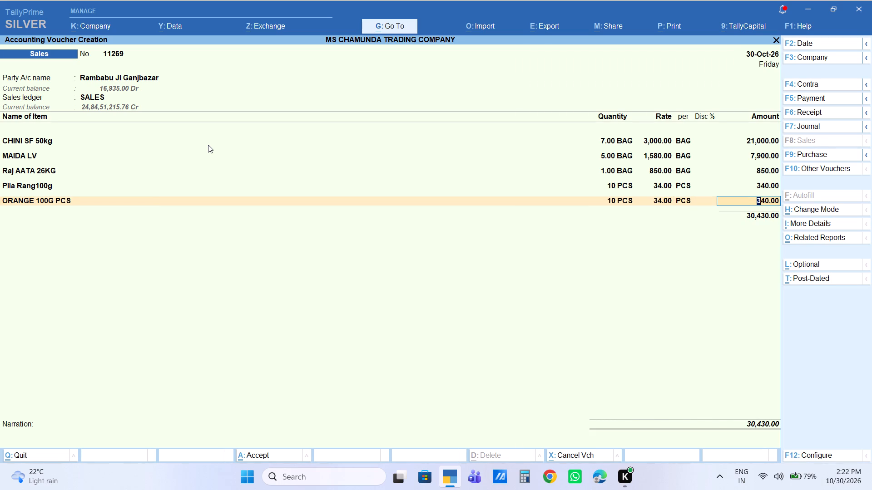
Add the item R MEAT 100G PCS with a quantity of 10 PCS at the suggested rate of 100.00 and a 38% discount.
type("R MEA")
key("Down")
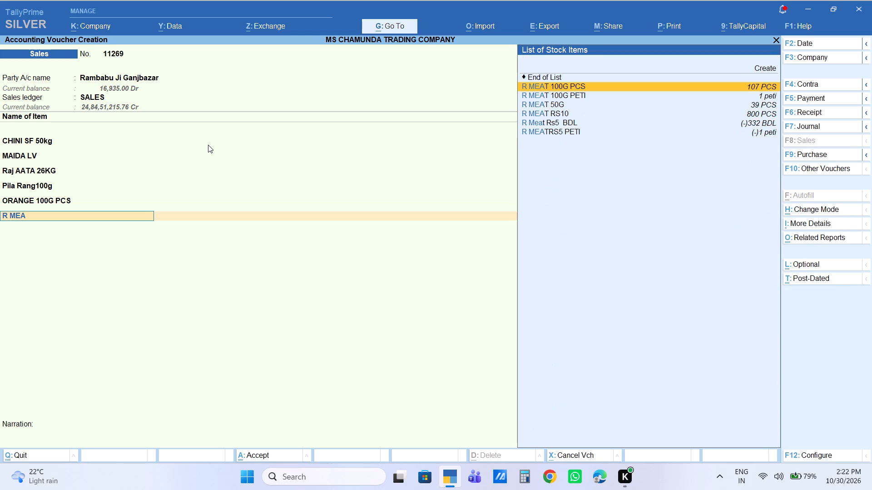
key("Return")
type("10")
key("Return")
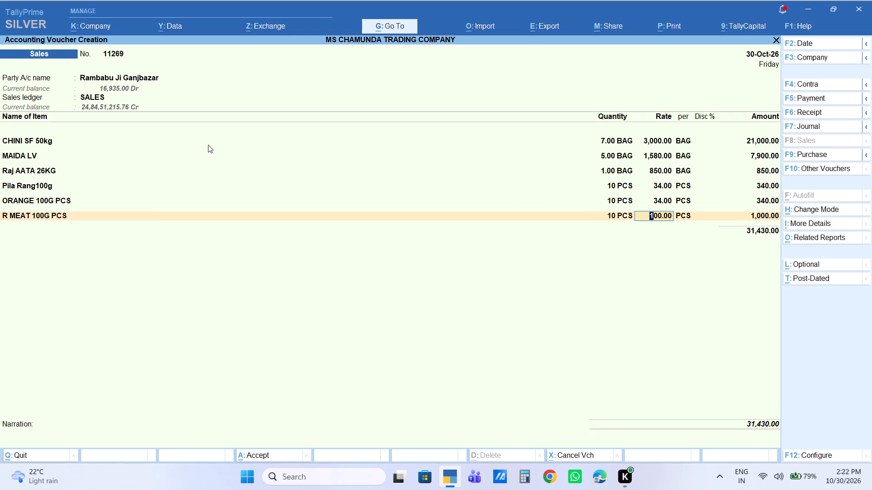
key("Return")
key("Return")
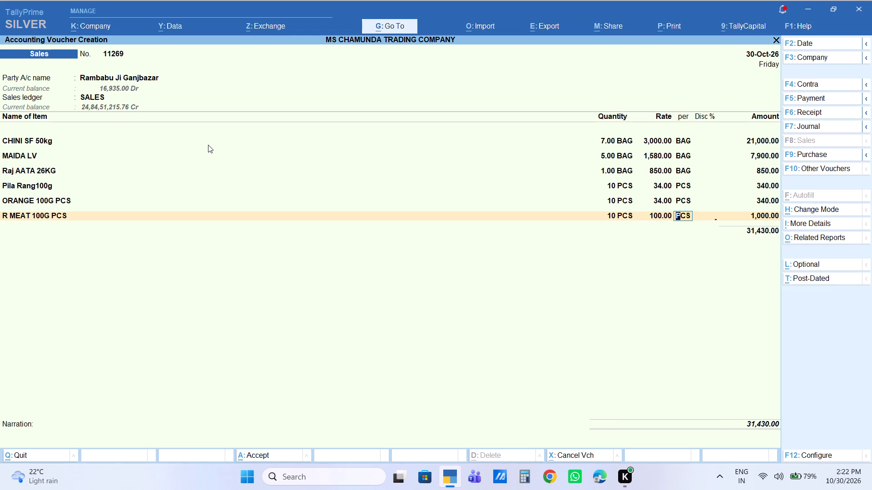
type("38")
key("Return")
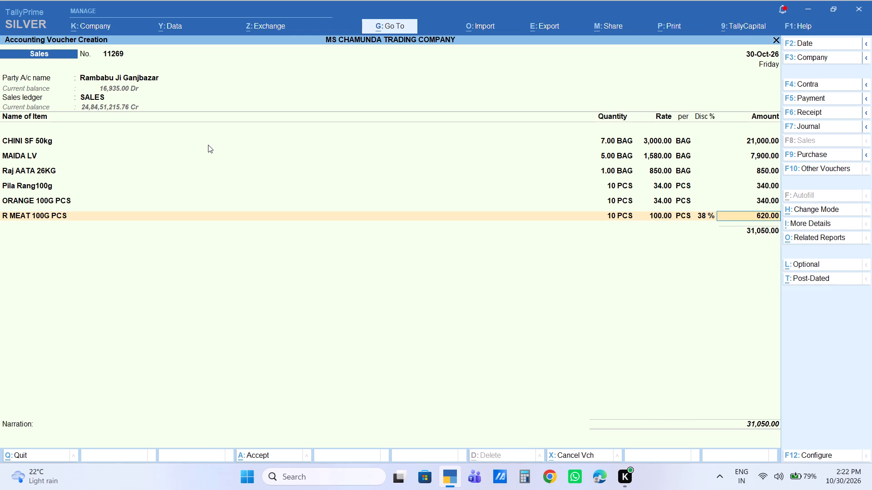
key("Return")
Add the item HALDI POWDER with a quantity of 5 KG at the suggested rate of 160.00, and end the item list.
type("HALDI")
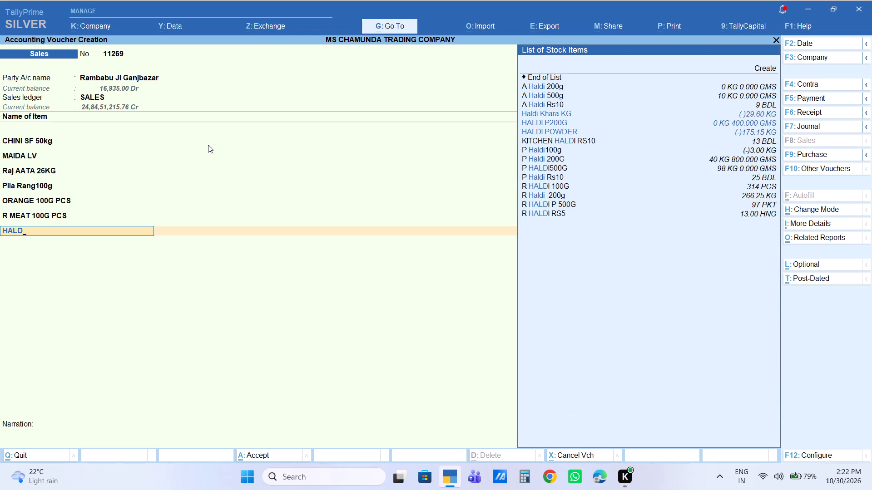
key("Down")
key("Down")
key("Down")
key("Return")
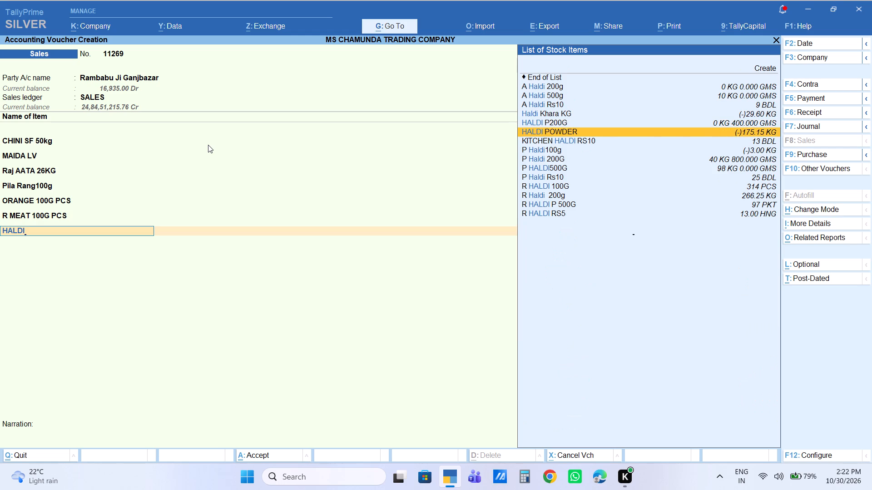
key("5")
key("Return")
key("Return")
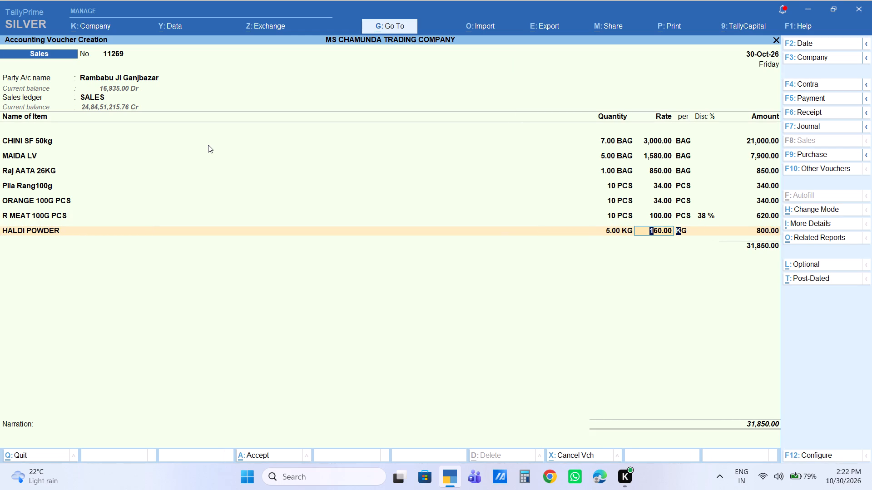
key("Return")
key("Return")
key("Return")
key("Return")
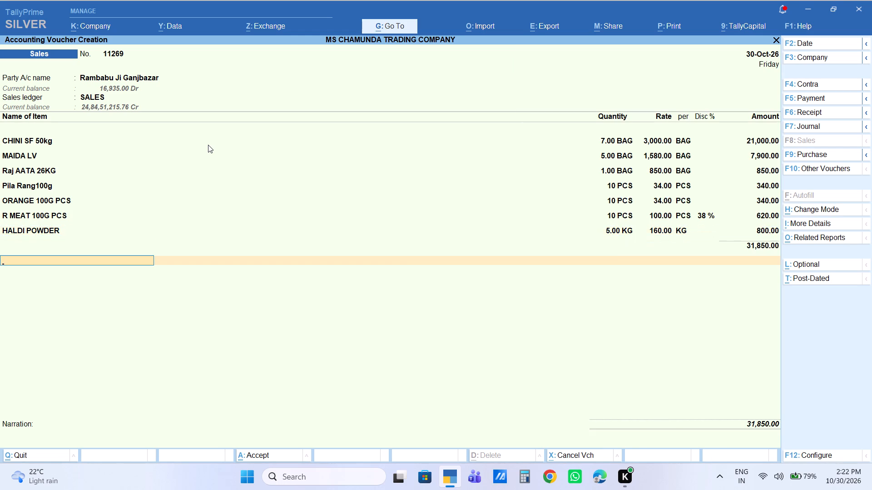
Add the Labour Charge ledger below the items with an amount of 50.
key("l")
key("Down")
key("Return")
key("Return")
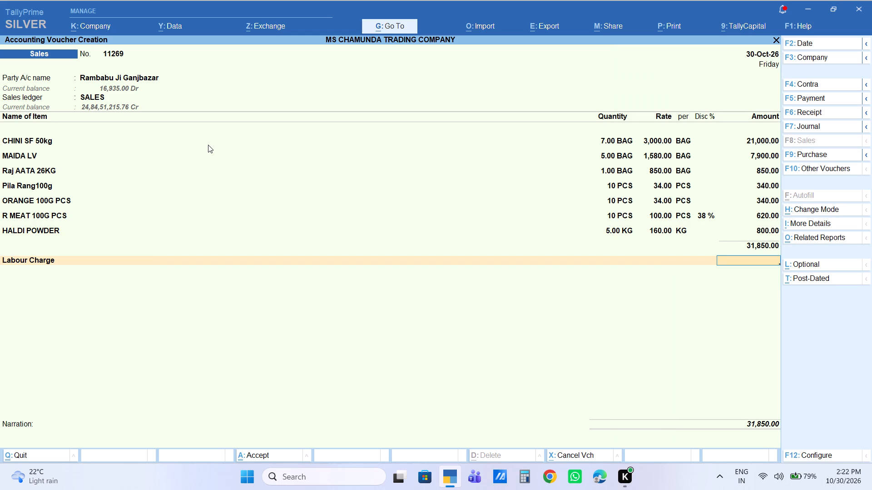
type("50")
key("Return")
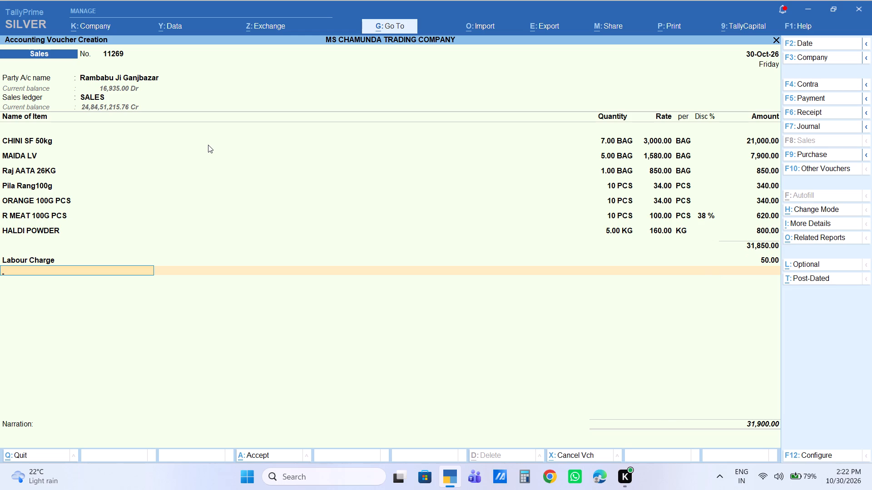
Change the voucher's party account to Cash and set the Ganjbazar customer as the buyer in the party details.
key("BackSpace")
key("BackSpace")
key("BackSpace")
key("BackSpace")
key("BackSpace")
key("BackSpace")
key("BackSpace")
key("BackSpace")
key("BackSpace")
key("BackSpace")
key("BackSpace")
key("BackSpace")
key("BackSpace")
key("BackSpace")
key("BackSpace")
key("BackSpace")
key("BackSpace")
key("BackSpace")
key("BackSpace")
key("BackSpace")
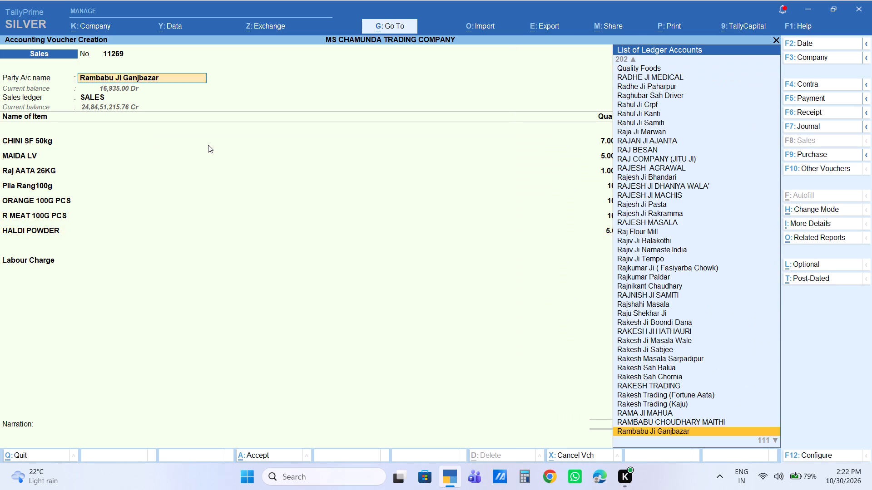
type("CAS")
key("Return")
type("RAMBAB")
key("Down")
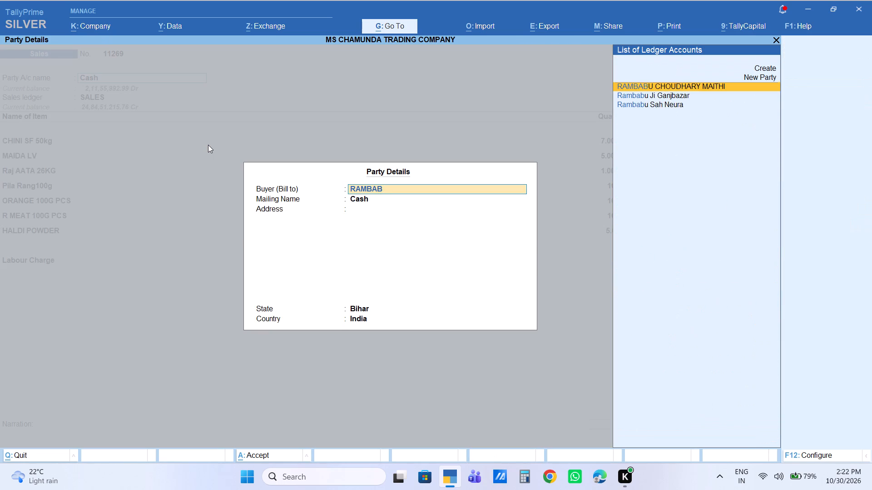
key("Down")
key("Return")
Keep all remaining party, item and charge entries, leave the narration blank, and save the sales voucher.
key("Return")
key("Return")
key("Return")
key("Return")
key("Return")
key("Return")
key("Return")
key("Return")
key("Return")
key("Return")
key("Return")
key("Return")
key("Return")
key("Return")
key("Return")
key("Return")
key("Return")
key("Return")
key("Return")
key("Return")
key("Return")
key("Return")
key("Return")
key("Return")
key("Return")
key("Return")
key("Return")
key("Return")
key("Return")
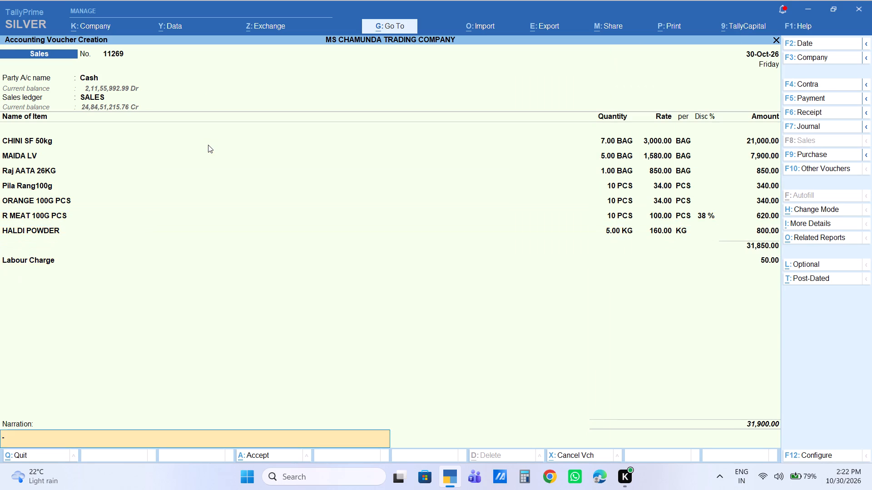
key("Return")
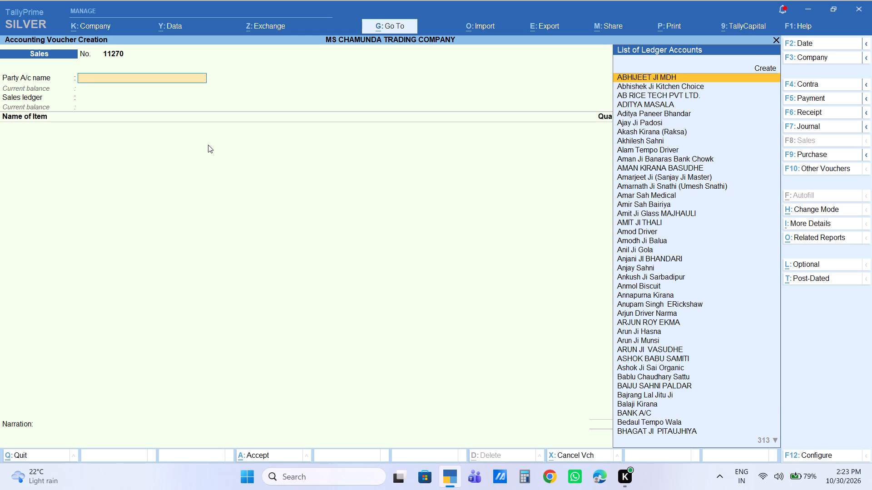
Reopen the just-saved sales voucher 11269 and print its invoice.
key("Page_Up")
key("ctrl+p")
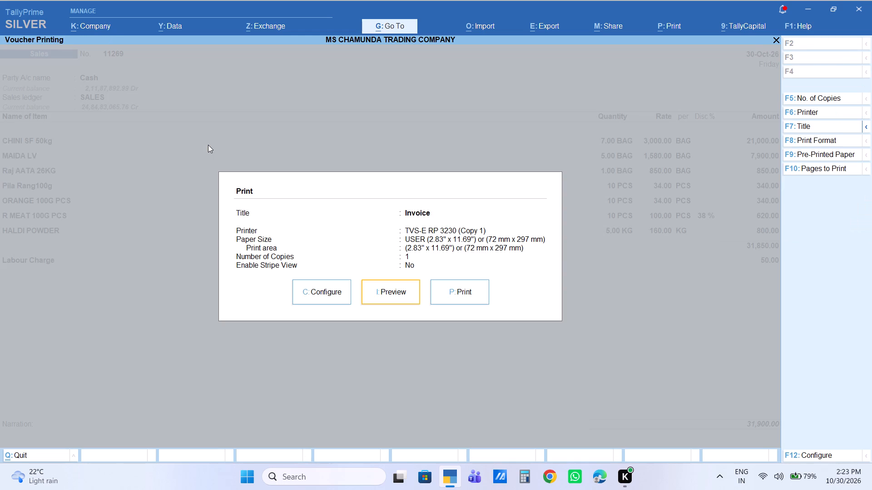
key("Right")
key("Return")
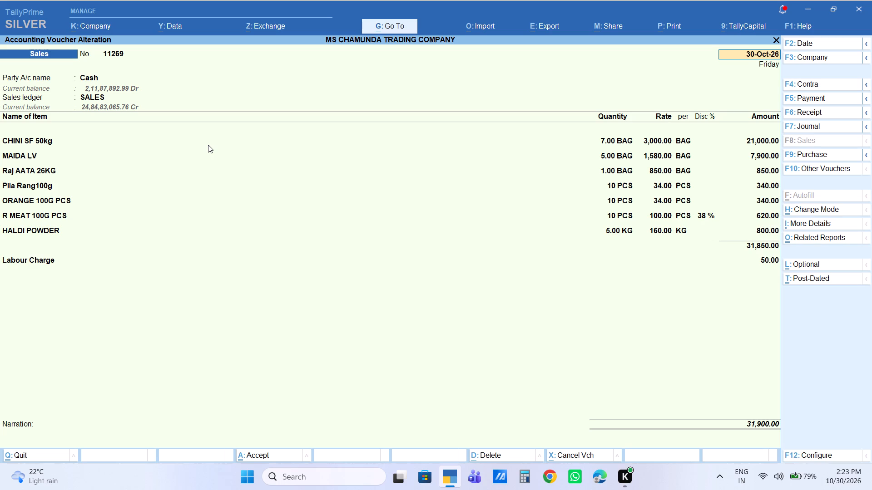
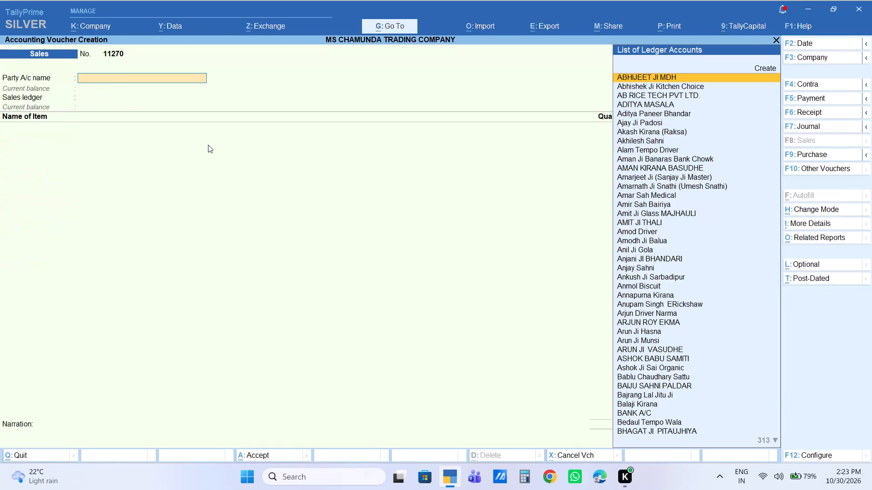
Open cash sales voucher 11268 of 30-Oct-26 from the Day Book for alteration, keeping its party details.
key("Escape")
key("Escape")
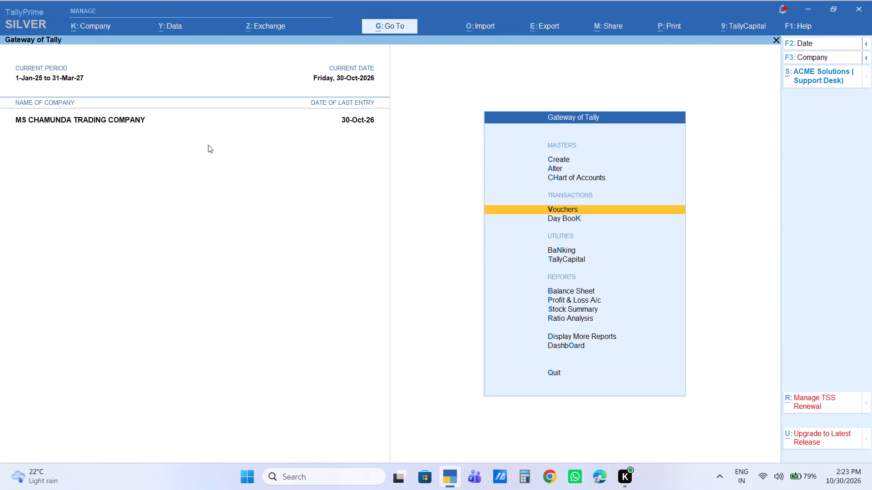
key("Down")
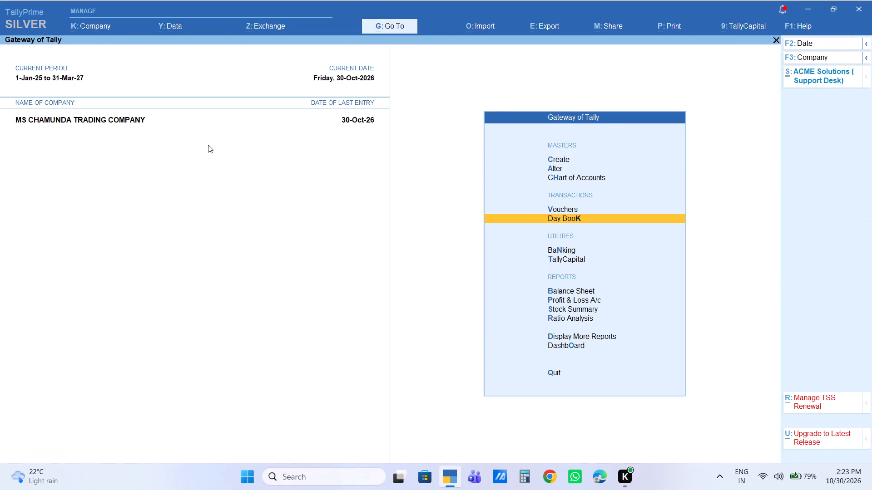
key("Return")
key("Down")
key("Down")
key("Down")
key("Down")
key("Down")
key("Down")
key("Down")
key("Down")
key("Down")
key("Down")
key("Down")
key("Down")
key("Down")
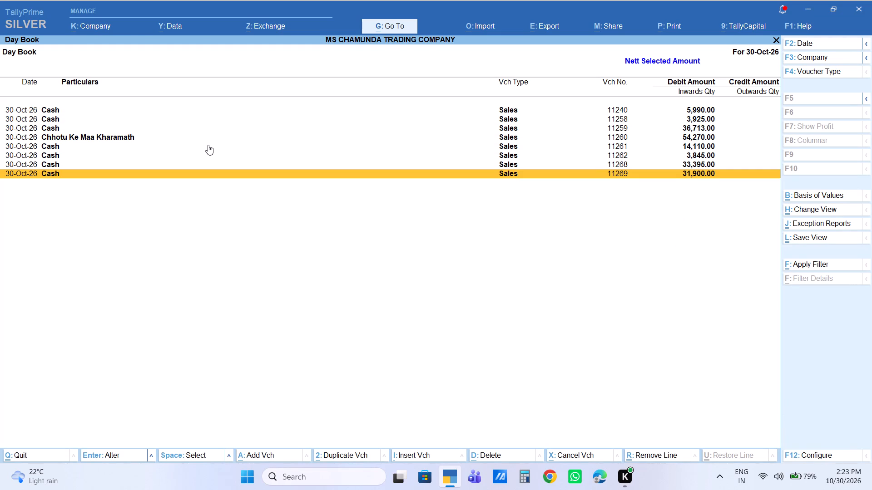
key("Up")
key("Return")
key("Return")
key("Return")
key("Return")
key("Return")
key("Return")
key("Return")
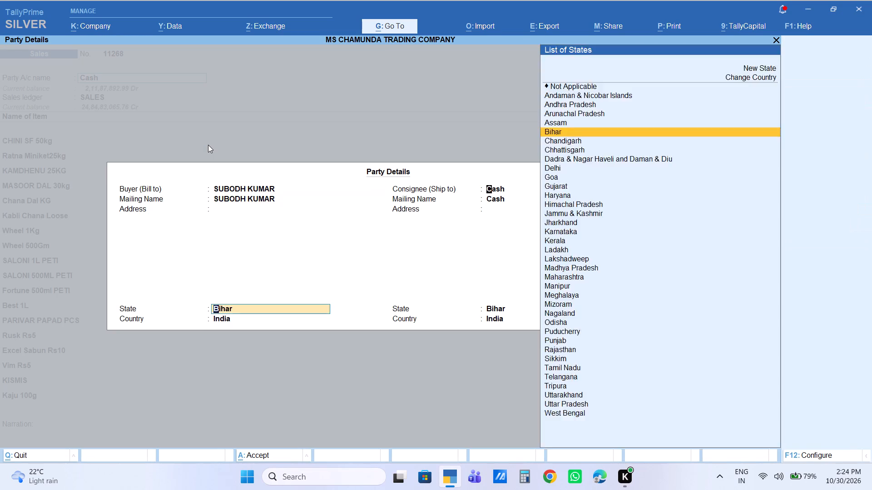
key("Return")
key("Return")
key("Return")
key("Return")
key("Return")
key("Return")
key("Return")
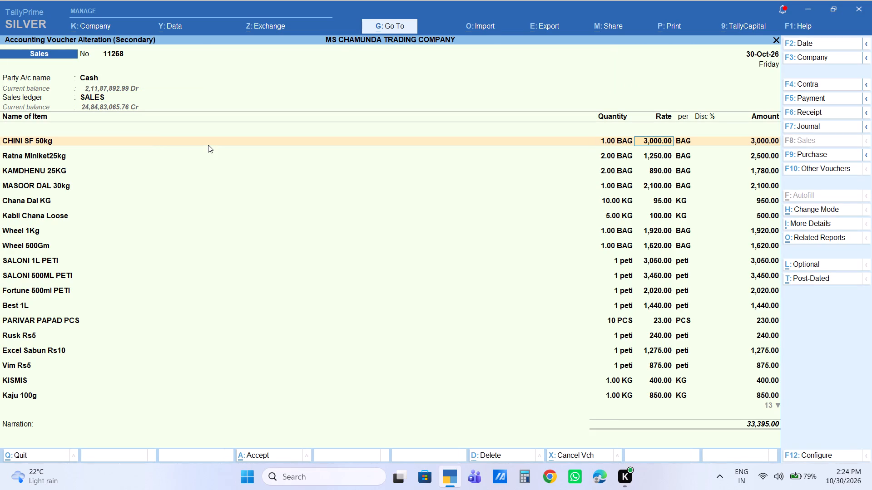
Add the item TIL TEL 1L PCS below the existing items with a quantity of 10 PCS, keeping the default rate.
key("Down")
key("Down")
key("Down")
key("Down")
key("Down")
key("Down")
key("Down")
key("Down")
key("Down")
key("Down")
key("Down")
key("Down")
key("Down")
key("Down")
key("Down")
key("Down")
key("Down")
key("Down")
key("Down")
key("Down")
key("Down")
key("Down")
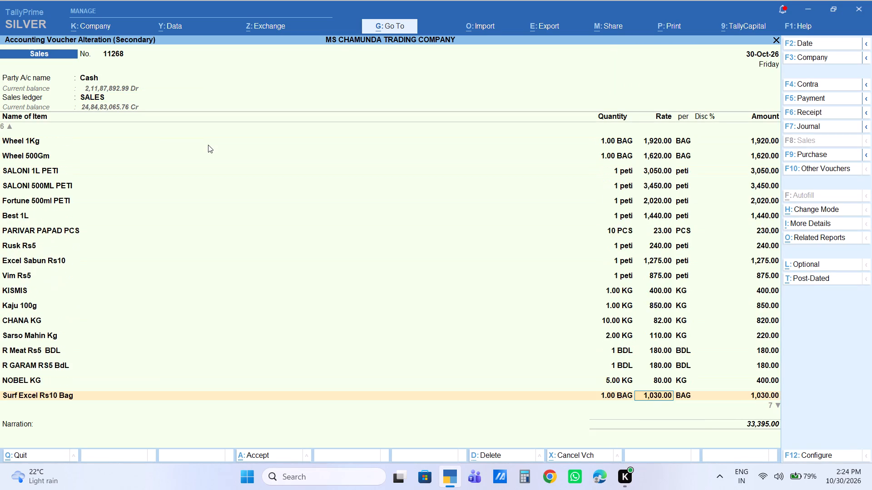
key("Down")
key("Down")
key("Down")
key("Down")
key("Down")
key("Down")
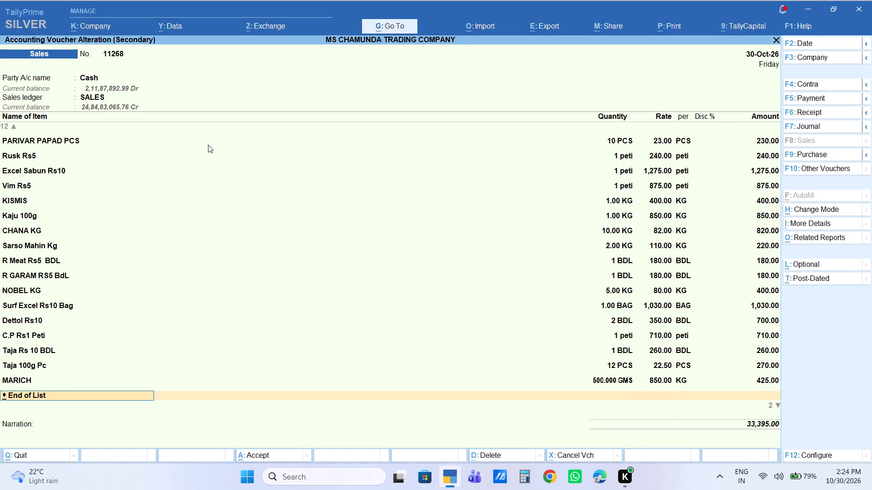
type("TIL TE")
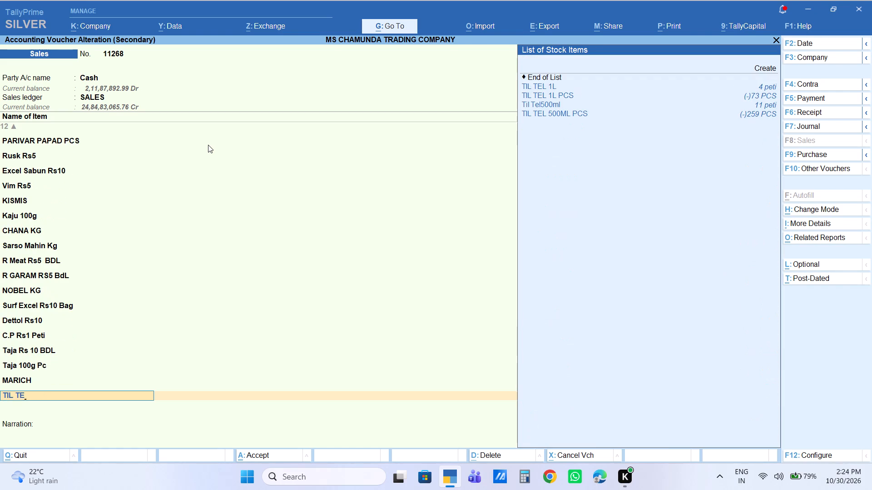
key("Down")
key("Down")
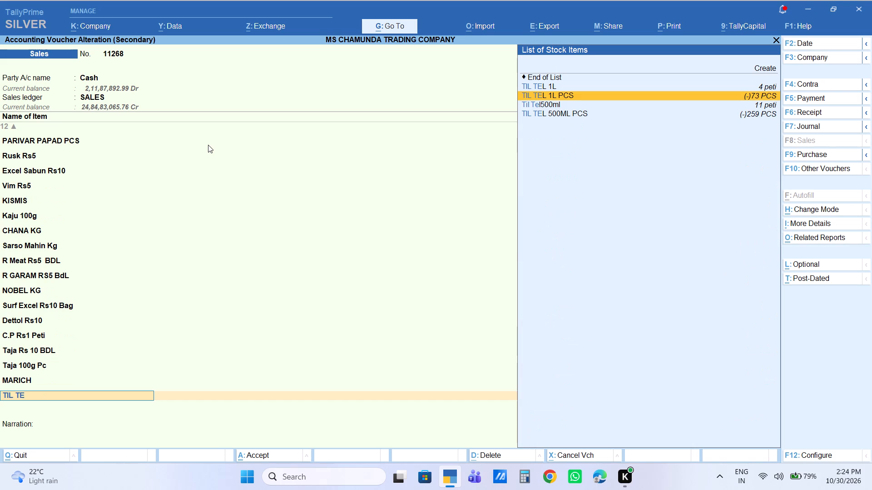
key("Return")
type("10")
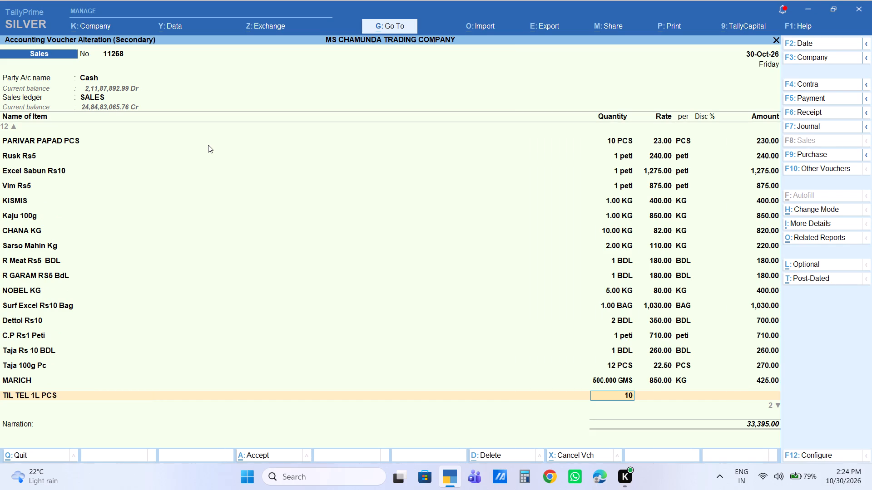
key("Return")
key("Return")
key("Return")
key("Return")
key("Return")
Add the item TIL TEL 500ML PCS with a quantity of 10 PCS at the default rate.
type("TIL TE")
key("Down")
key("Down")
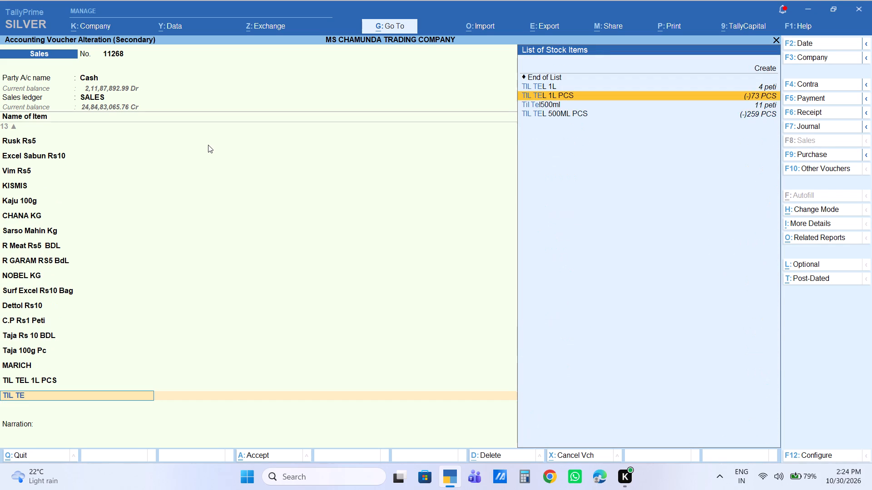
key("Down")
key("Down")
key("Return")
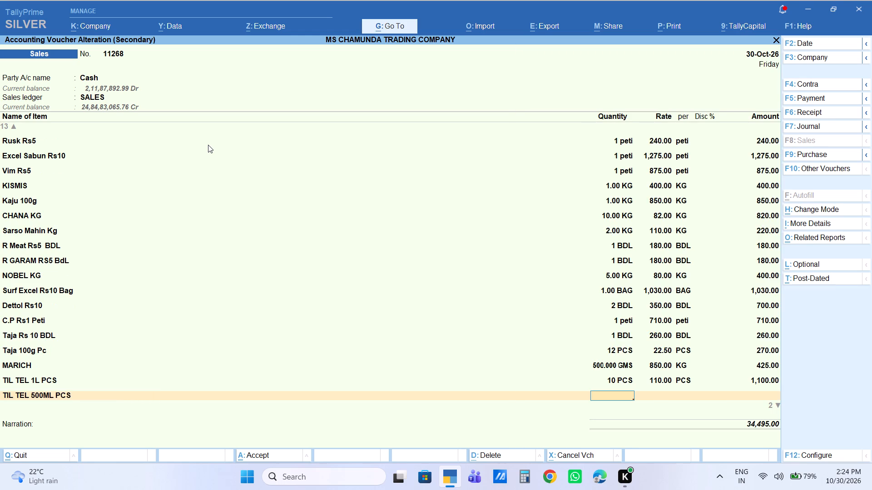
type("10")
key("Return")
key("Return")
key("Return")
key("Return")
key("Return")
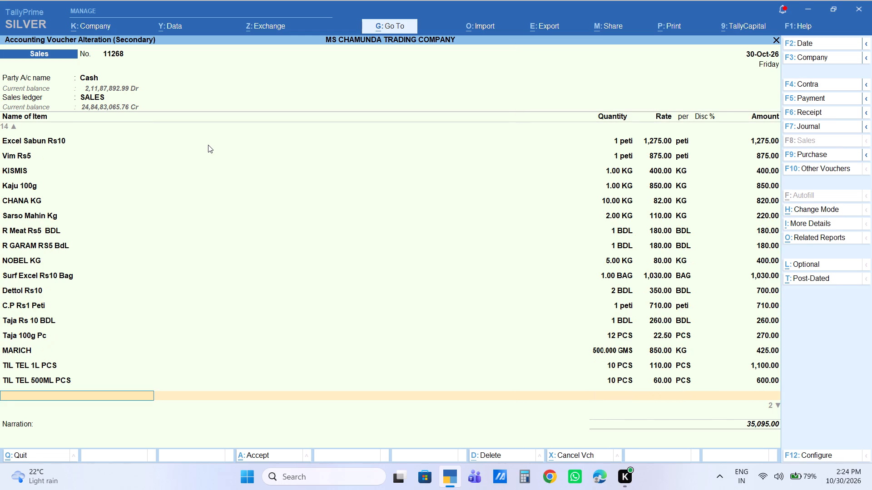
Add the item TELEPHONE 500ML with a quantity of 1 peti at the default rate.
type("TELEP")
key("Down")
key("Down")
key("Down")
key("Down")
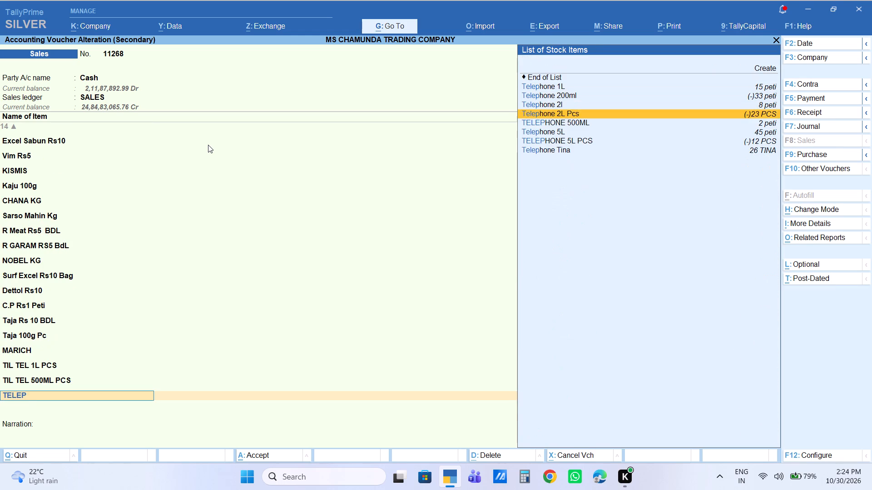
key("Down")
key("Return")
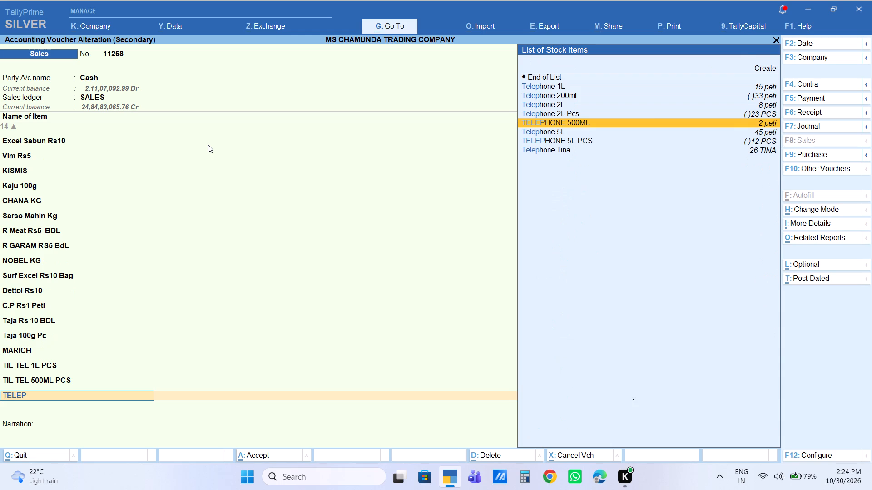
key("1")
key("Return")
key("Return")
key("Return")
key("Return")
key("Return")
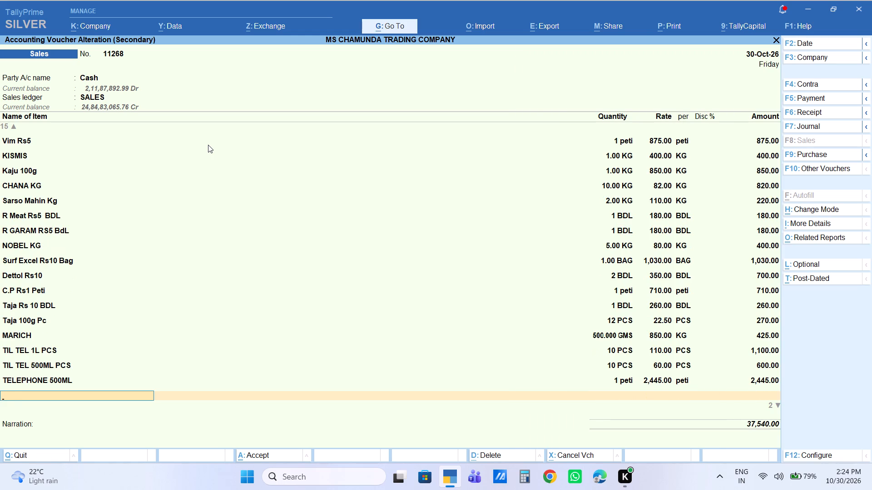
Add the item BARI KG with a quantity of 2 KG at the default rate.
type("BARI")
key("Down")
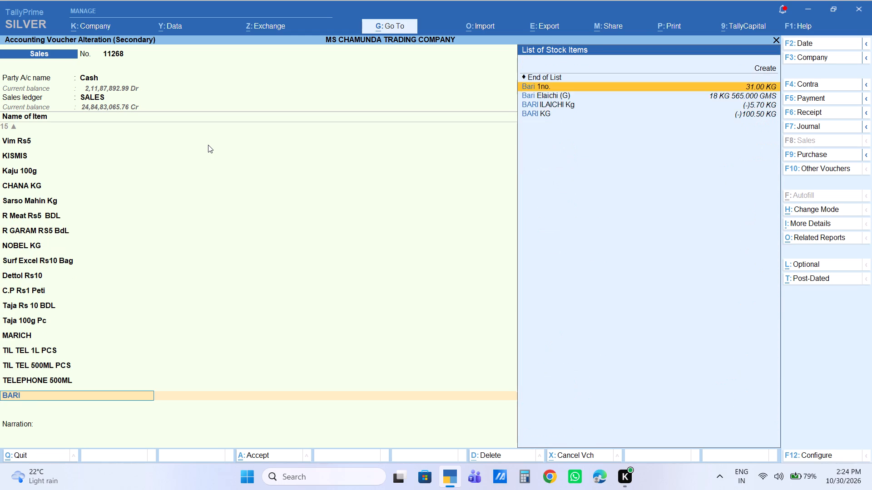
key("Down")
key("Down")
key("Down")
key("Return")
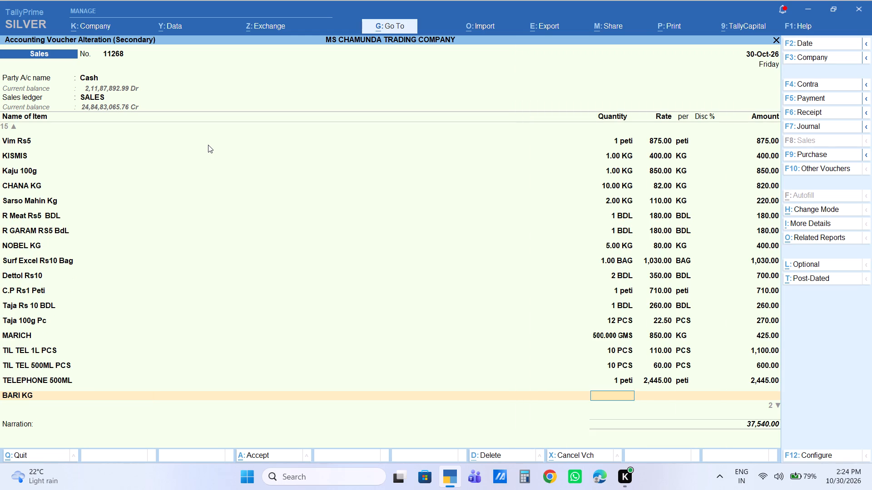
key("2")
key("Return")
key("Return")
key("Return")
key("Return")
key("Return")
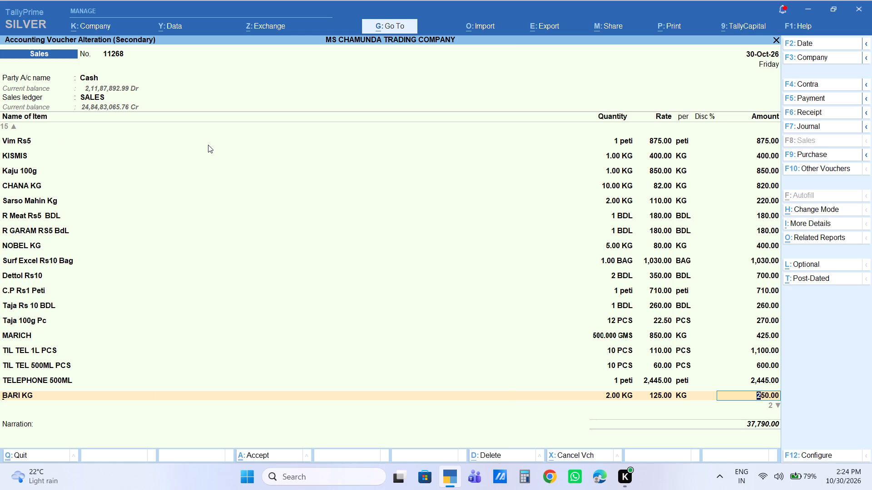
Add the item Machis Rs 2 with a quantity of 1 peti at the default rate.
type("MACHIS")
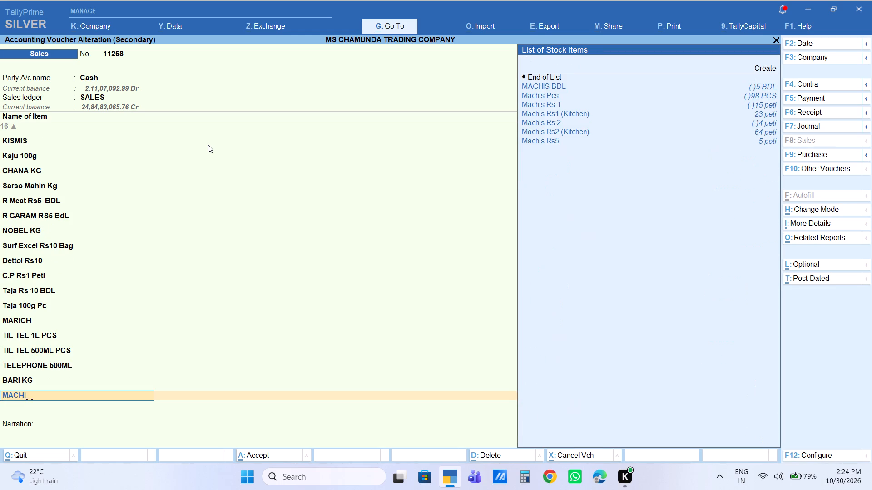
key("Down")
key("Down")
key("Down")
key("Down")
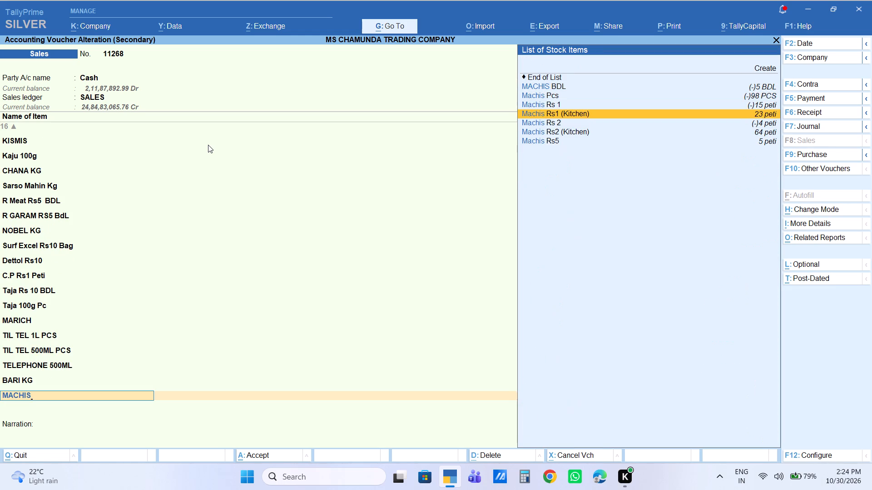
key("Down")
key("Return")
key("1")
key("Return")
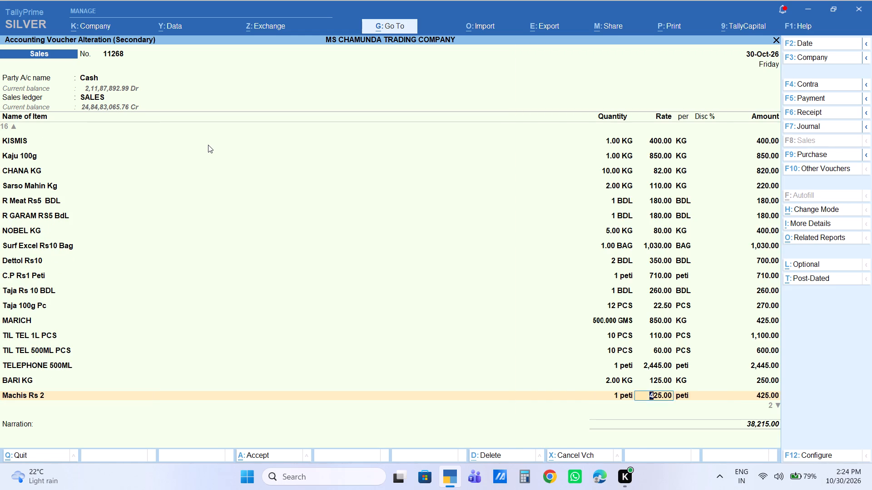
key("Return")
key("Return")
key("Return")
key("Return")
Add the item Machis Rs5 with a quantity of 1 peti at the default rate.
type("MACHIS")
key("Down")
key("Down")
key("Down")
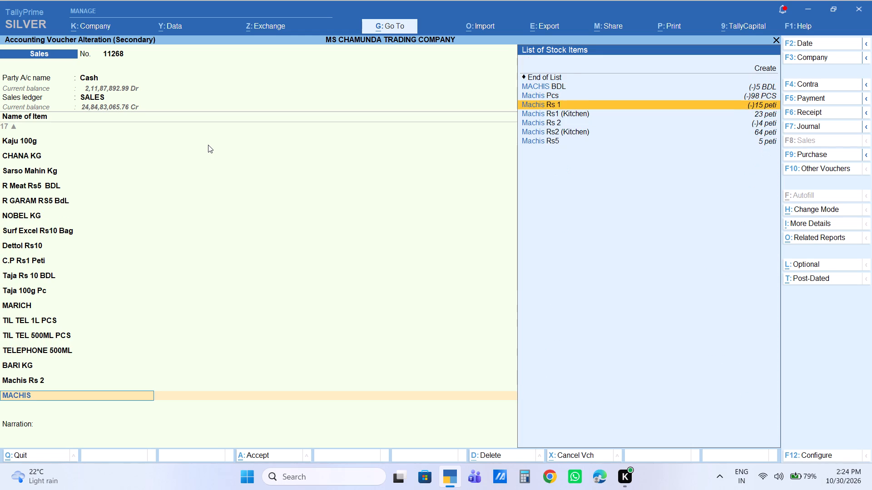
key("Down")
key("Down")
key("Down")
key("Down")
key("Return")
key("1")
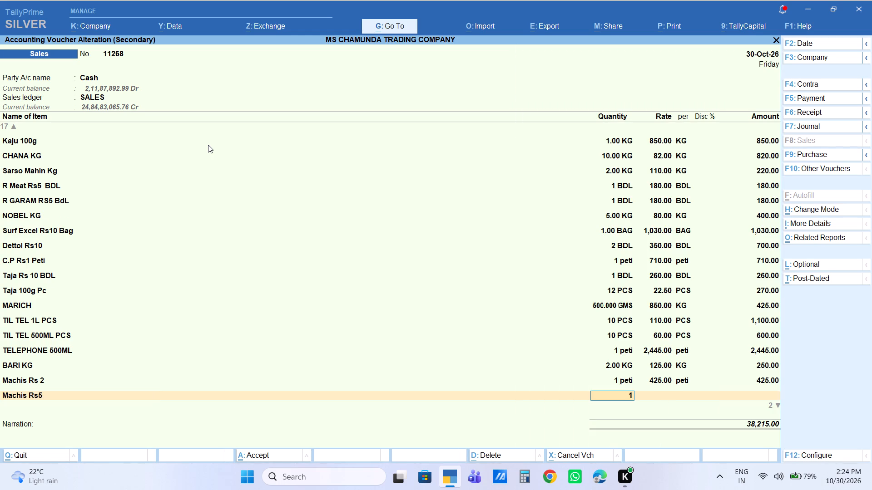
key("Return")
key("Return")
key("Return")
key("Return")
key("Return")
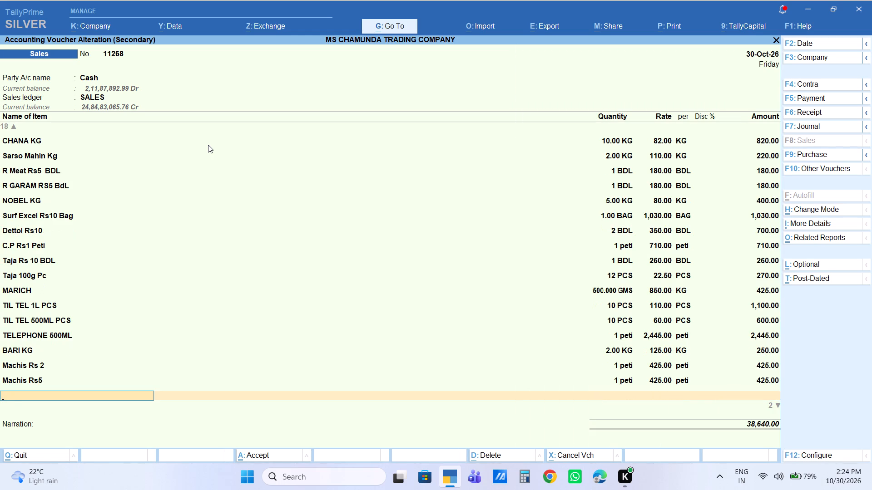
Add the item Machis Rs 1 with a quantity of 1 peti at the default rate.
type("MACHIS")
key("Down")
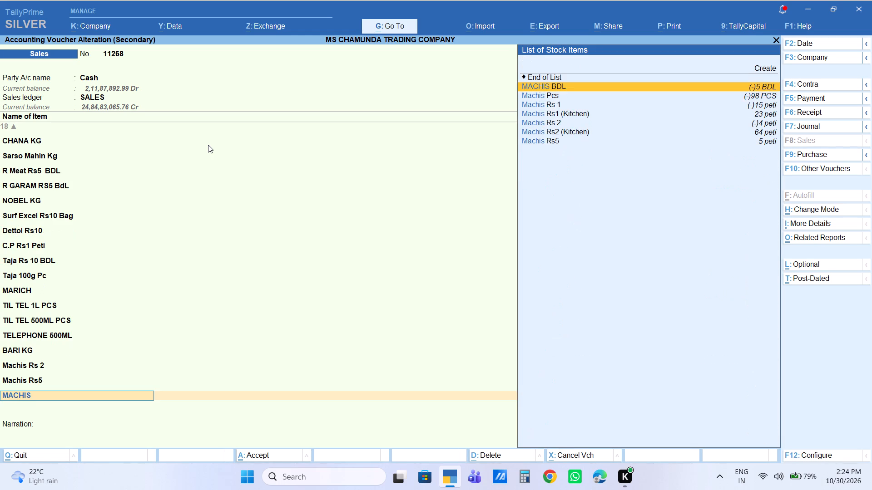
key("Down")
key("Down")
key("Return")
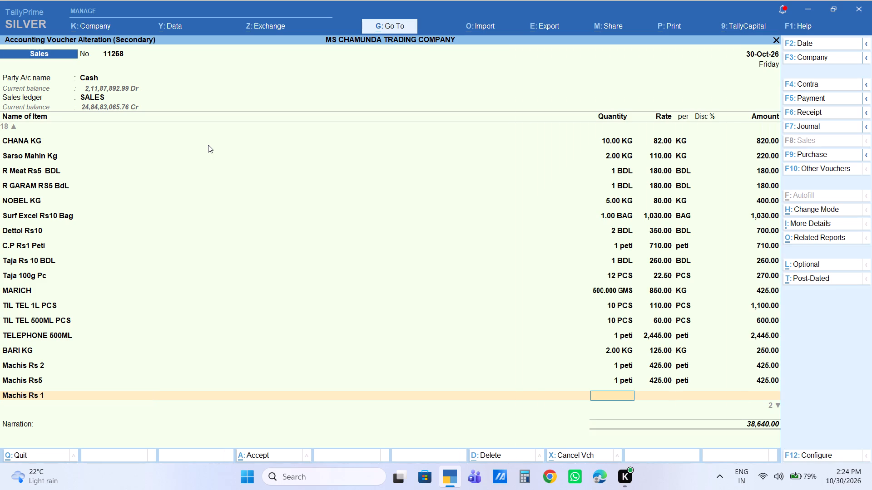
key("1")
key("Return")
key("Return")
key("Return")
key("Return")
key("Return")
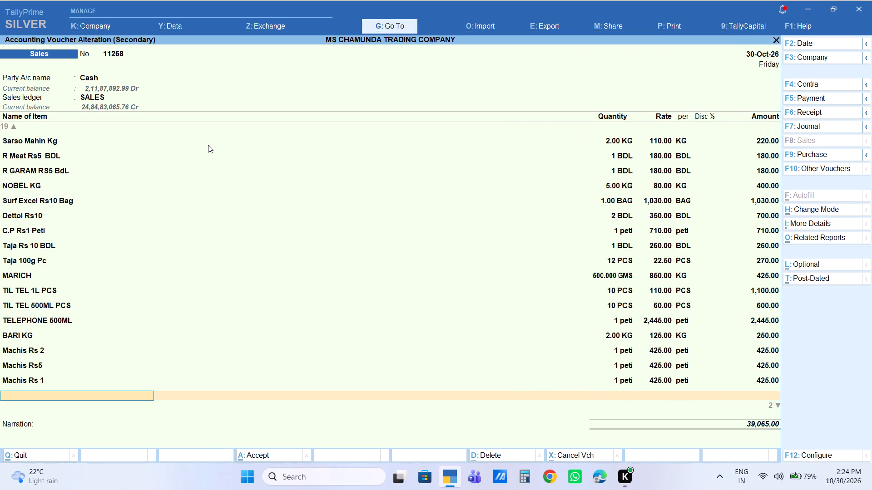
Add the item GOOD LITE 1KG with a quantity of 1 BAG at the default rate.
type("GOO")
key("Down")
key("Return")
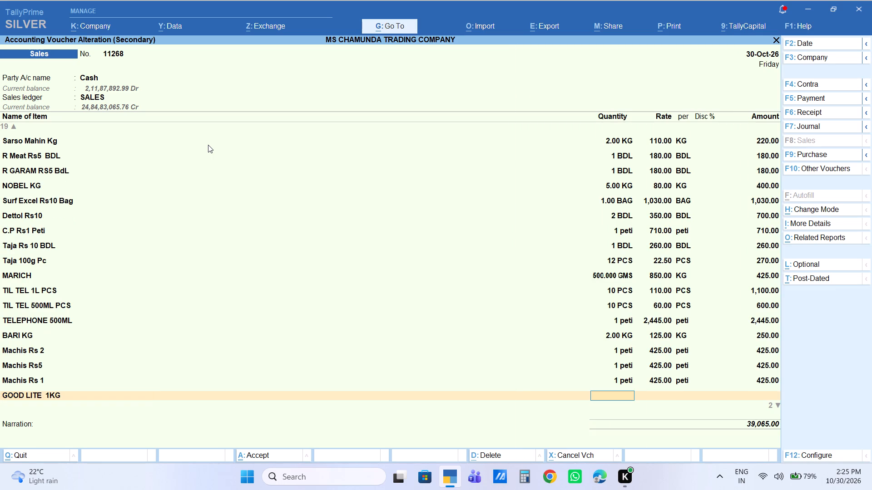
key("1")
key("Return")
key("Return")
key("Return")
key("Return")
key("Return")
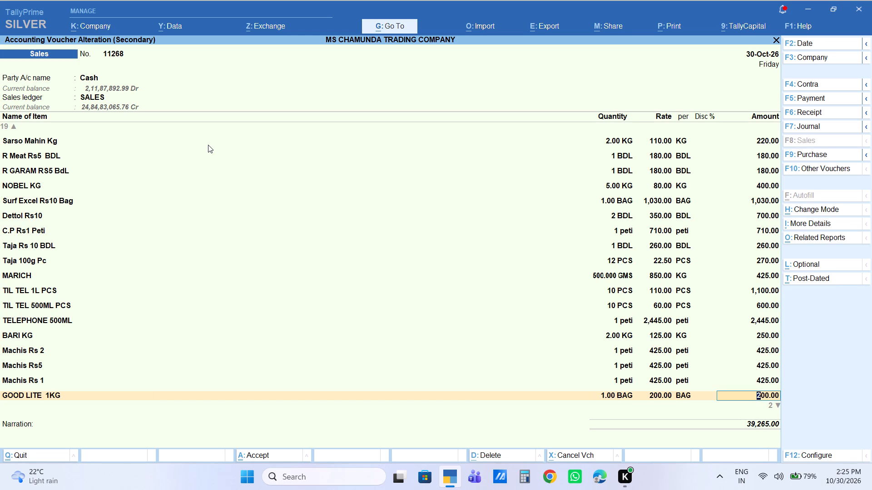
Add the item GOOD LITE500G with a quantity of 1 BAG at the default rate.
type("GOO")
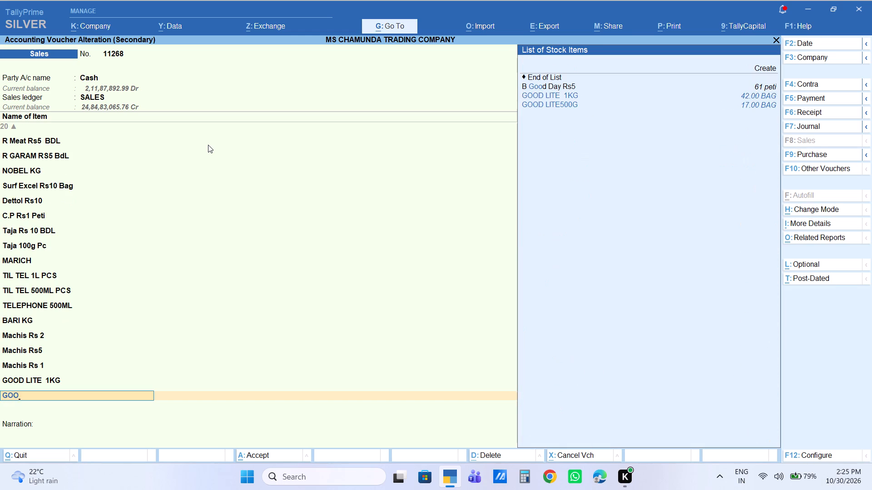
key("Down")
key("Down")
key("Return")
key("1")
key("Return")
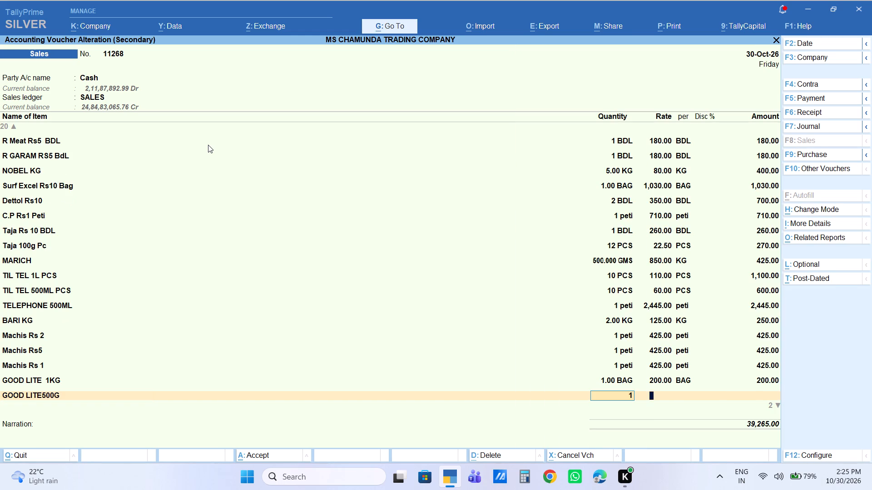
key("Return")
key("Return")
key("Return")
key("Return")
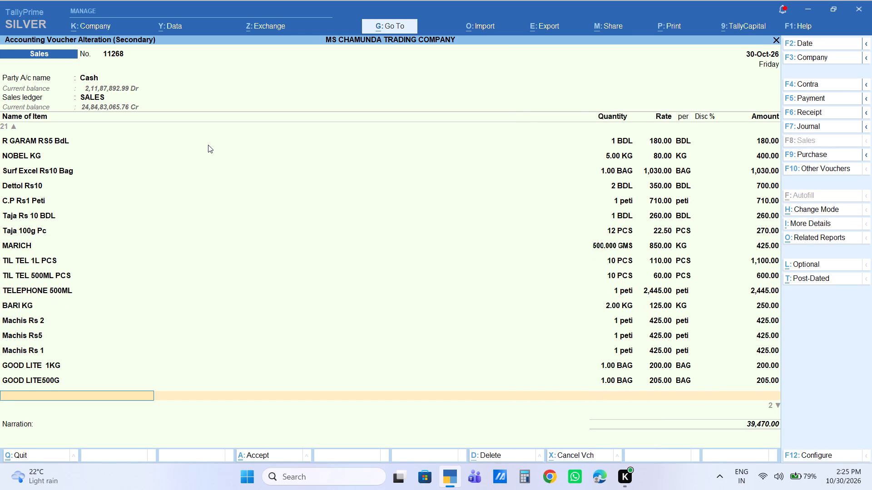
Add the item TATA Namak 1kg Bag with a quantity of 1 BAG at the default rate.
type("TATA NA")
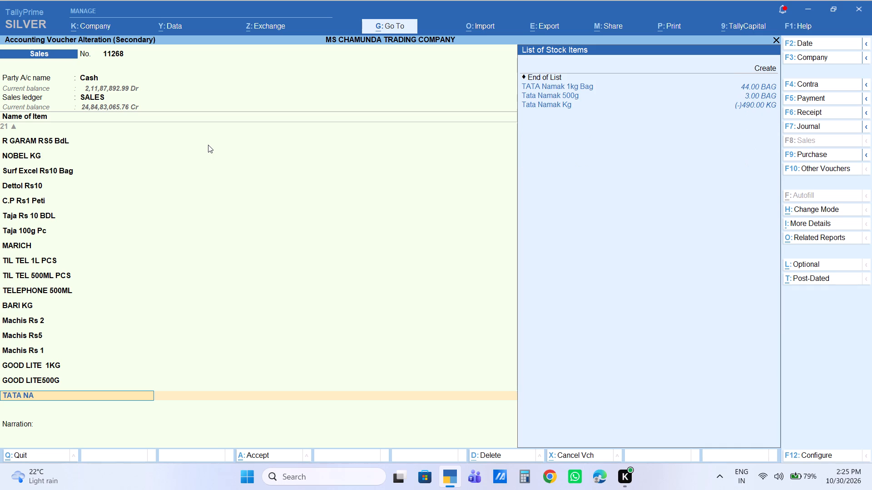
key("Left")
key("Down")
key("Return")
key("1")
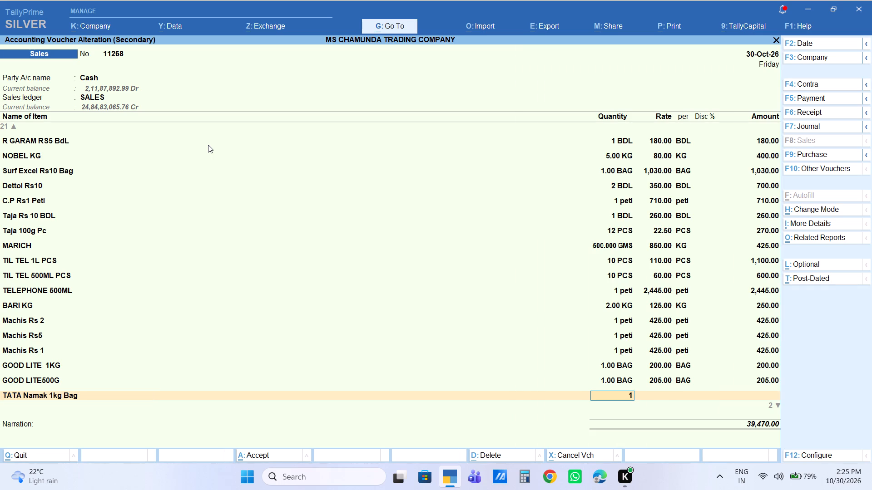
key("Return")
key("Return")
key("Return")
key("Return")
key("Return")
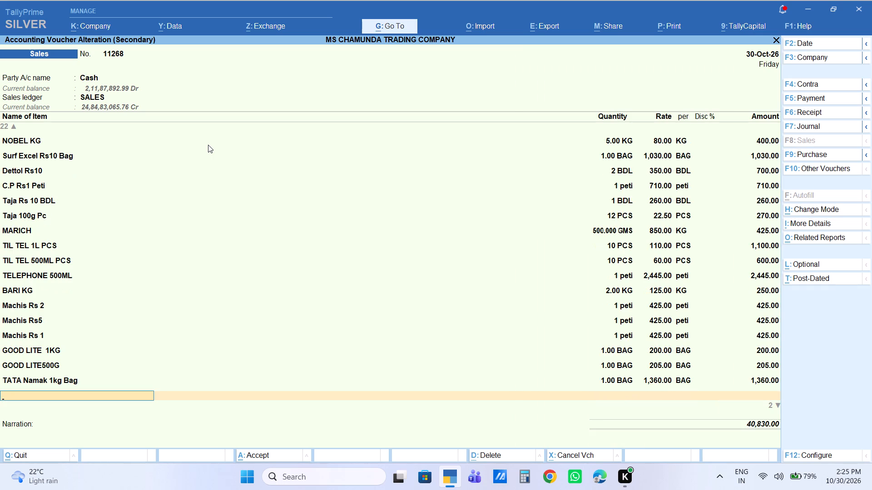
Add the item P Dudh BiscuitRS5 with a quantity of 1 peti at the default rate.
type("P DUD")
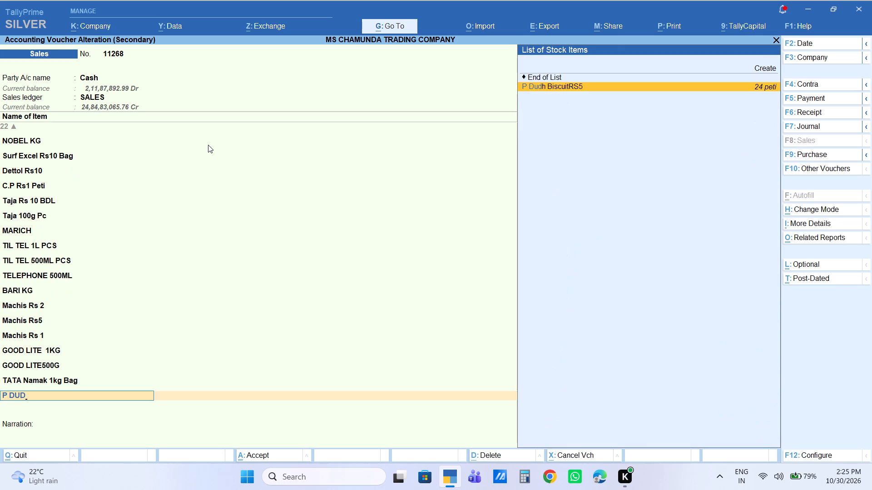
key("Return")
key("1")
key("Return")
key("Return")
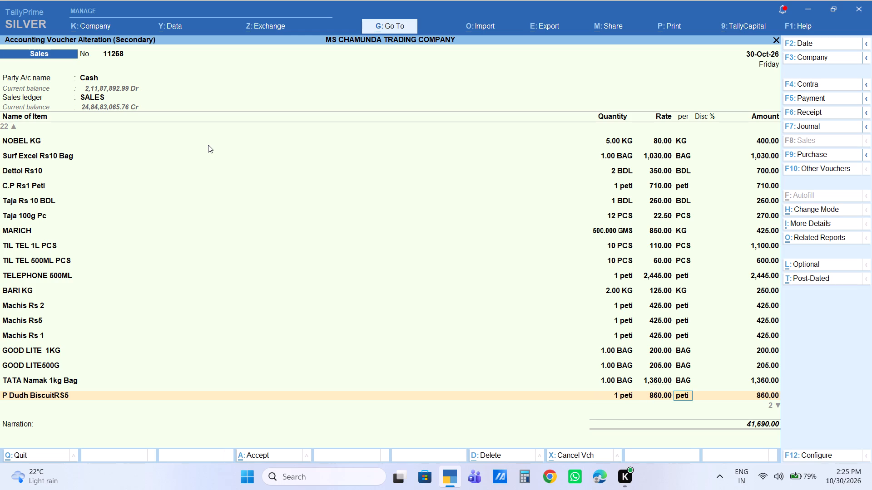
key("Return")
key("Return")
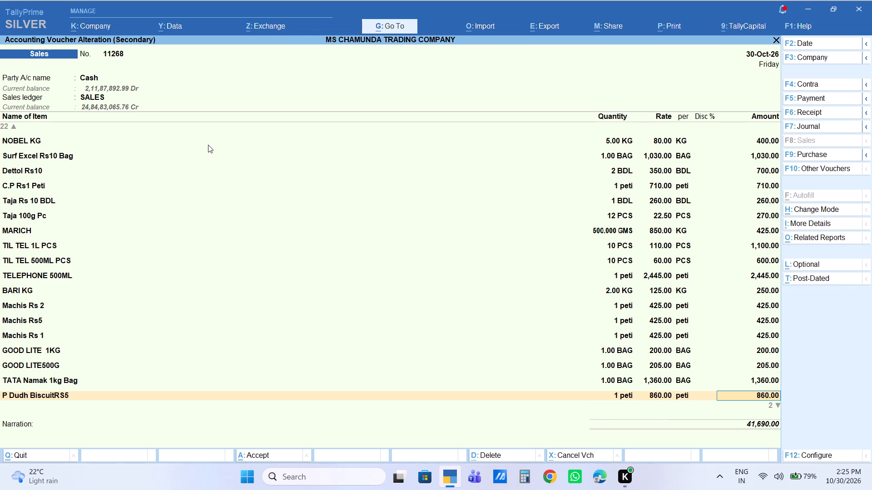
key("Return")
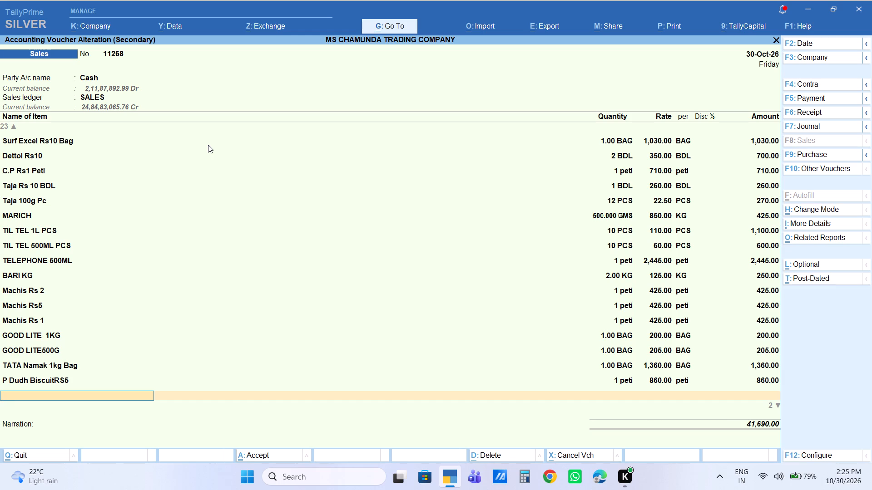
Add the item Parle G Rs5 with a quantity of 1 peti at the default rate.
type("PARLE")
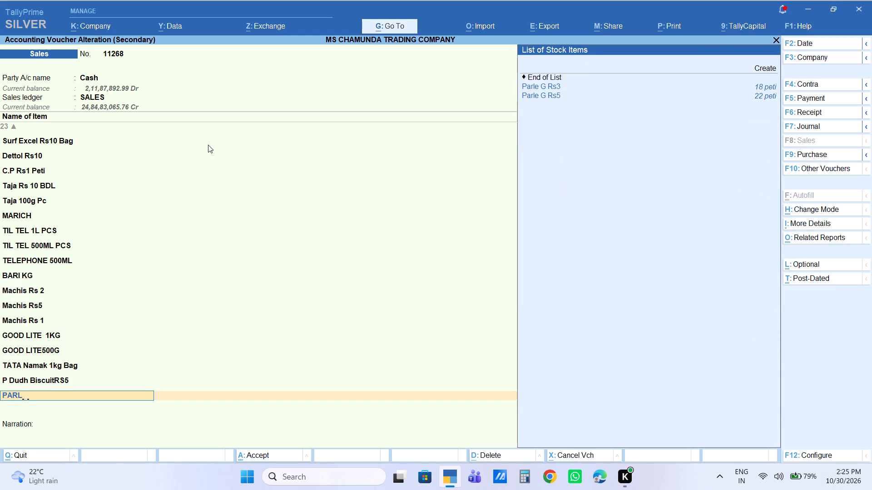
key("Down")
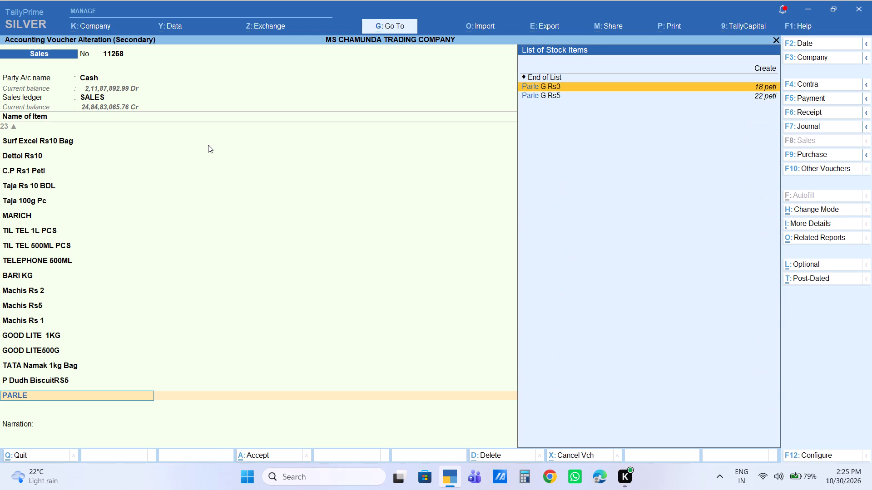
key("Down")
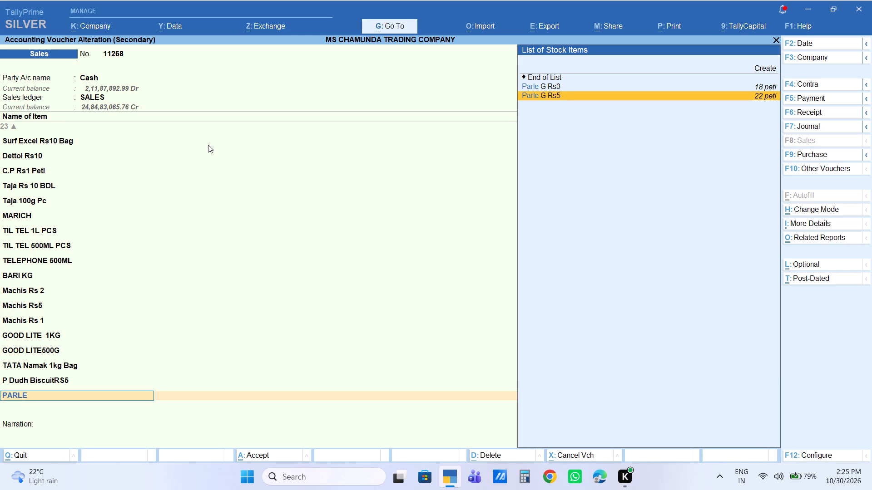
key("Return")
key("1")
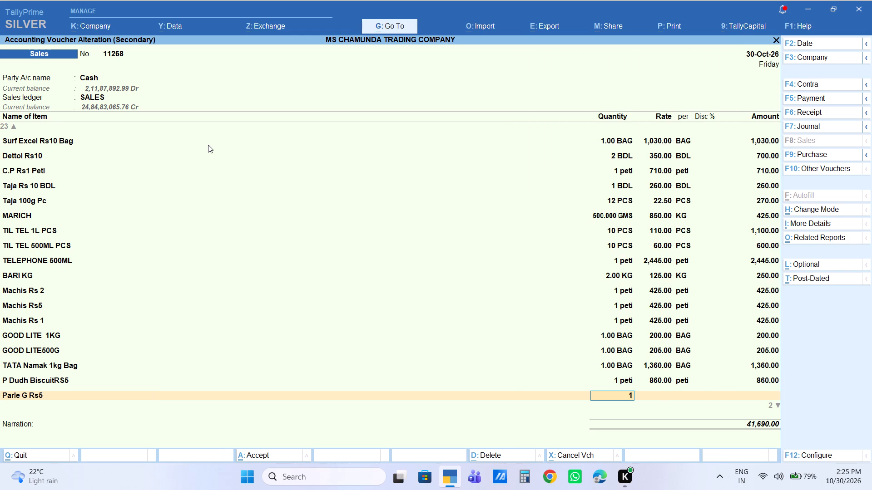
key("Return")
key("Return")
key("Return")
key("Return")
key("Return")
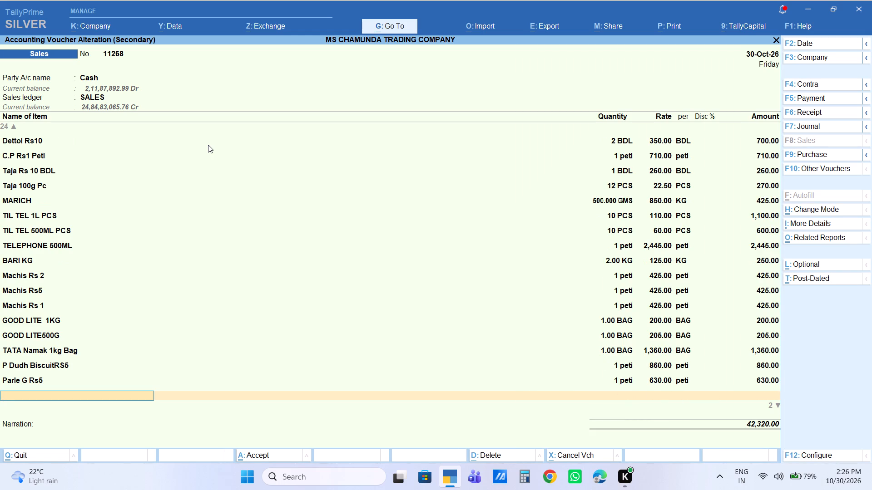
Add the item Parle G Rs3 with a quantity of 1 peti at the default rate.
type("PARLE")
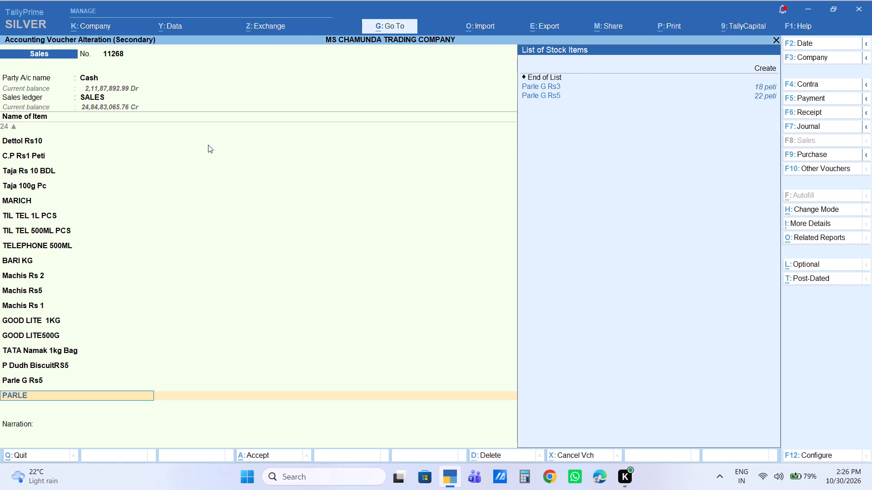
key("Down")
key("Return")
key("1")
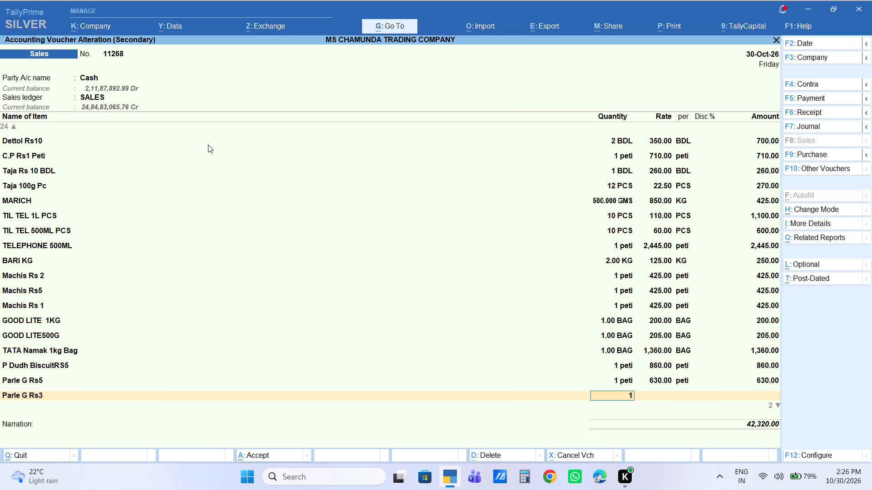
key("Return")
key("Return")
key("Return")
key("Return")
key("Return")
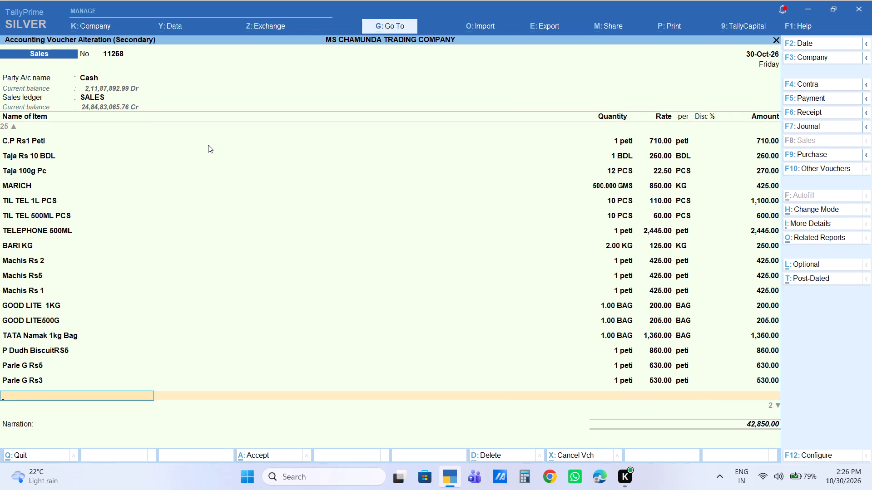
Add the item A Dreamlite Rs5 with a quantity of 1 peti at the default rate.
type("DREA")
key("Down")
key("Down")
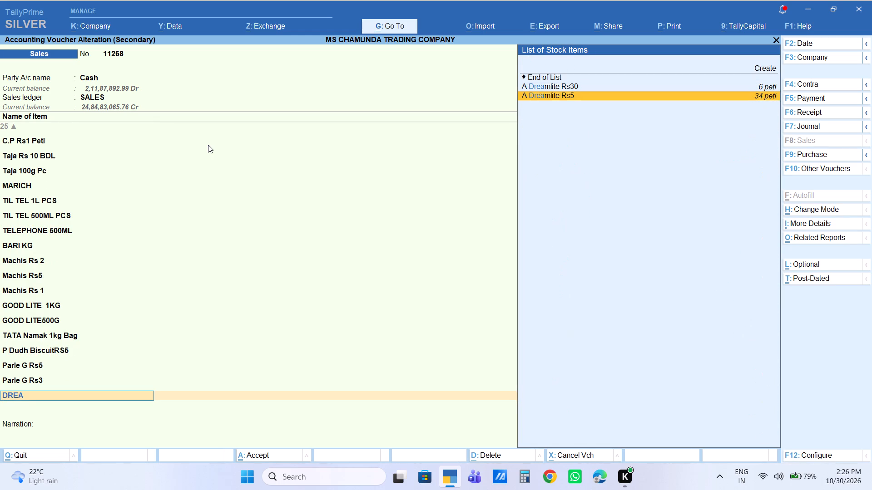
key("Return")
key("1")
key("Return")
key("Return")
key("Return")
key("Return")
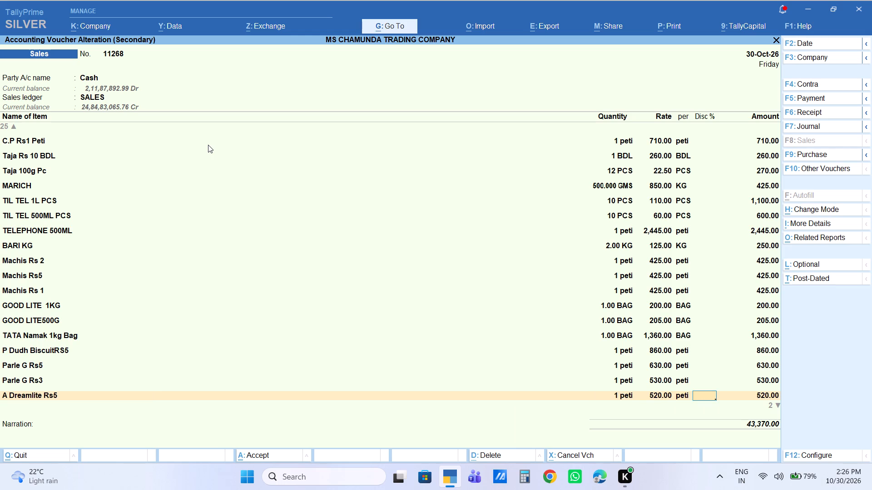
key("Return")
Add the item B Good Day Rs5 with a quantity of 1 peti at the default rate.
type("B GOO")
key("Return")
key("1")
key("Return")
key("Return")
key("Return")
key("Return")
key("Return")
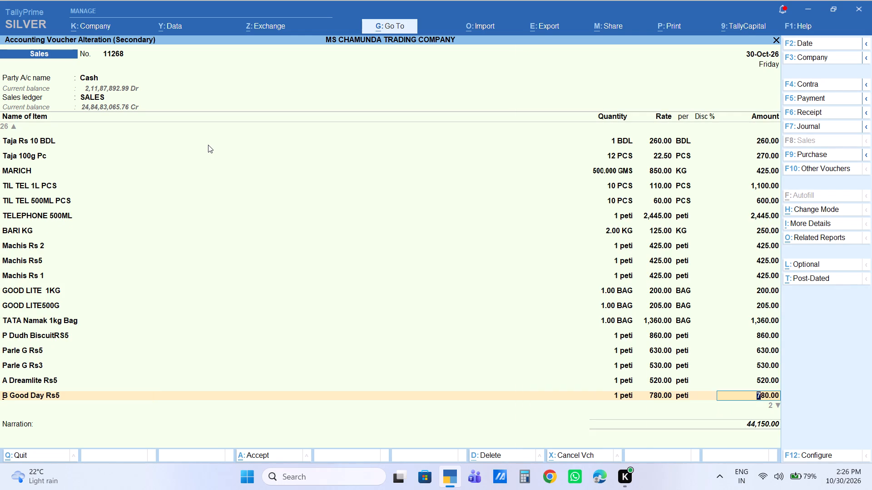
Add the item P Orange Rs5 with a quantity of 1 peti at the default rate.
type("P O")
type("RA")
key("Return")
key("1")
key("Return")
key("Return")
key("Return")
key("Return")
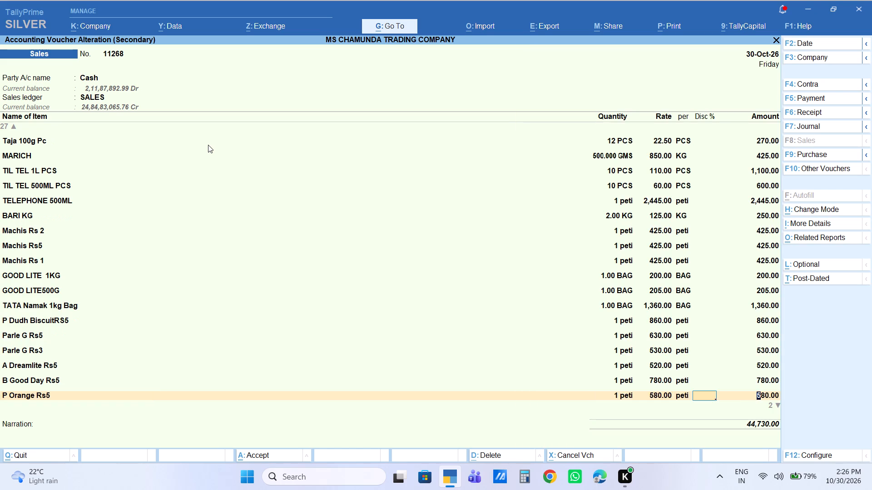
key("Return")
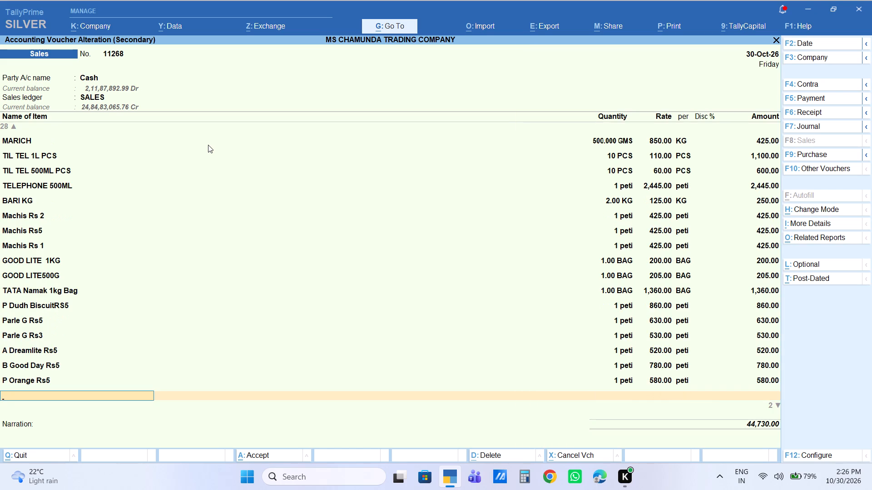
Add the item A 2in1 Rs5 with a quantity of 1 peti at the default rate.
type("2IN1")
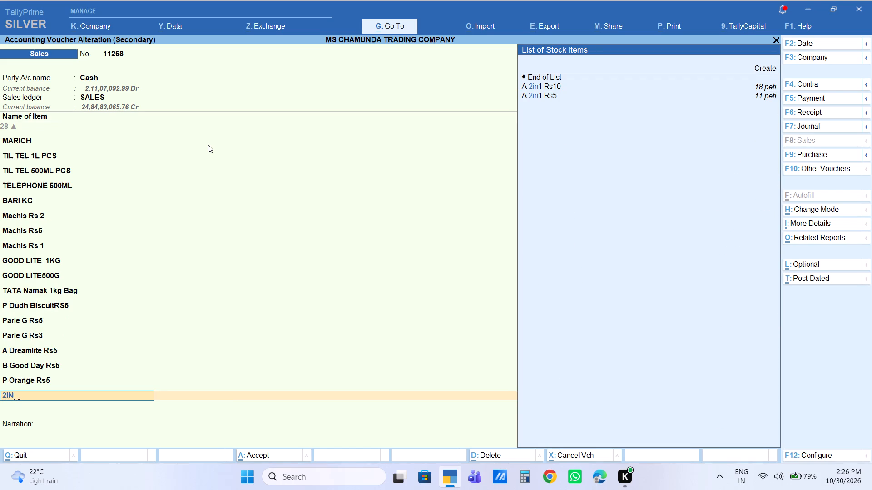
key("Down")
key("Down")
key("Down")
key("Return")
key("1")
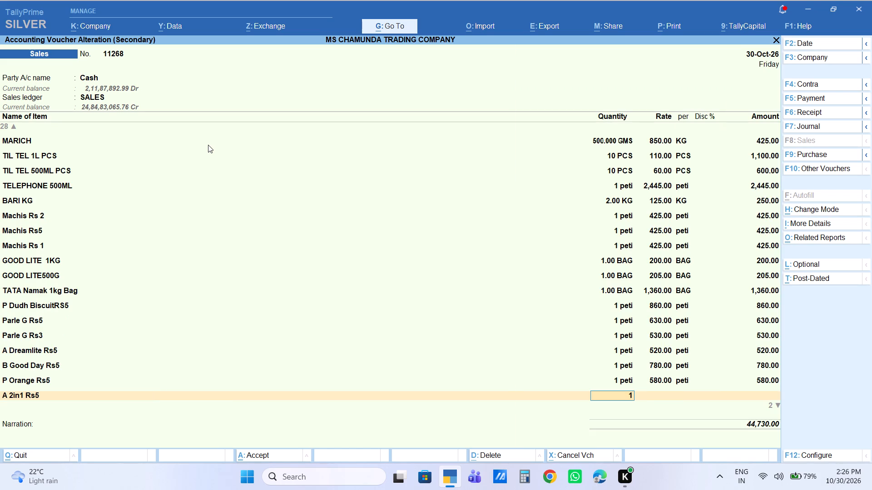
key("Return")
key("Return")
key("Return")
key("Return")
key("Return")
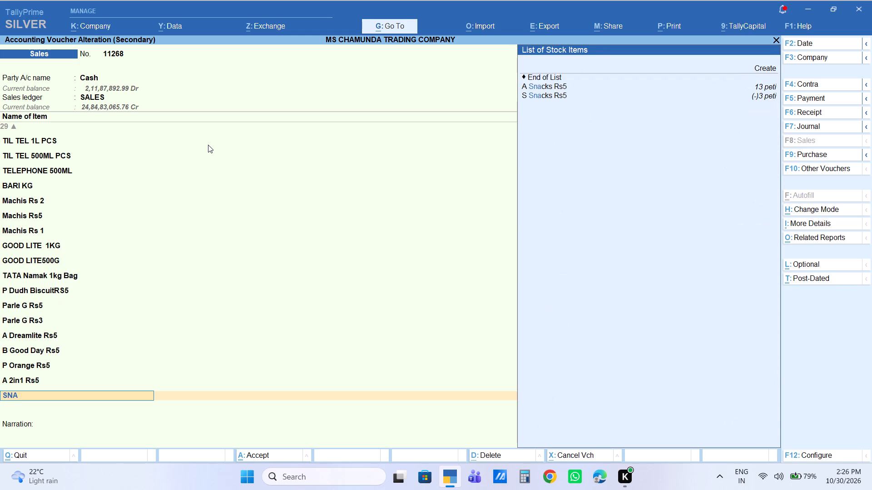
Add the item A Snacks Rs5 with a quantity of 1 peti at the default rate.
key("Down")
key("Return")
key("1")
key("Return")
key("Return")
key("Return")
key("Return")
key("Return")
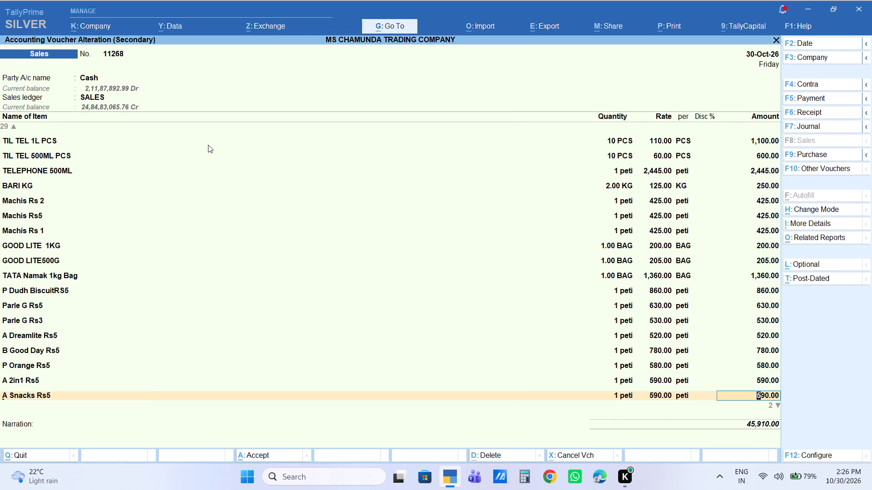
Add the item A 2in1 Rs10 with a quantity of 1 peti at the default rate and end the item list.
key("2")
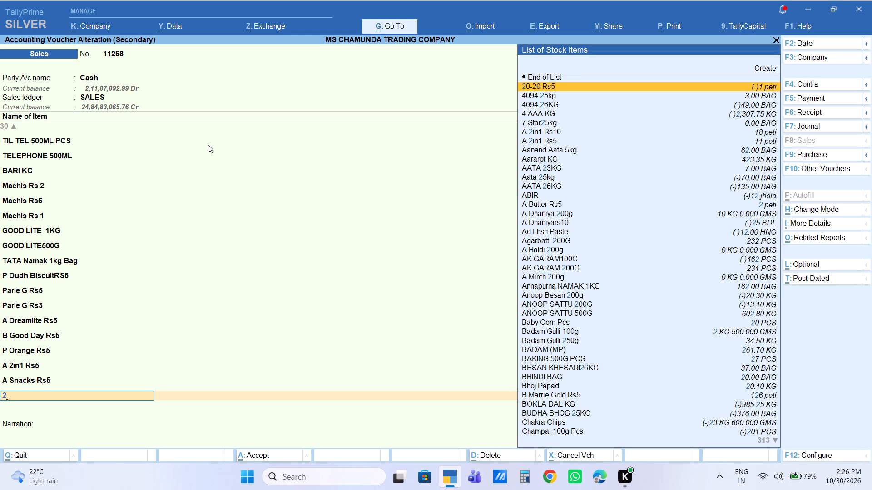
type("in1")
key("Down")
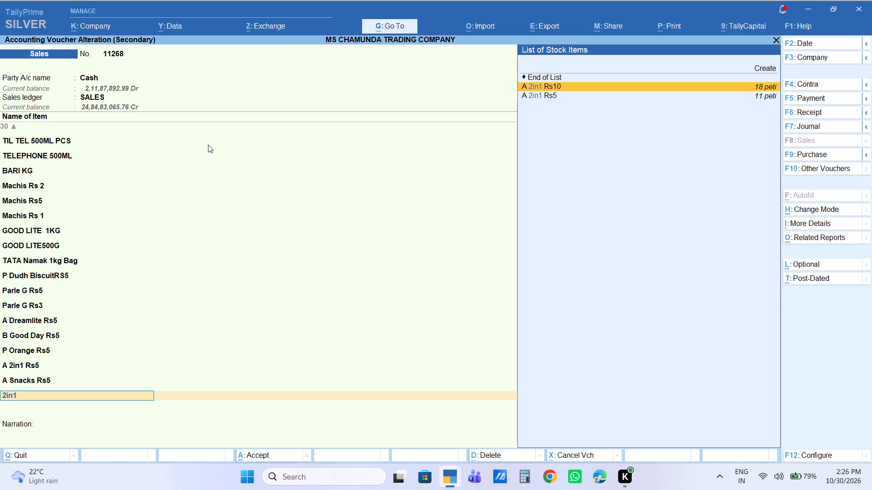
key("Return")
key("1")
key("Return")
key("Return")
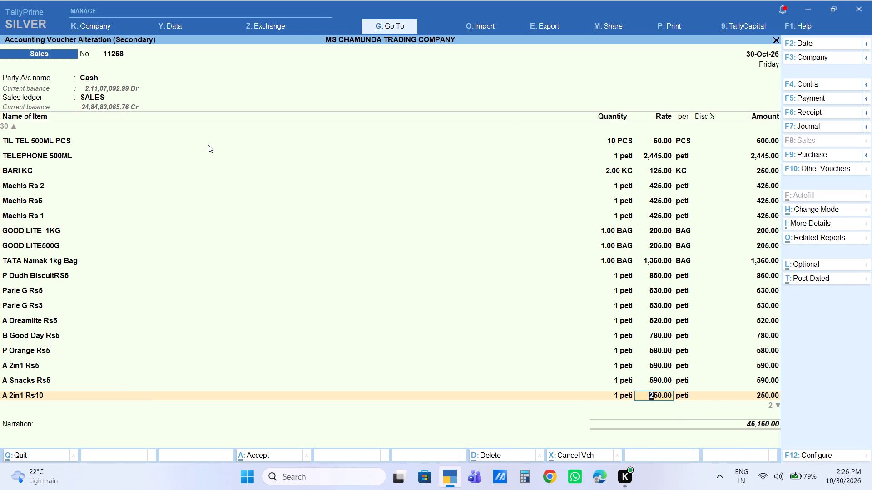
key("Return")
key("Return")
key("Return")
key("Return")
Add the Labour Charge ledger below the items with an amount of 80.
type("la")
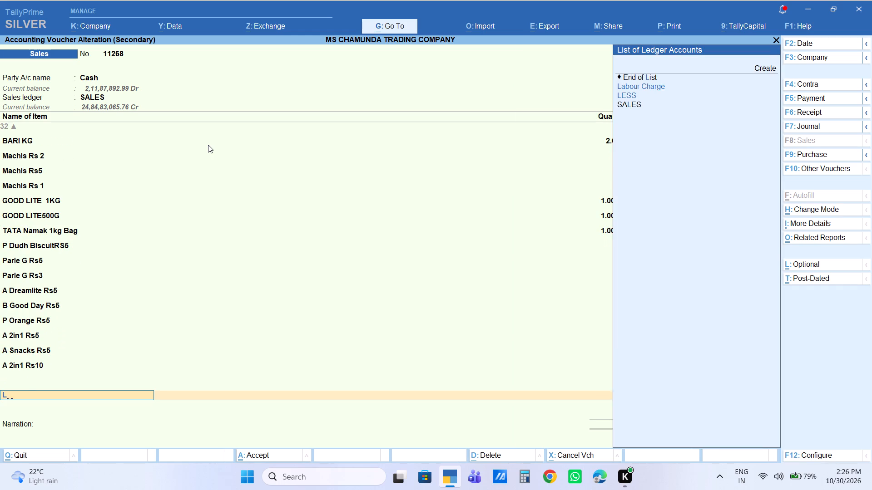
key("Return")
key("Return")
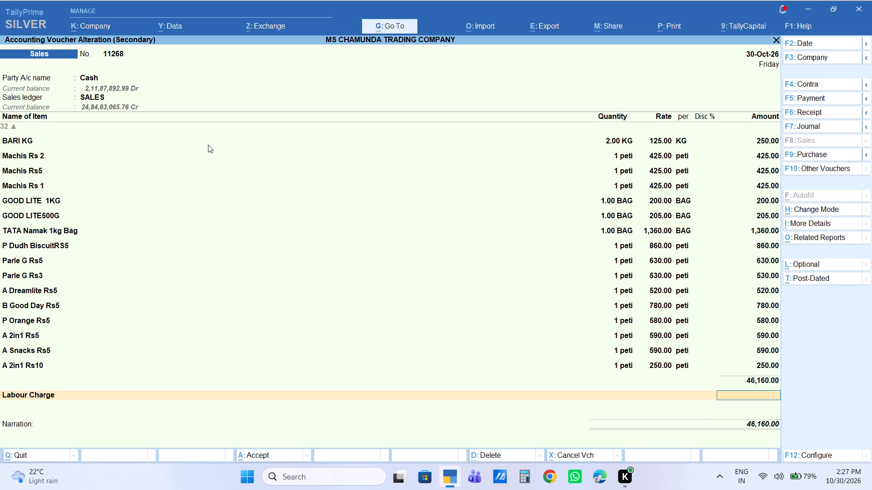
type("80")
key("Return")
key("Return")
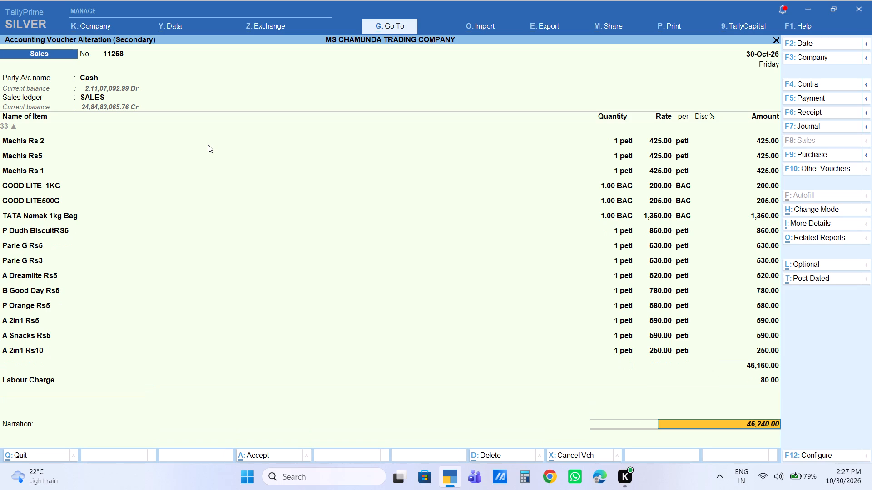
Leave the narration blank and accept the altered sales voucher 11268.
key("Return")
key("Return")
key("Return")
key("Return")
key("Return")
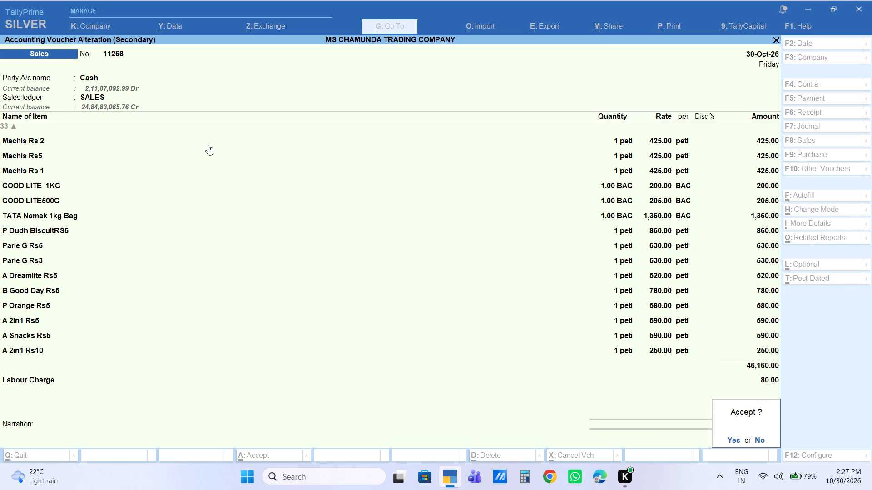
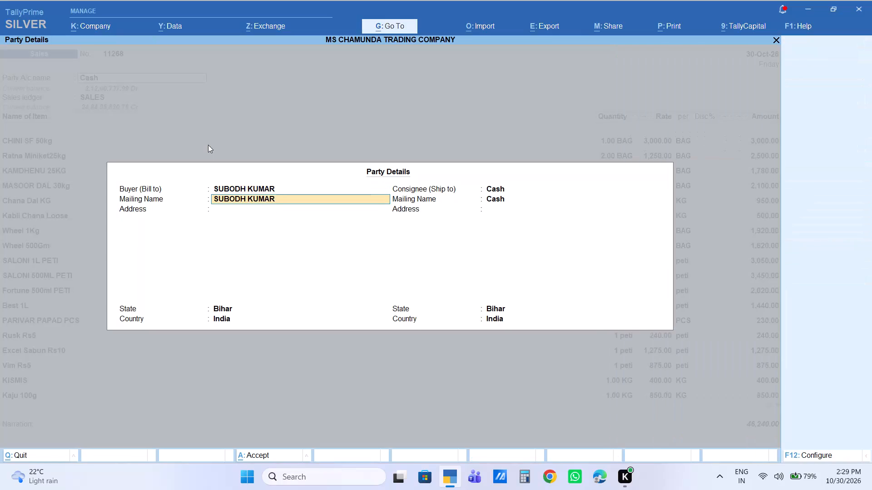
Accept the party details and SALES ledger of sales voucher 11268, proceeding to the rate of CHINI SF 50kg.
key("Return")
key("Return")
key("Return")
key("Return")
key("Return")
key("Return")
key("Return")
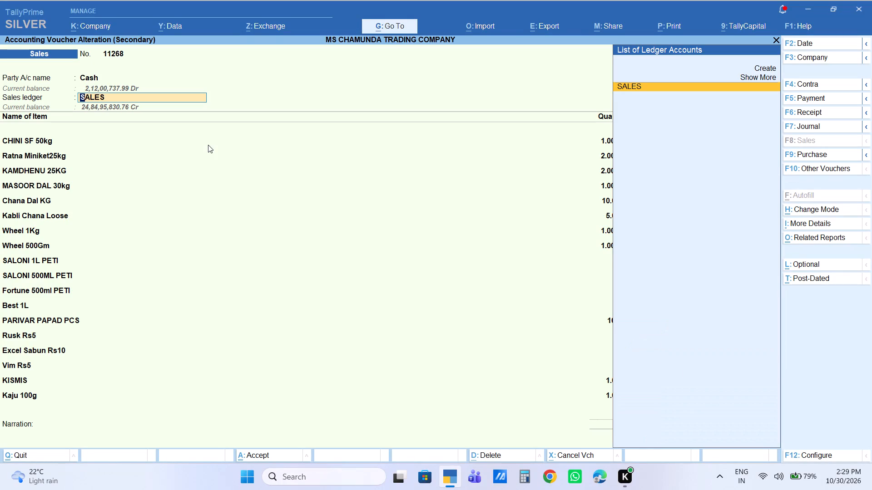
key("BackSpace")
key("Return")
key("Return")
key("Return")
key("Return")
key("Return")
key("Return")
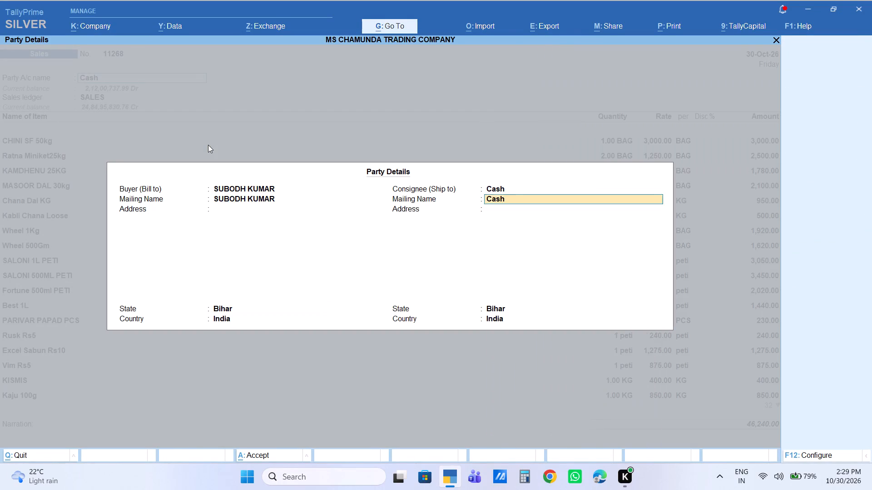
key("Return")
key("Return")
key("Return")
key("Return")
key("Return")
key("Return")
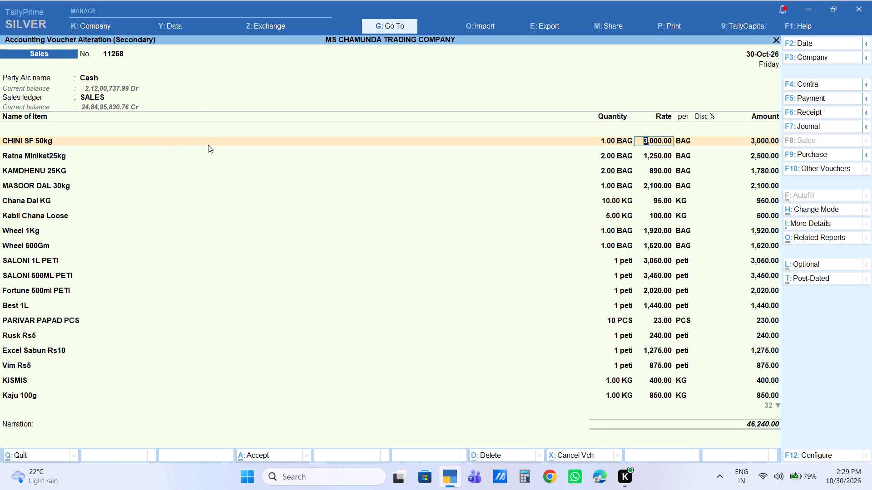
Check the rates and amounts of the voucher's item lines from CHINI SF 50kg through Fortune 500ml PETI.
key("Down")
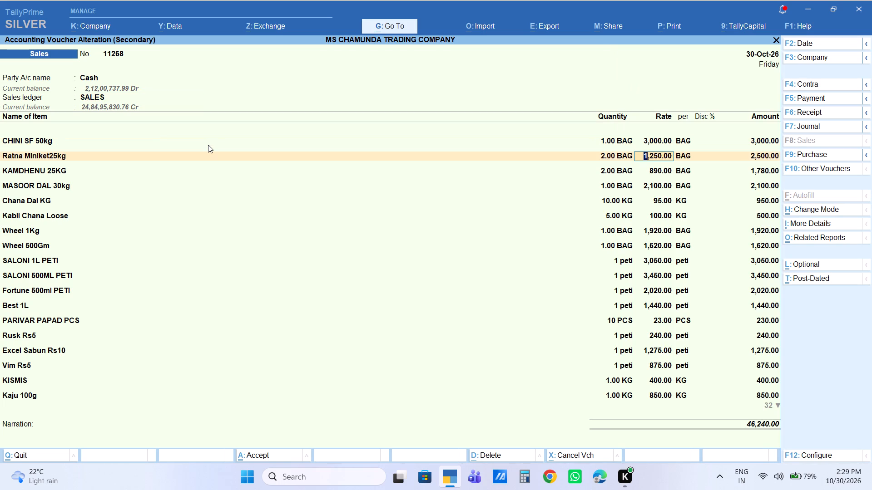
key("Down")
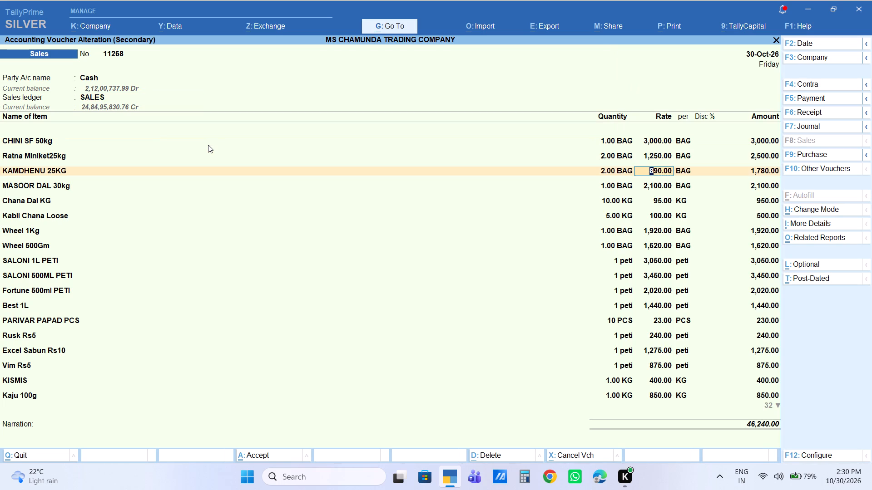
key("Down")
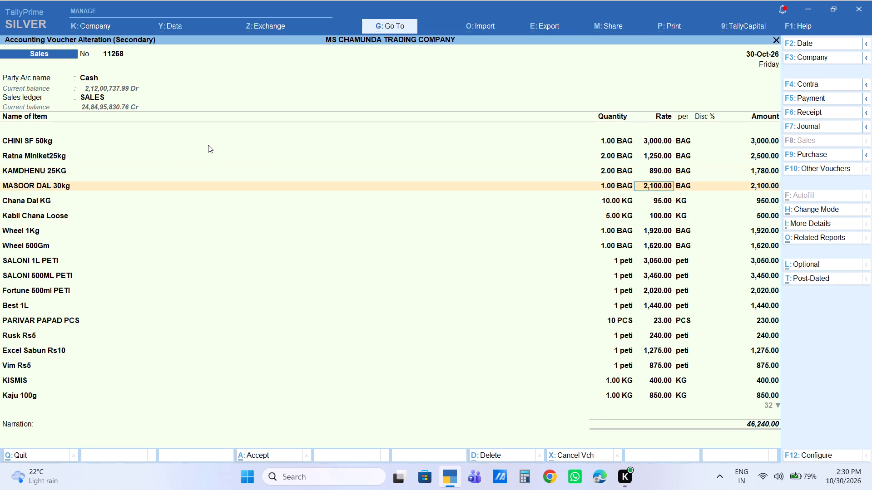
key("Down")
key("Down")
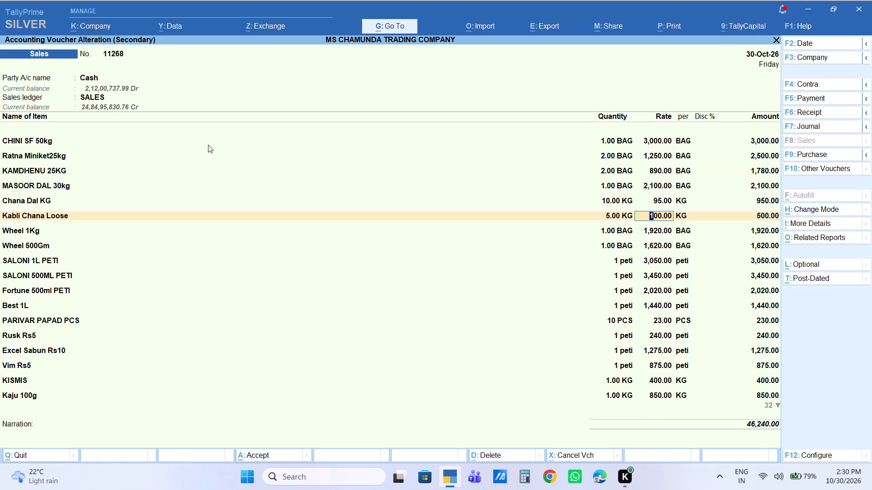
key("Down")
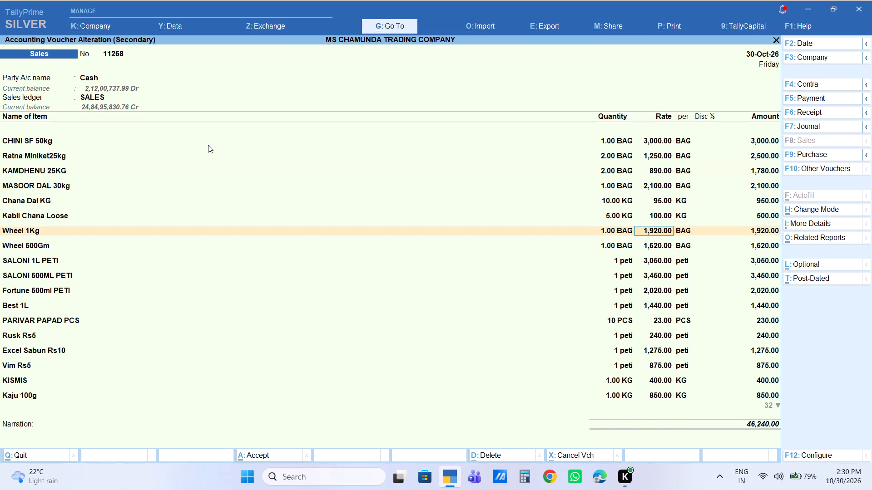
key("Return")
key("Return")
key("Return")
key("Down")
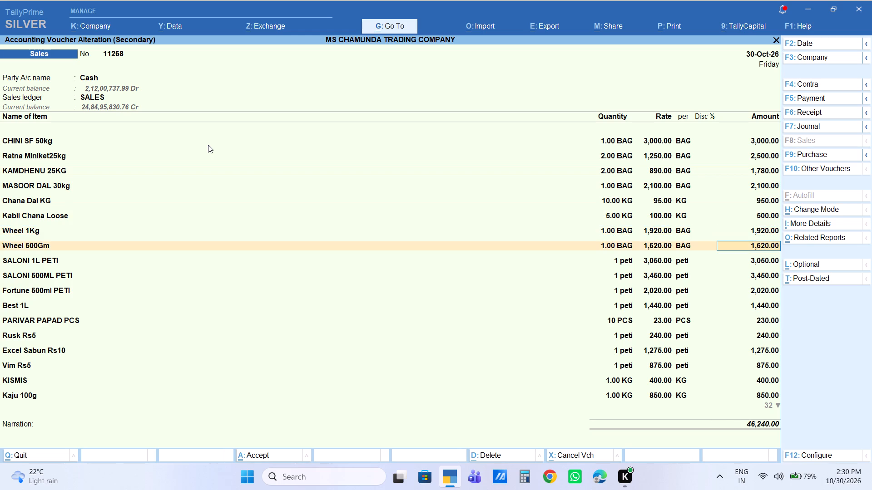
key("Down")
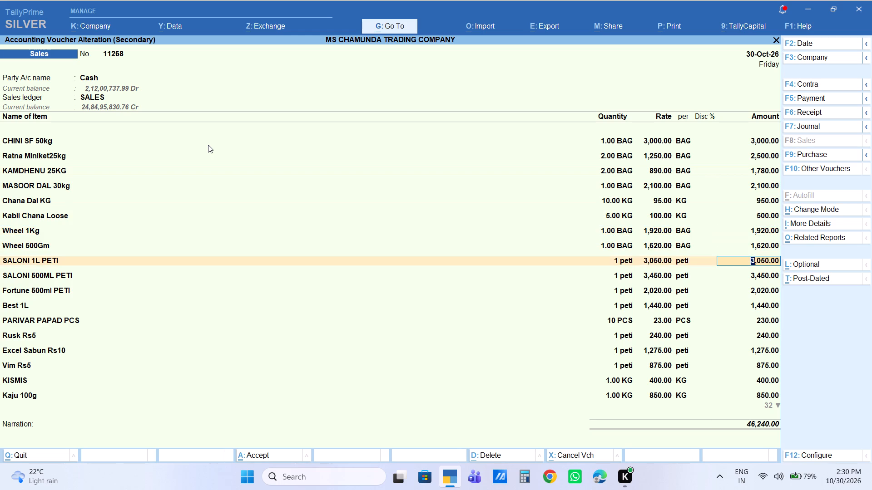
key("Down")
key("Down")
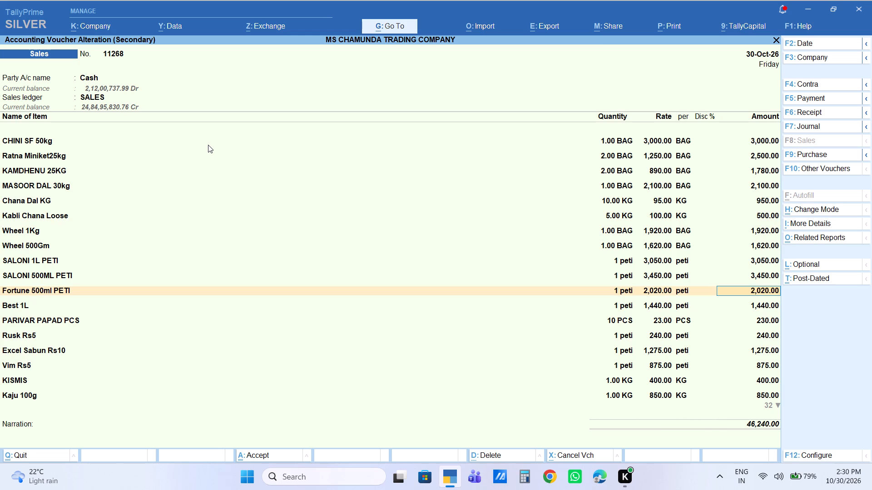
key("Up")
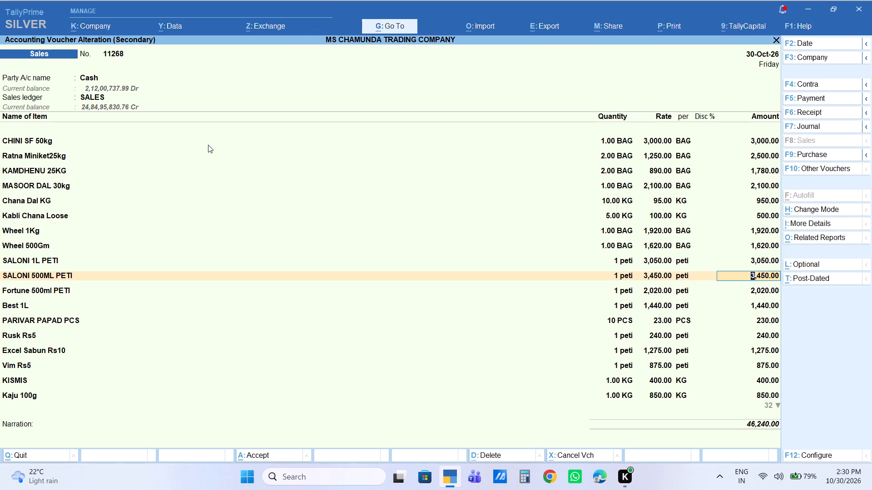
key("Down")
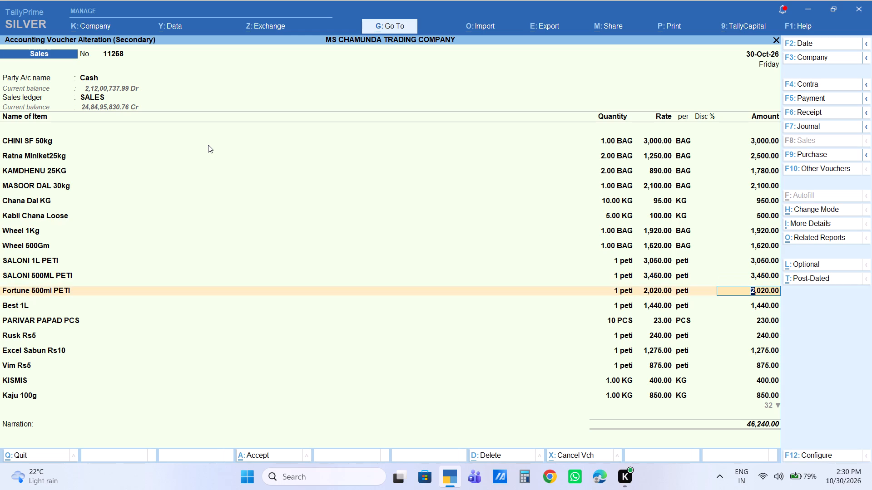
Set the amount of the Best 1L item line to 1,450.
key("Down")
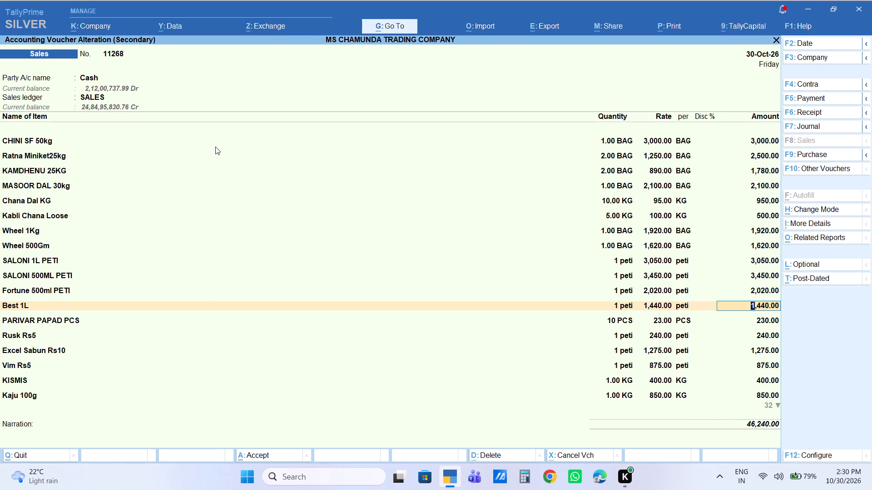
type("1450")
key("Return")
Check the item lines from PARIVAR PAPAD PCS through Kaju 100g, examining their rates.
key("Return")
key("Return")
key("Return")
key("Return")
key("Return")
key("Return")
key("Return")
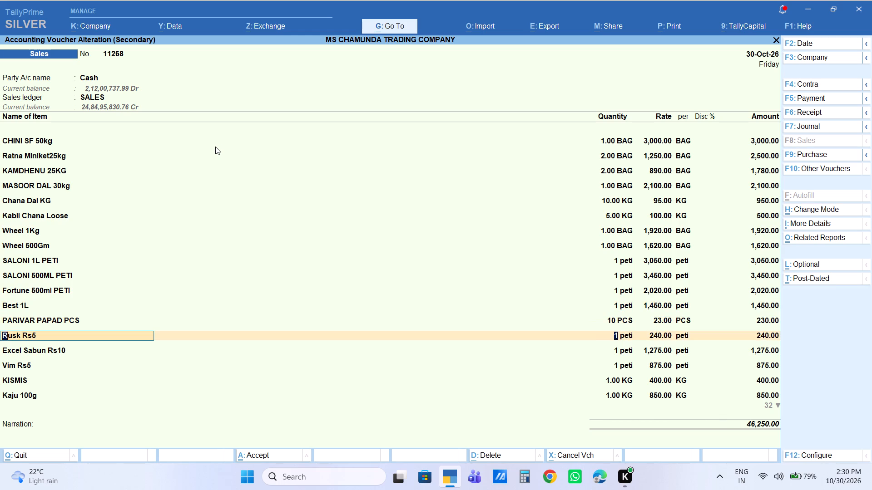
key("Return")
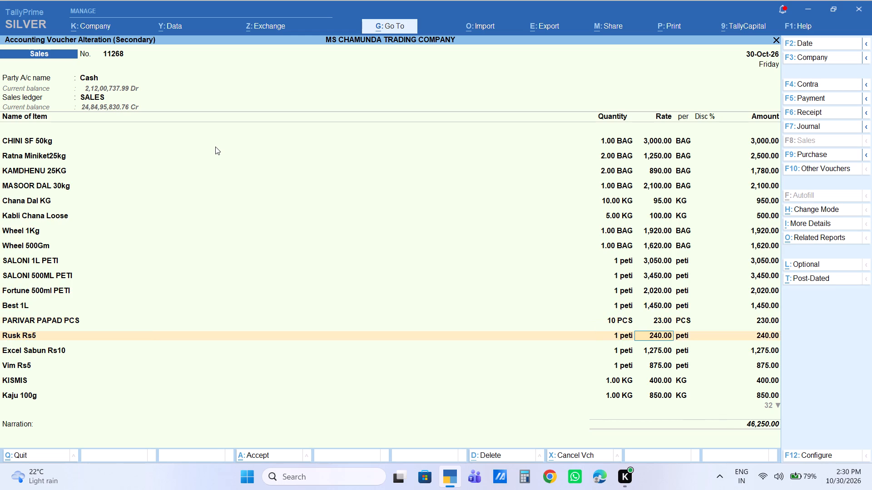
key("Up")
key("Down")
key("Down")
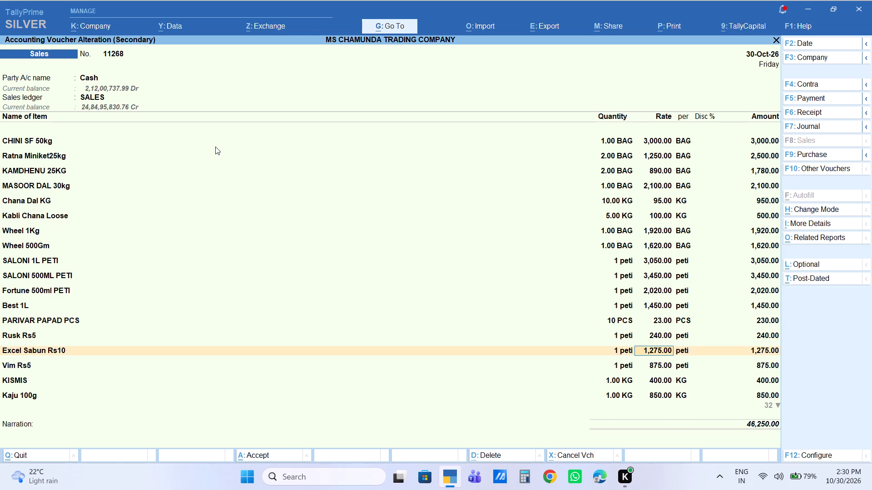
key("Down")
key("Down")
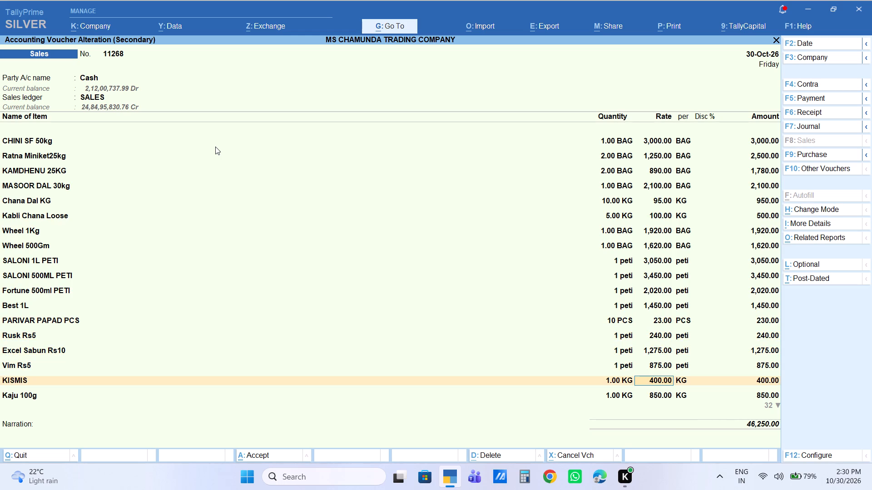
key("Down")
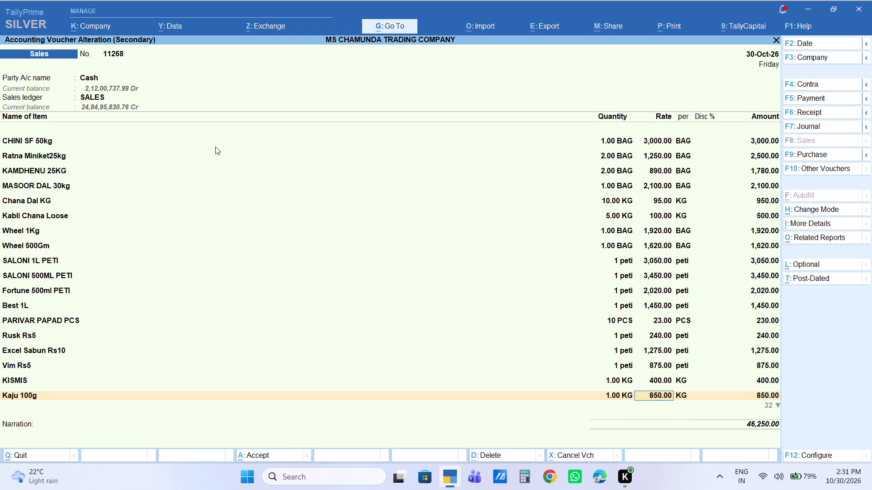
Set the rate of the CHANA KG item line to 85 per KG.
key("Down")
type("85")
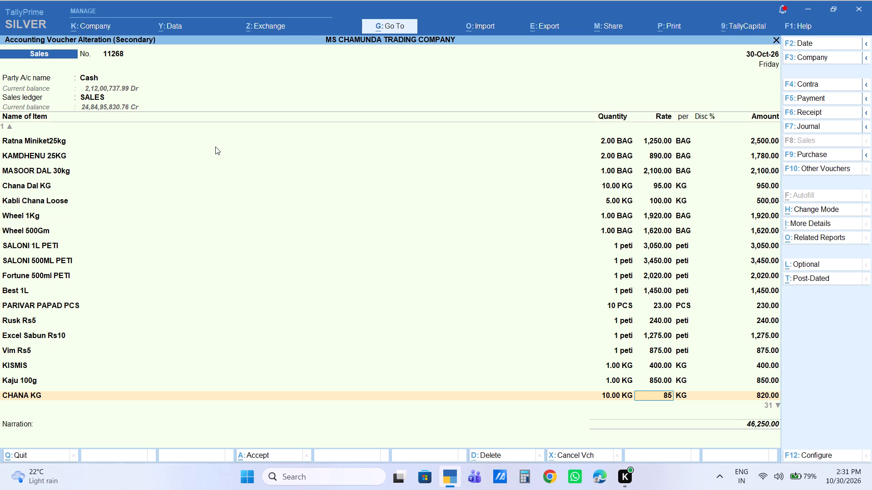
key("Return")
key("Return")
key("Return")
key("Return")
Set the rate of the R Meat Rs5 BDL item line to 185 per BDL.
key("Return")
key("Return")
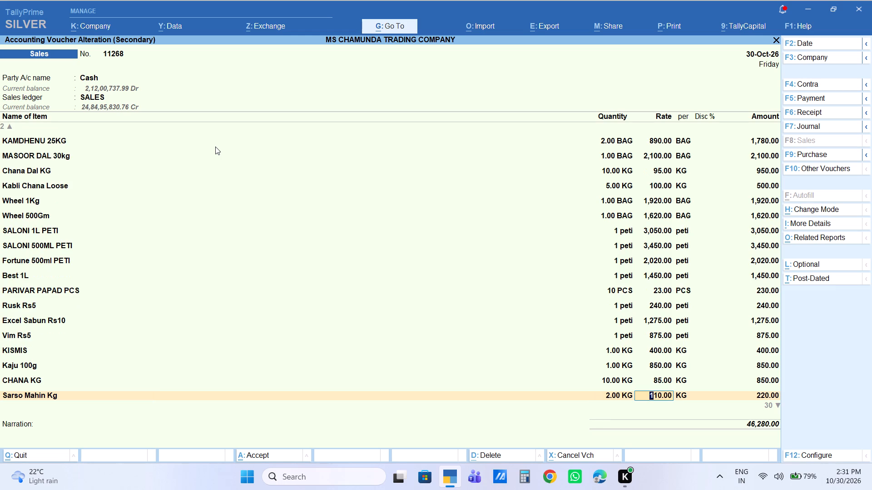
key("Down")
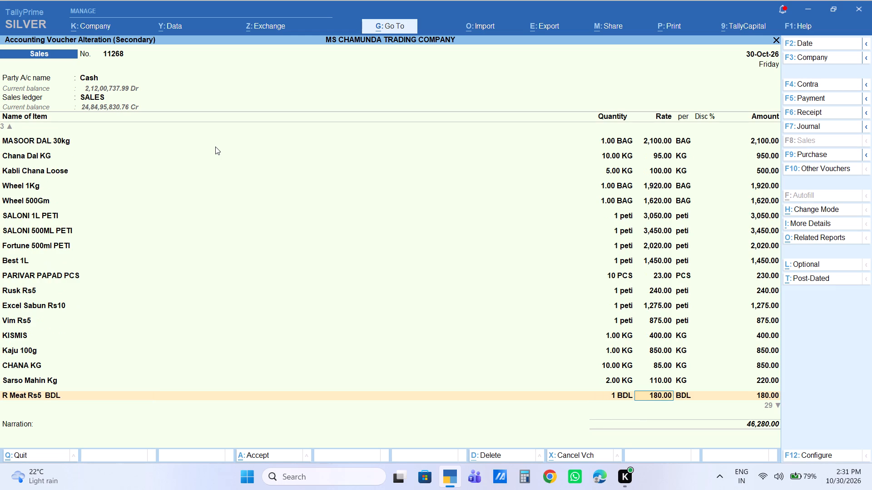
type("185")
key("Return")
key("Return")
key("Return")
key("Return")
Set the rate of the R GARAM RS5 BdL item line to 185 per BDL.
key("Return")
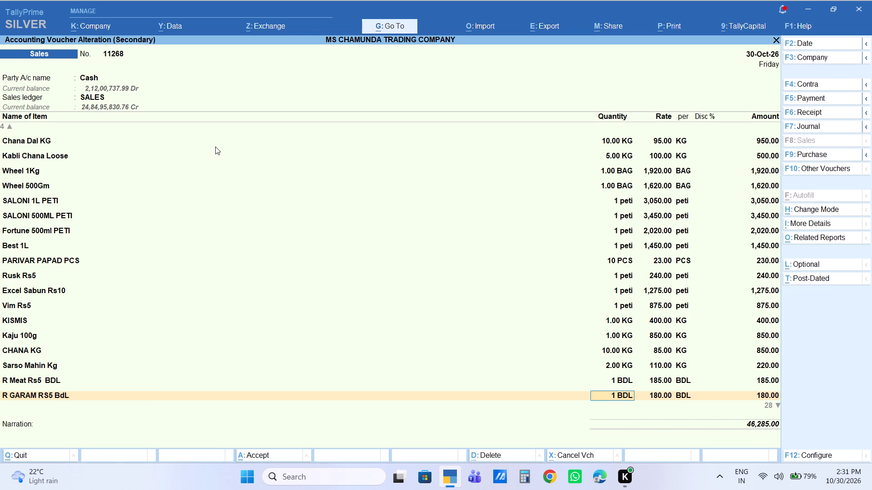
key("Return")
type("185")
key("Return")
key("Return")
key("Return")
key("Return")
Set the rate of the NOBEL KG item line to 75 per KG.
key("Return")
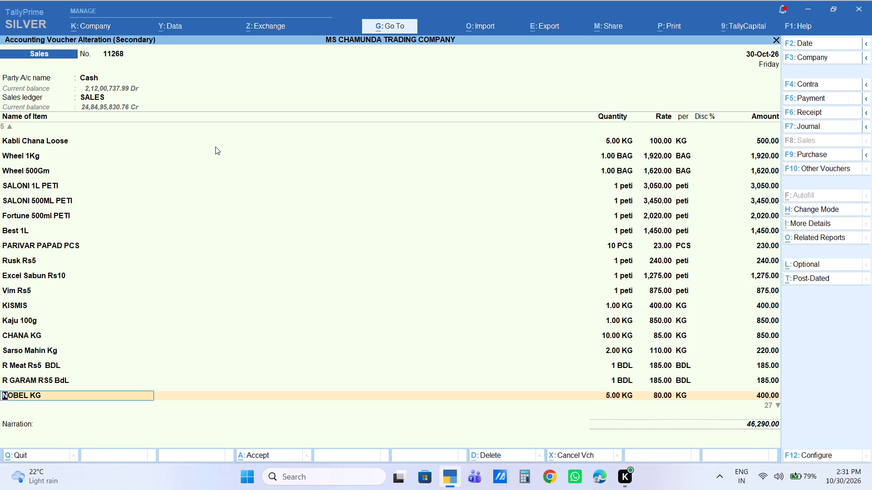
key("Return")
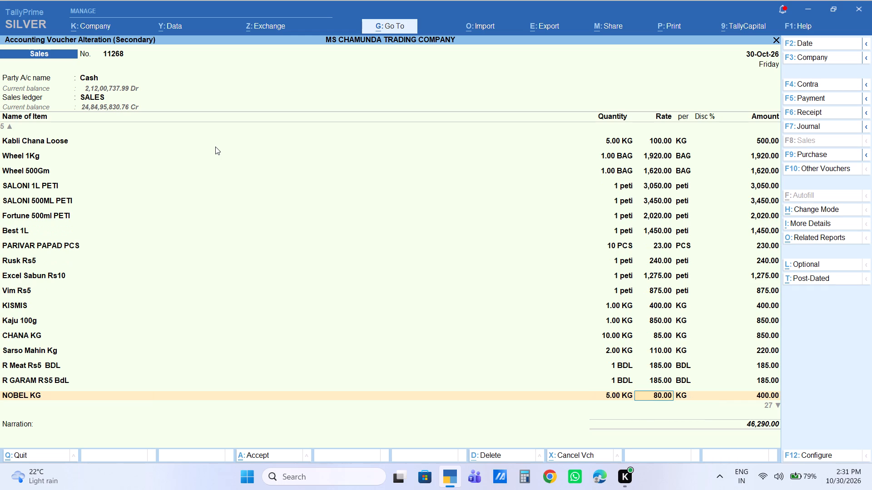
type("75")
key("Return")
key("Return")
key("Return")
key("Return")
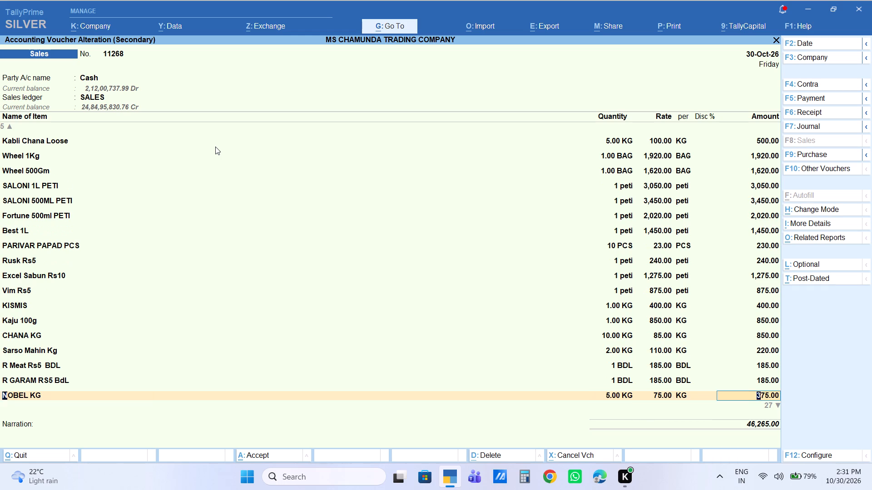
Continue checking the rates after NOBEL KG and set the TELEPHONE 500ML item line's rate to 2,450 per peti.
key("Return")
key("Return")
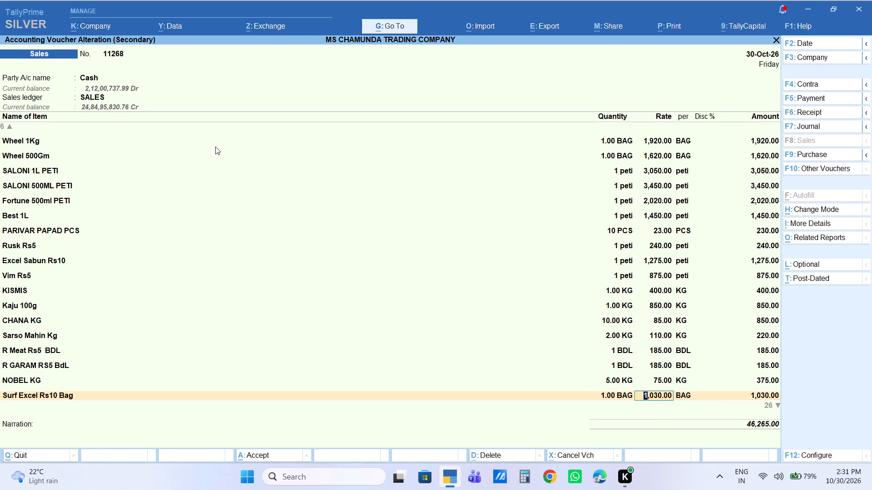
key("Down")
key("Down")
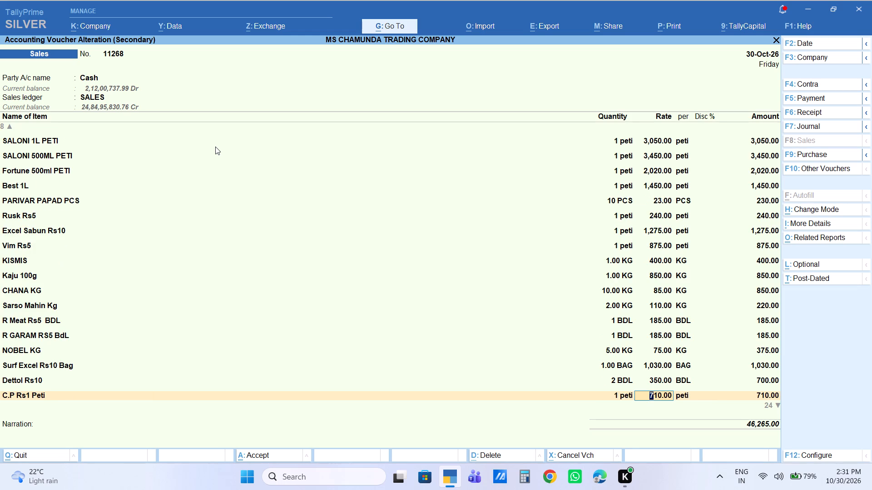
key("Down")
key("Down")
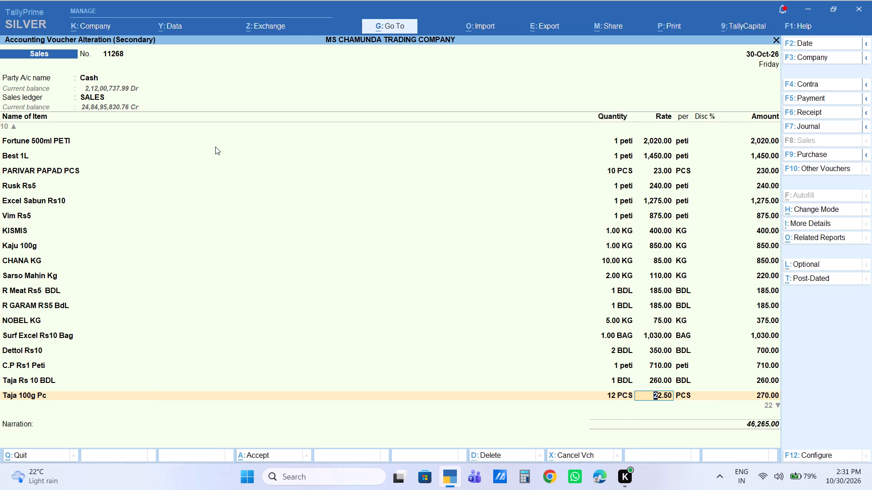
key("Down")
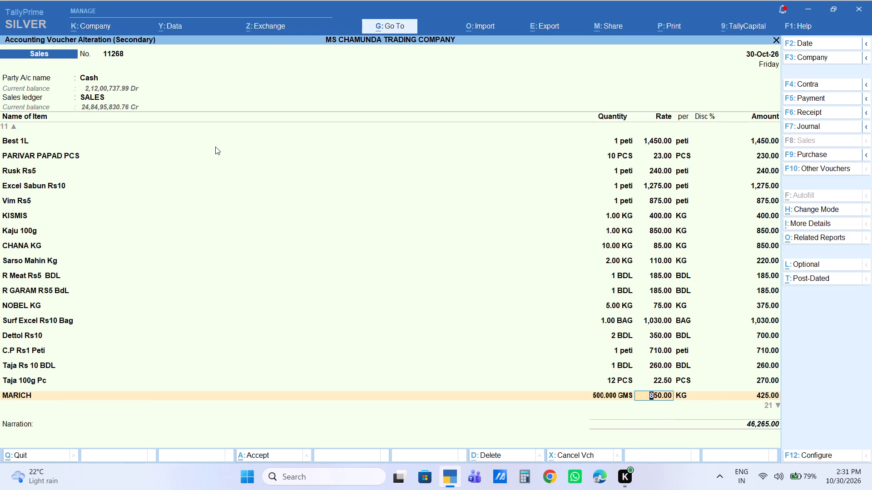
key("Down")
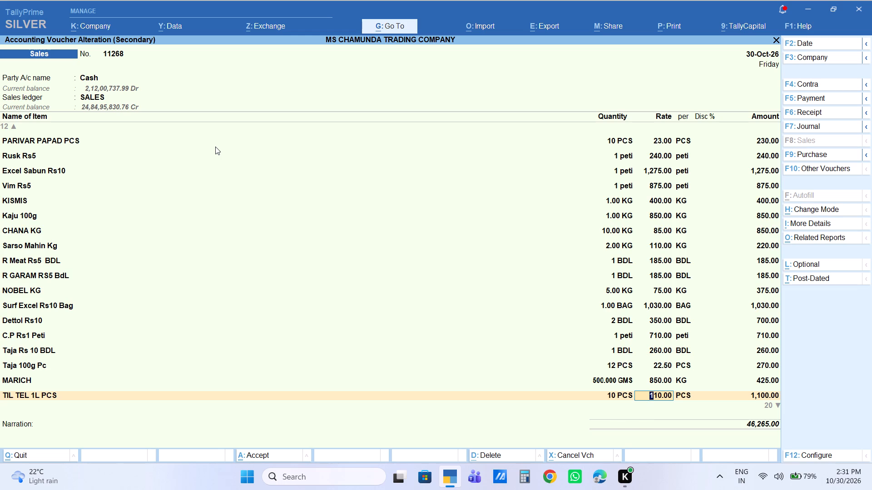
key("Up")
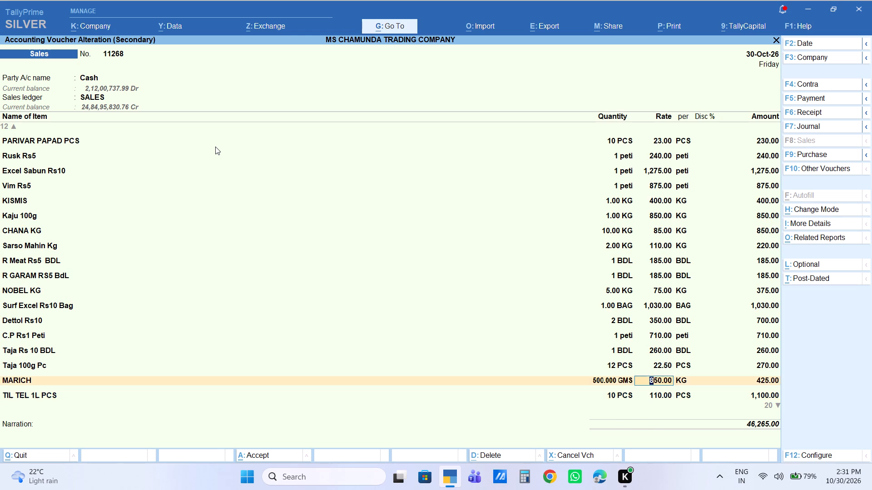
key("Down")
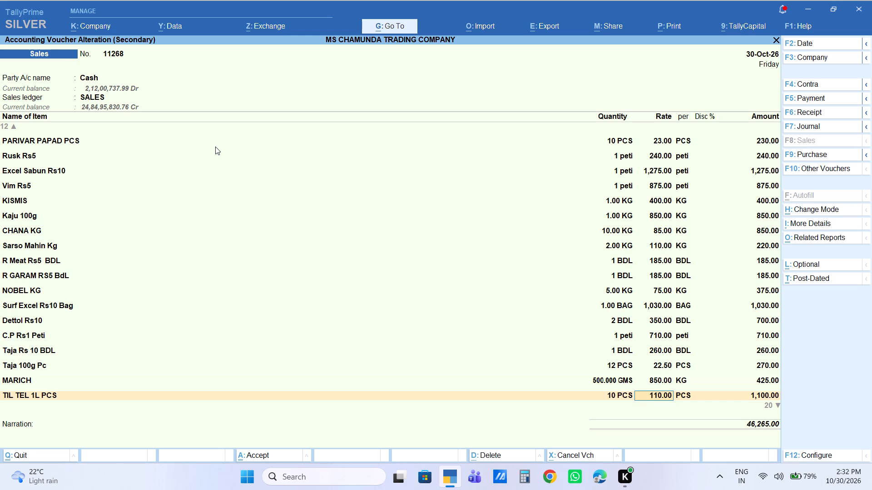
key("Down")
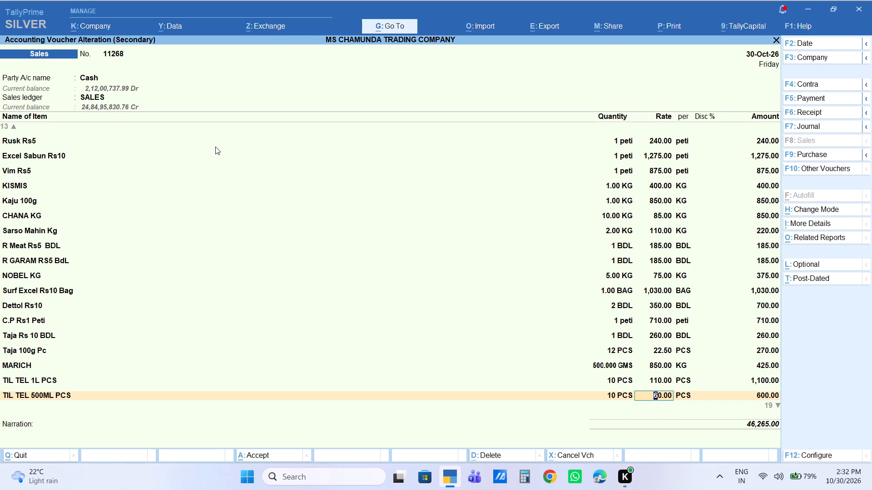
key("Down")
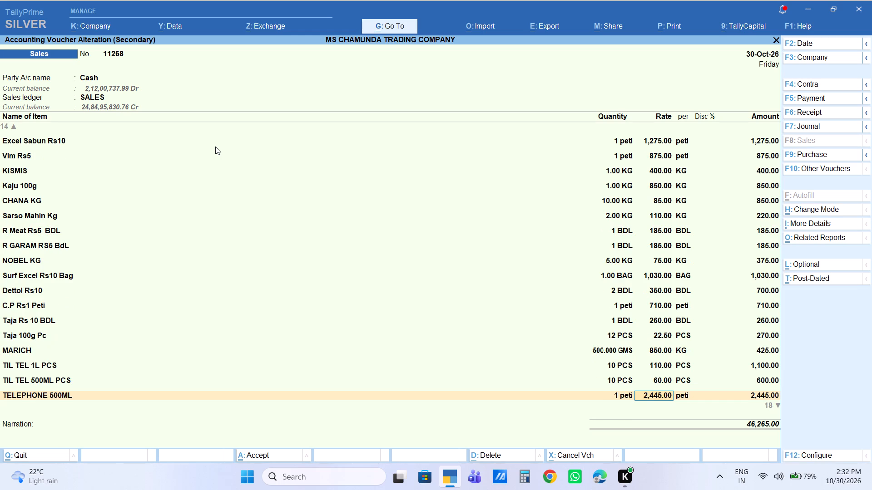
type("2450")
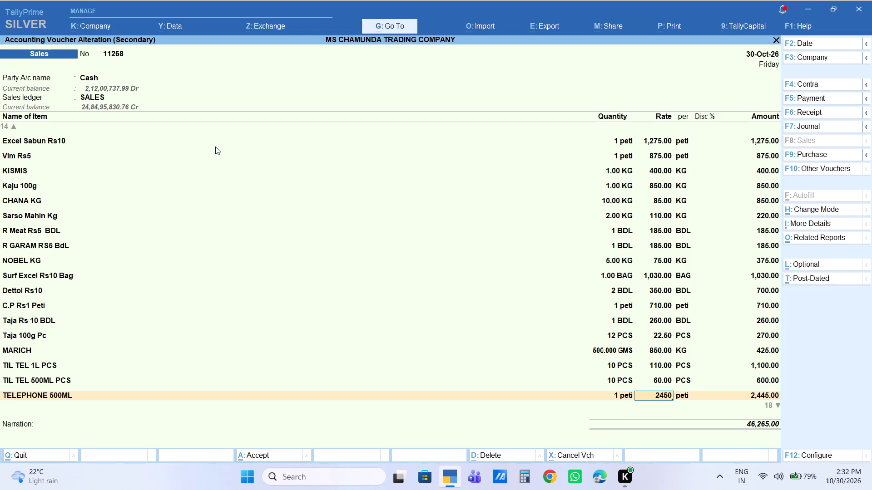
key("Return")
key("Return")
key("Return")
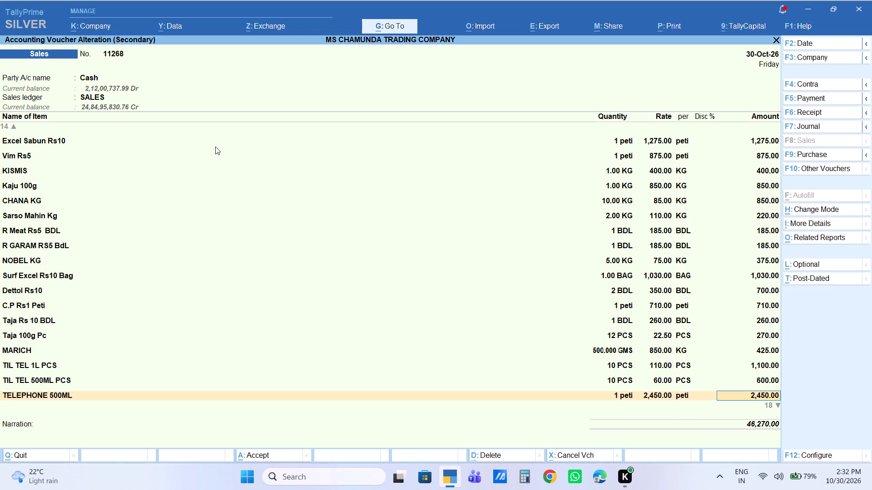
key("Return")
key("Return")
key("Return")
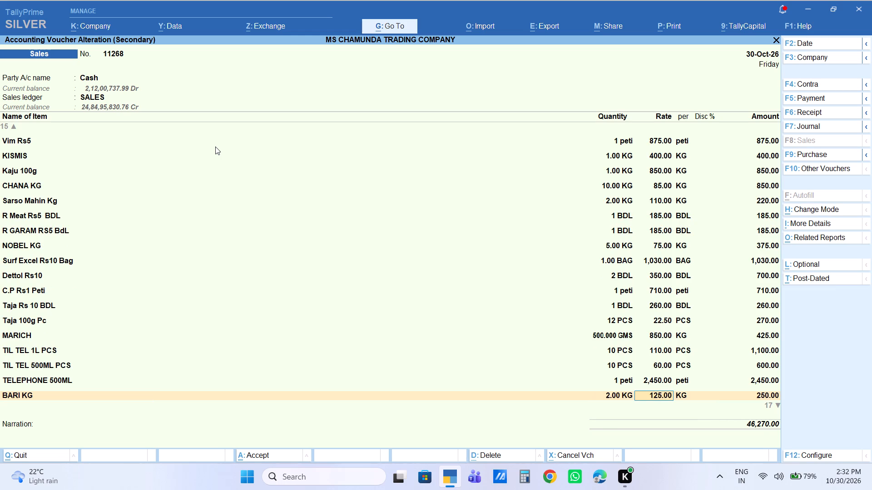
Set the rate of the GOOD LITE500G item line to 210 per BAG.
key("Down")
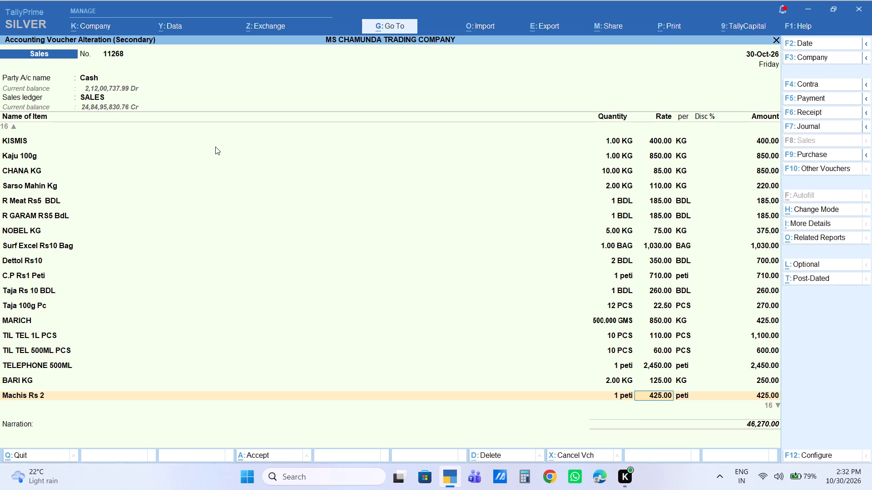
key("Down")
key("Down")
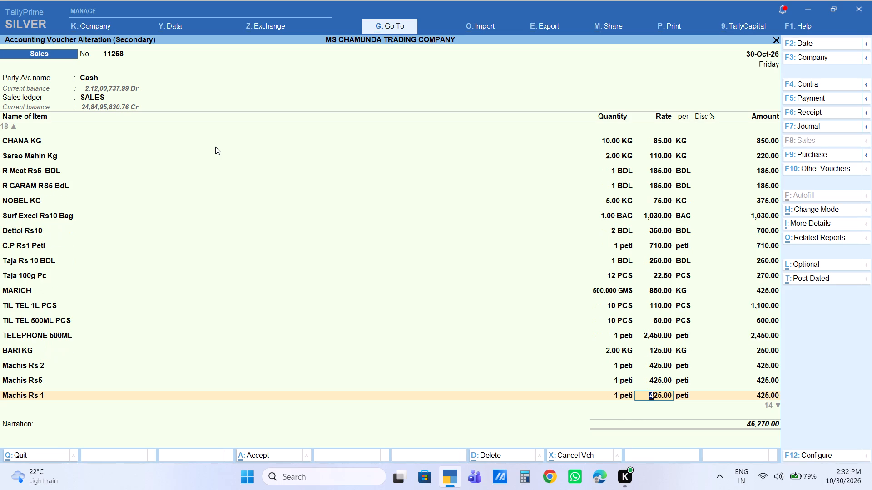
key("Down")
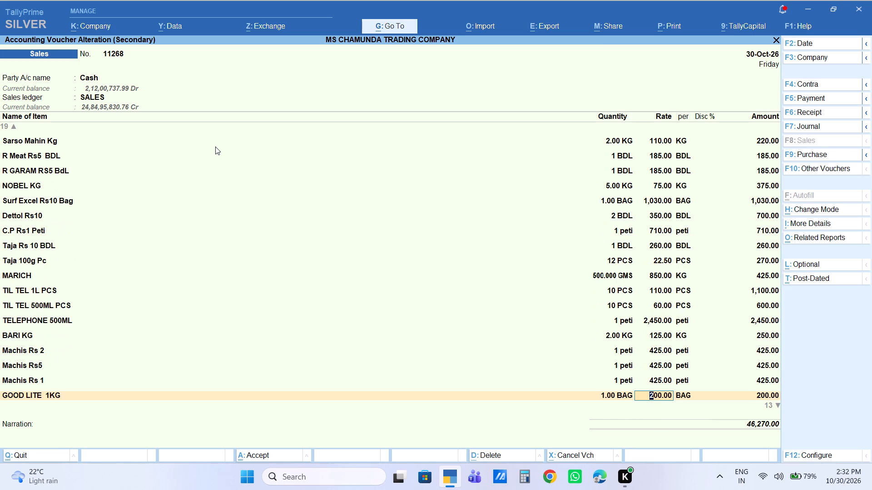
key("Down")
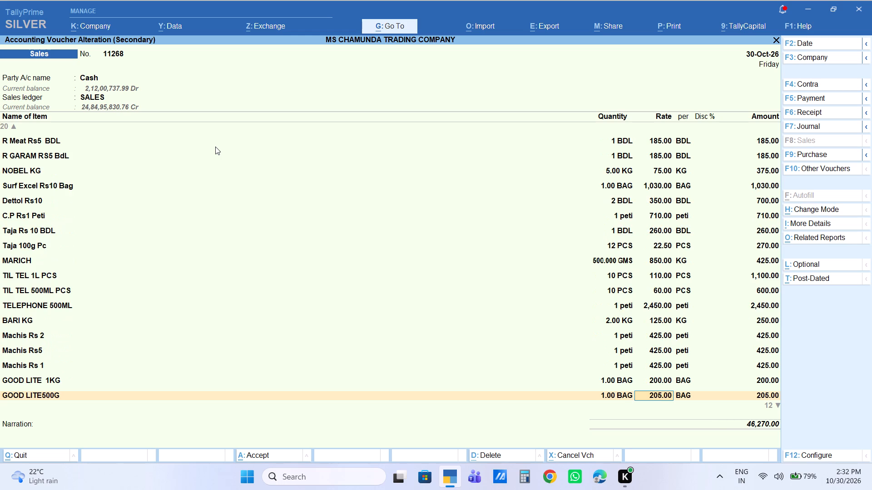
type("210")
key("Return")
key("Return")
key("Return")
key("Return")
key("Return")
key("Return")
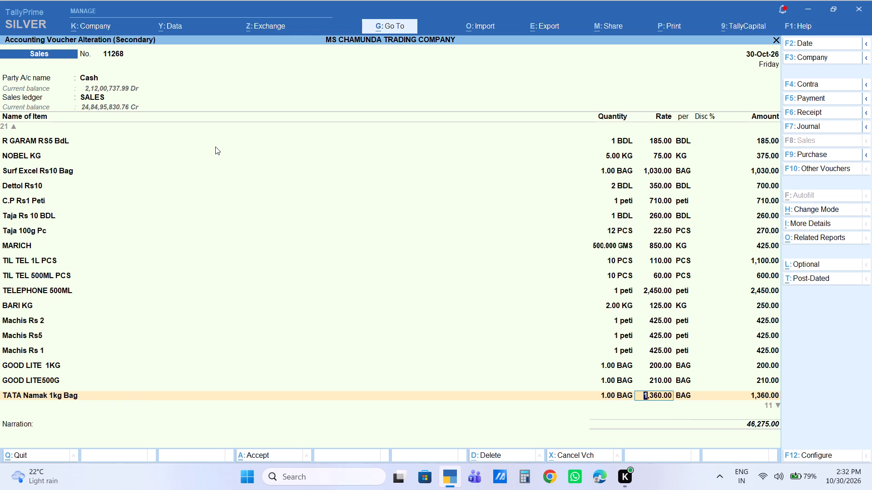
Recheck the GOOD LITE500G rate and review the rates of the remaining item lines down to A 2in1 Rs10.
key("Up")
key("Up")
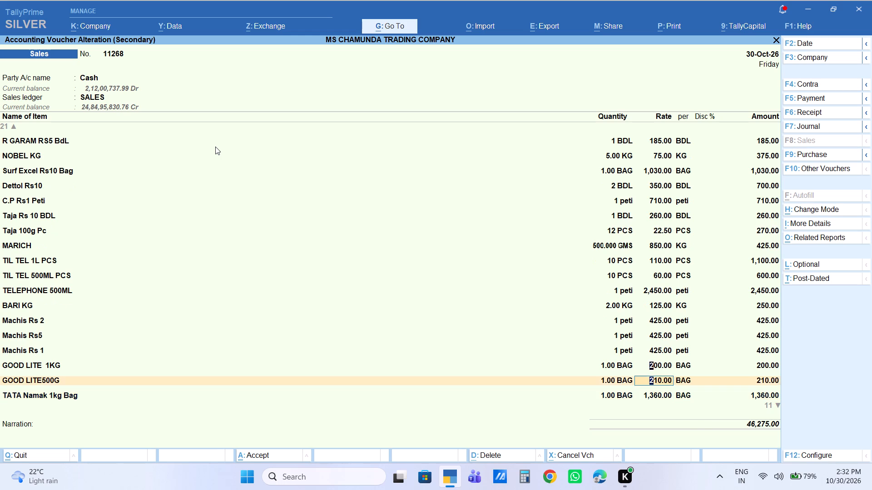
key("Down")
key("Down")
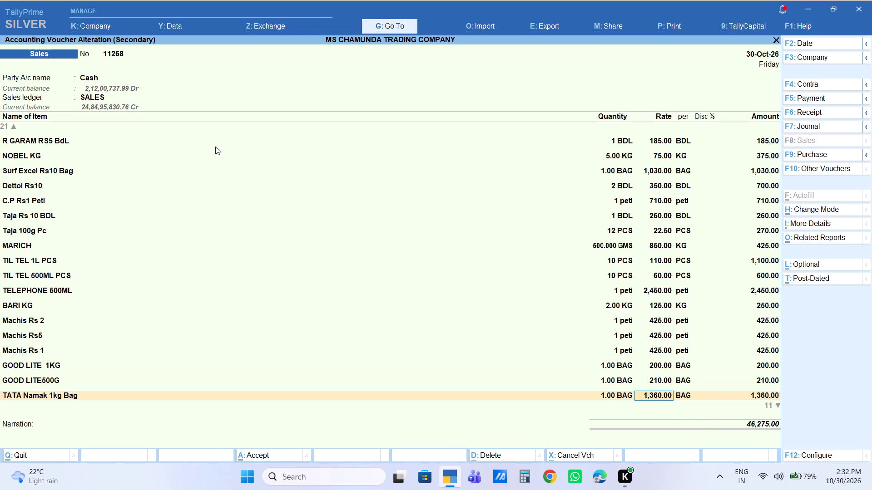
key("Down")
key("Down")
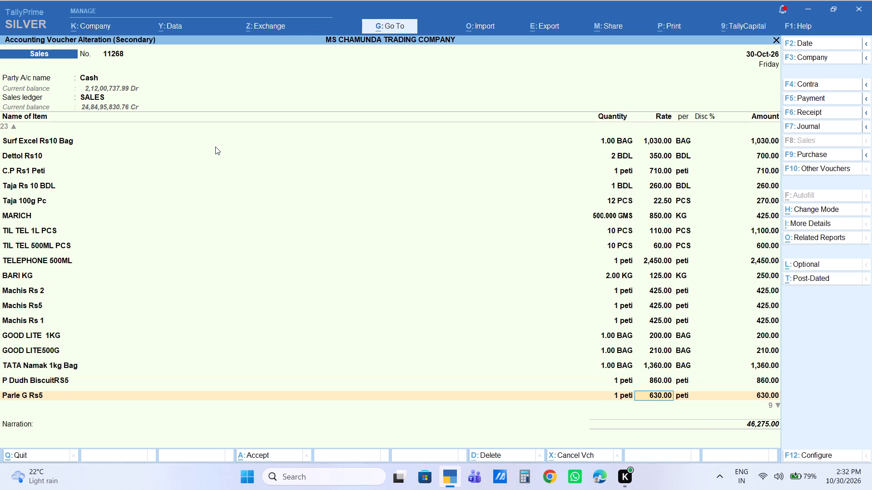
key("Down")
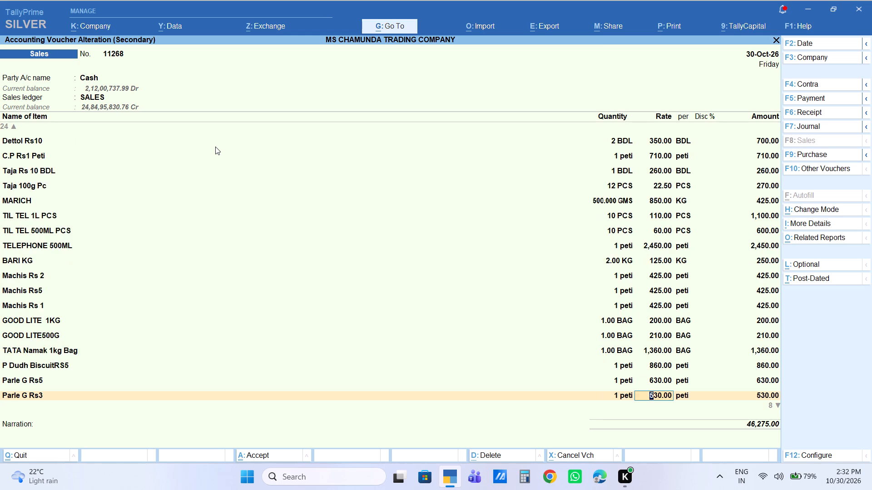
key("Down")
key("Down")
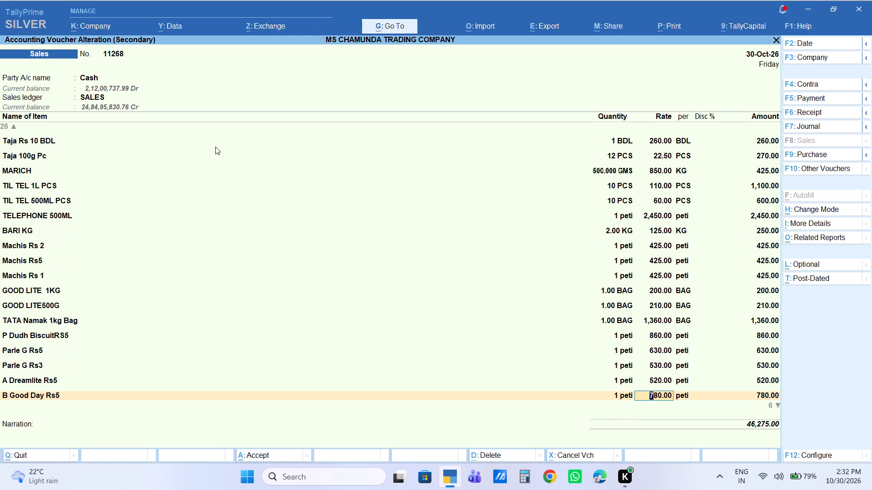
key("Down")
key("Down")
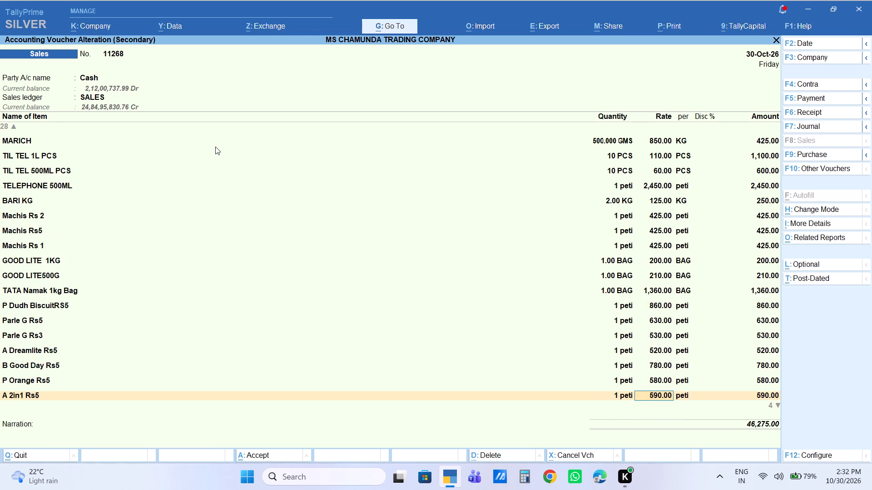
key("Down")
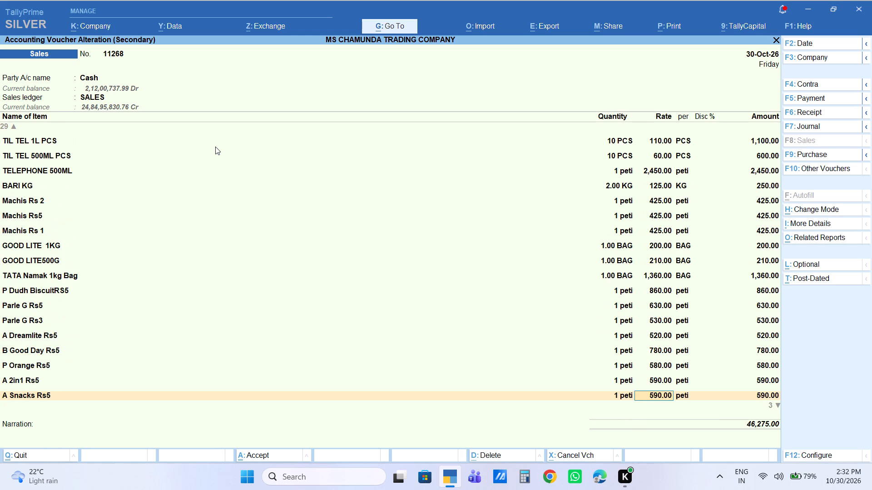
key("Down")
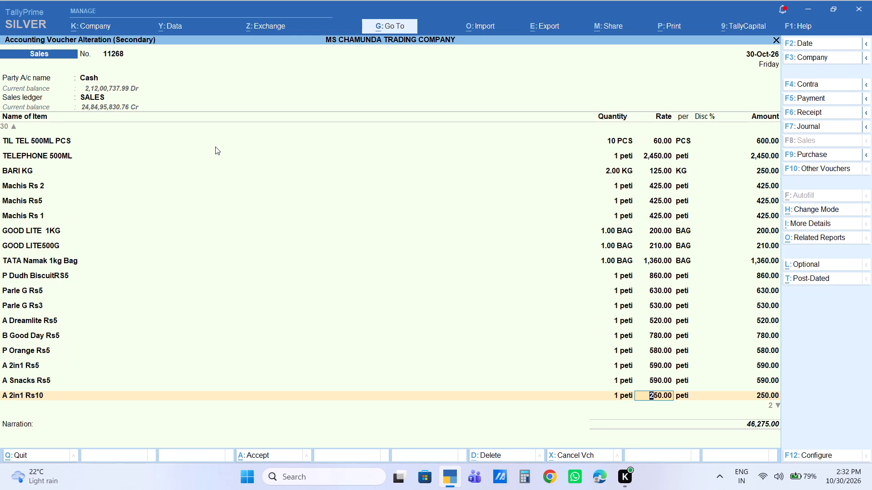
Set the Labour Charge amount below the item lines to 85.
key("Return")
key("Return")
key("Return")
key("Return")
key("Return")
key("Return")
key("Return")
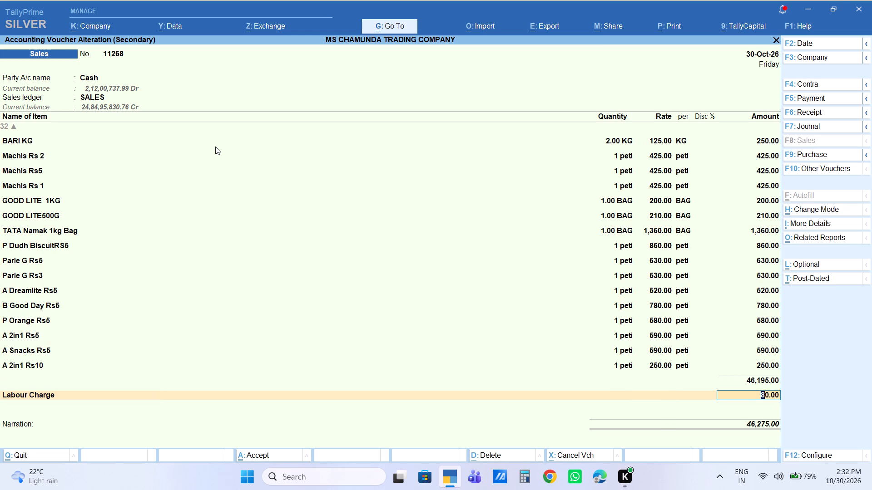
type("85")
key("Return")
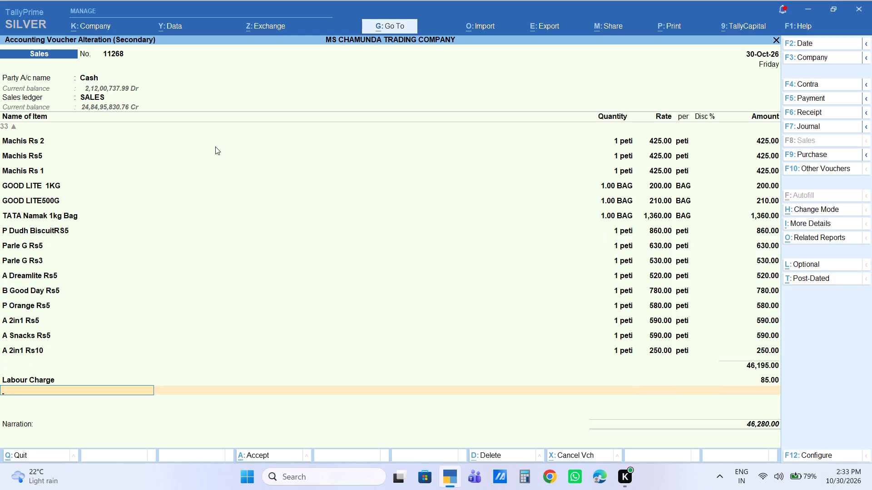
Leave the narration empty and accept the altered sales voucher 11268.
key("Return")
key("Return")
key("Return")
key("Return")
key("Return")
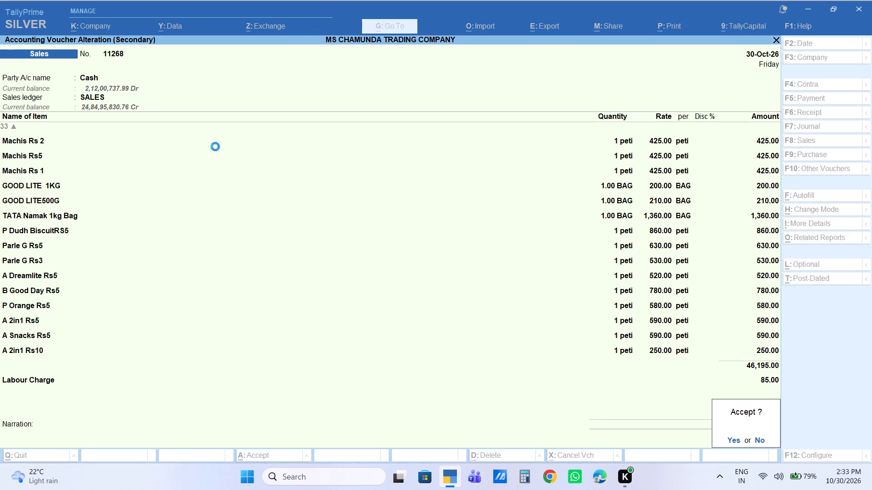
Print the invoice for sales voucher 11268 directly, without previewing it.
key("ctrl+p")
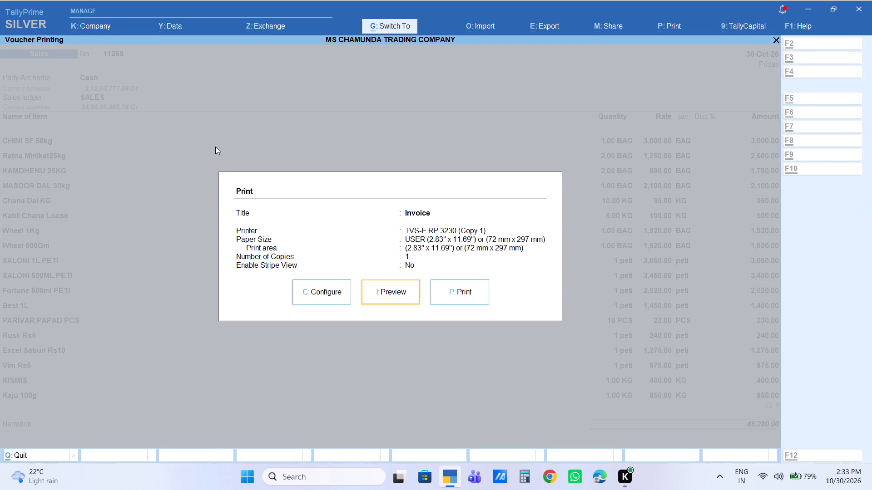
key("Right")
key("Return")
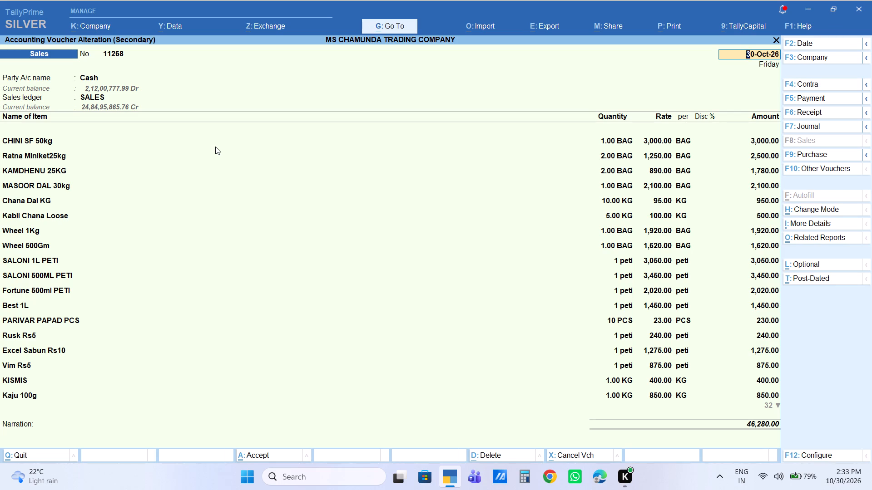
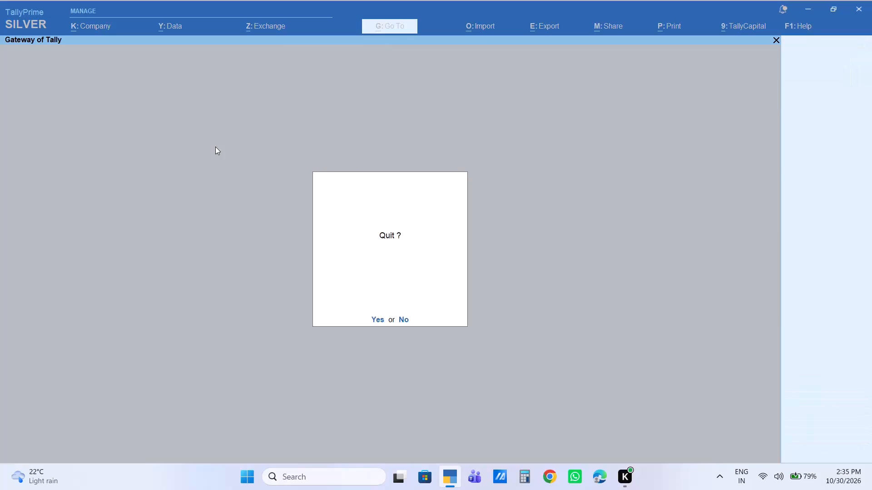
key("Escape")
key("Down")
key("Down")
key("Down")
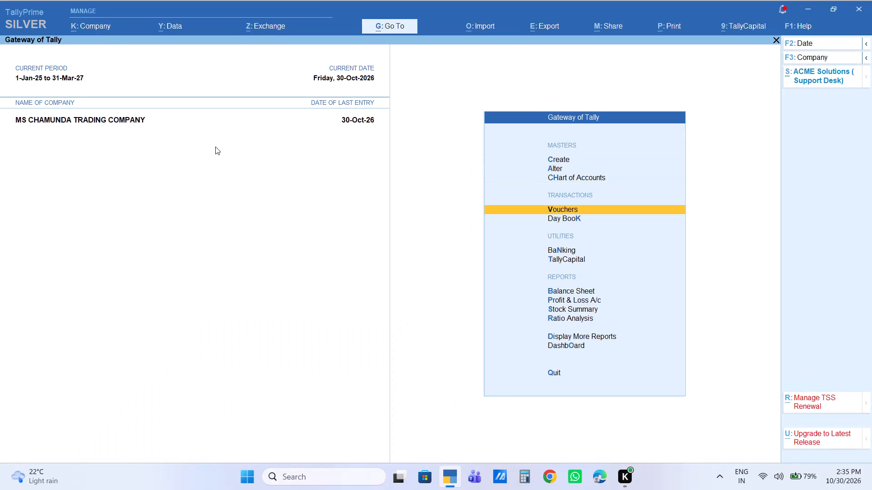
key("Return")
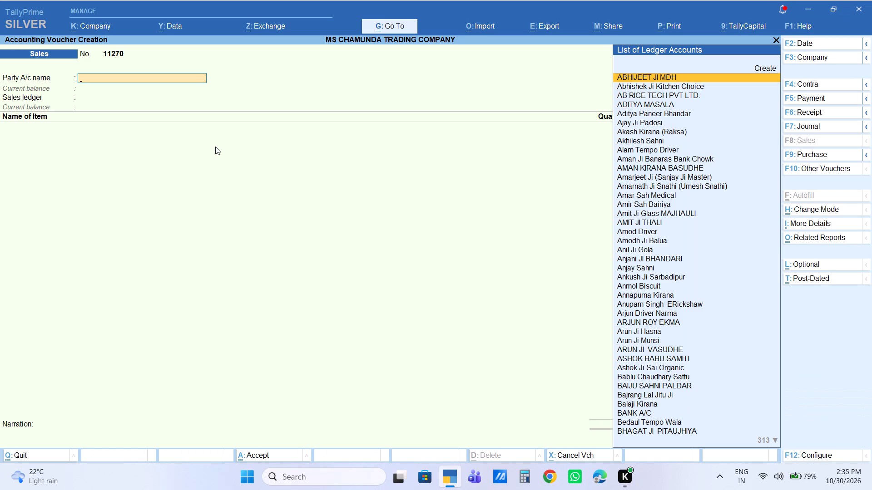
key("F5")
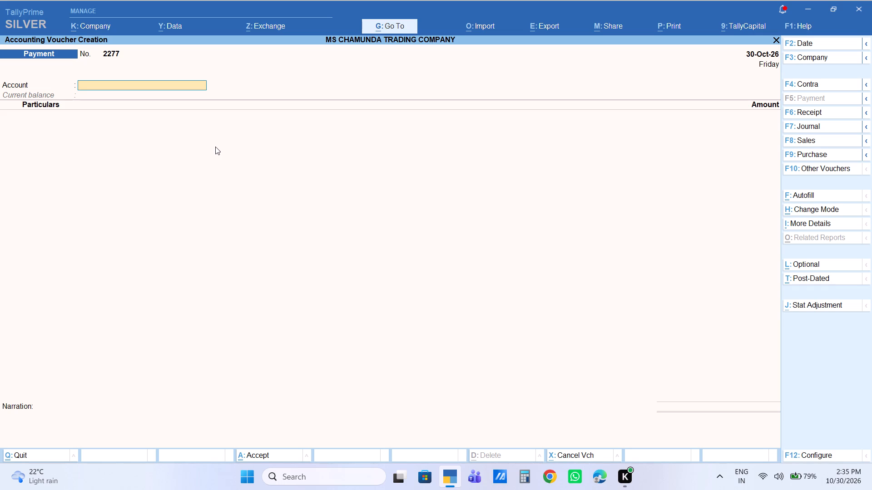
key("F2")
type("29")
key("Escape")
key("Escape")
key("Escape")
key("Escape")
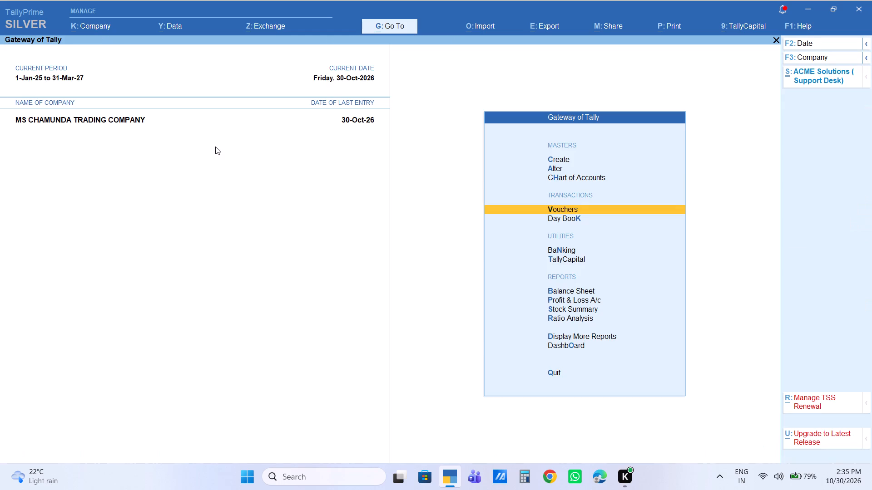